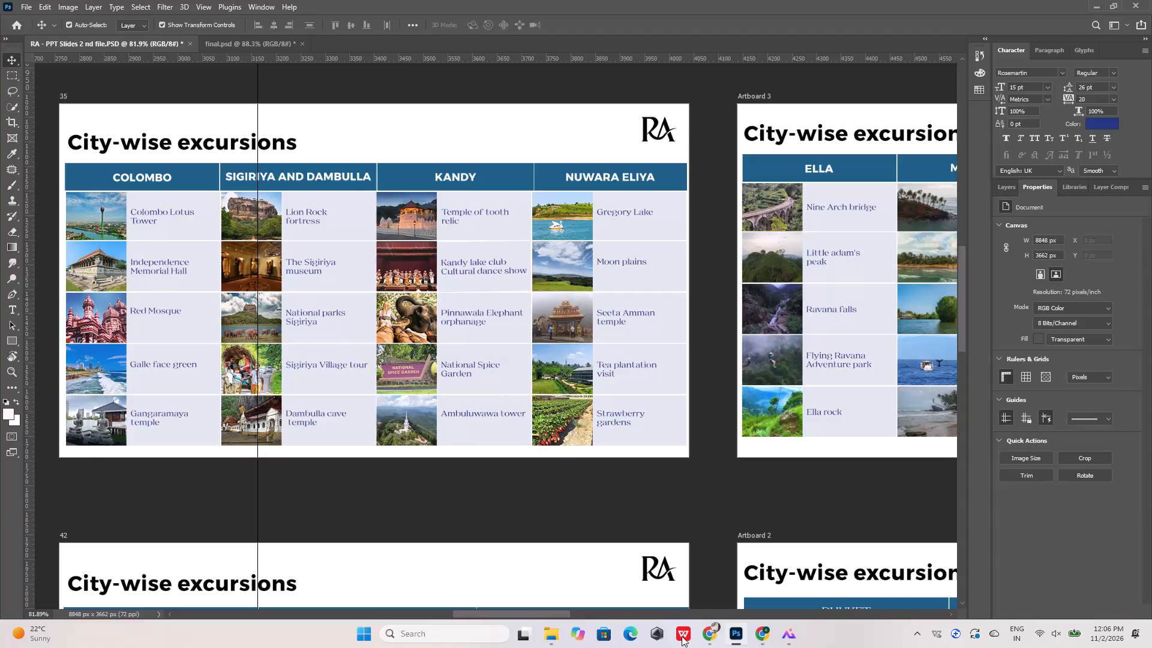
Switch to the WPS Office presentation and examine the slides after slide 35, covering the second excursions table and the tour package cards.
left_click(682, 636)
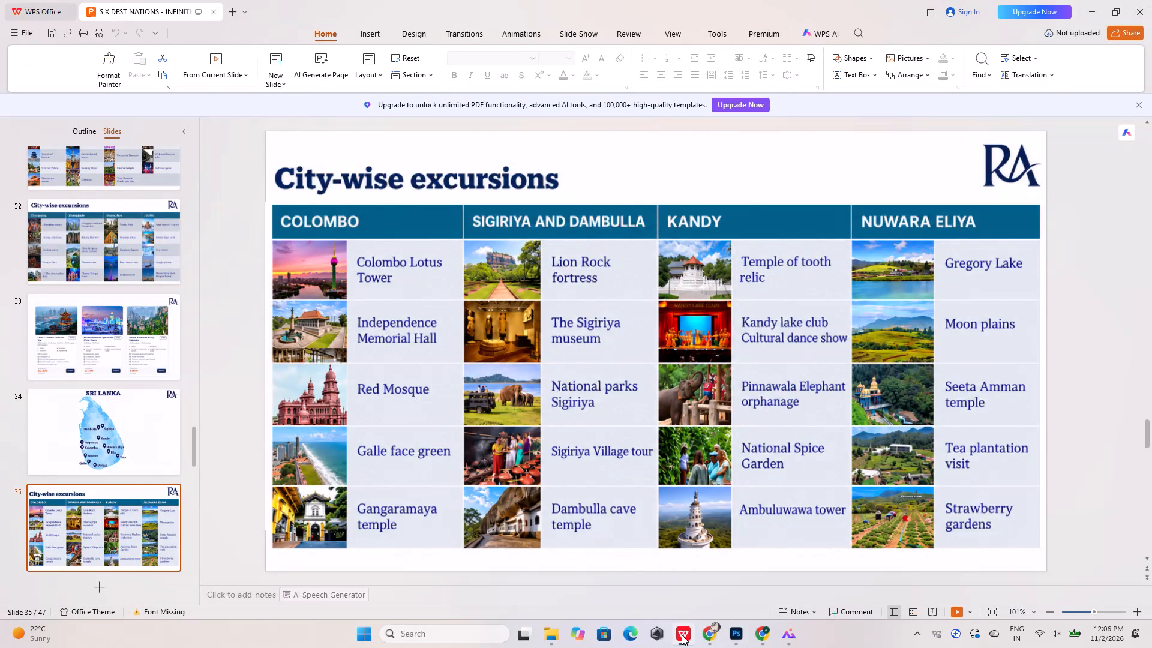
key("Down")
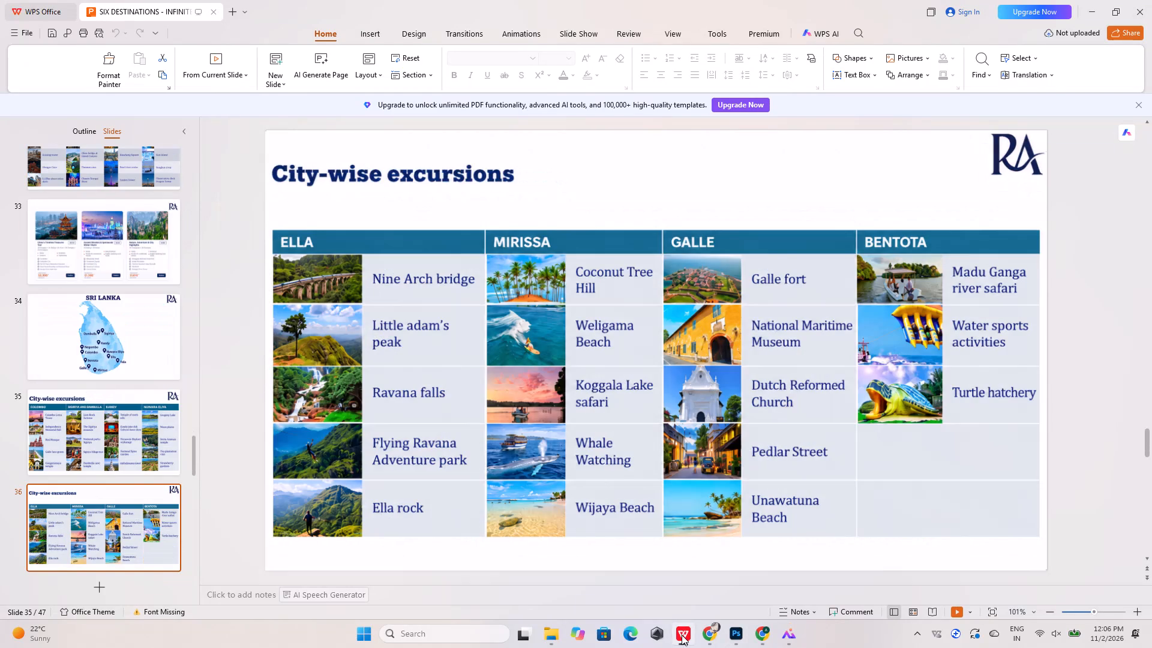
key("Down")
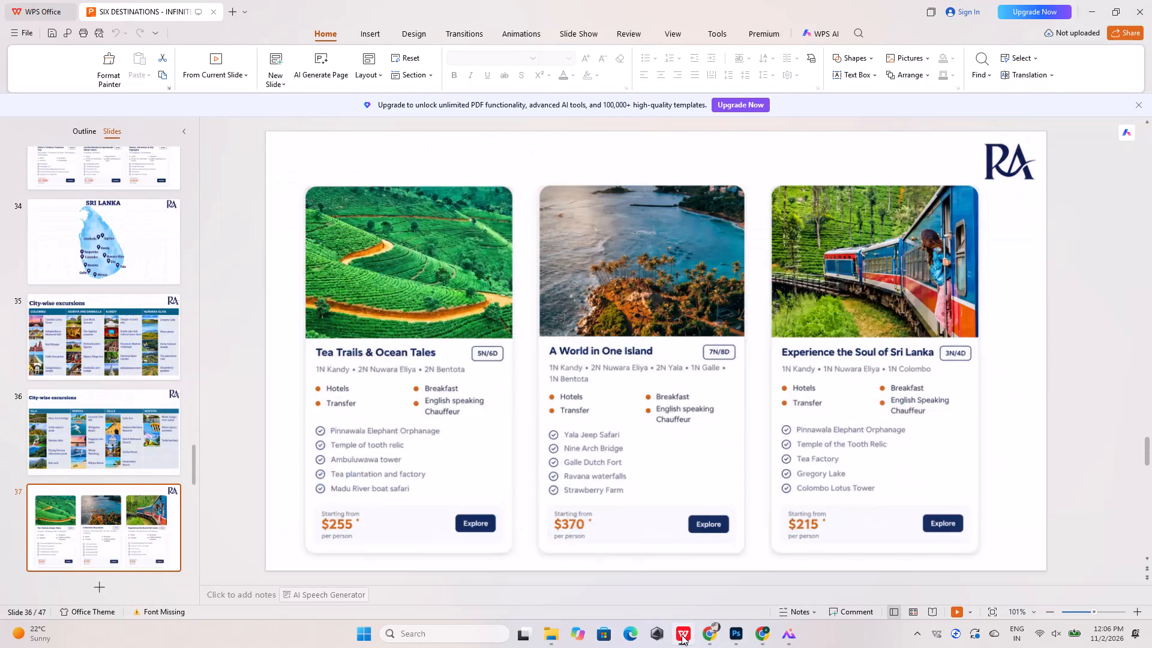
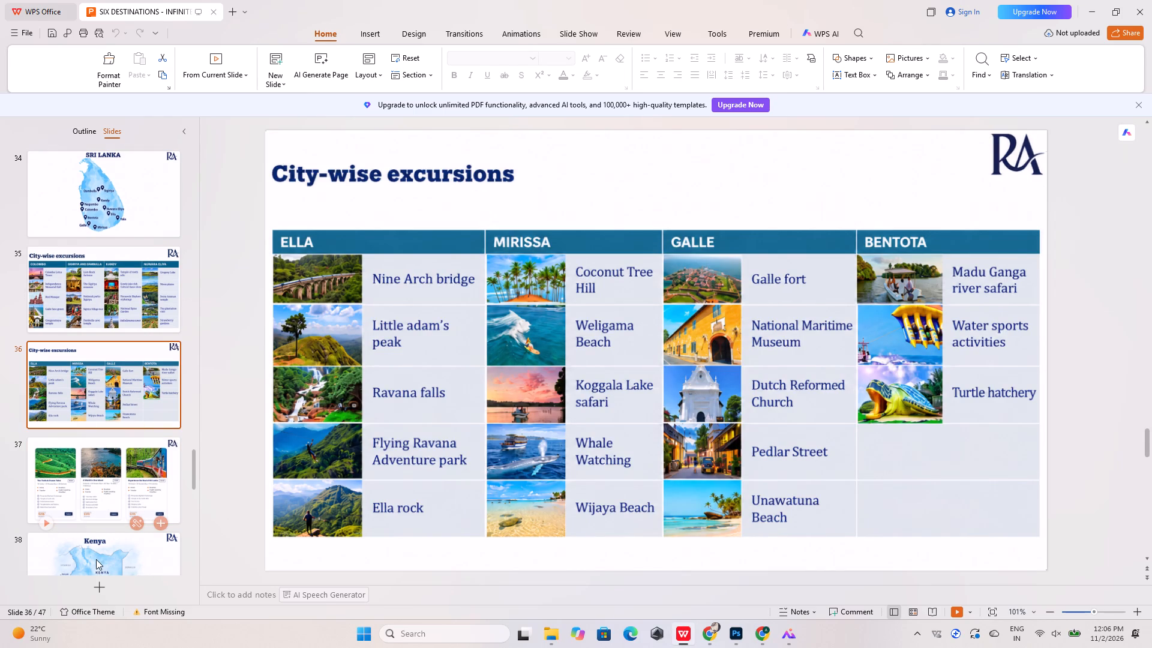
left_click(92, 483)
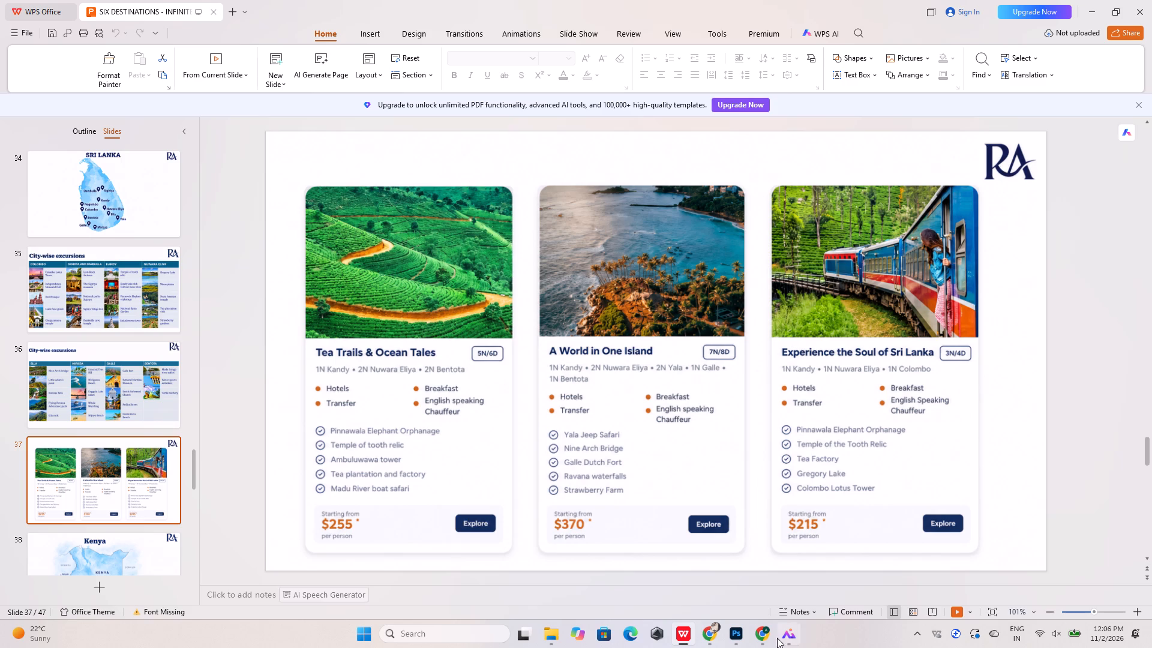
left_click(737, 634)
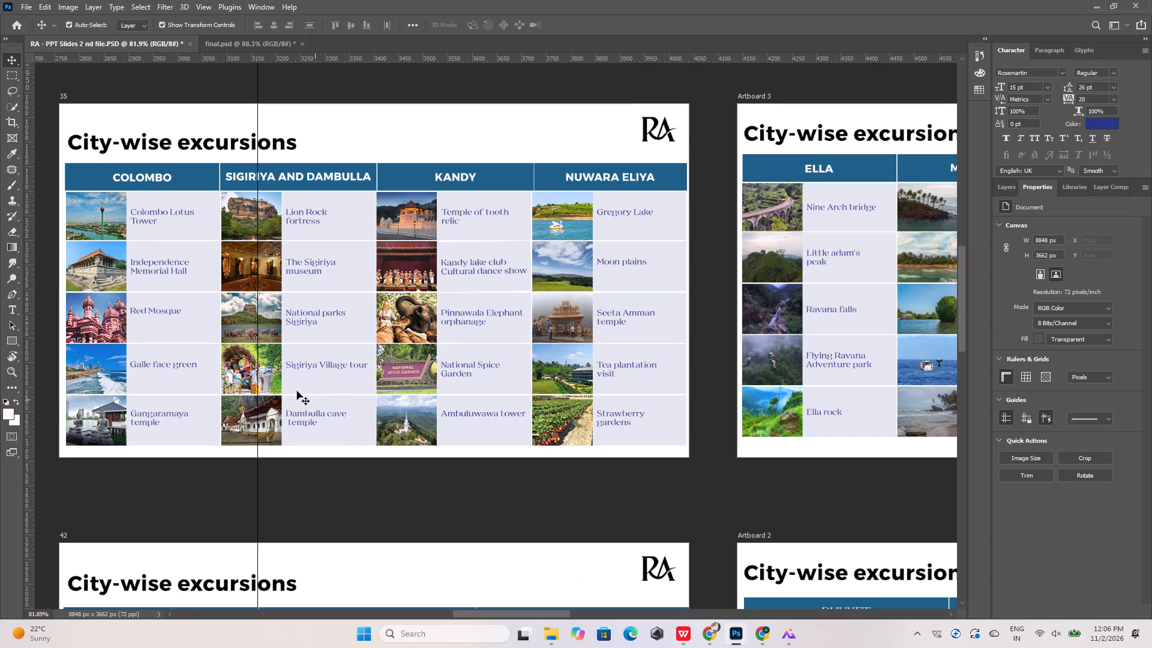
scroll(268, 371, "down", 16, "alt")
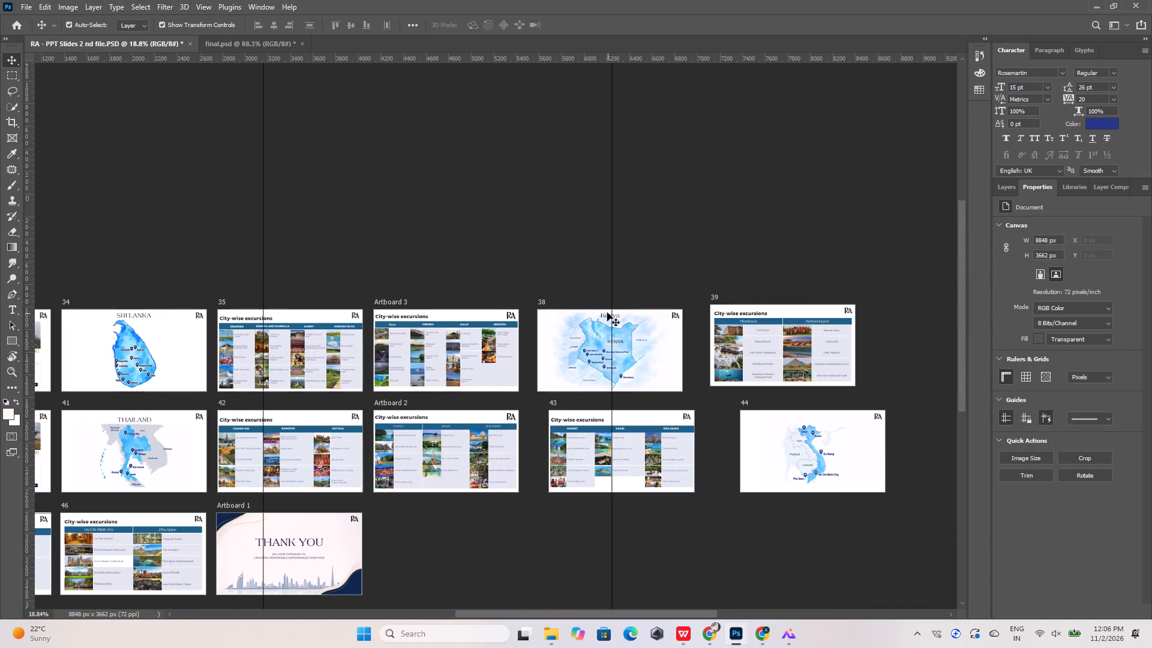
left_click_drag(716, 300, 876, 303)
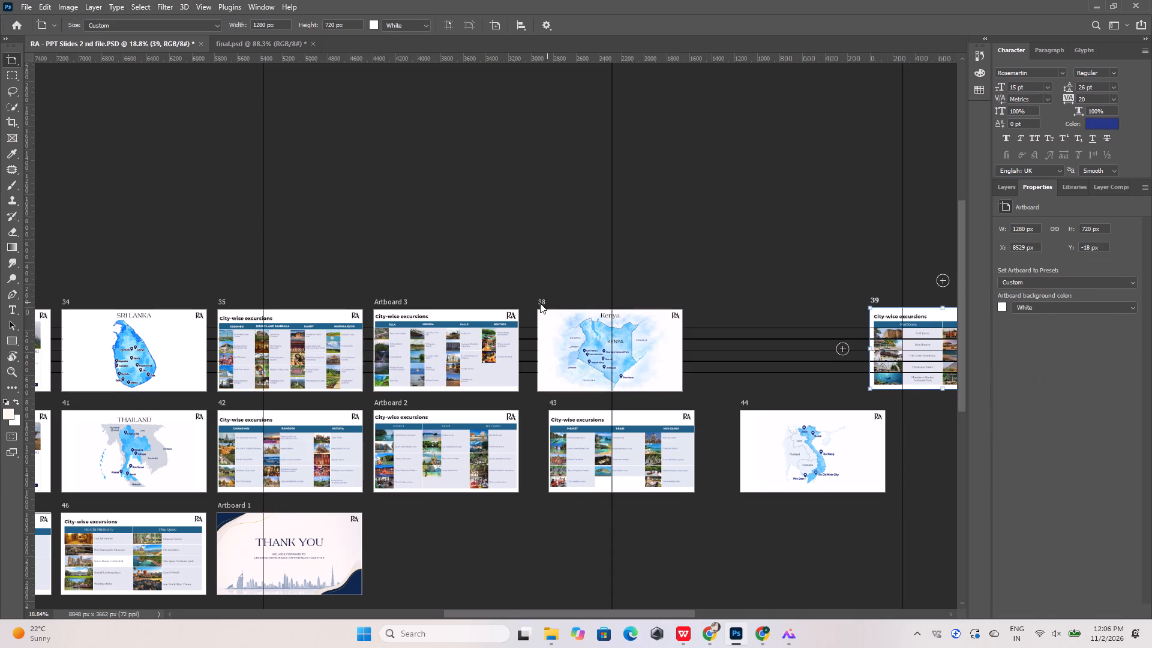
left_click_drag(539, 302, 718, 300)
Add a blank 1280 × 720 px artboard in the gap directly after Artboard 3.
left_click(388, 301)
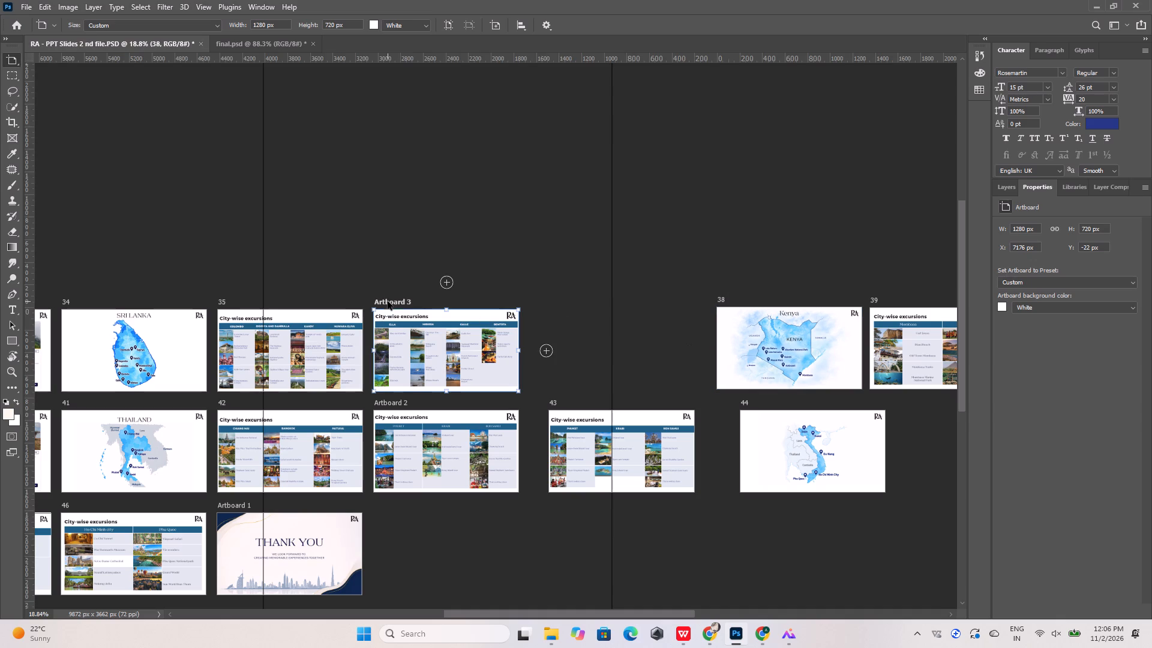
left_click(546, 353)
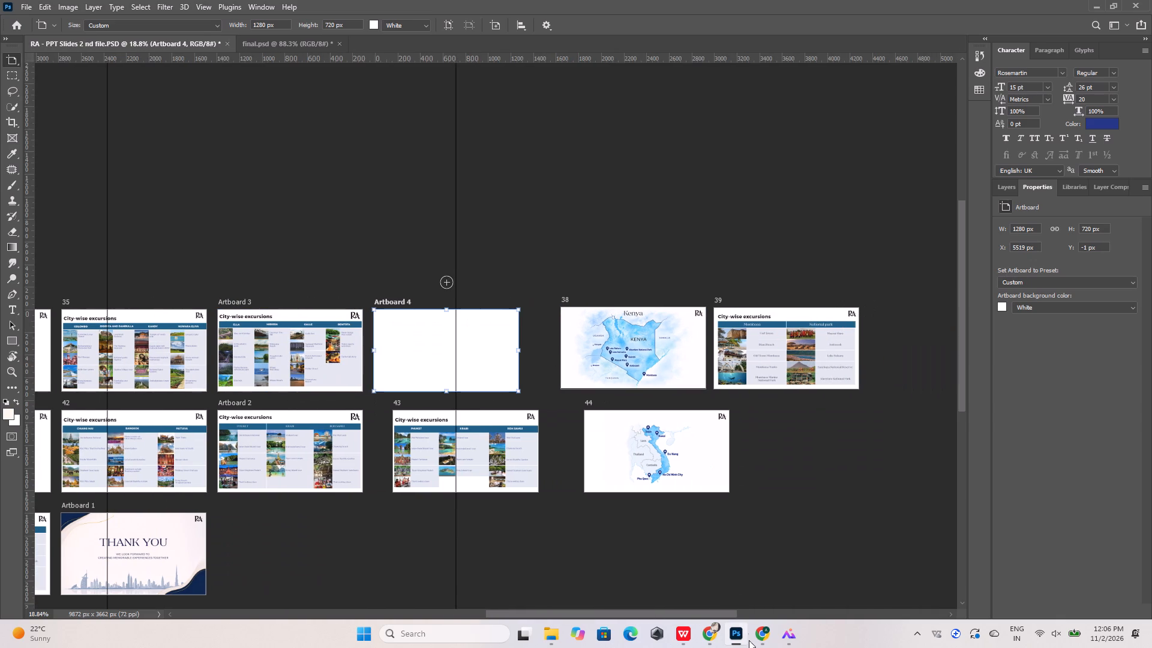
left_click(741, 637)
left_click(741, 637)
Save the document to the computer's Downloads folder as a layered PSD, replacing the existing "RA - PPT Slides 2 nd file".
left_click(25, 5)
left_click(43, 153)
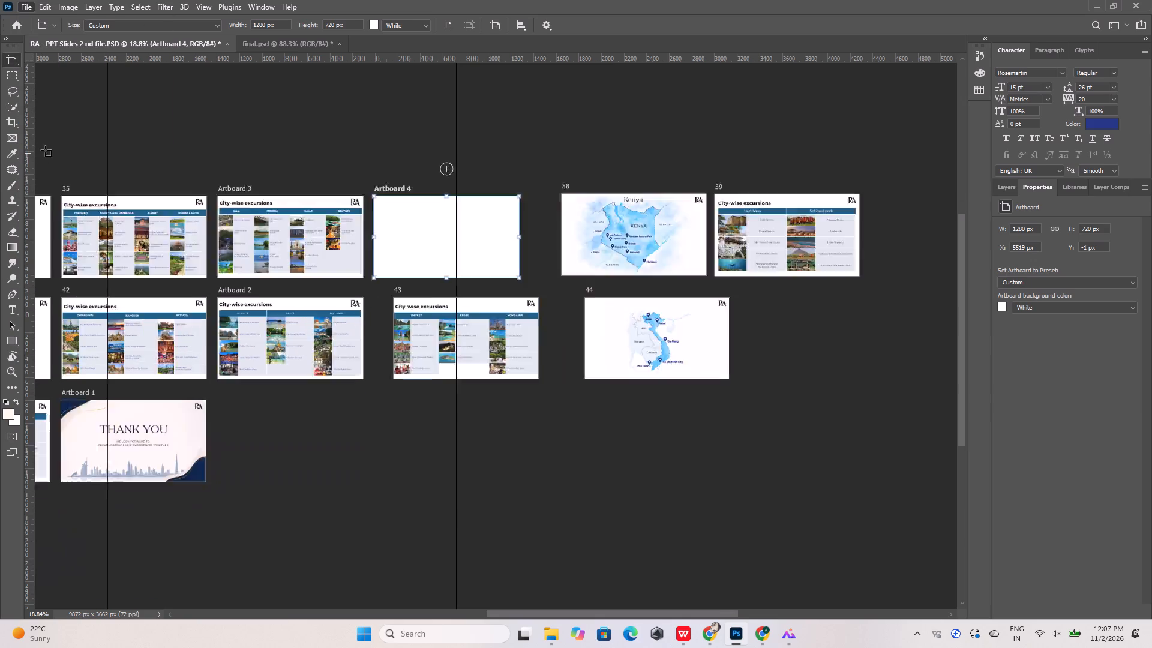
left_click(818, 467)
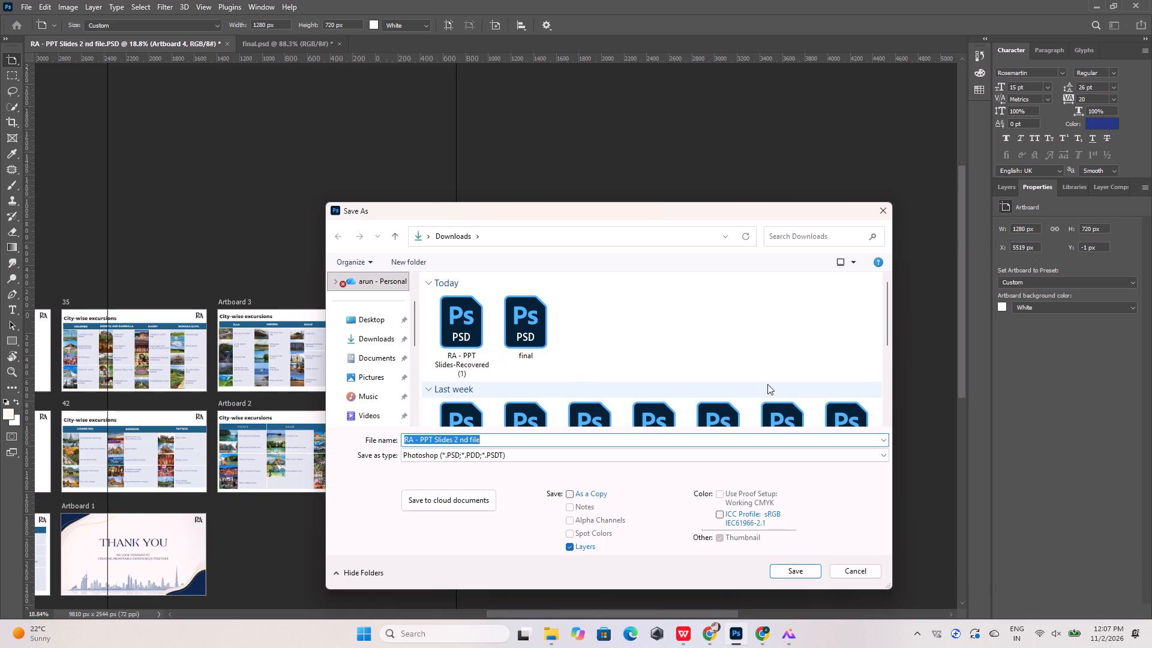
scroll(649, 350, "down", 1)
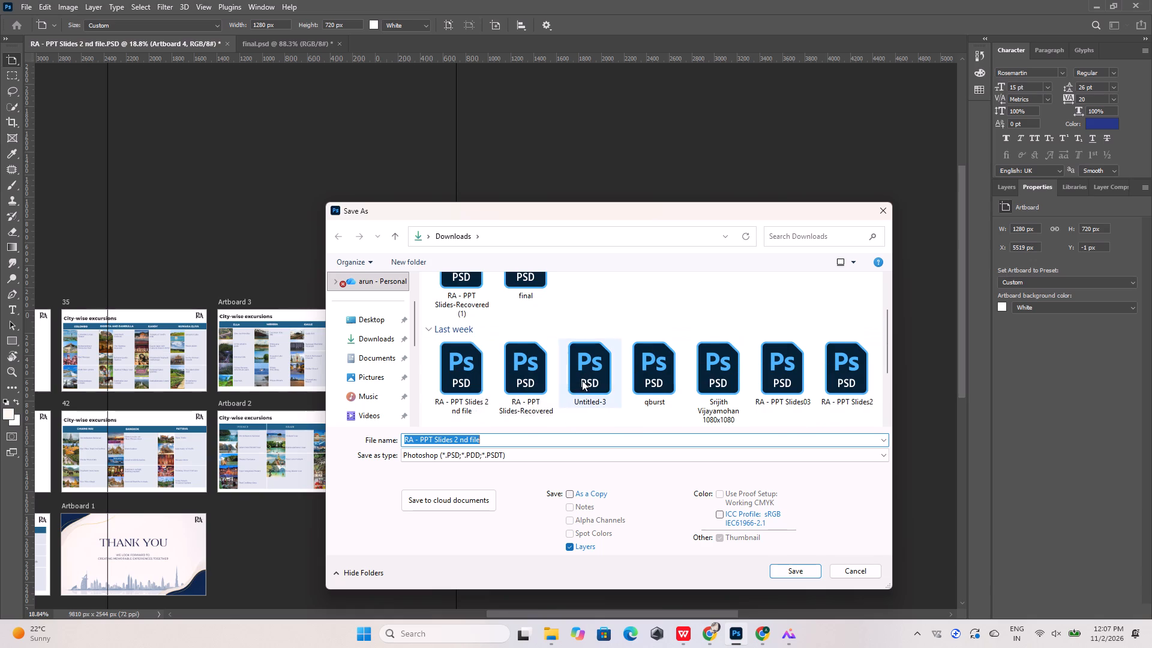
left_click(472, 383)
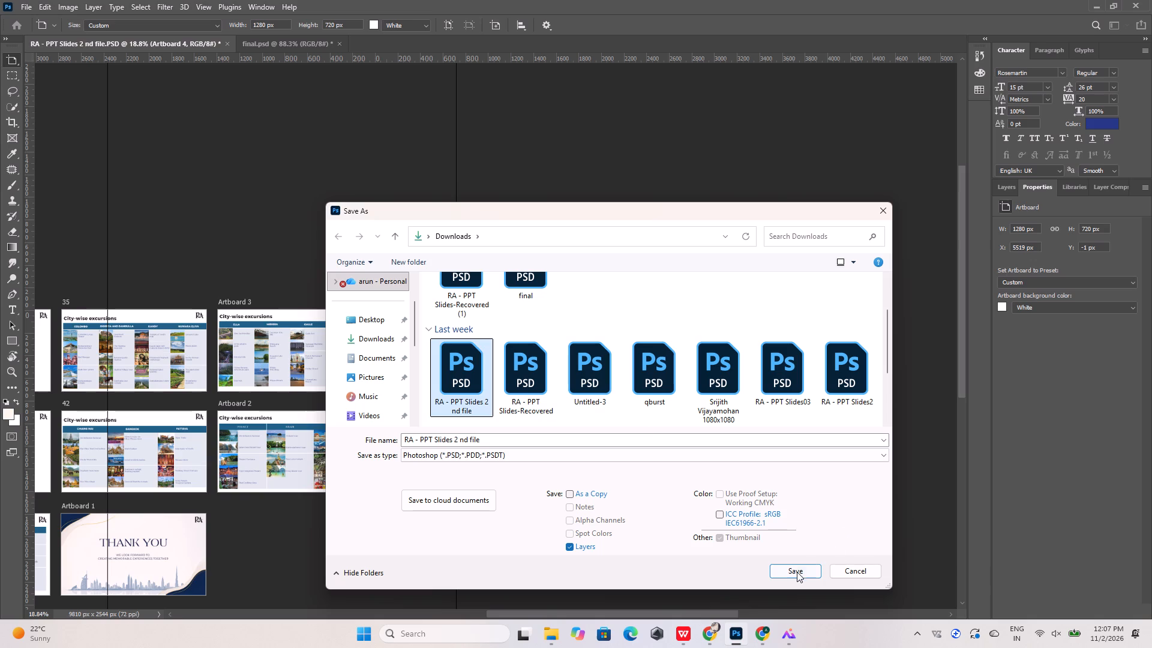
left_click(797, 572)
left_click(599, 314)
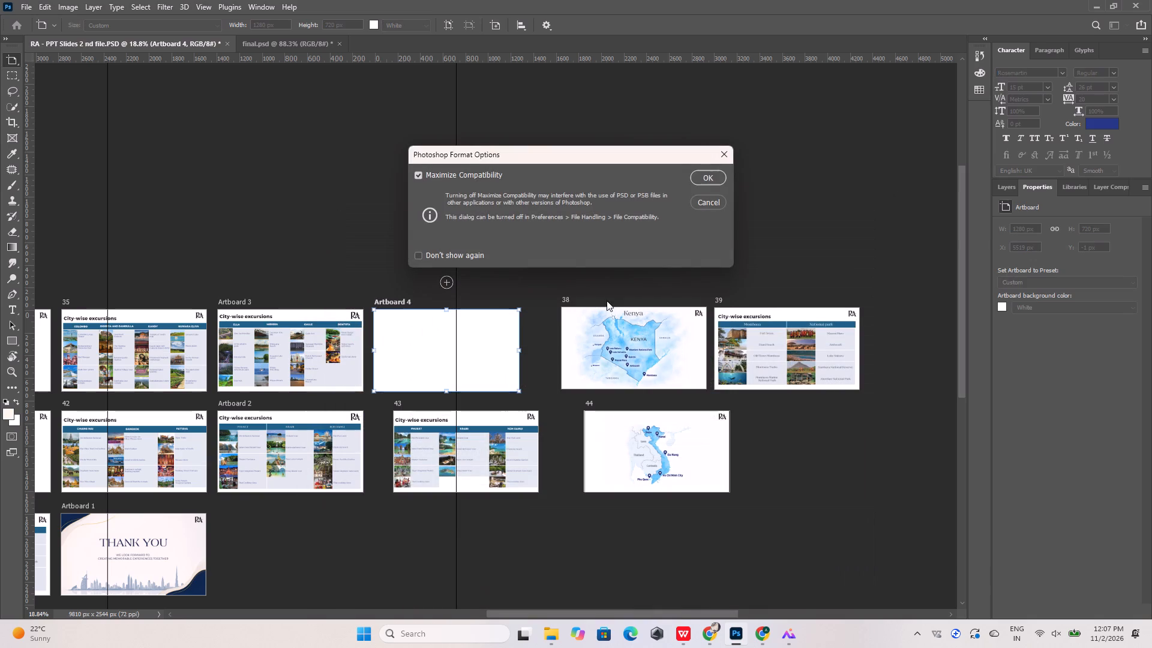
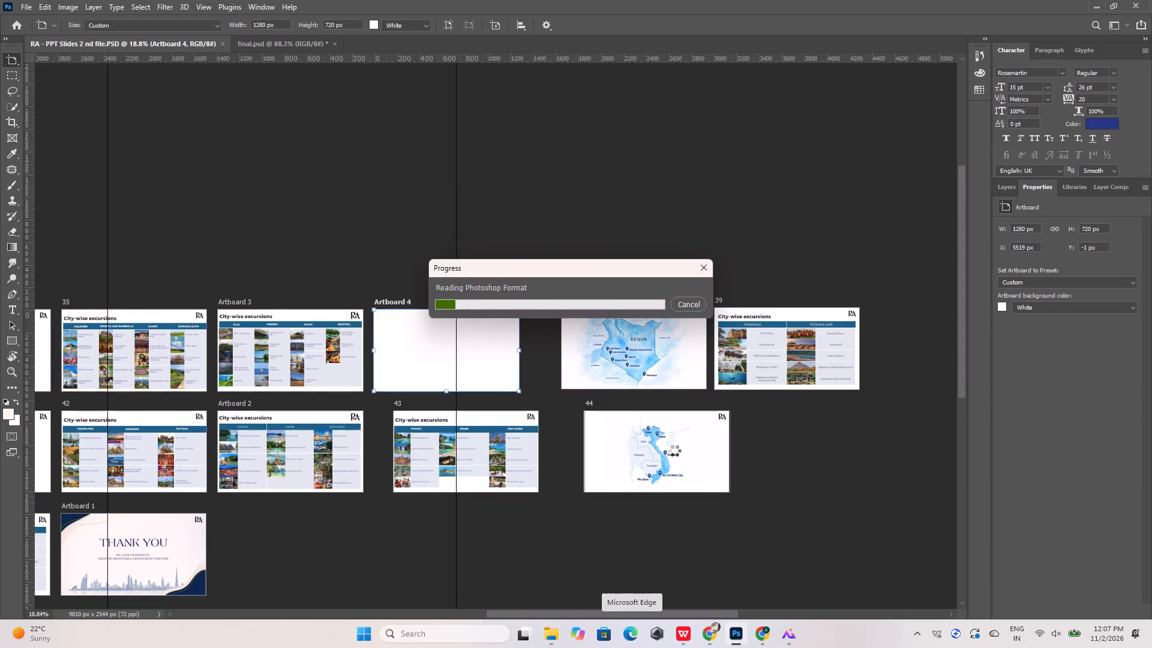
Switch to the Chrome window showing the download history while Photoshop reads the file.
left_click(709, 635)
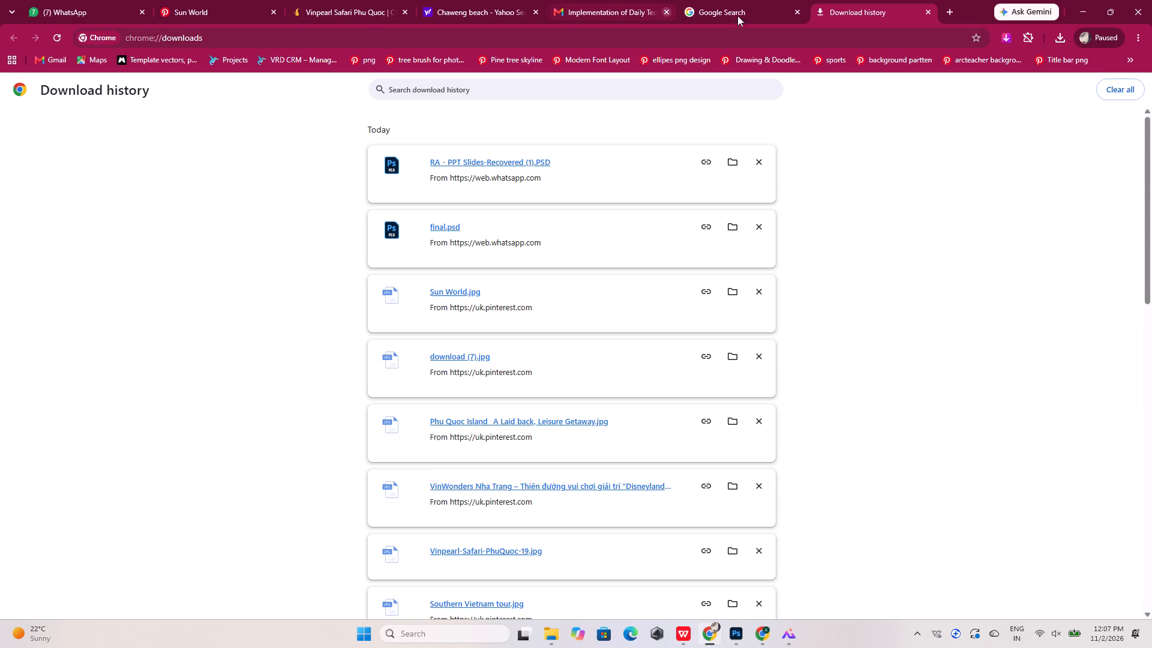
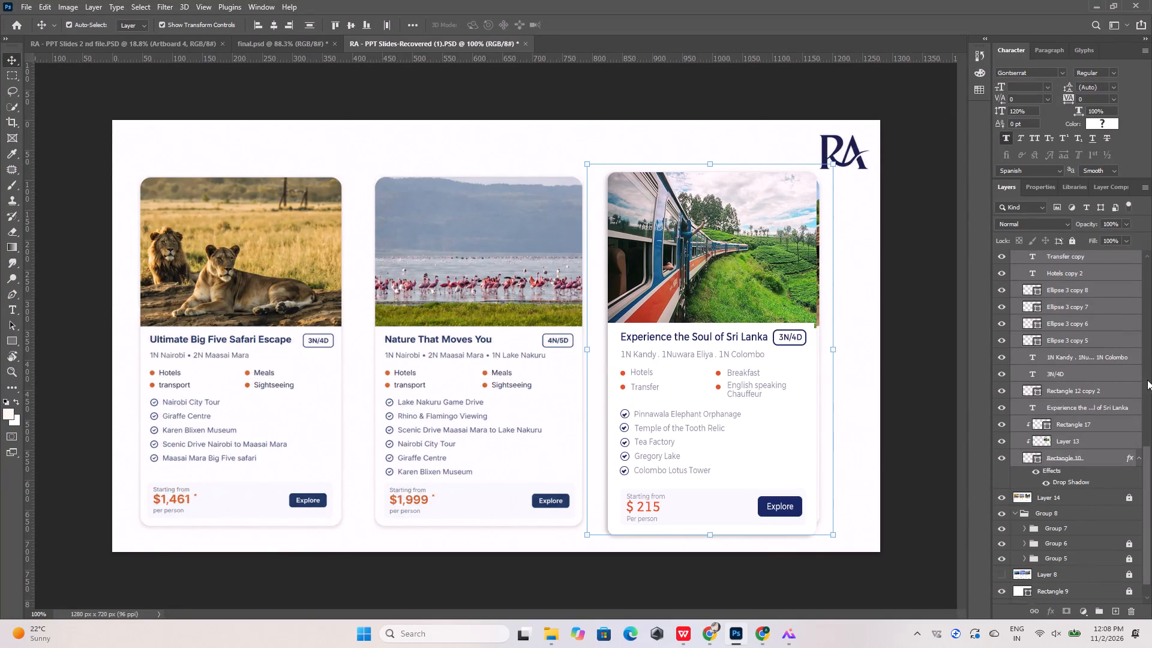
In the recovered slides document, hide Group 7 copy and Layer 14, leaving the three Sri Lanka package cards in Group 8 showing.
left_click_drag(1147, 380, 1151, 214)
left_click(1014, 260)
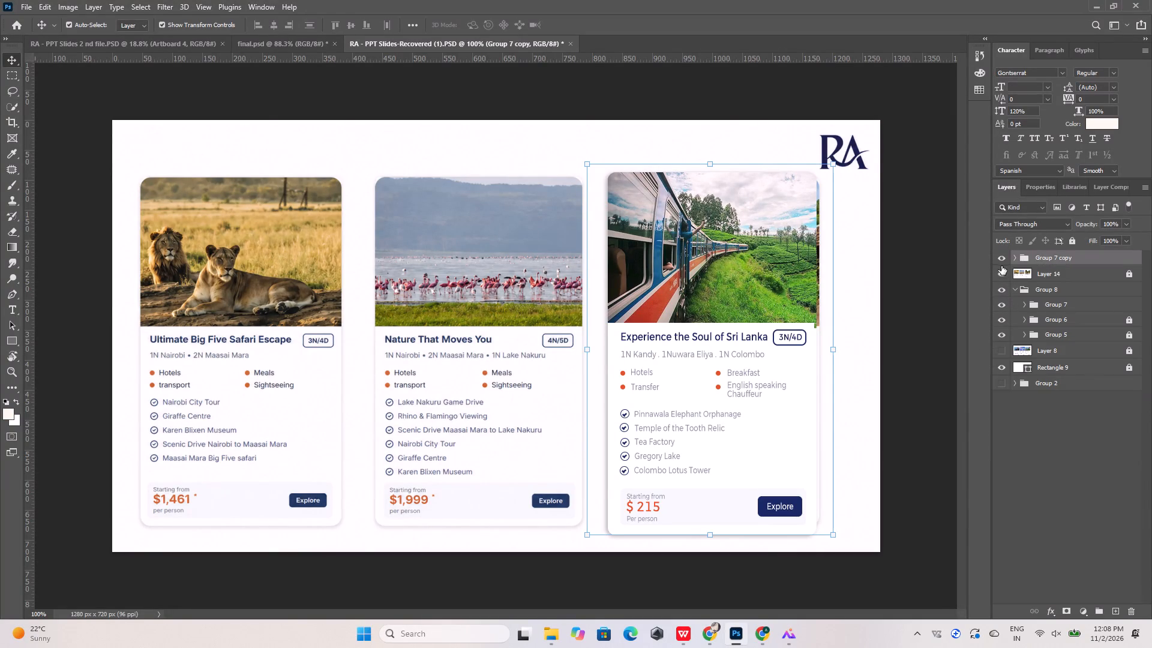
left_click(1001, 263)
left_click(1001, 290)
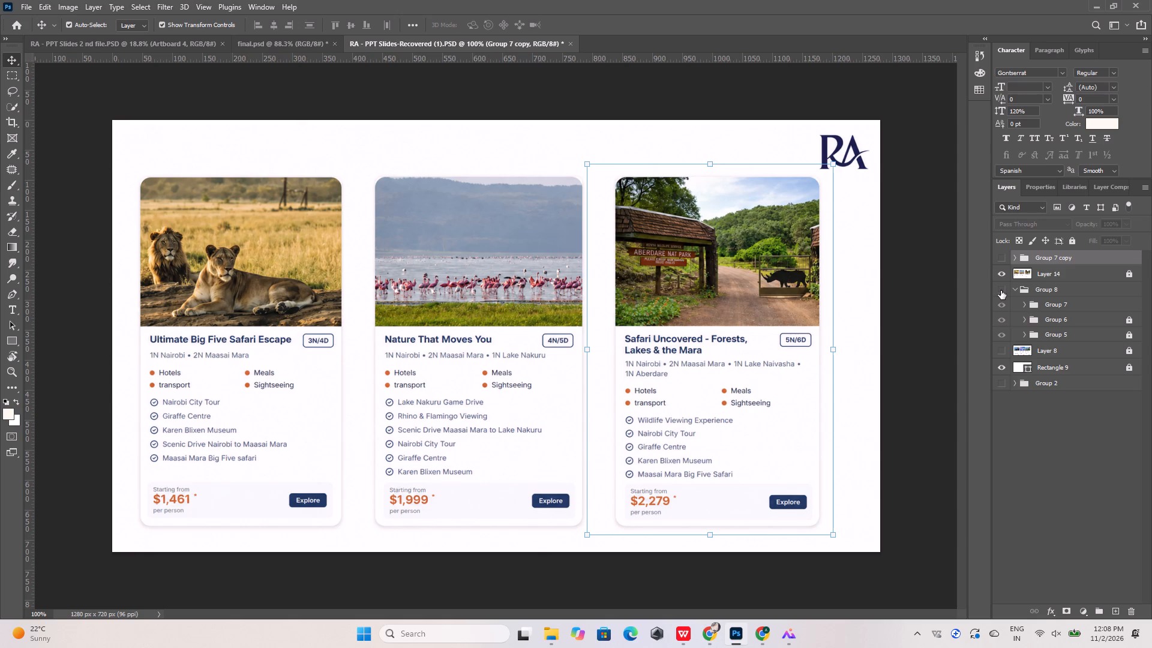
left_click(1001, 290)
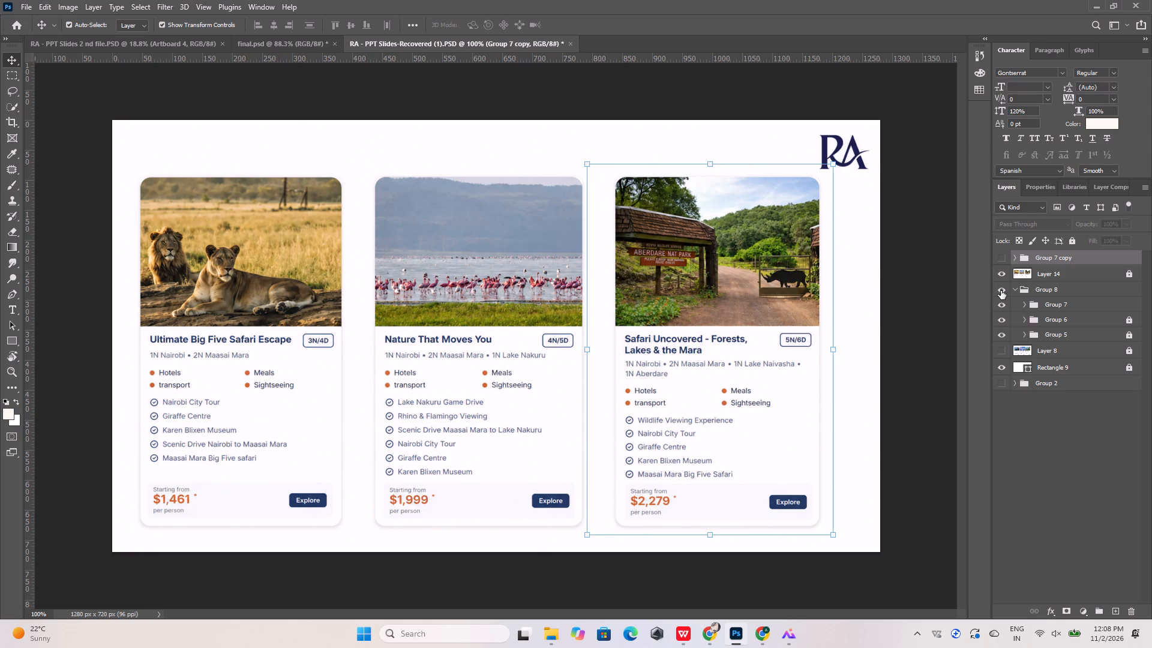
left_click(1001, 277)
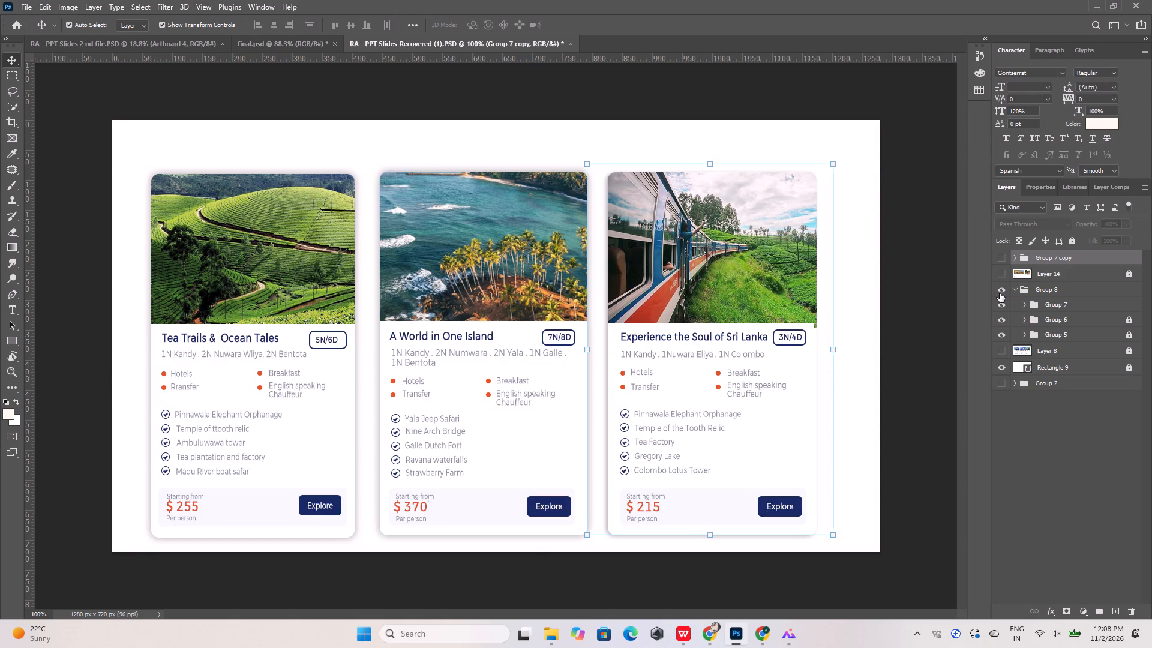
left_click(1000, 293)
left_click(1000, 293)
Copy Group 8 with the three Sri Lanka package cards and paste it in place onto Artboard 4 of "RA - PPT Slides 2 nd file".
left_click_drag(85, 99, 901, 558)
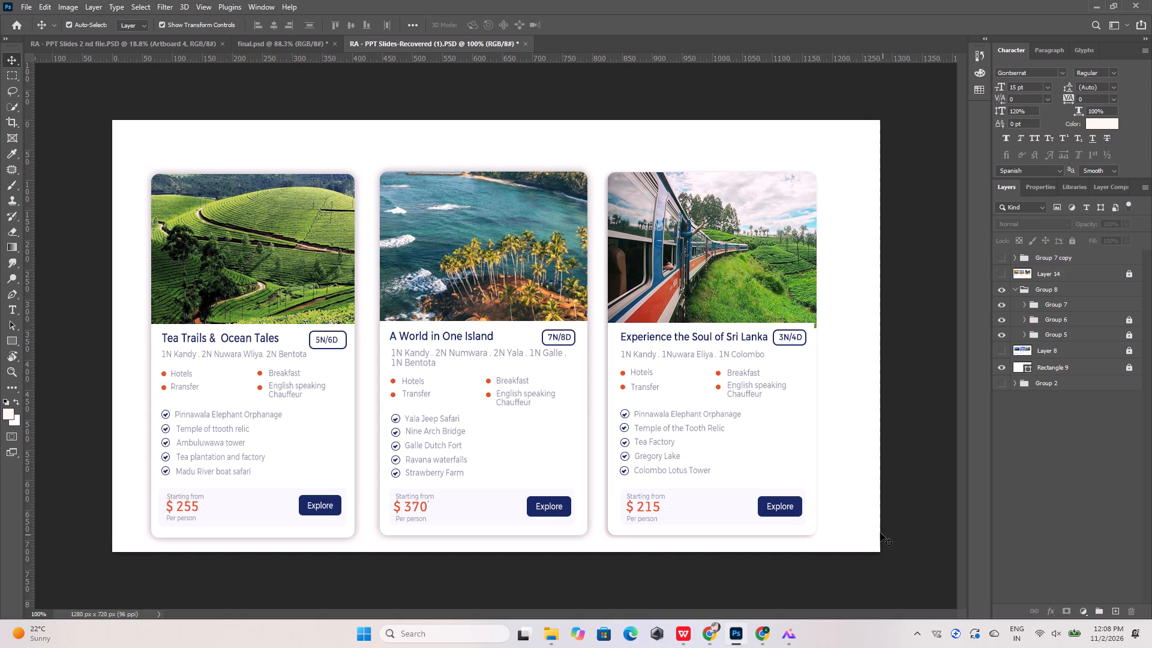
left_click(1035, 289)
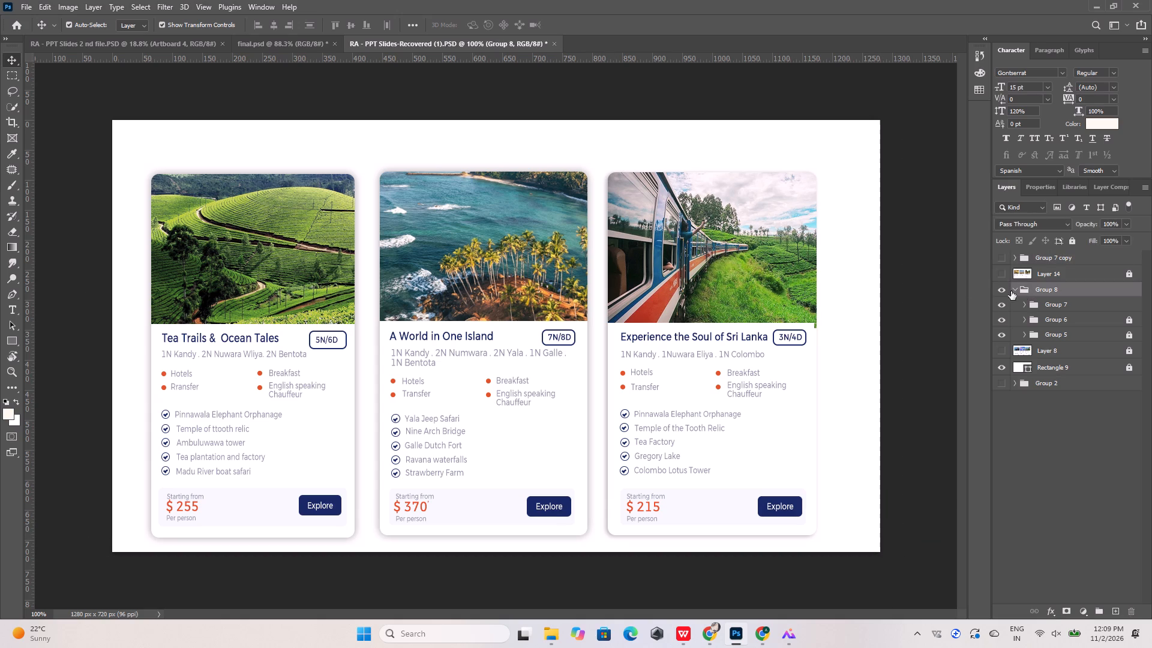
left_click(1004, 290)
left_click(1004, 290)
key("ctrl+c")
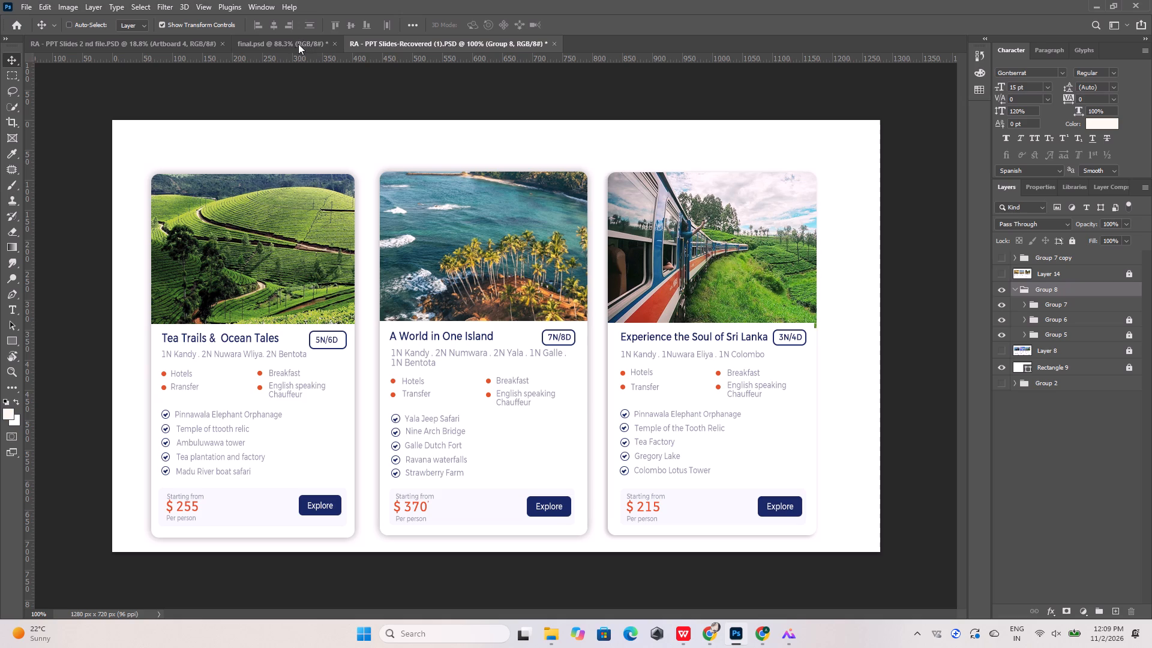
left_click(298, 44)
left_click(190, 43)
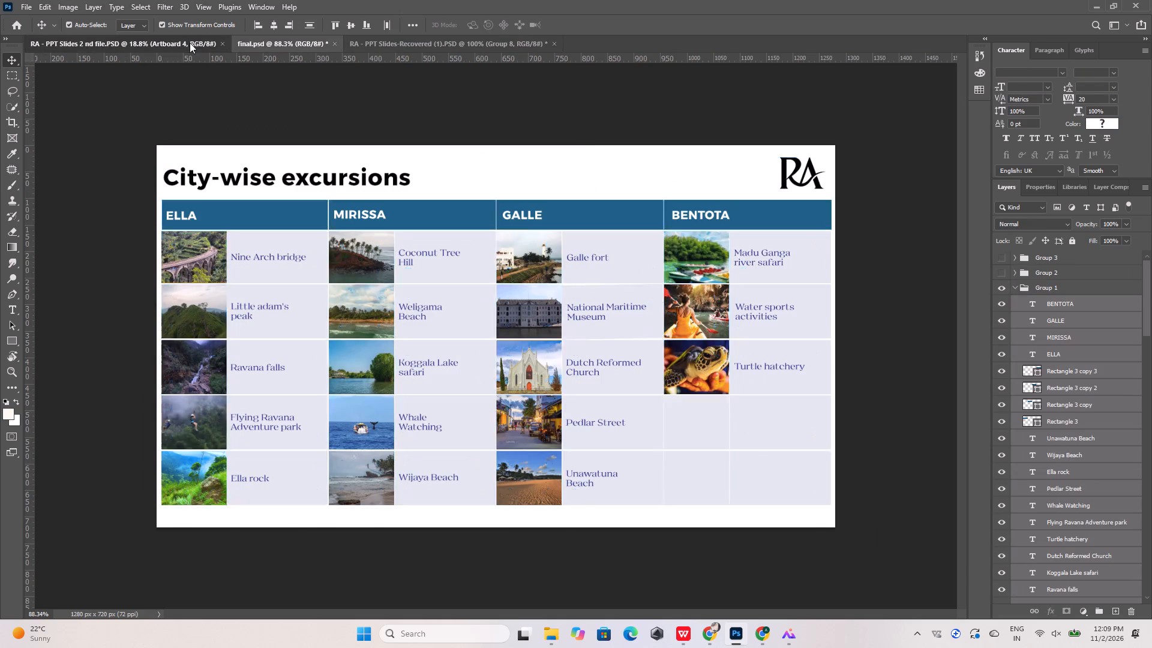
left_click(503, 340)
key("ctrl+shift+v")
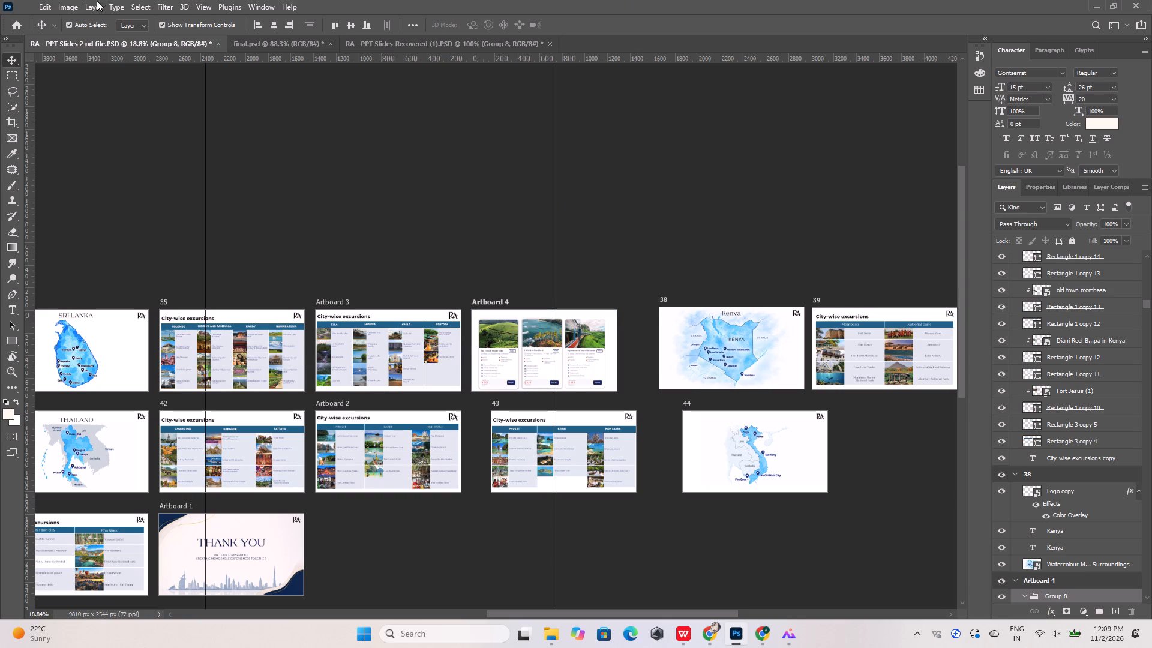
Copy the RA logo from Artboard 3 and paste it at the same position on Artboard 4.
scroll(577, 313, "up", 14, "alt")
scroll(617, 349, "up", 3, "alt")
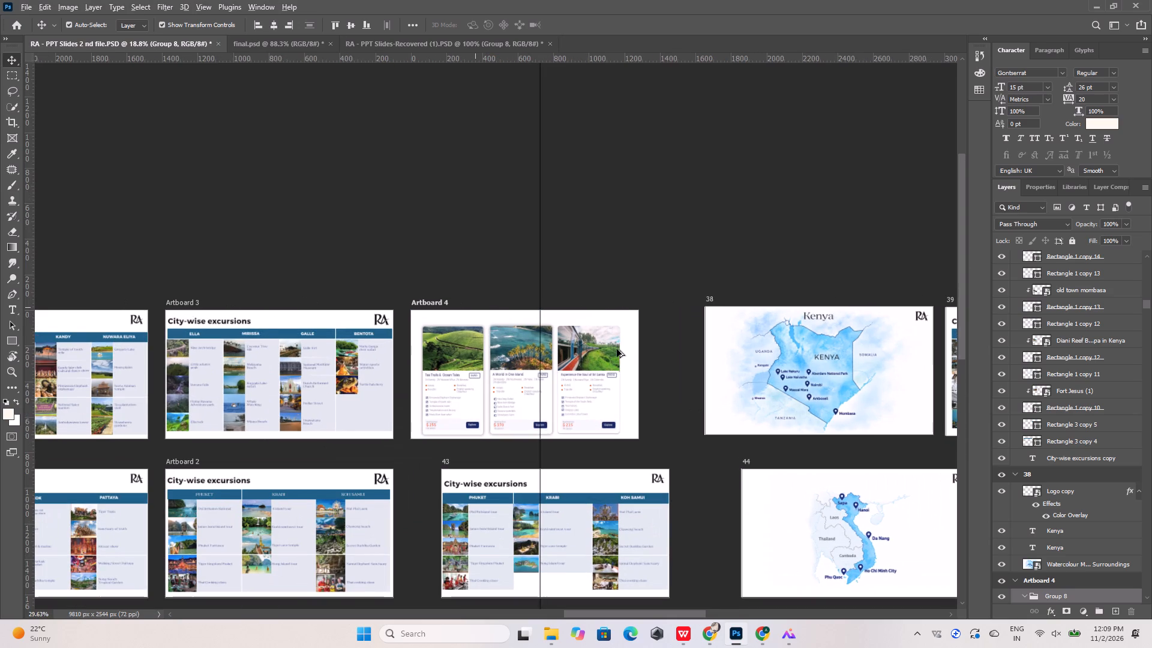
scroll(617, 349, "up", 3, "alt")
scroll(607, 379, "down", 4, "alt")
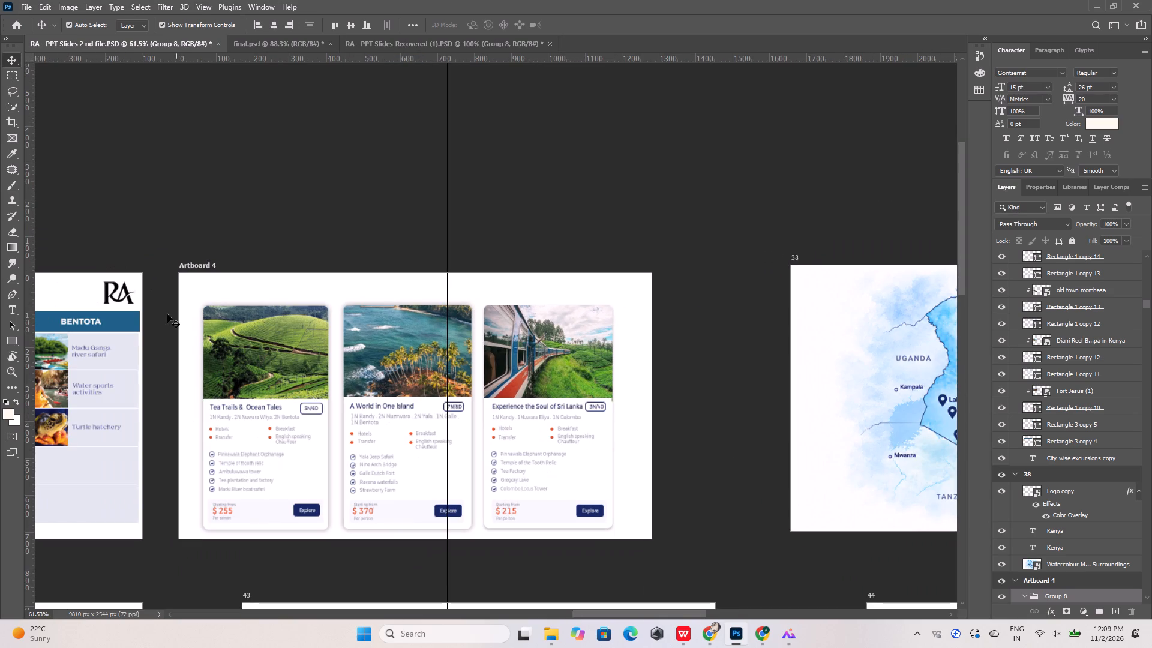
left_click(126, 297)
left_click(124, 291)
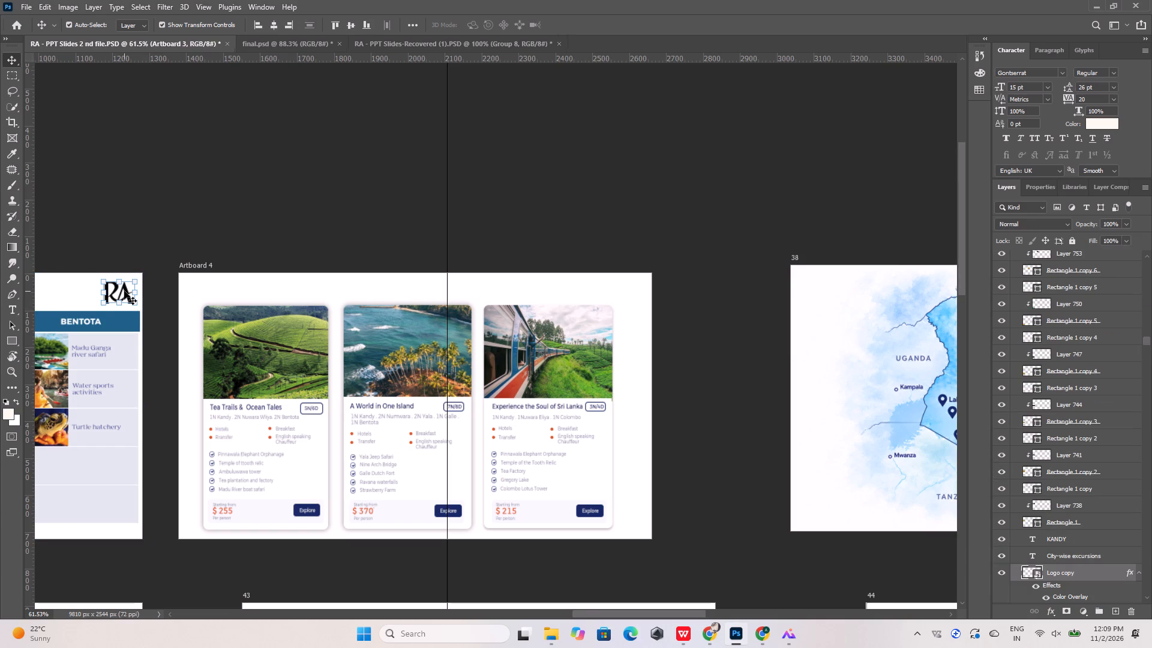
key("ctrl+c")
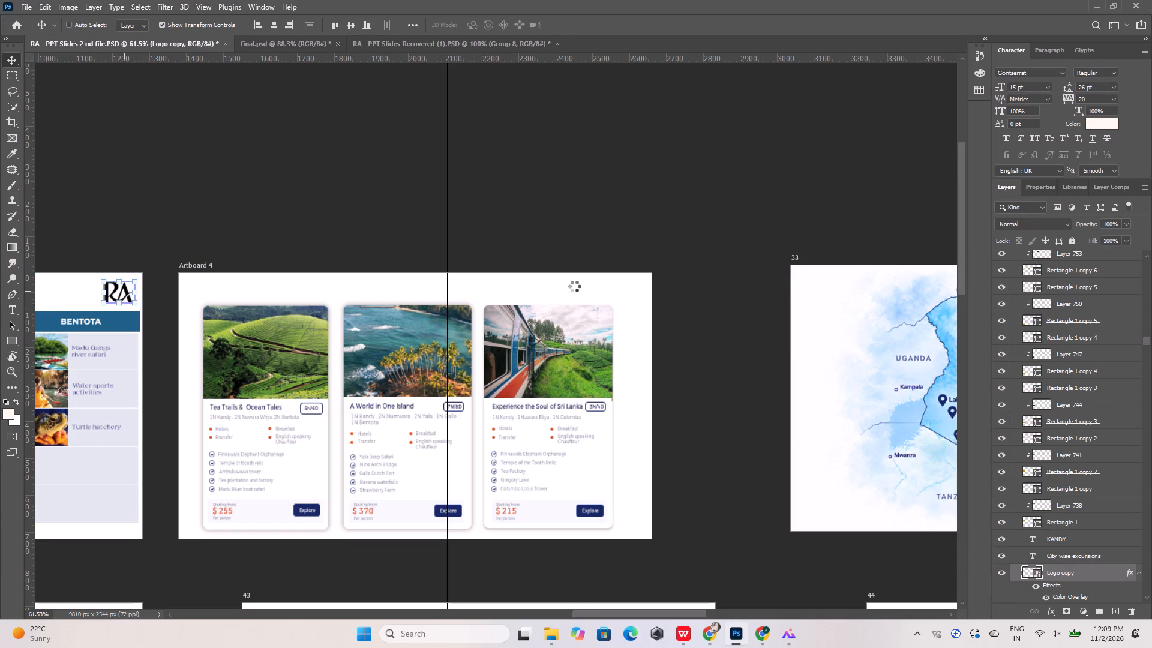
left_click(574, 286)
key("ctrl+shift+v")
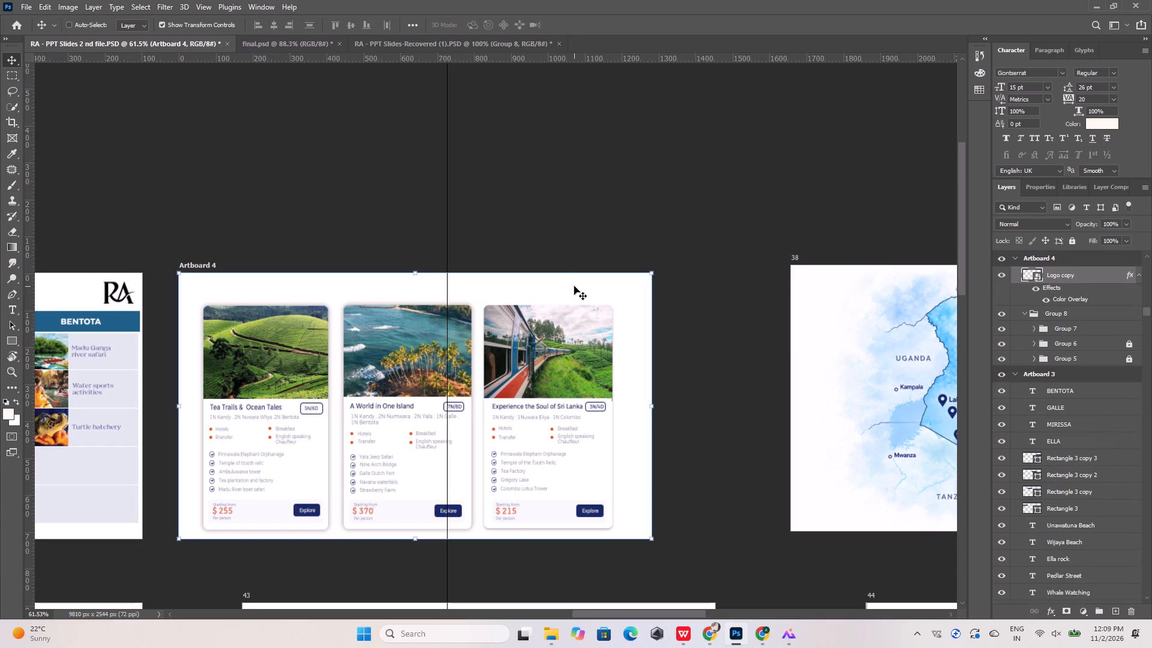
left_click(571, 244)
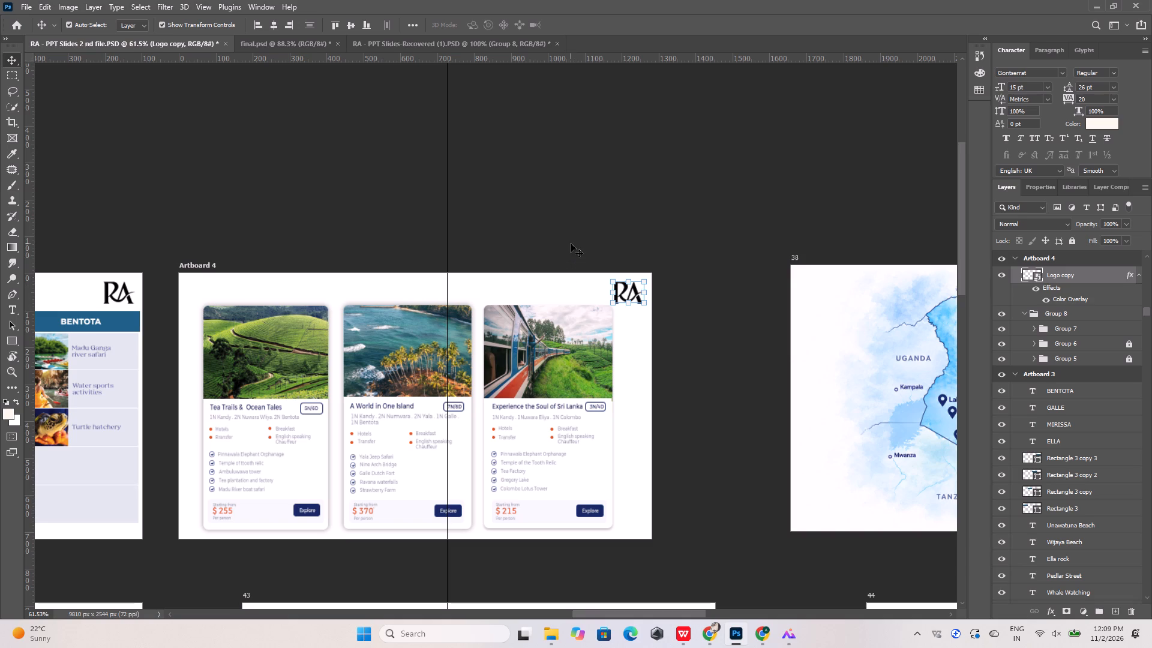
Unlock Group 6 and Group 5 inside Group 8 on Artboard 4 so the package card text can be selected.
left_click(239, 406)
scroll(239, 406, "up", 6, "alt")
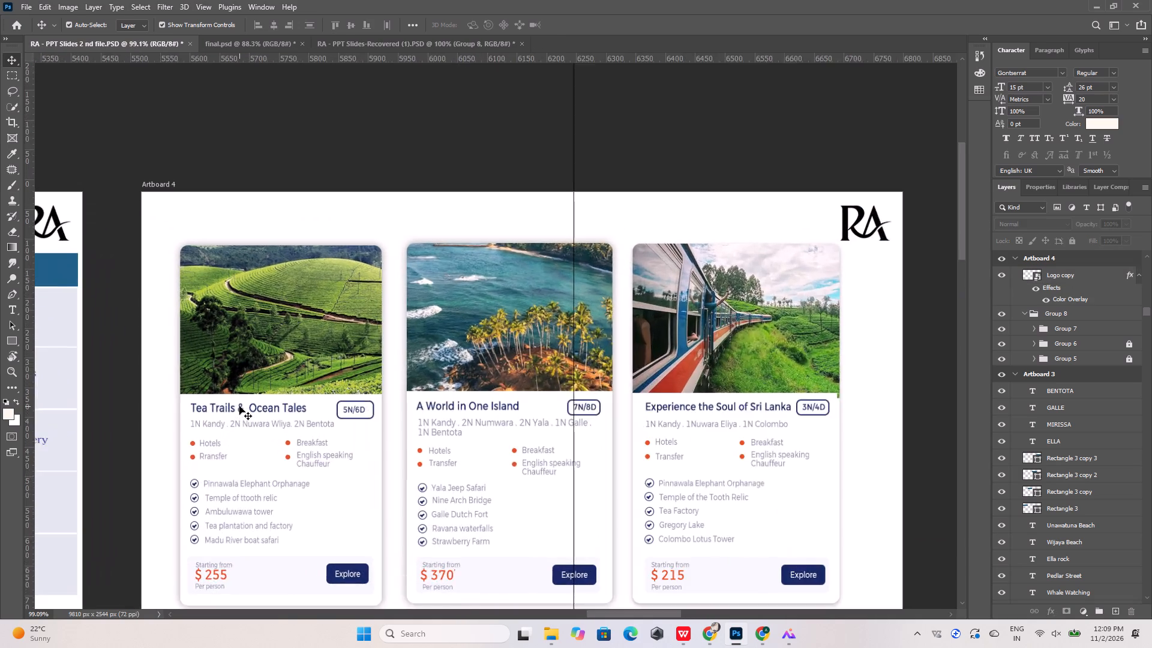
scroll(239, 406, "up", 6, "alt")
double_click(239, 406)
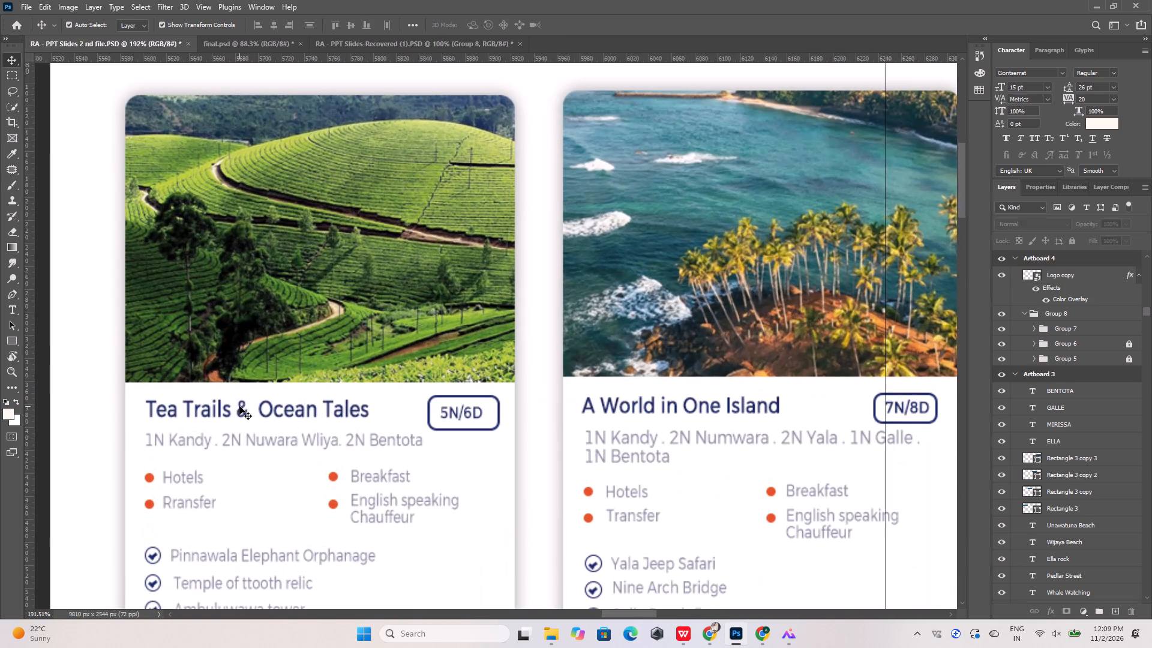
double_click(239, 406)
left_click(116, 267)
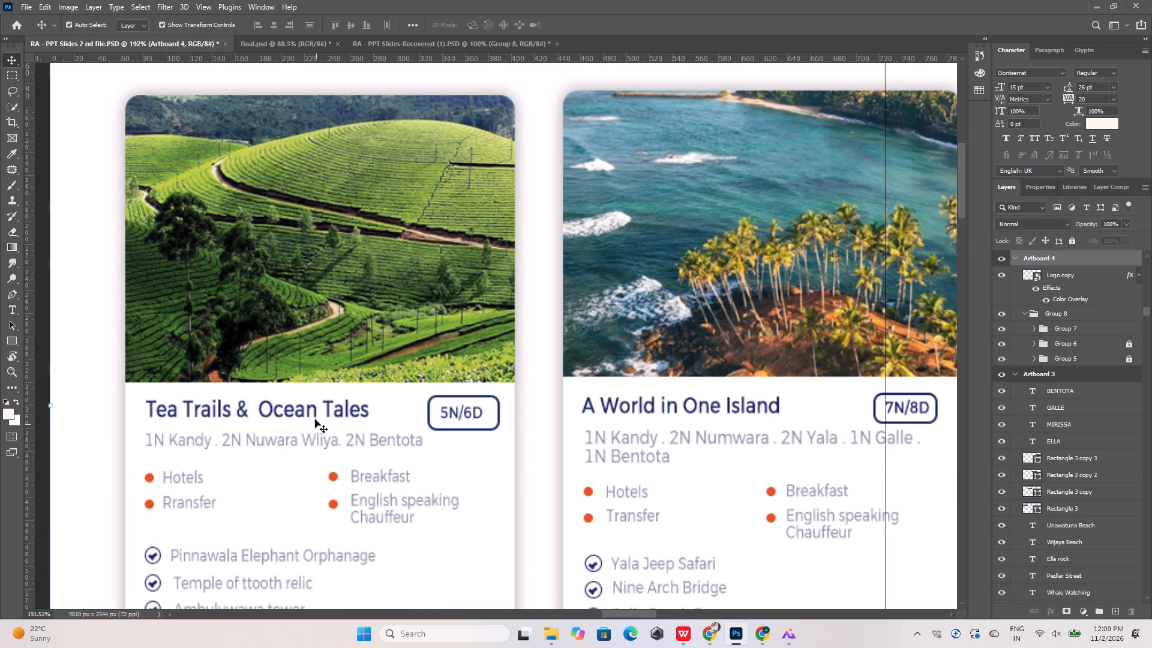
double_click(313, 413)
double_click(313, 413)
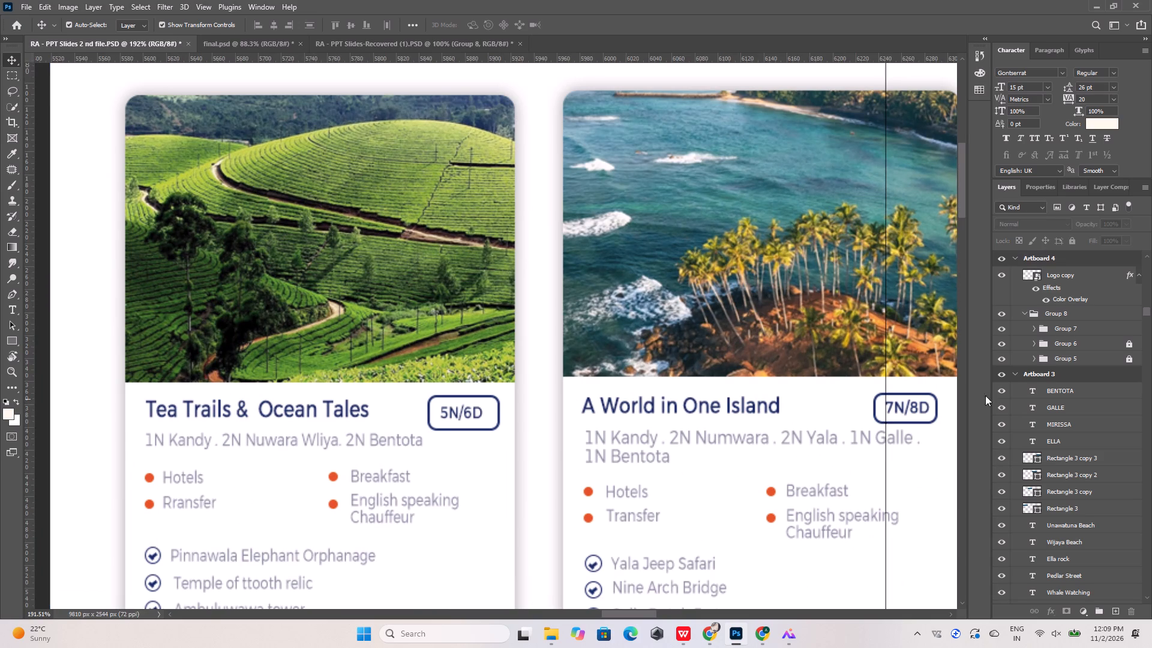
left_click(1002, 319)
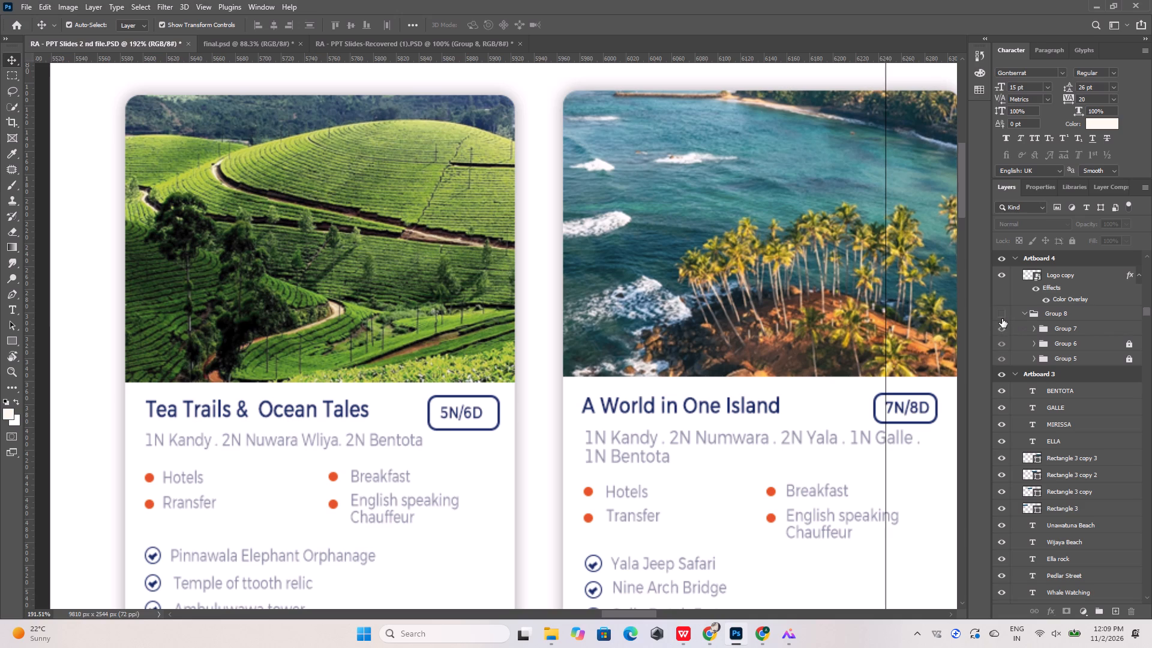
left_click(1002, 319)
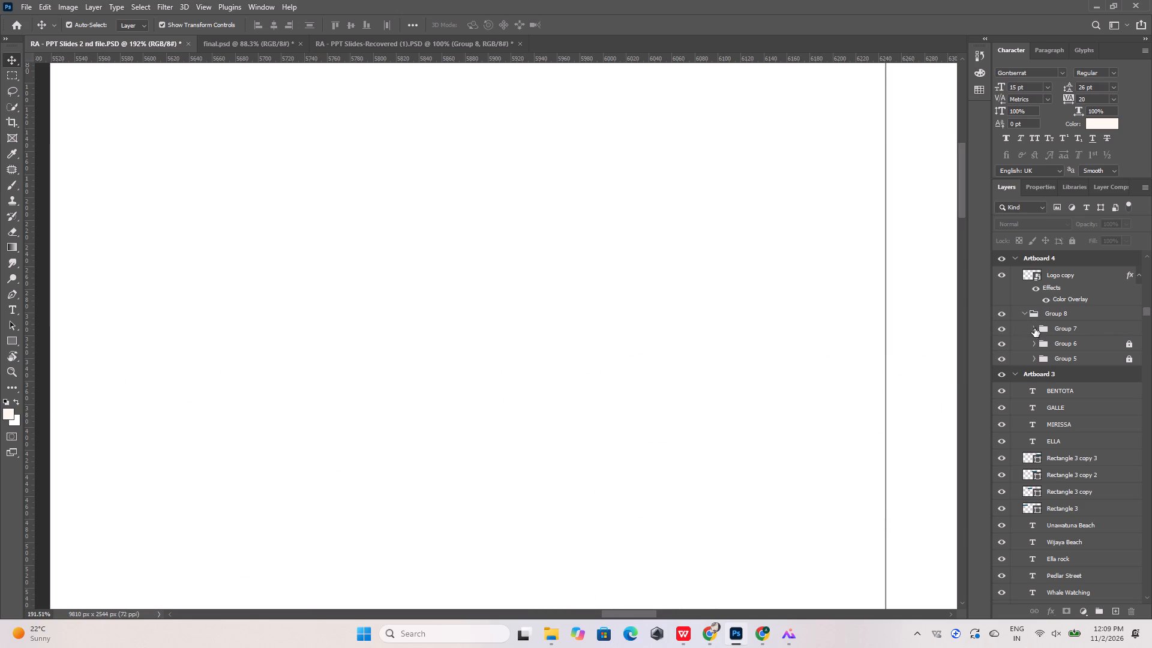
left_click(1036, 329)
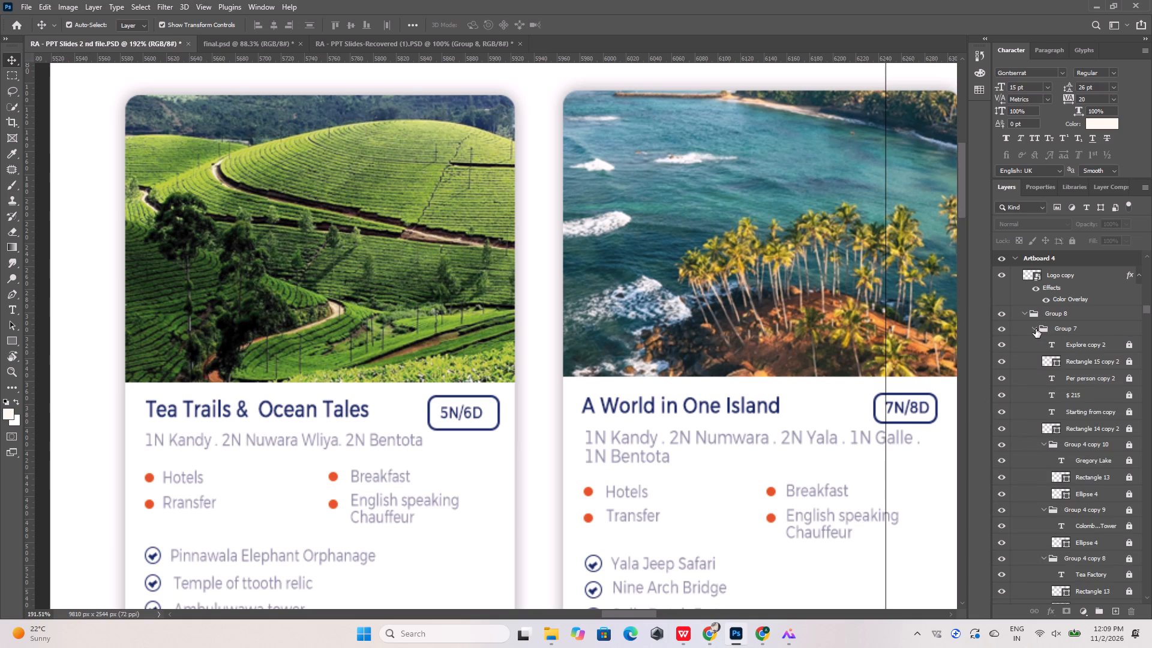
left_click(1036, 329)
left_click(1128, 343)
left_click(1129, 356)
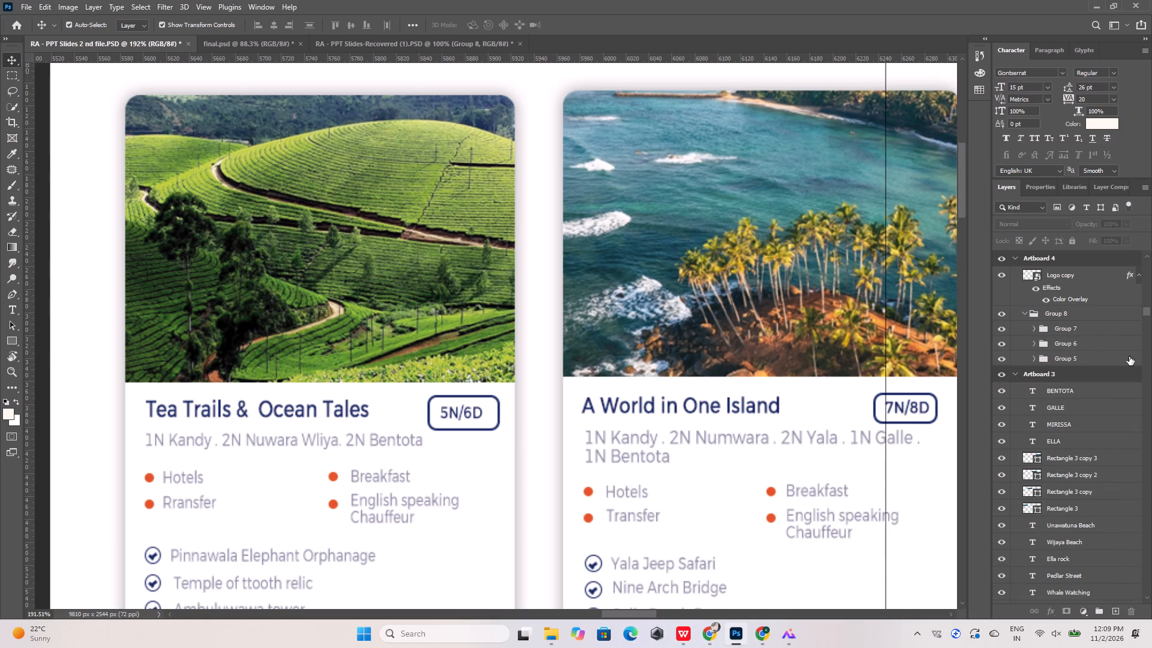
Open the "Tea Trails & Ocean Tales" title text to check its font settings, and leave the text as it is.
double_click(328, 411)
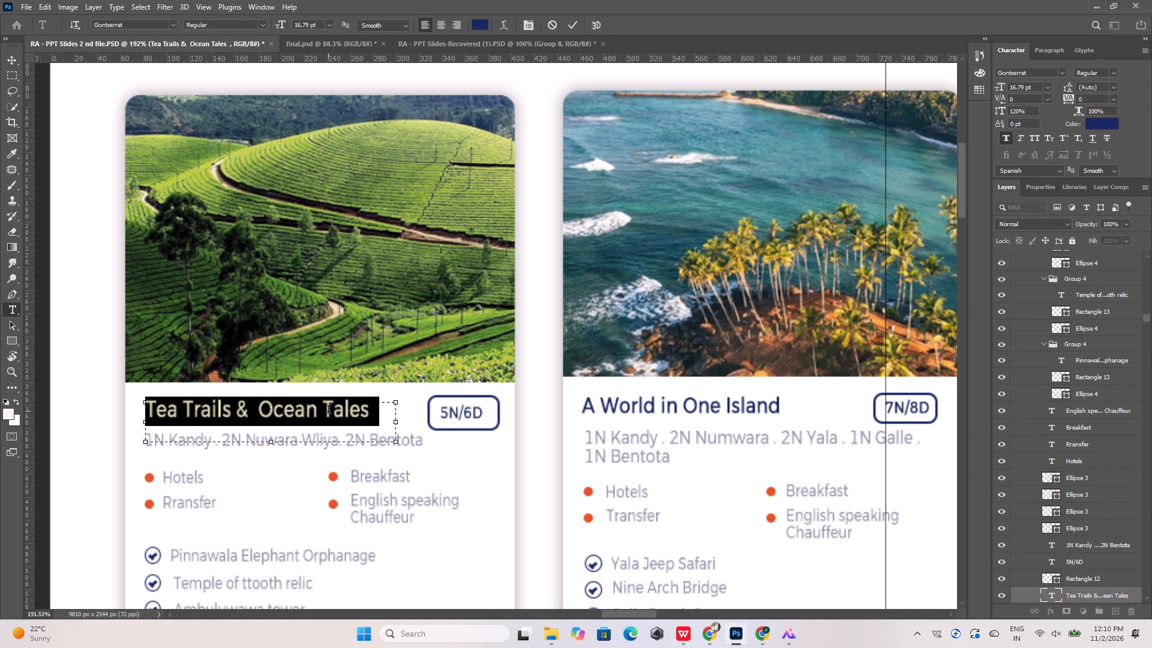
left_click(567, 26)
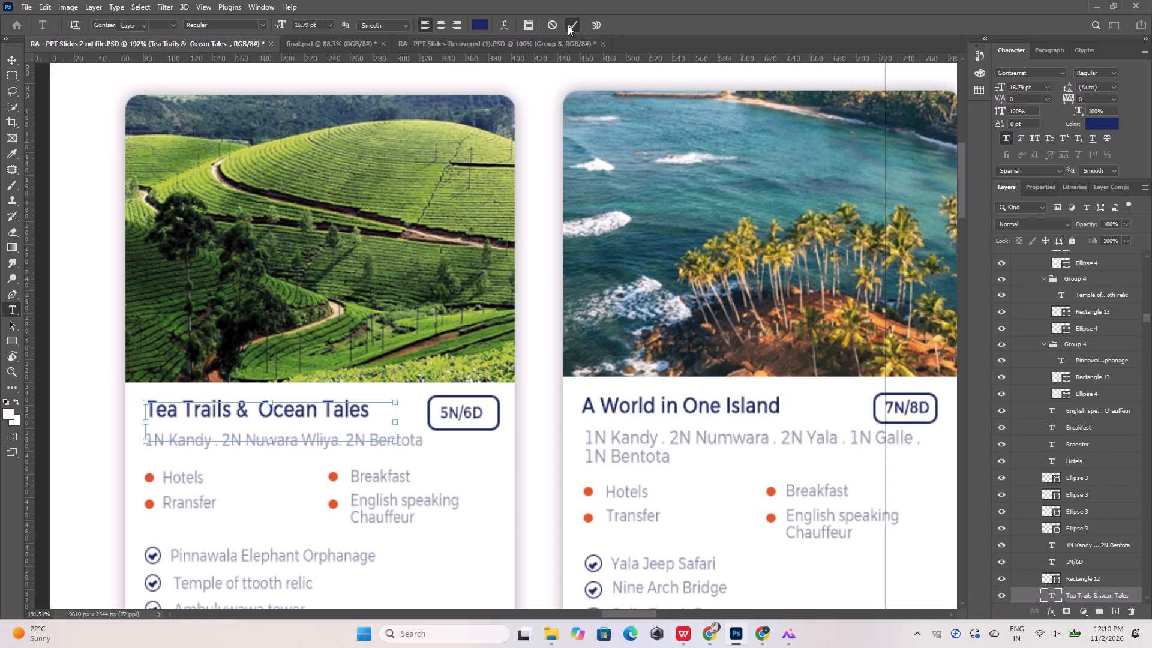
Open the "China's Timeless Treasures Tour" title on artboard 33 to check its font settings, leaving the text as it is.
scroll(491, 363, "down", 7, "alt")
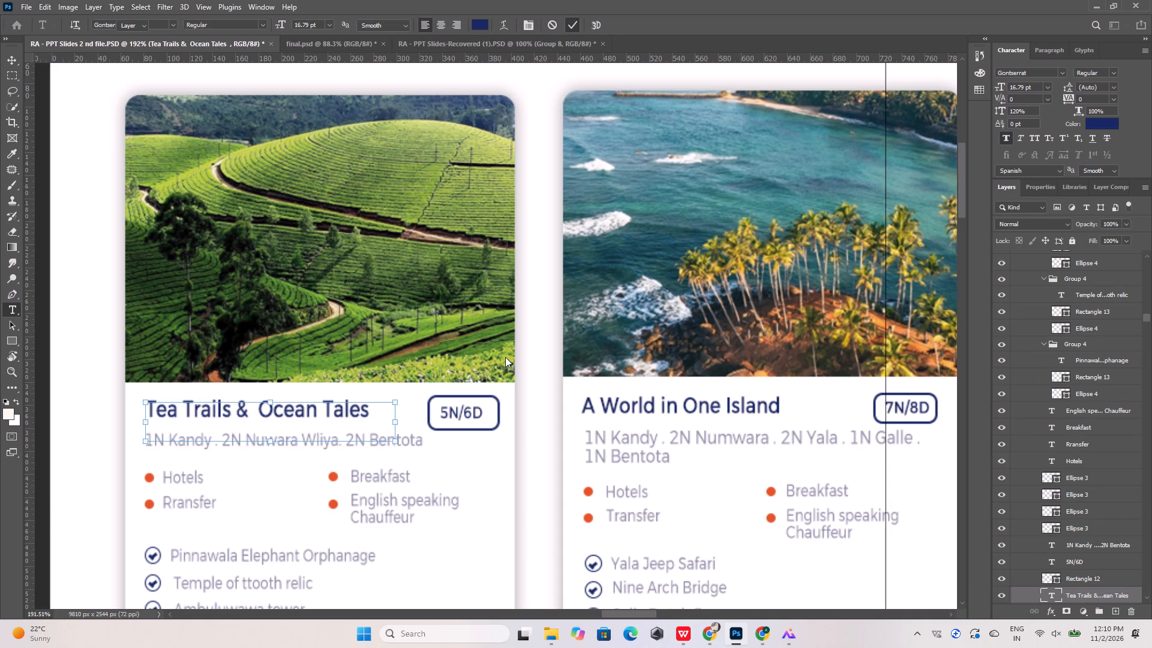
left_click(505, 357)
scroll(505, 357, "down", 6, "alt")
left_click(548, 335)
scroll(520, 366, "down", 3, "alt")
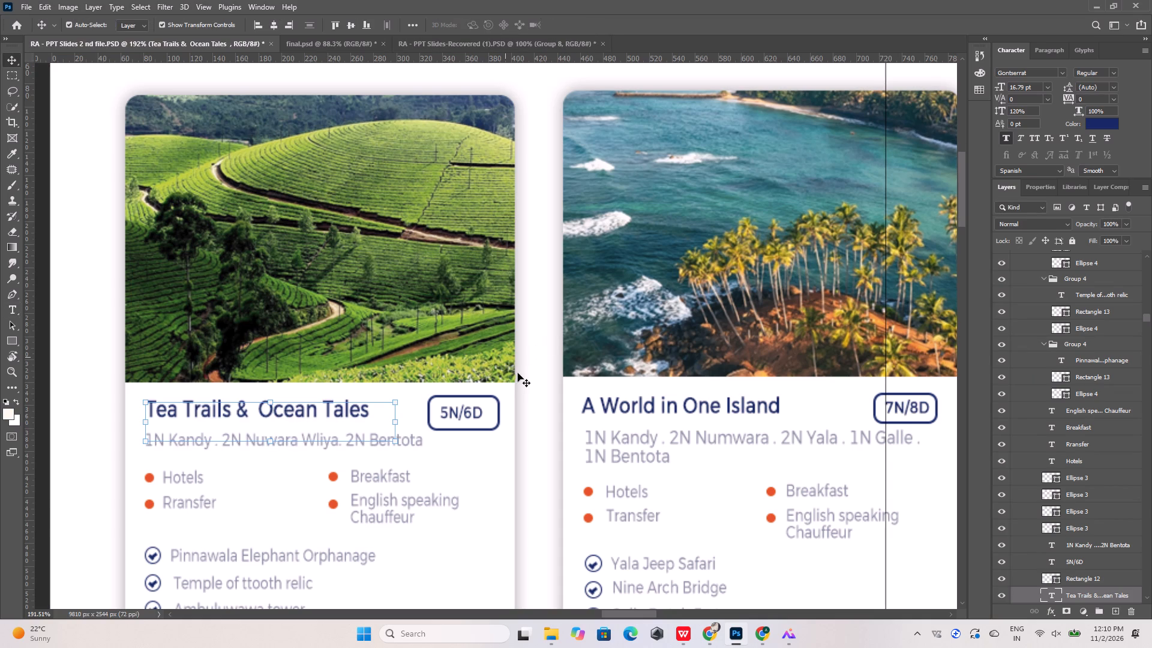
scroll(518, 373, "down", 8, "alt")
left_click(521, 377)
scroll(523, 377, "down", 5, "alt")
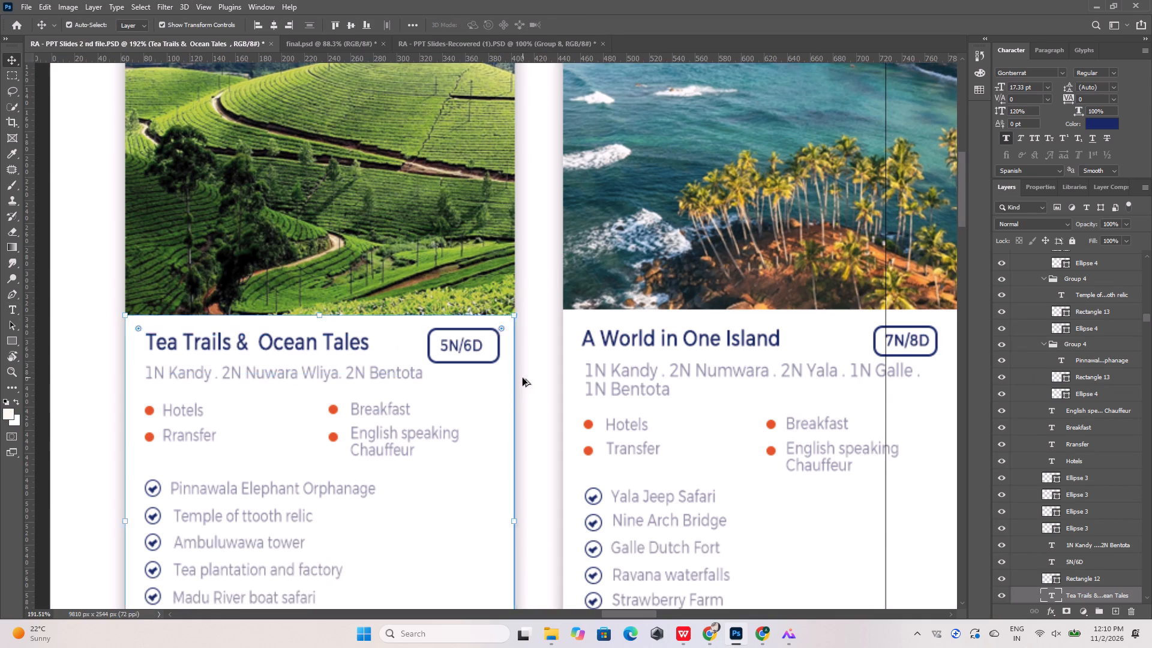
scroll(523, 378, "down", 14, "alt")
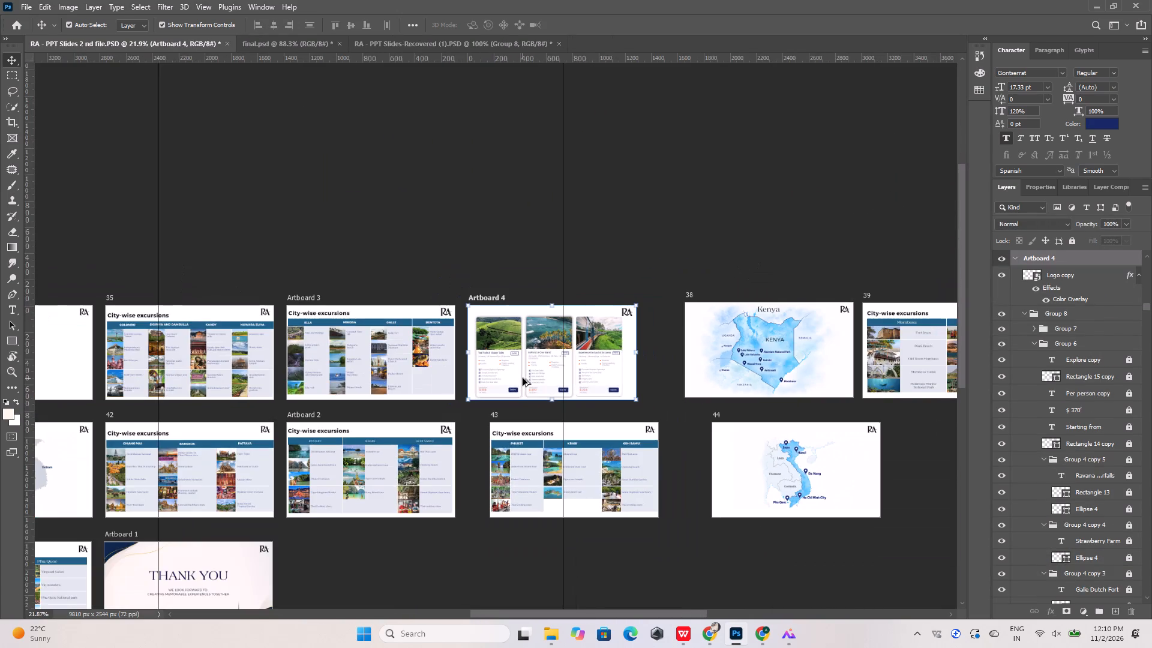
scroll(523, 378, "down", 9, "alt")
scroll(178, 365, "up", 9, "alt")
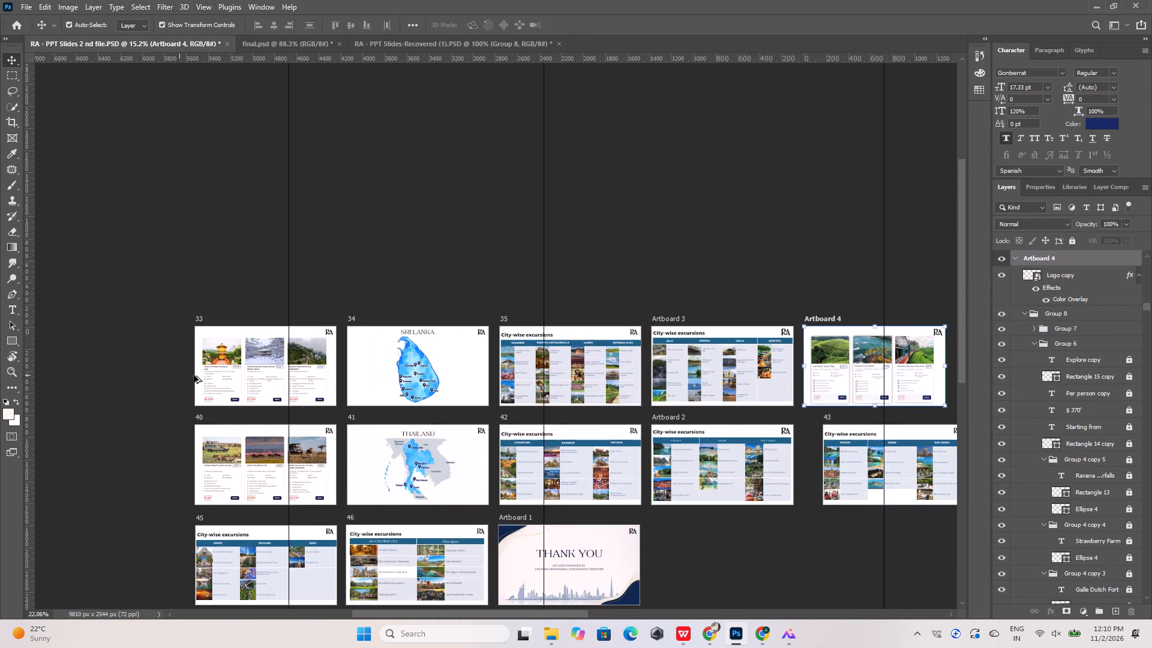
scroll(194, 375, "up", 20, "alt")
scroll(214, 364, "up", 5, "alt")
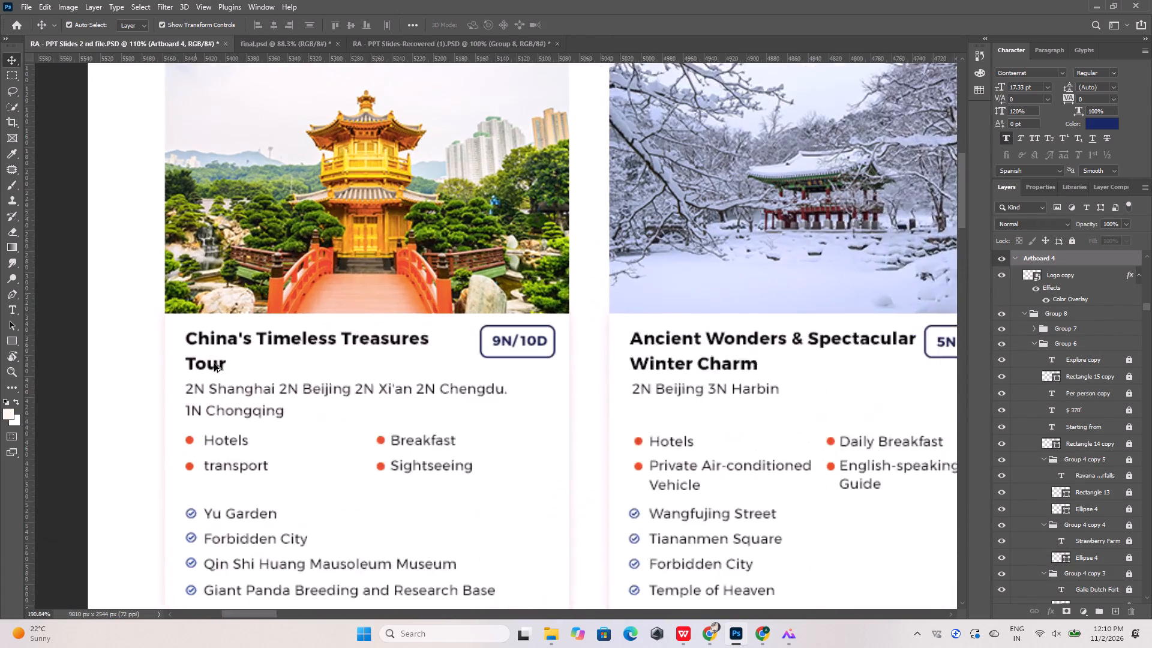
scroll(214, 364, "up", 2, "alt")
left_click(233, 338)
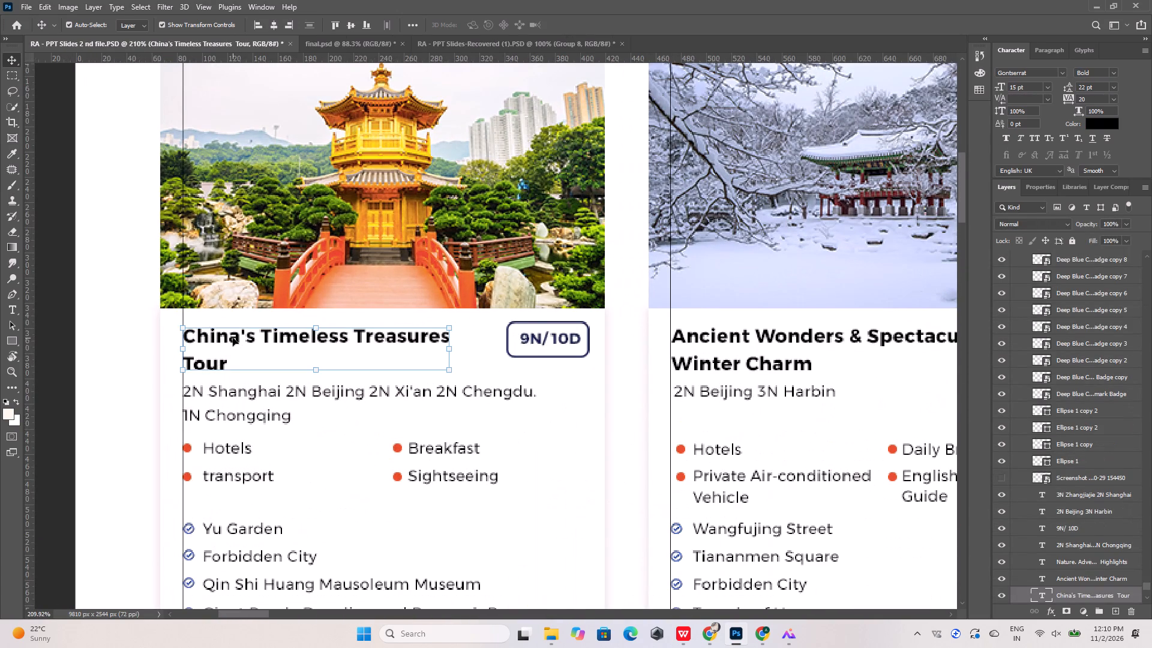
double_click(233, 338)
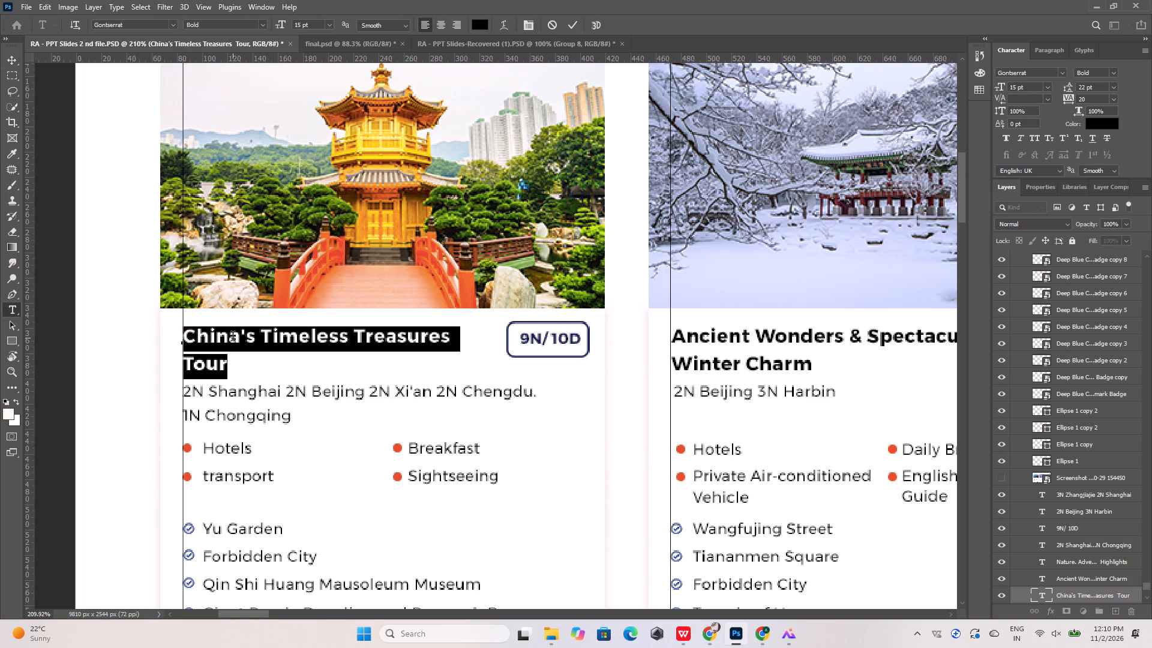
left_click(570, 24)
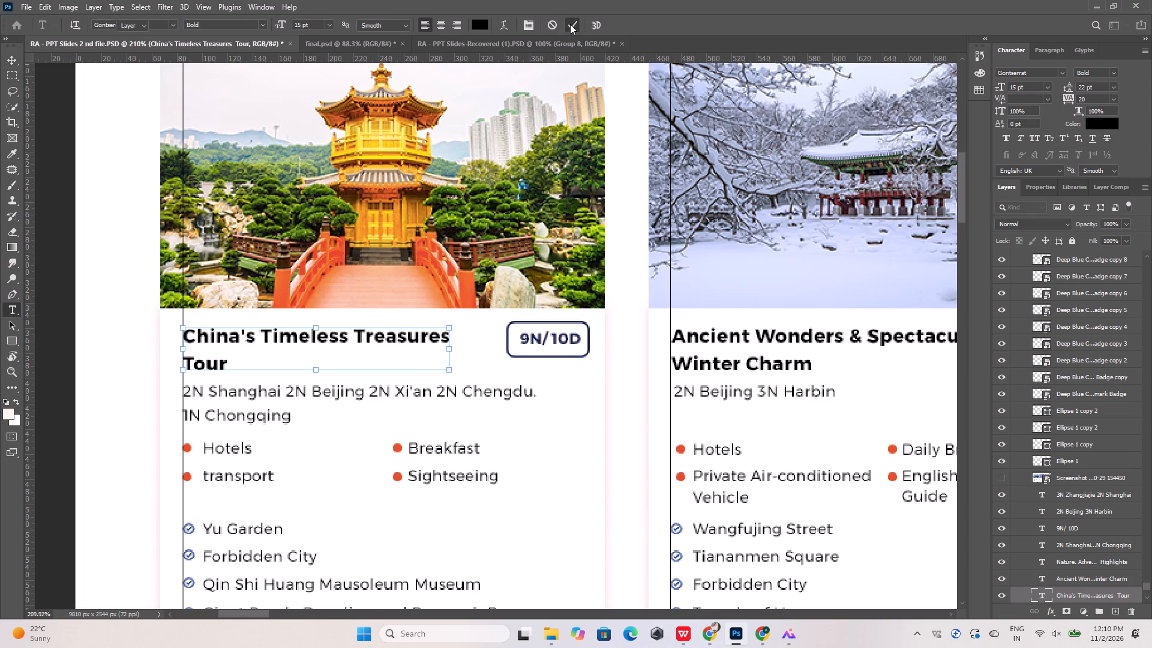
Set the "Tea Trails & Ocean Tales" title on Artboard 4 to 15 pt Montserrat Bold.
scroll(233, 363, "down", 18, "alt")
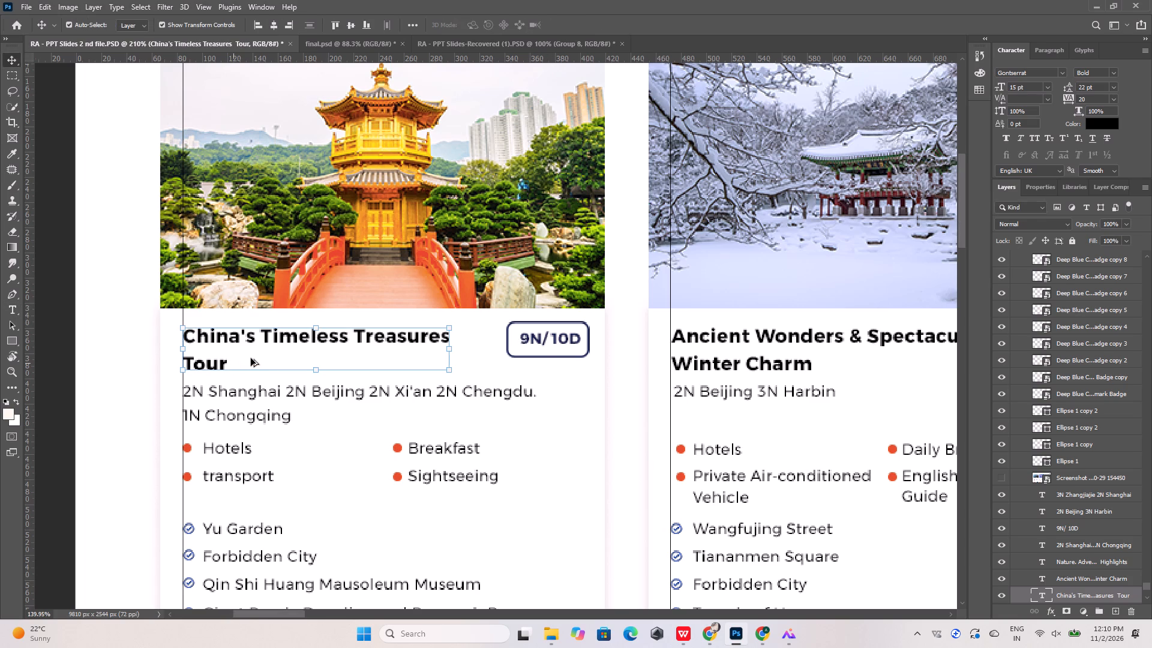
scroll(258, 355, "down", 10, "alt")
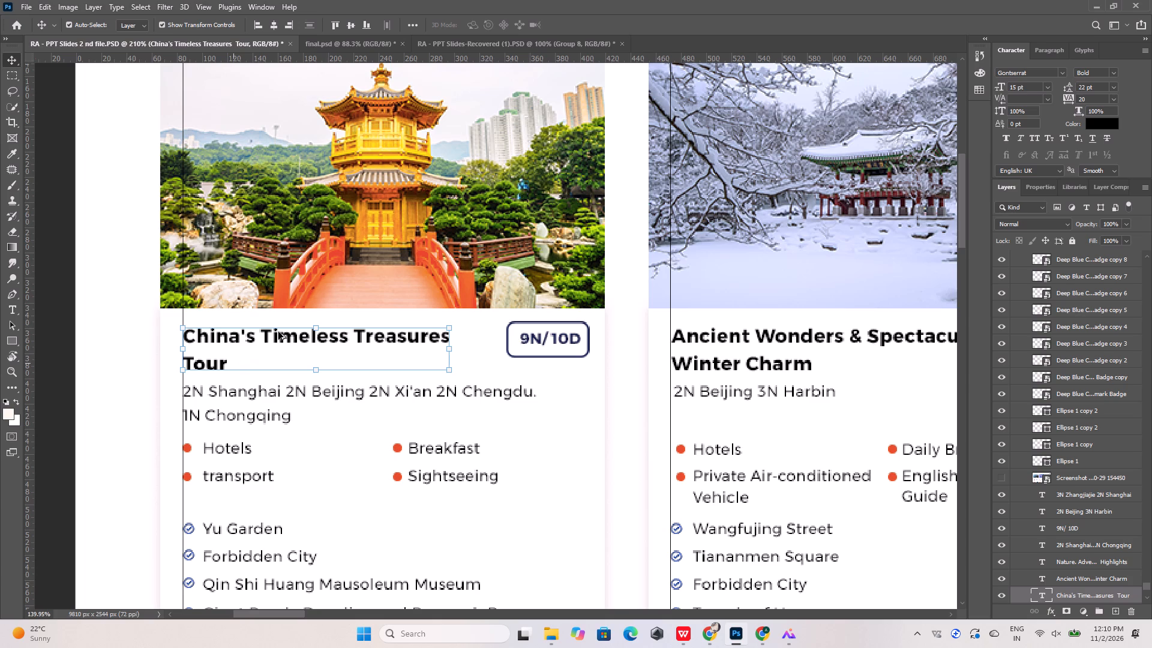
scroll(278, 332, "down", 4, "alt")
left_click(284, 324)
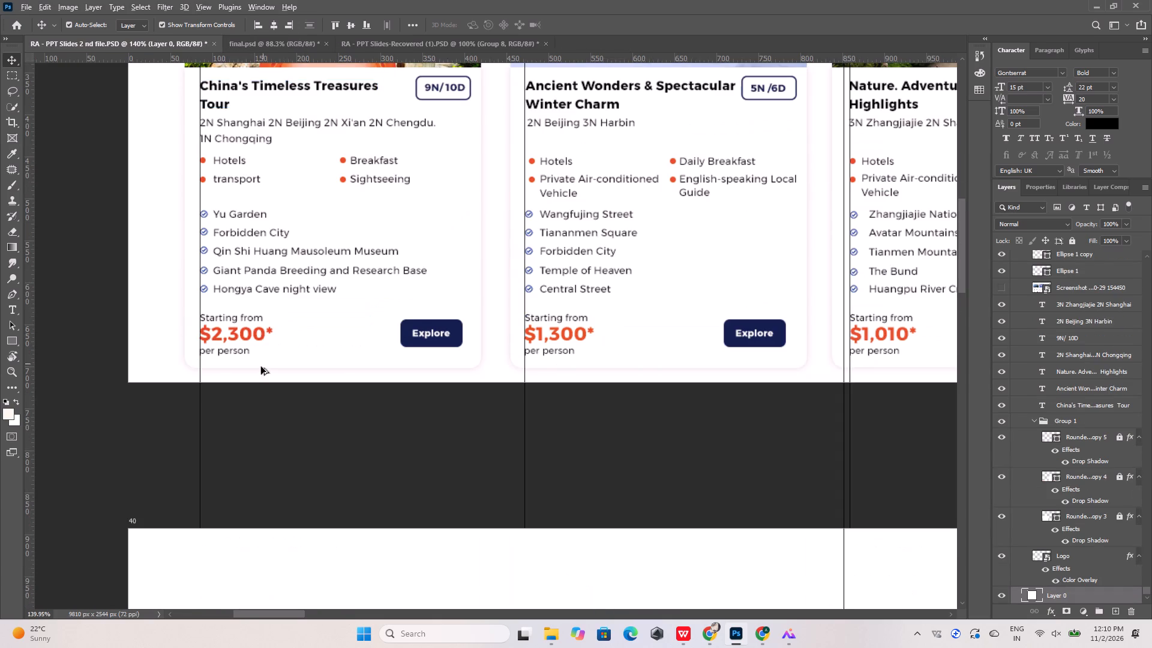
scroll(250, 386, "down", 17, "alt")
scroll(249, 387, "down", 11, "alt")
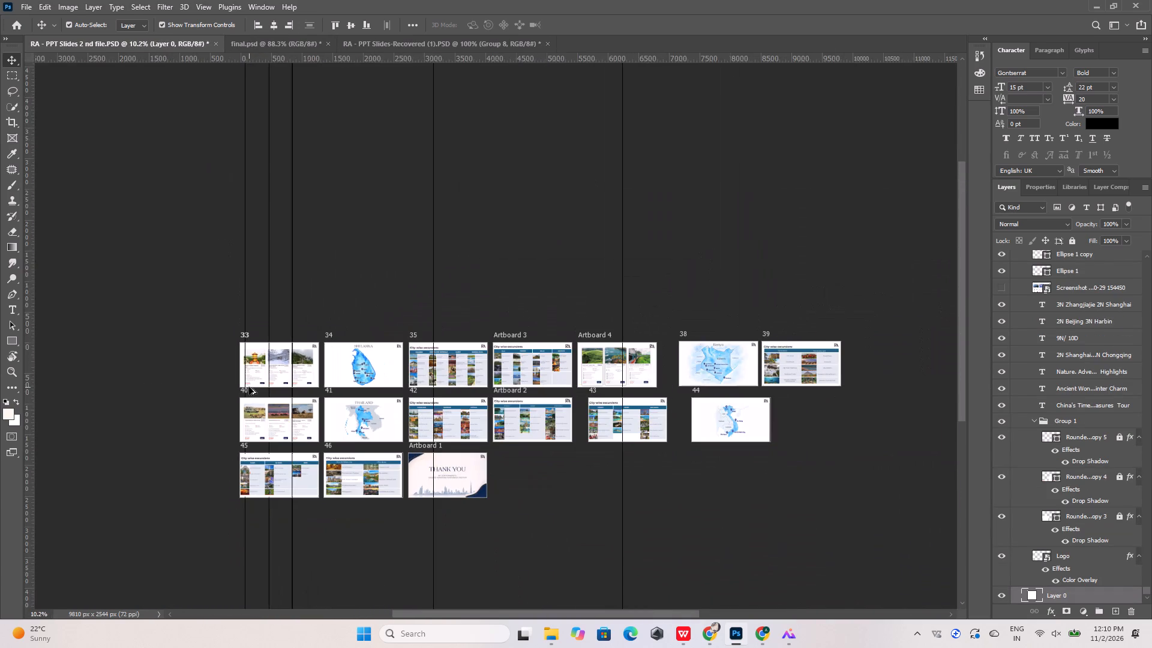
scroll(650, 371, "up", 20, "alt")
scroll(650, 371, "up", 3, "alt")
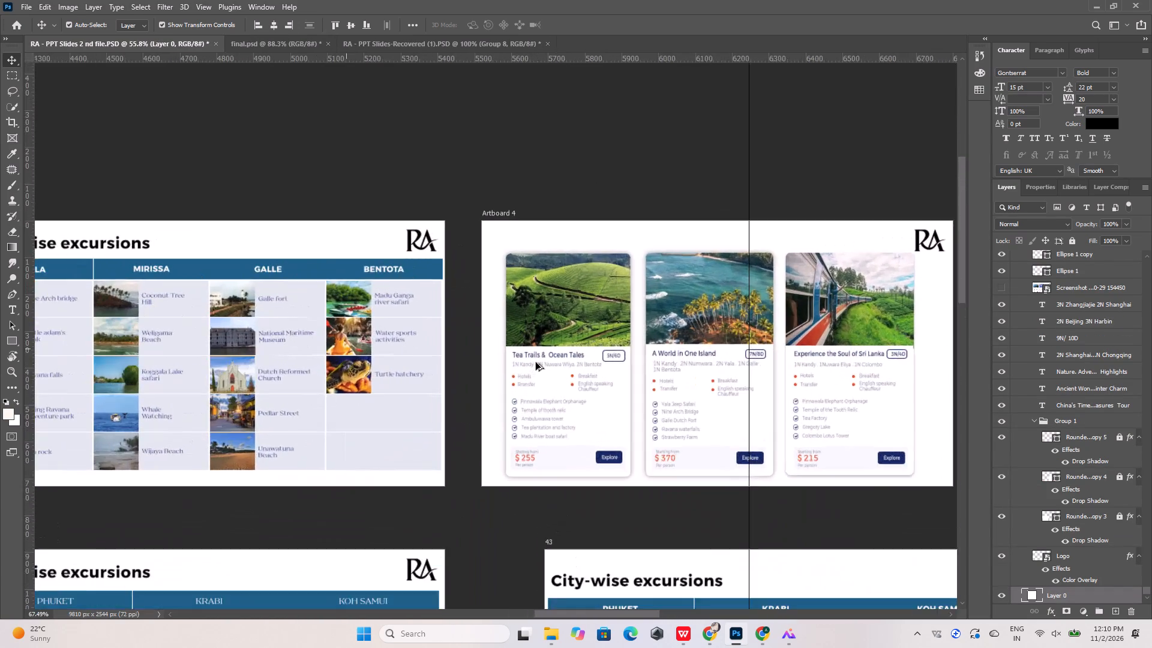
scroll(536, 362, "up", 8, "alt")
left_click(544, 338)
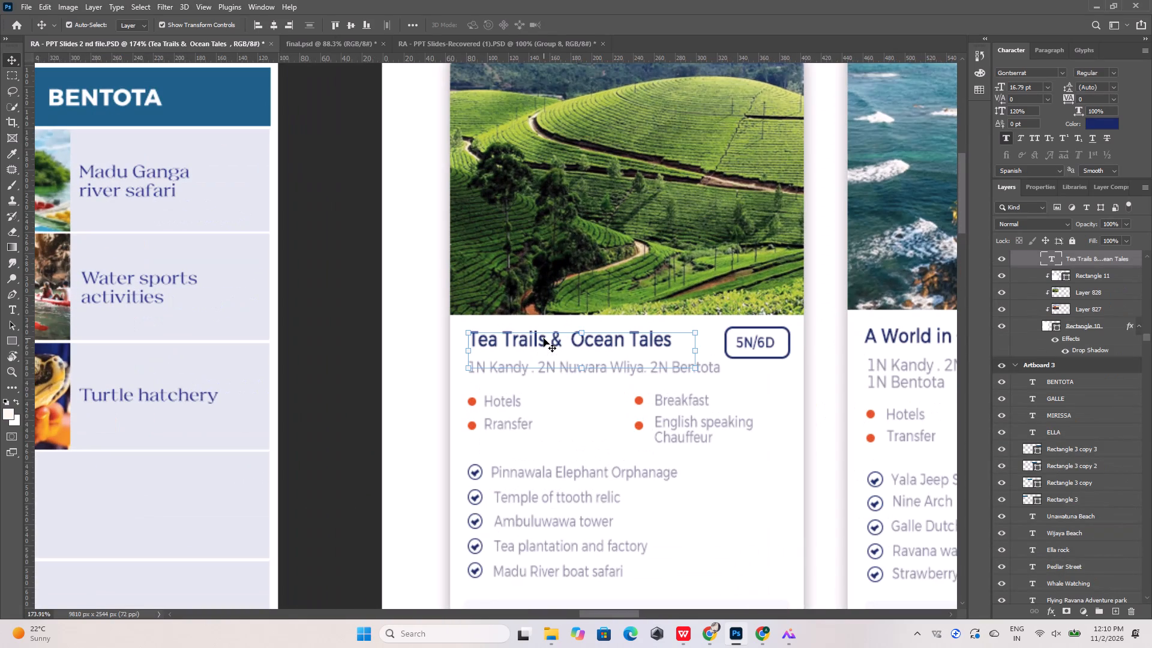
double_click(544, 338)
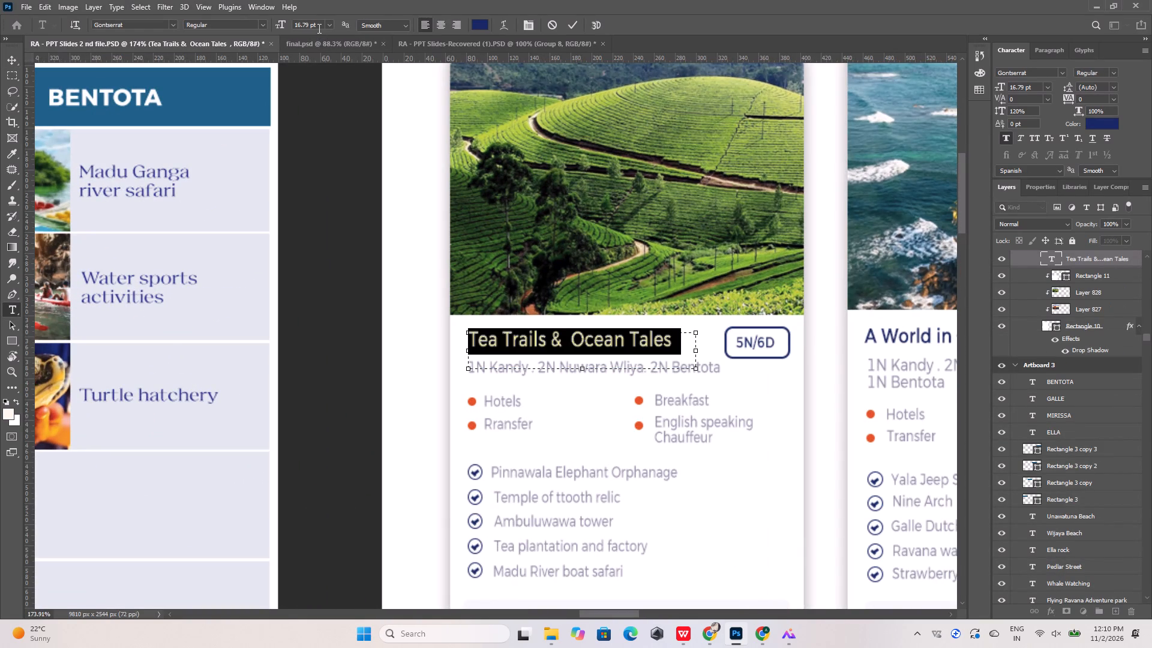
left_click_drag(318, 27, 283, 31)
type("15")
key("Return")
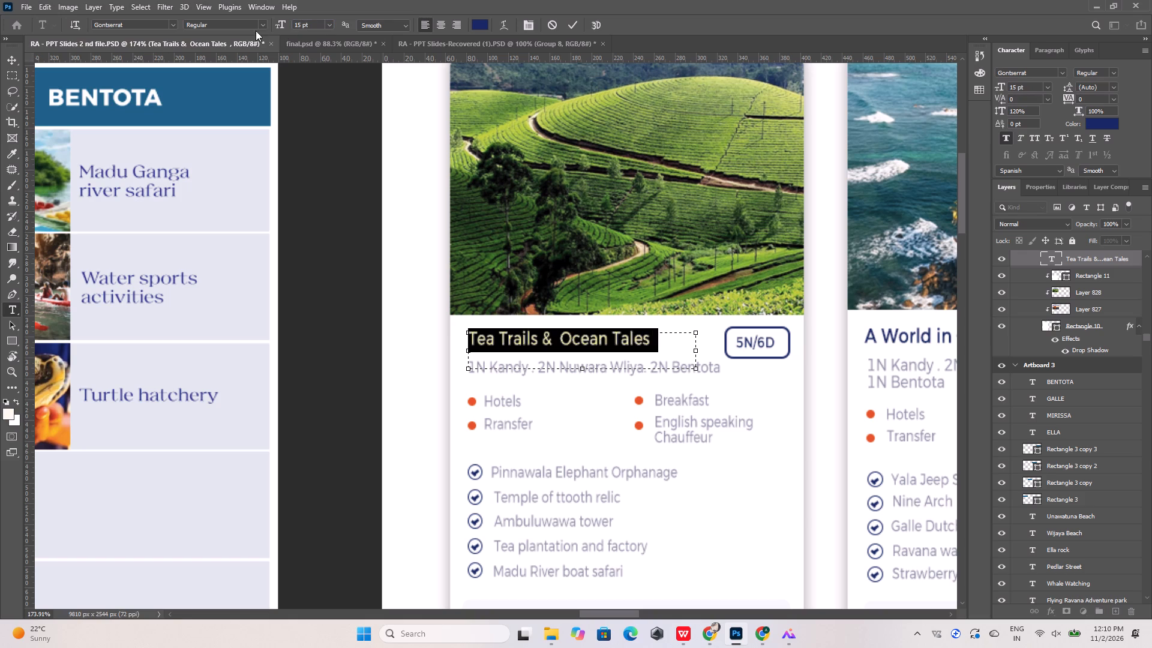
left_click(263, 24)
left_click(249, 49)
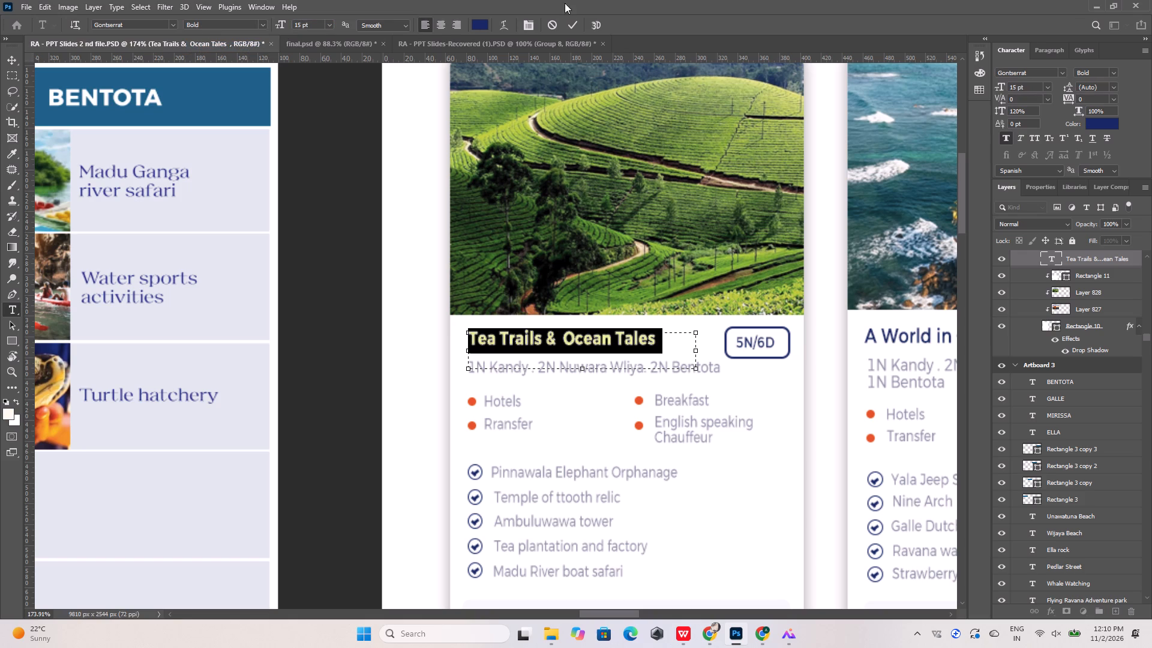
left_click(575, 28)
left_click(398, 371)
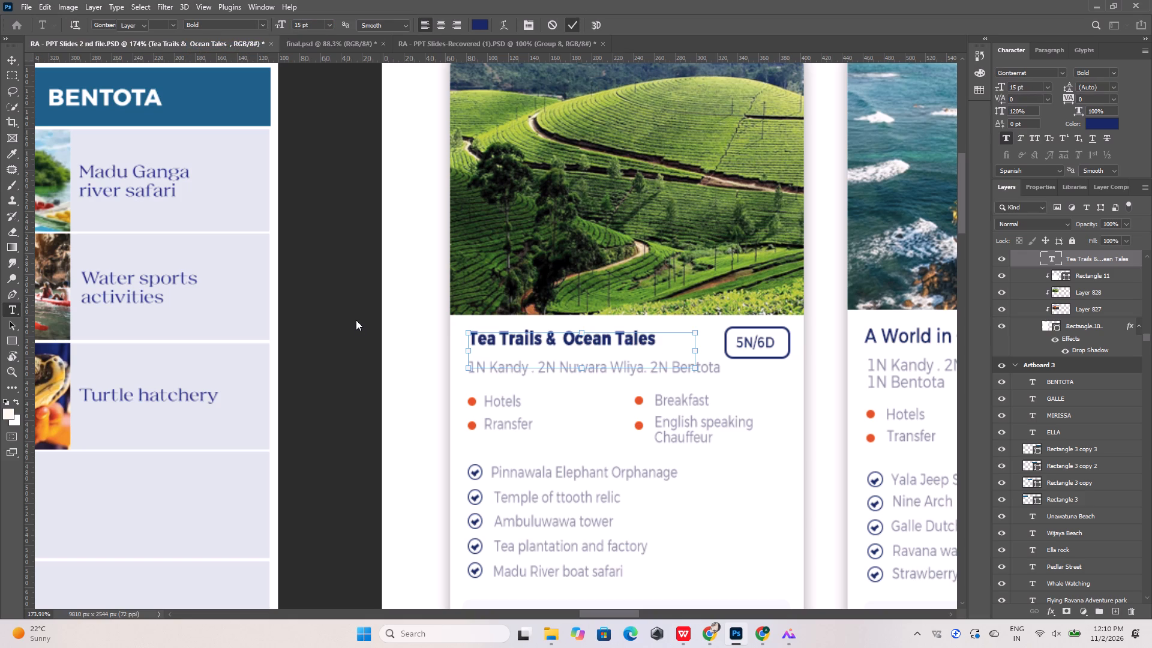
left_click(353, 319)
left_click(360, 299)
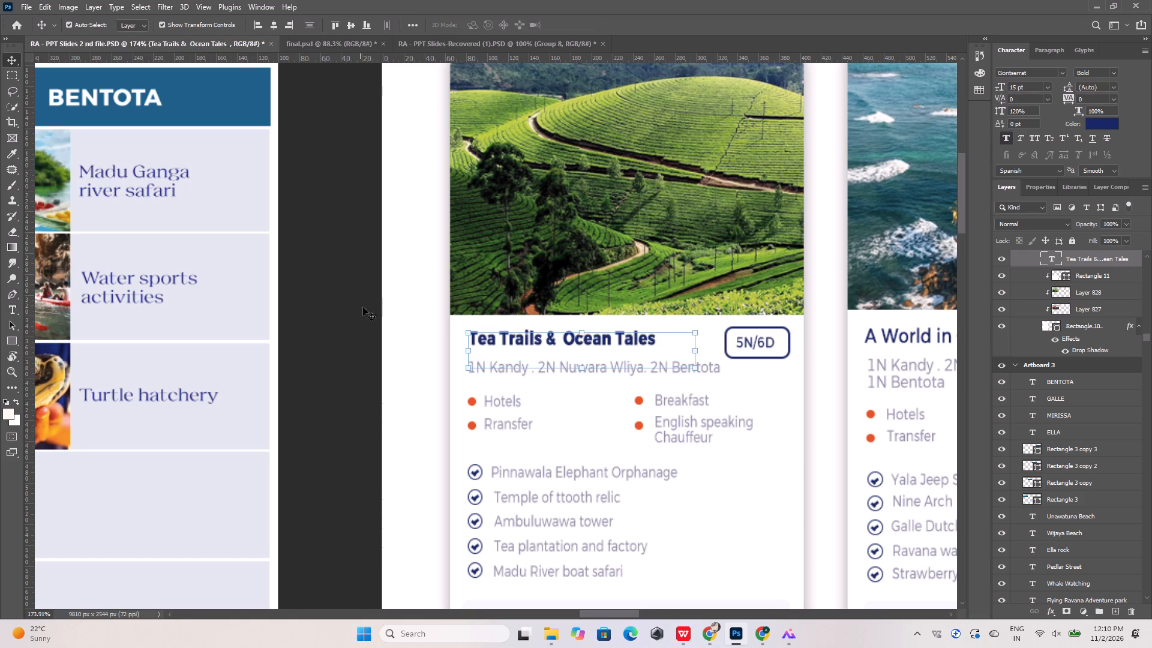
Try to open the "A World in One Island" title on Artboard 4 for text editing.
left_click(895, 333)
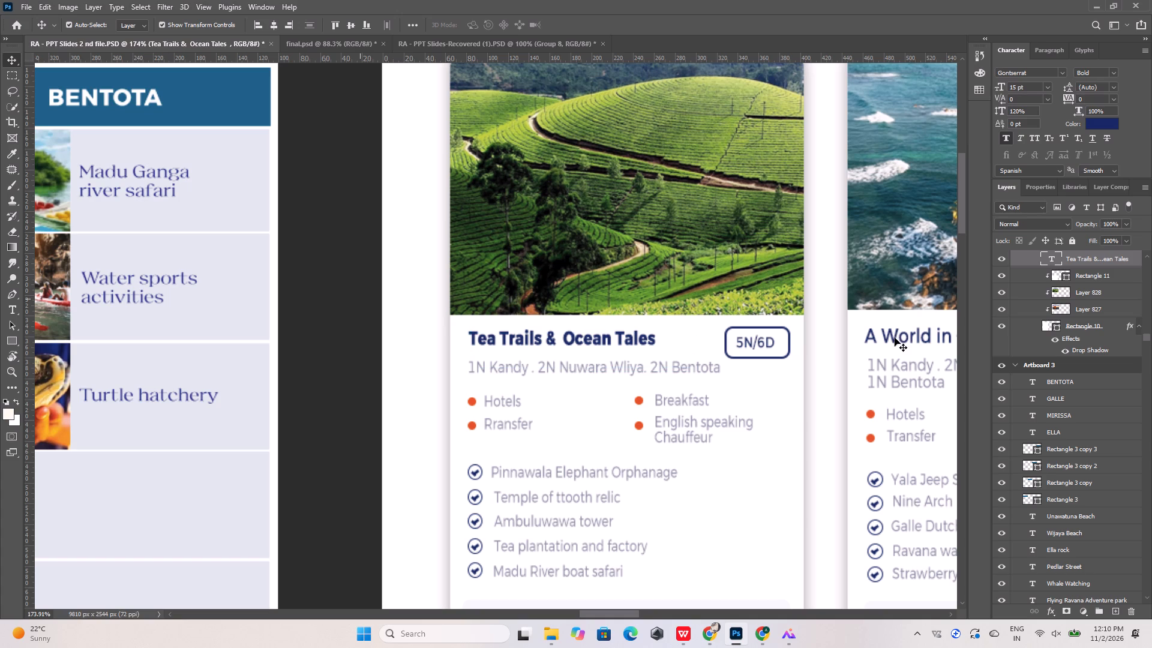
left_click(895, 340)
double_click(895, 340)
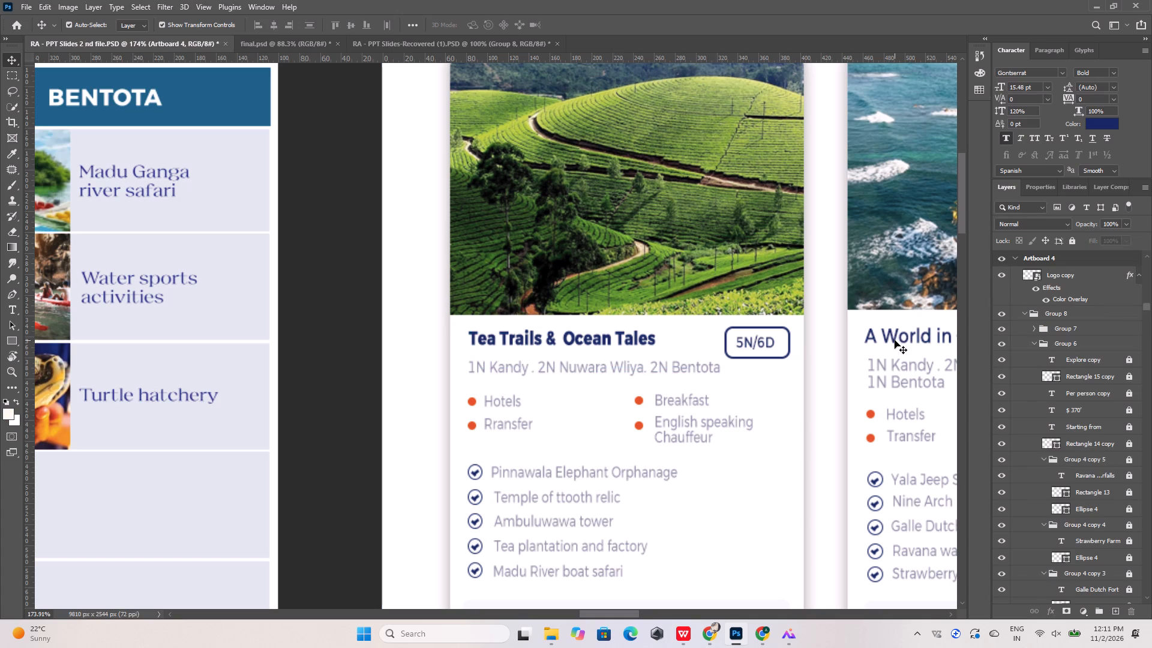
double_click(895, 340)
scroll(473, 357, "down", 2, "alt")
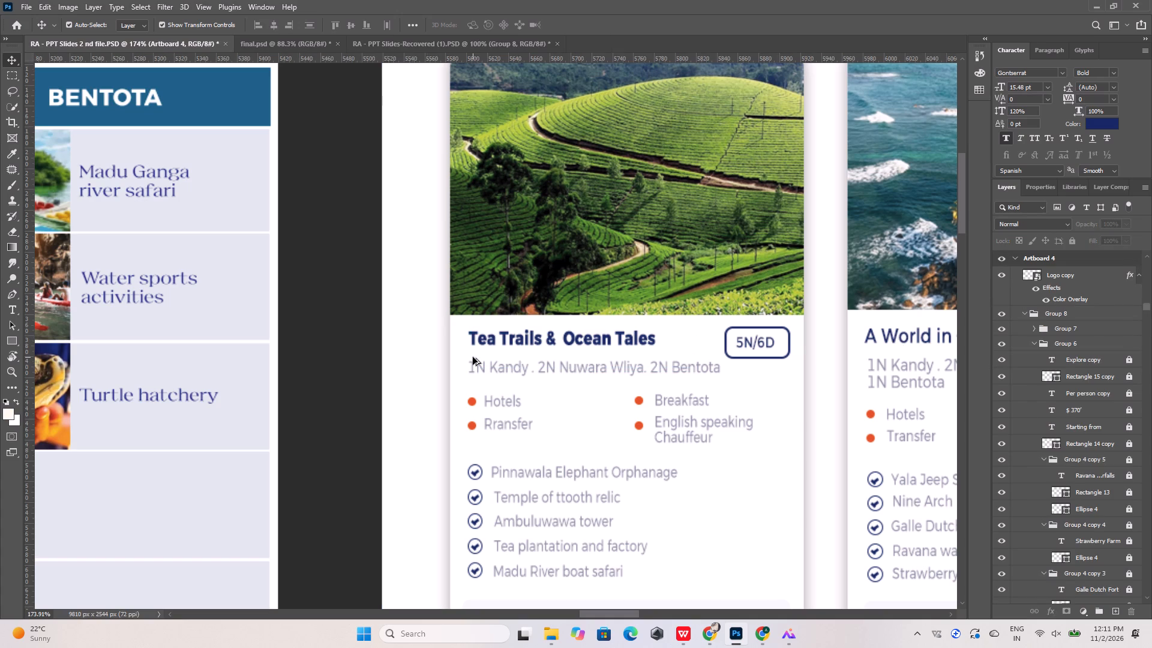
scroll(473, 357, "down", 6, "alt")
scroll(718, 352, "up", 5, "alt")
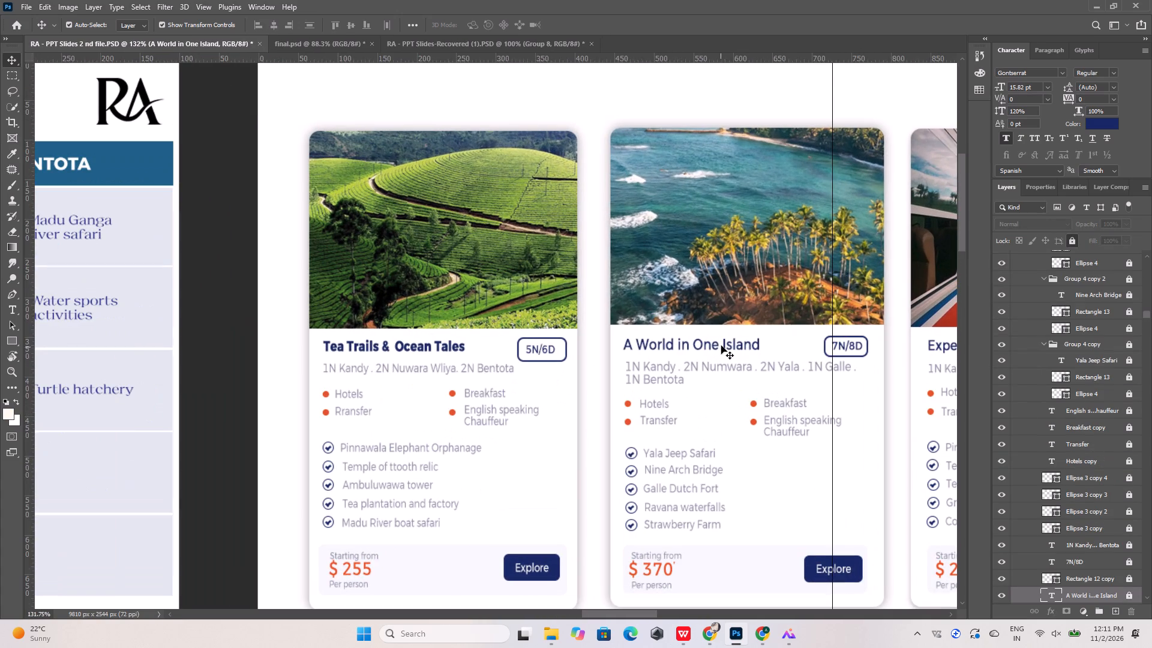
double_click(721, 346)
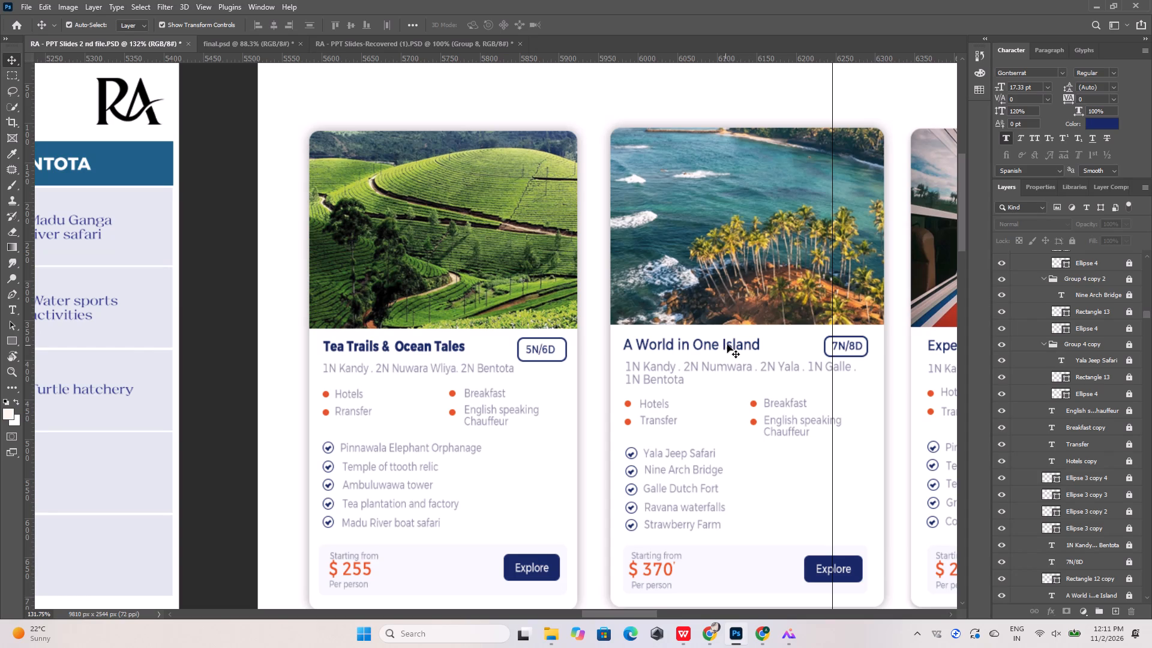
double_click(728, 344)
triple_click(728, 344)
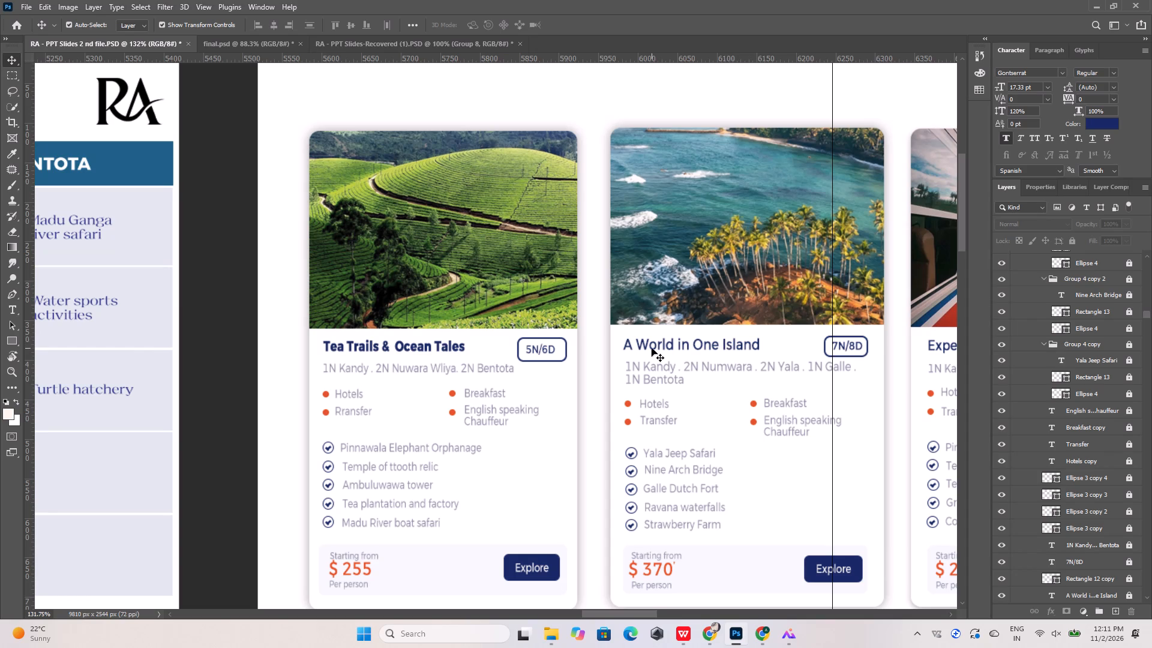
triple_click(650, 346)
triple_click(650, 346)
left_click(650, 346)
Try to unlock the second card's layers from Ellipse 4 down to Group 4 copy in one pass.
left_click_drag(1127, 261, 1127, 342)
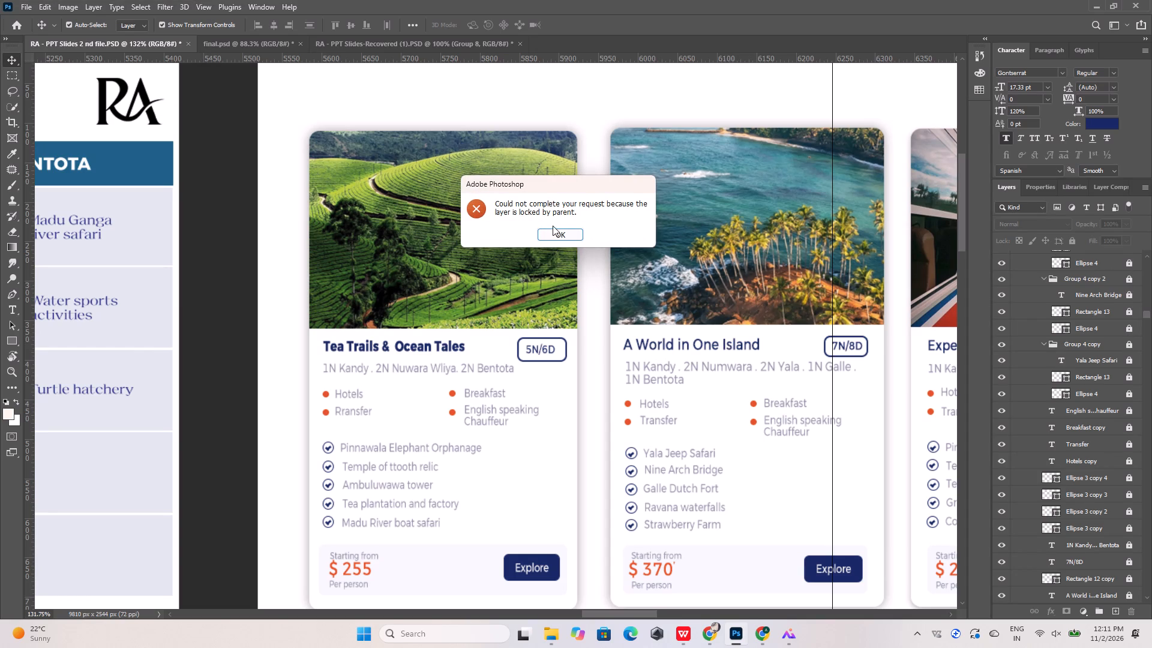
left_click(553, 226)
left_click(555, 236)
Unlock the second card's price-area layers in Group 6, from Explore copy down to Rectangle 14 copy.
scroll(1088, 382, "up", 15)
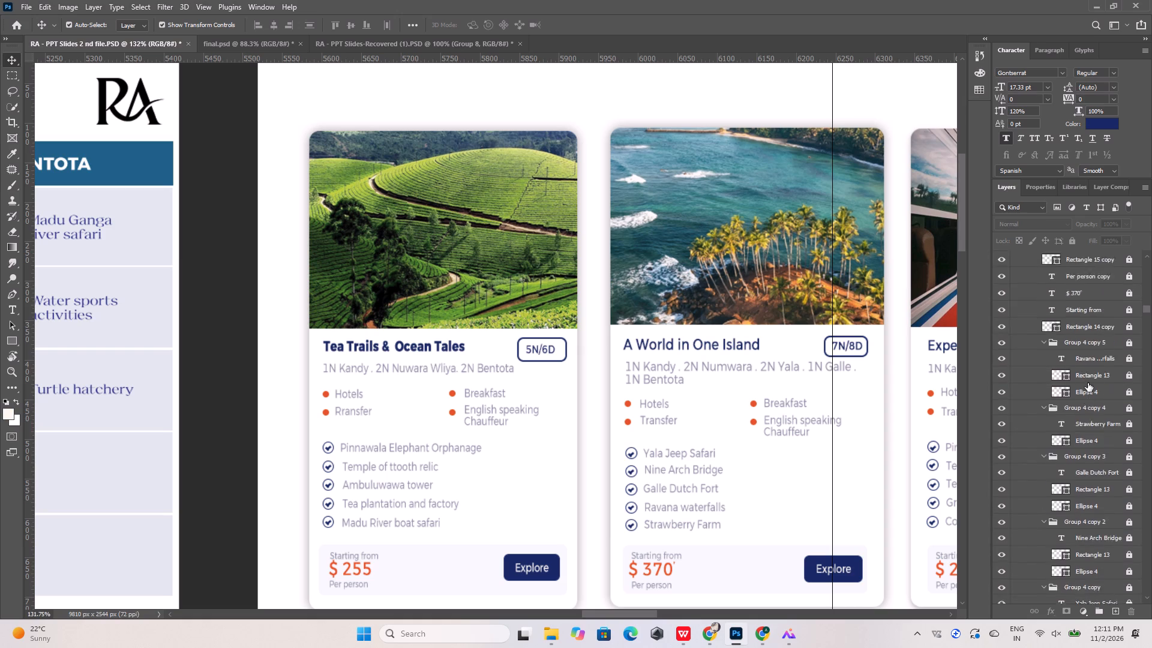
scroll(1088, 383, "up", 9)
left_click(1128, 388)
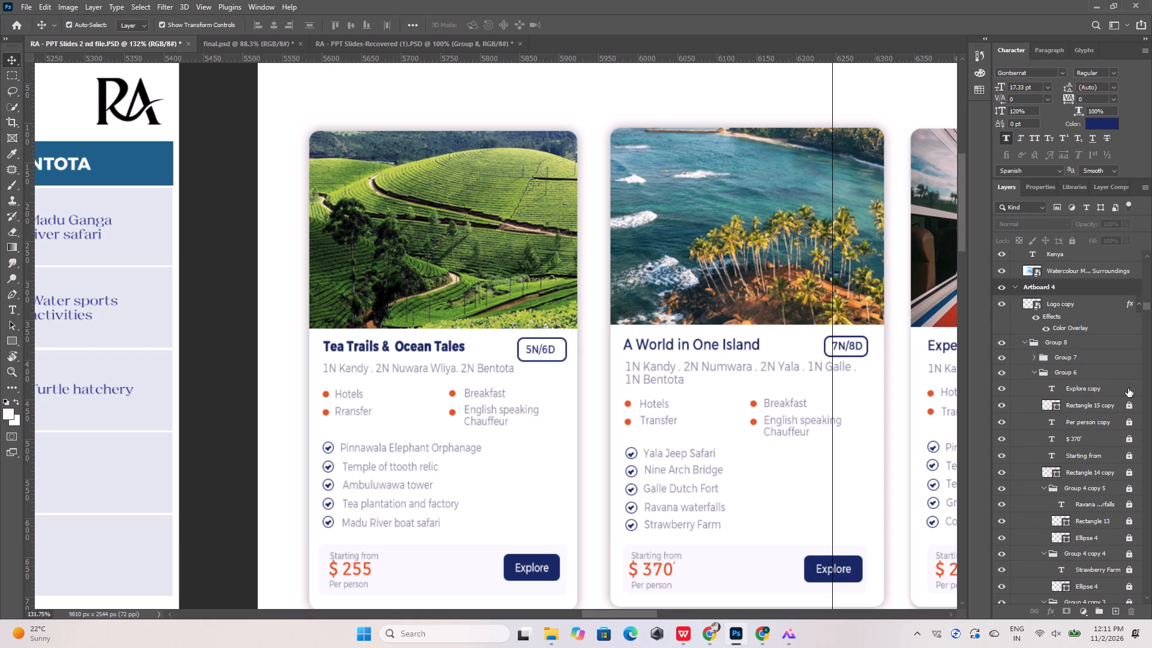
left_click(1130, 407)
left_click(1130, 424)
left_click(1130, 441)
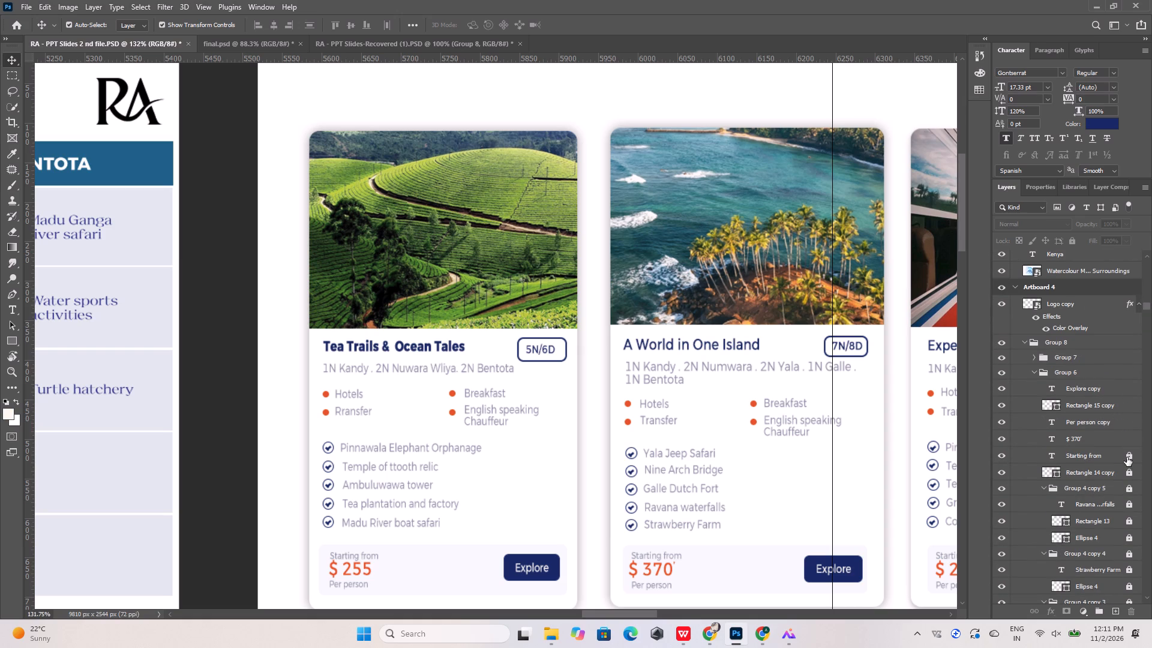
left_click(1127, 457)
left_click(1127, 473)
Unlock Group 4 copy 5 and Group 4 copy 4 together with their text and shape layers.
left_click(1128, 490)
left_click(1129, 505)
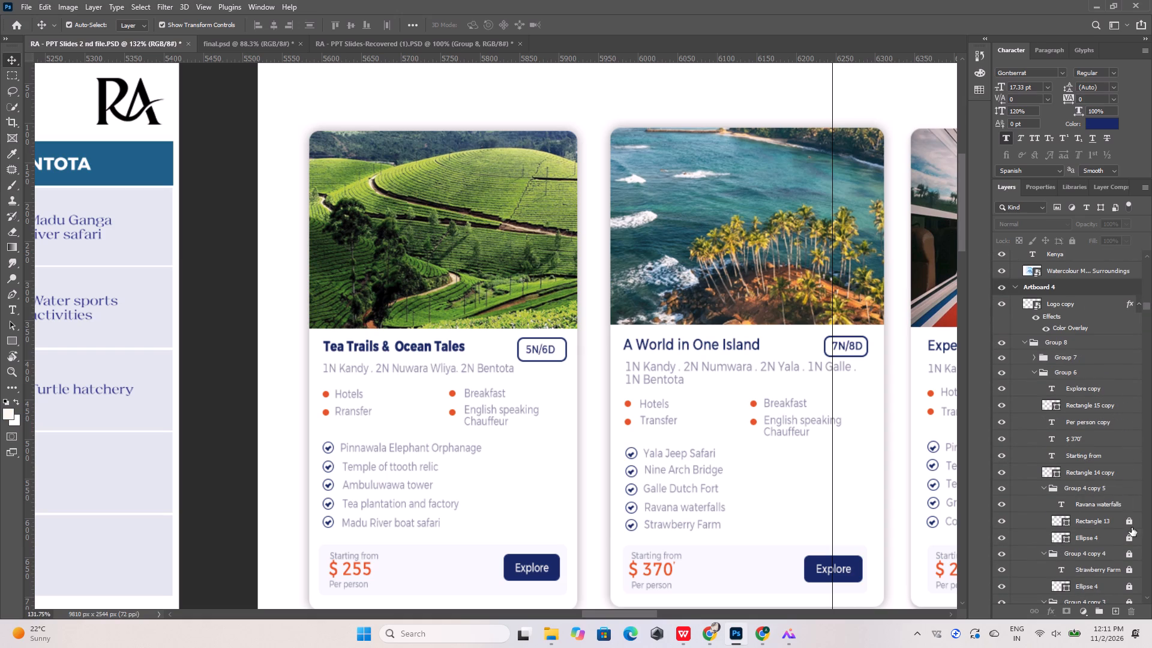
left_click(1131, 523)
left_click(1130, 540)
scroll(1129, 536, "down", 6)
left_click(1127, 457)
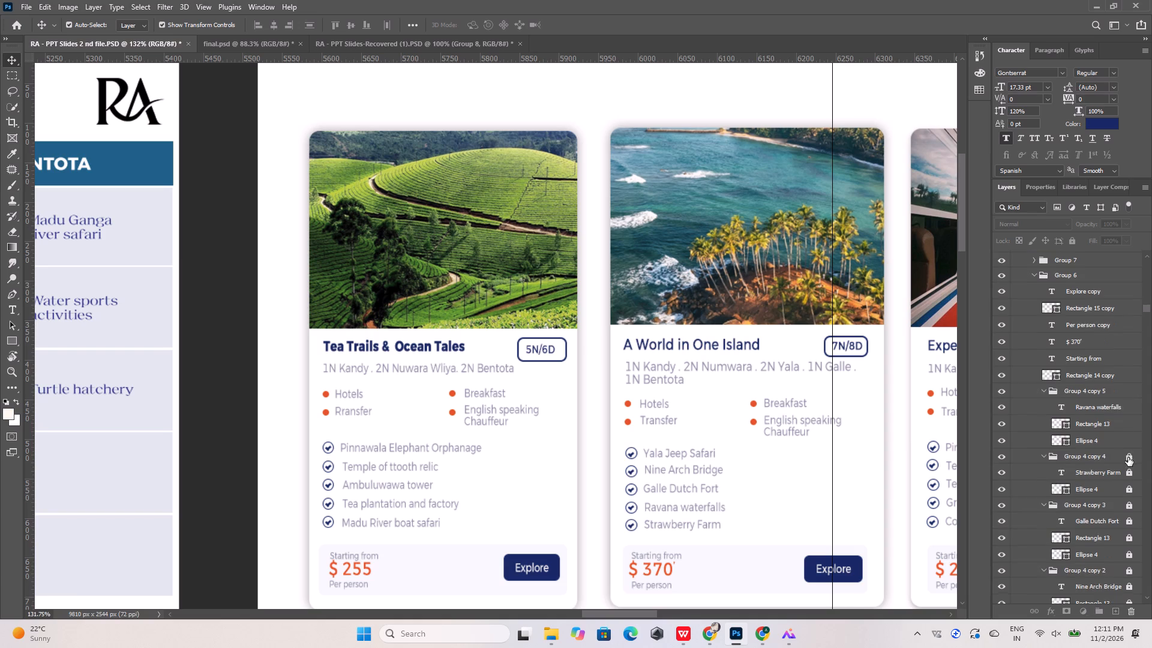
left_click(1131, 475)
left_click(1130, 486)
Unlock Group 4 copy 3 and Group 4 copy 2, including their text, rectangle and ellipse layers.
scroll(1129, 496, "down", 6)
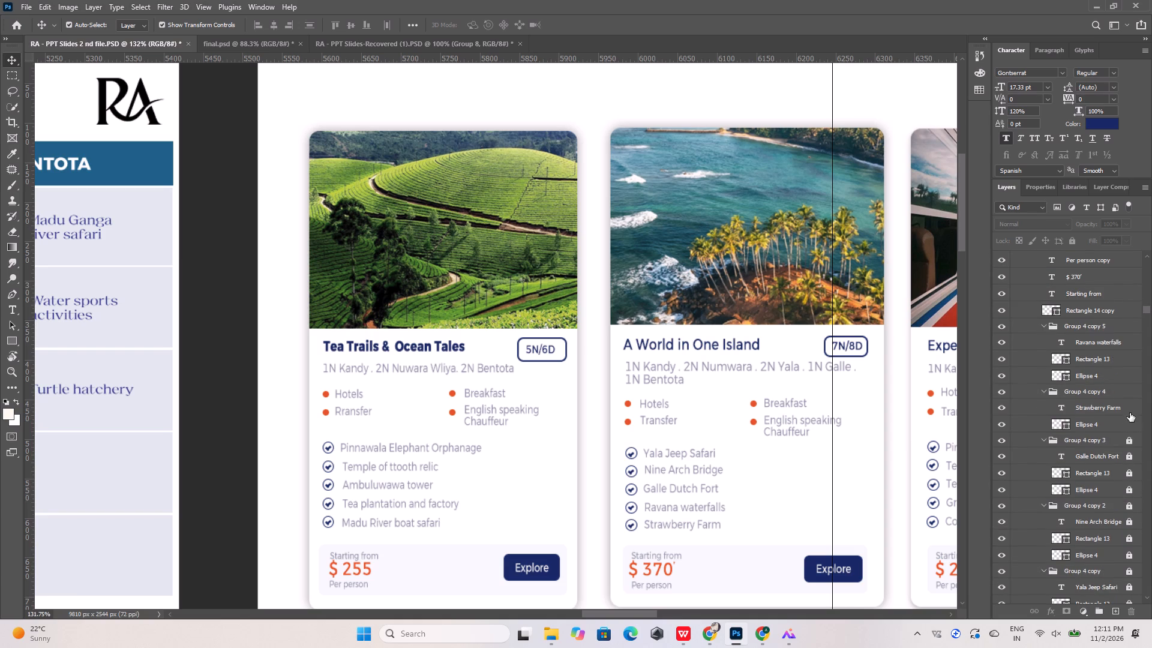
left_click(1130, 411)
left_click(1131, 428)
left_click(1129, 445)
left_click(1130, 462)
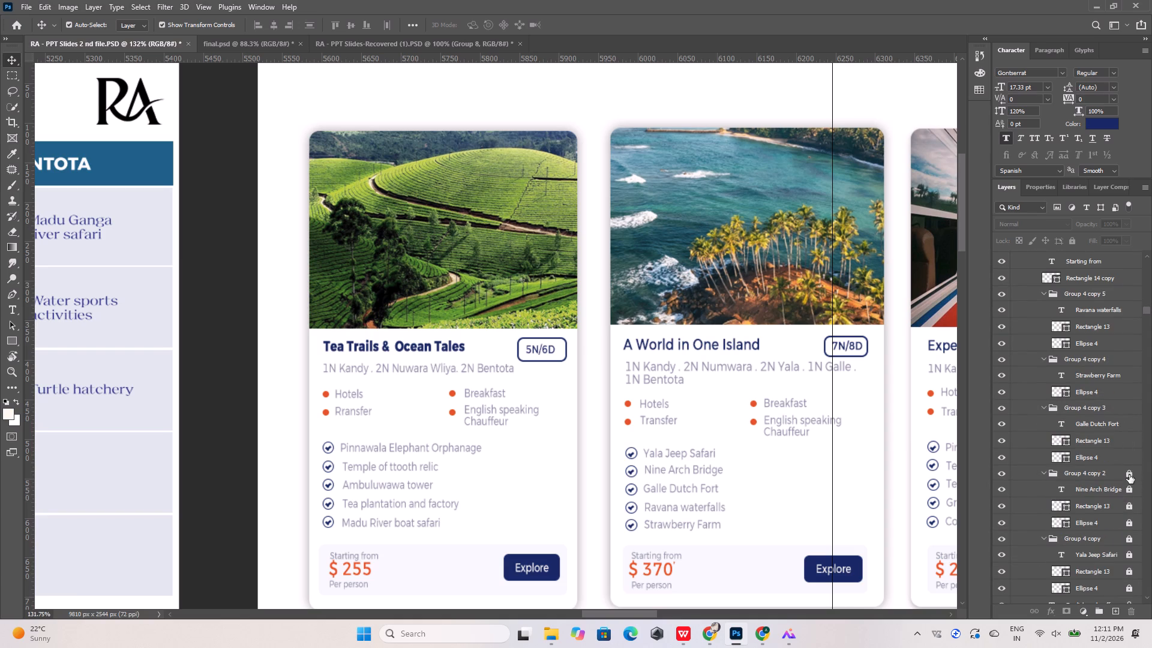
left_click(1129, 481)
left_click(1129, 475)
left_click(574, 235)
left_click(1129, 472)
left_click(1129, 488)
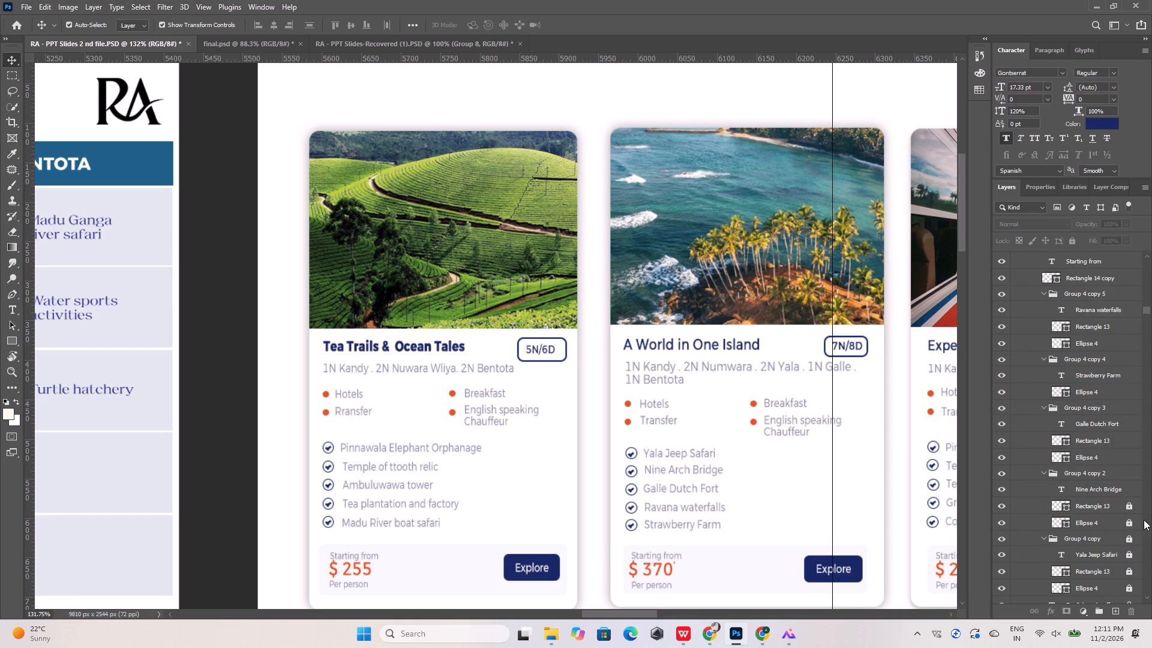
left_click(1133, 511)
left_click(1129, 521)
Unlock Group 4 copy with its Yala Jeep Safari, Rectangle 13 and Ellipse 4 layers.
scroll(1128, 518, "down", 7)
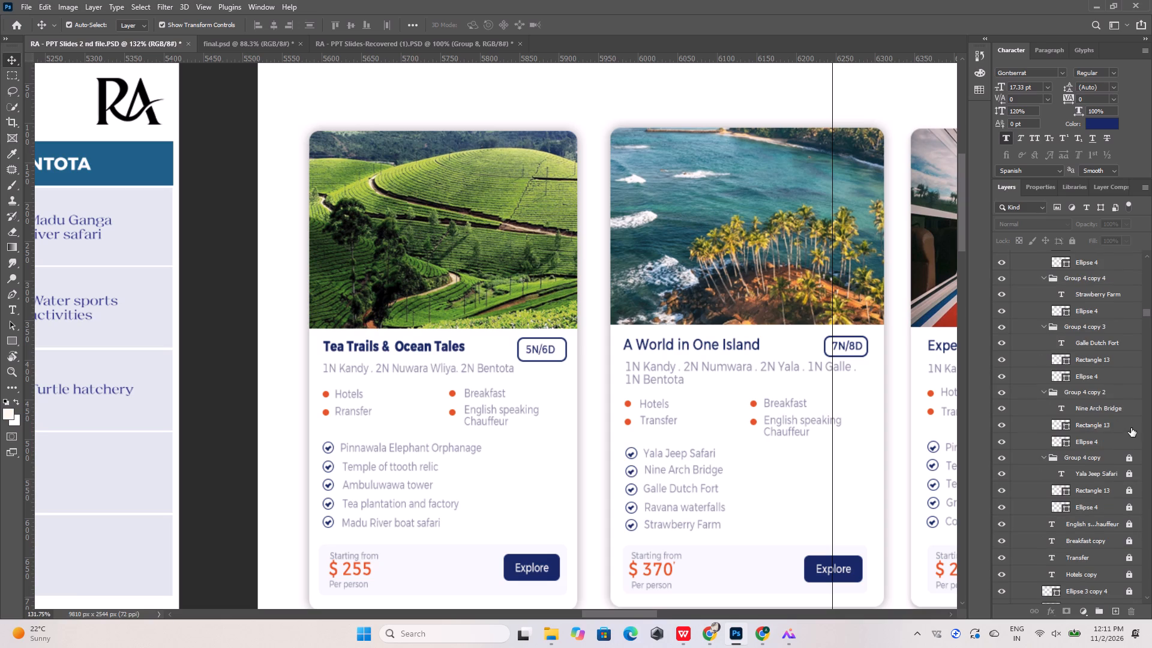
left_click(1131, 427)
left_click(1129, 442)
left_click(1129, 461)
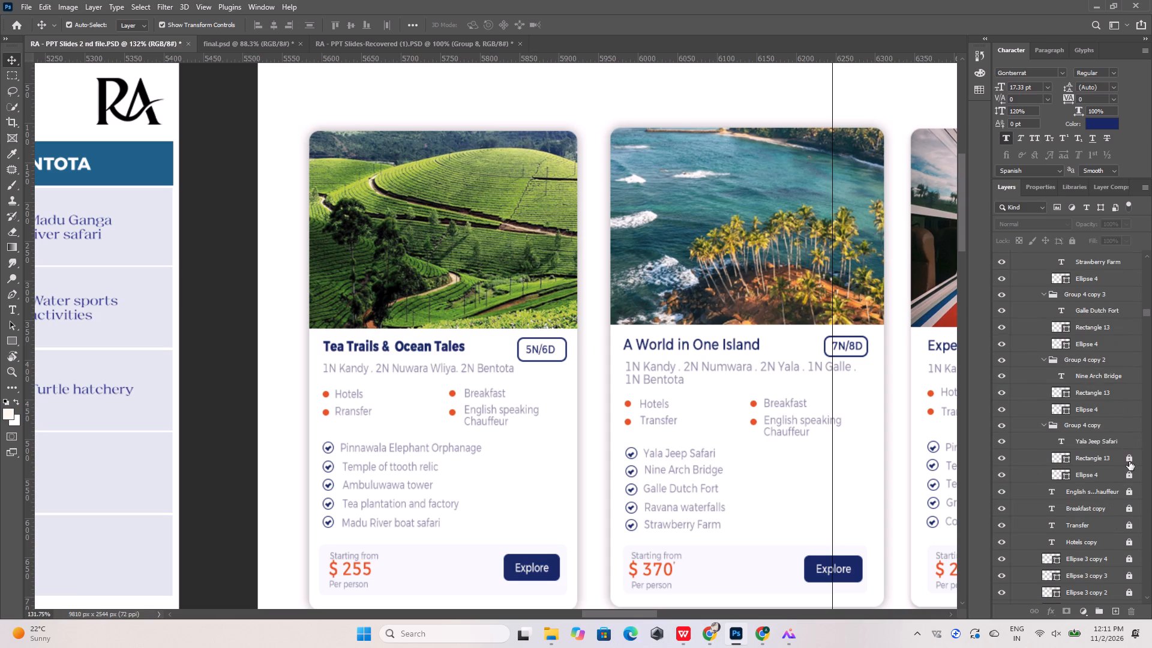
left_click(1129, 480)
Unlock the second card's four inclusion texts and their bullets, from the English speaking Chauffeur layer down to Ellipse 3 copy.
left_click(1128, 492)
left_click(1128, 509)
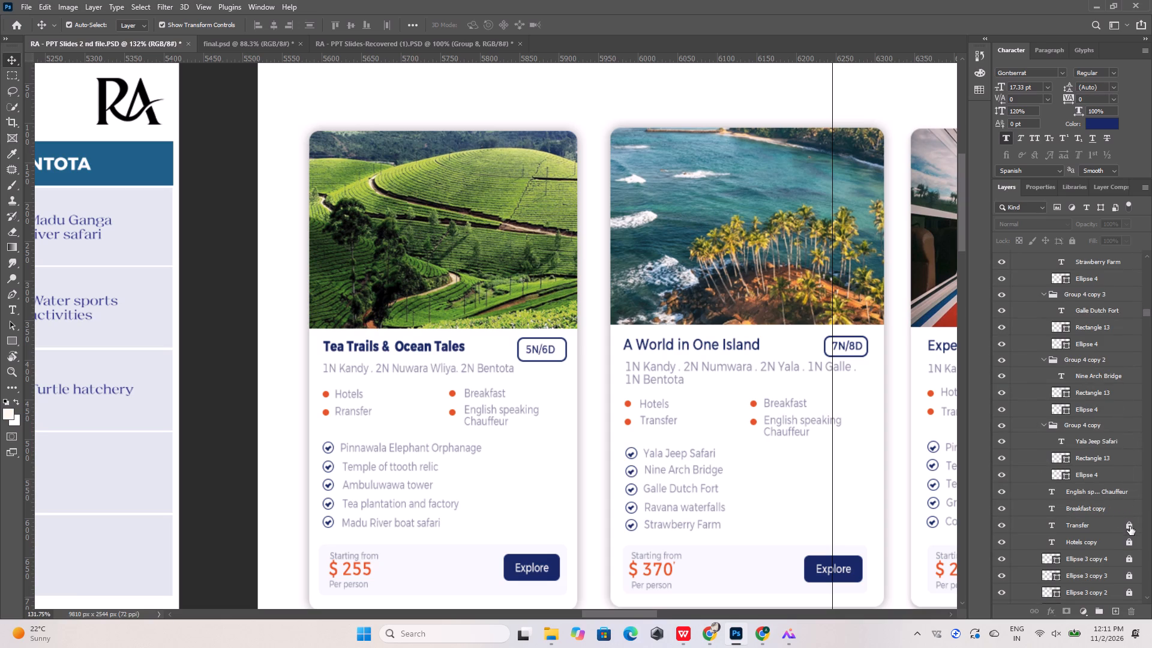
left_click(1130, 526)
left_click(1129, 542)
left_click(1128, 563)
left_click(1128, 577)
left_click(1130, 596)
scroll(1120, 539, "down", 20)
scroll(1120, 539, "down", 1)
left_click(1129, 269)
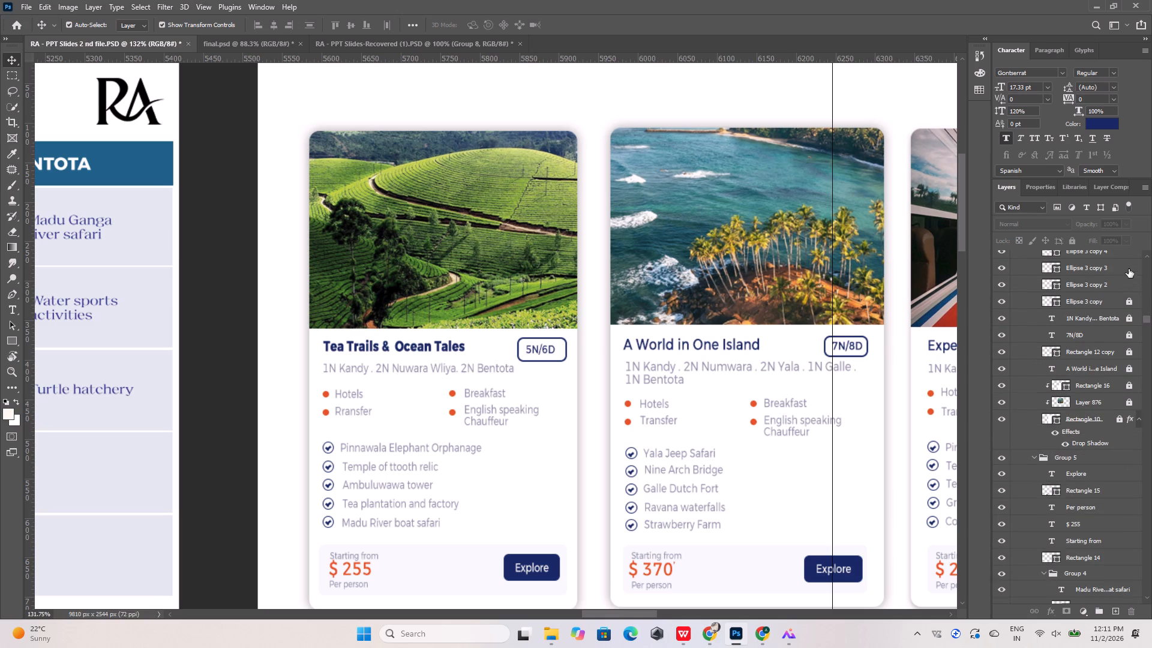
left_click(1129, 286)
left_click(1130, 305)
Unlock the remaining Group 6 layers, from the 1N Kandy route text and title down to the card's base rectangle.
left_click(1130, 325)
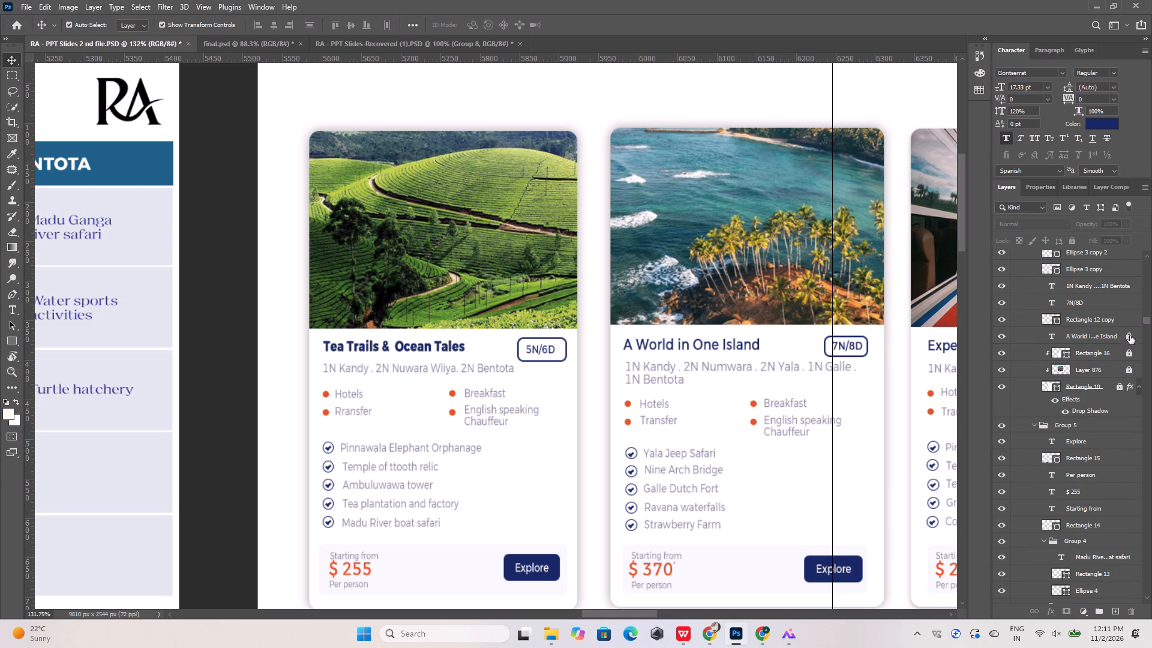
left_click(1130, 337)
left_click(1129, 355)
left_click(1130, 373)
left_click(1123, 389)
scroll(1120, 392, "down", 11)
Set the "A World in One Island" title on Artboard 4 to 15 pt Montserrat Bold.
left_click(711, 347)
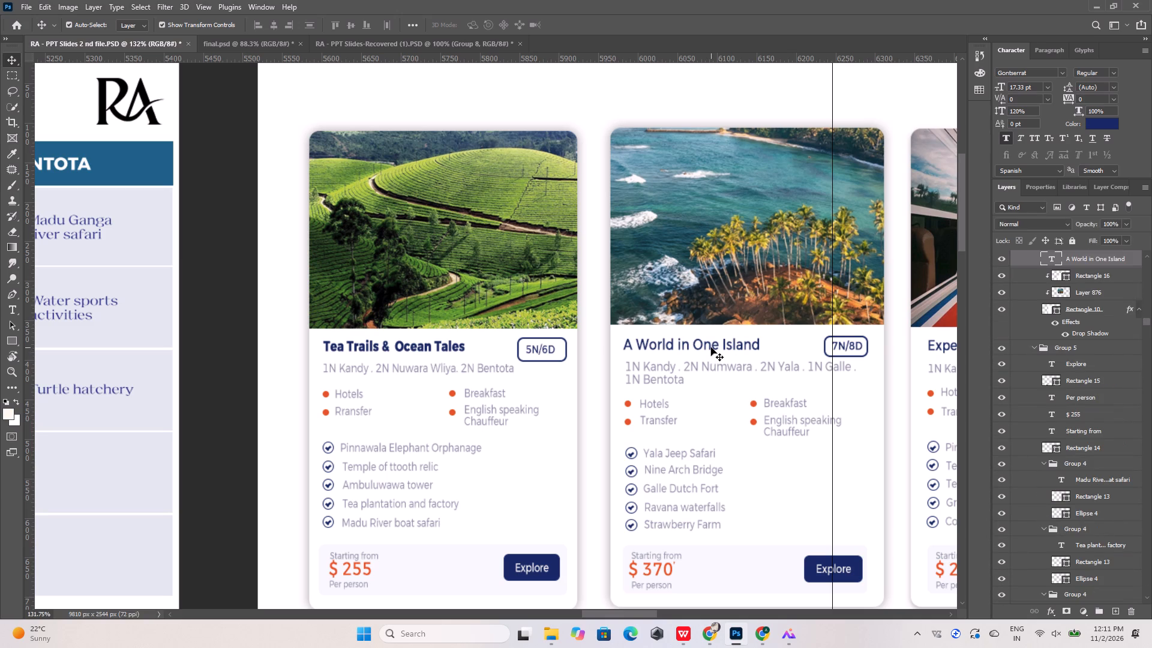
double_click(713, 344)
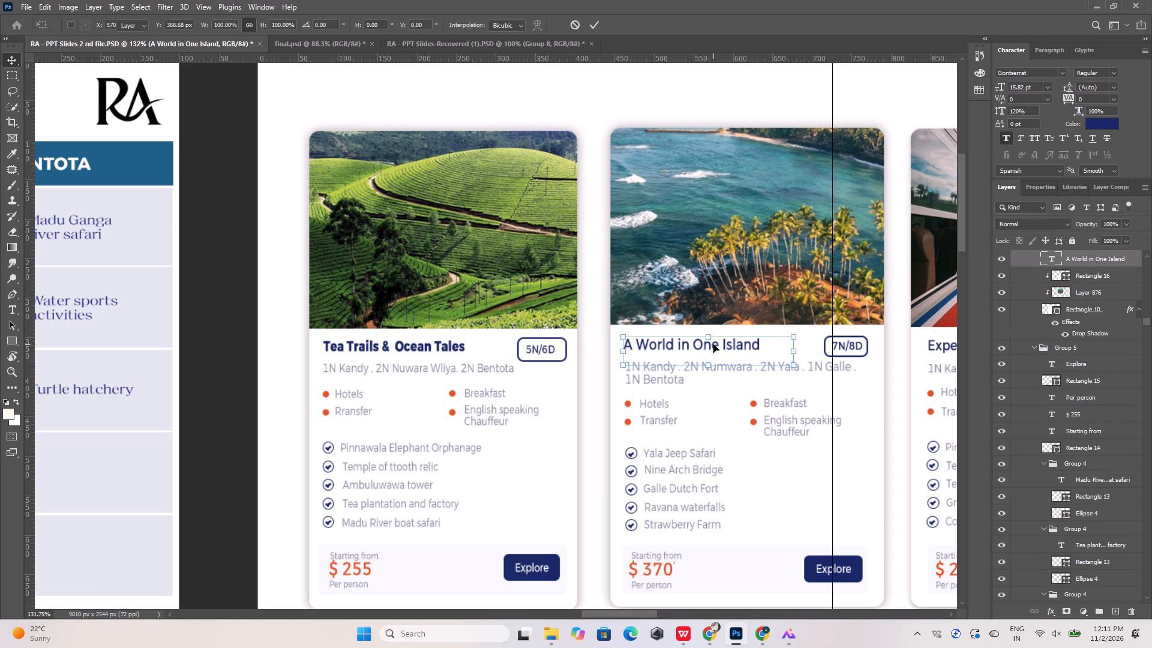
left_click(710, 344)
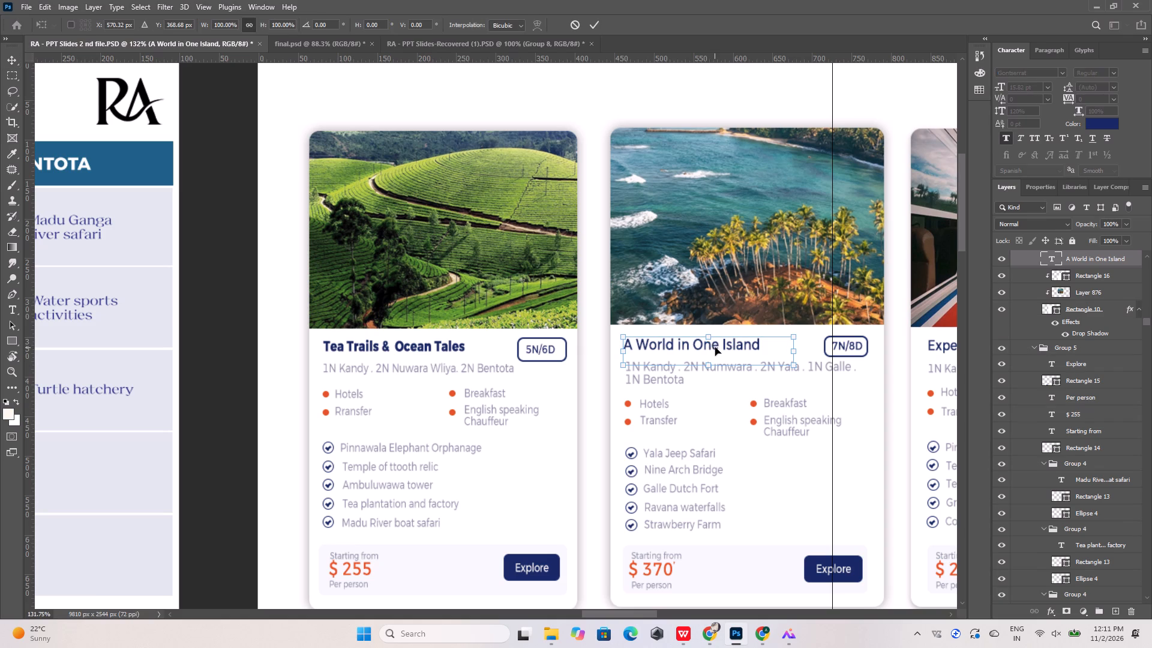
double_click(715, 347)
double_click(717, 347)
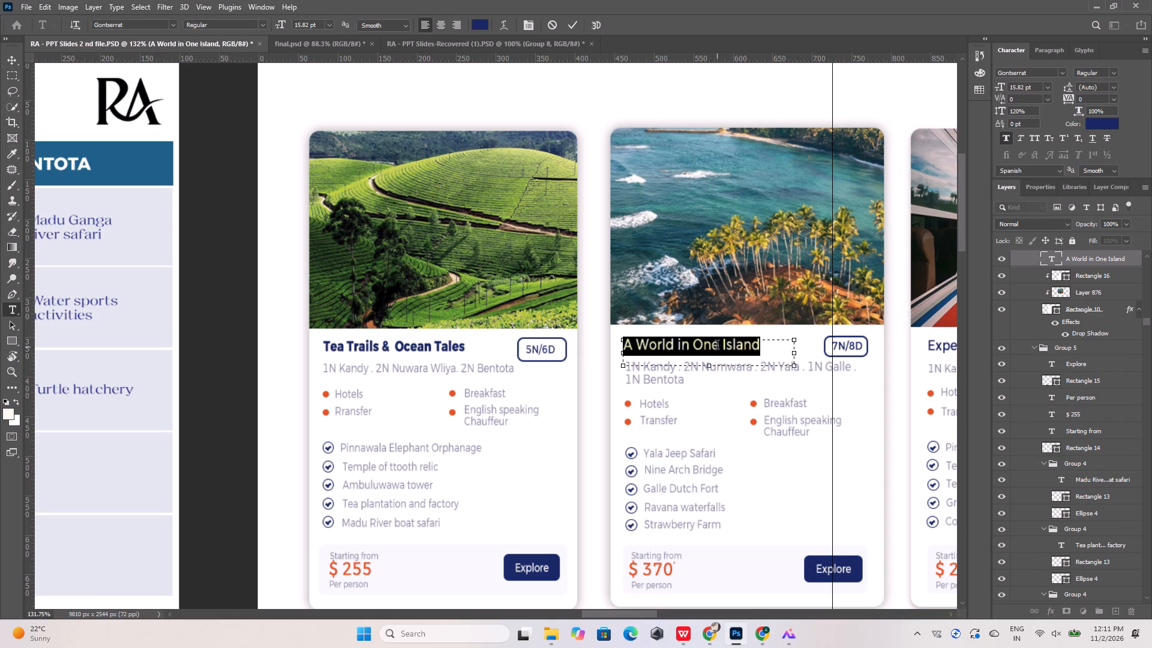
double_click(303, 28)
type("15")
key("Return")
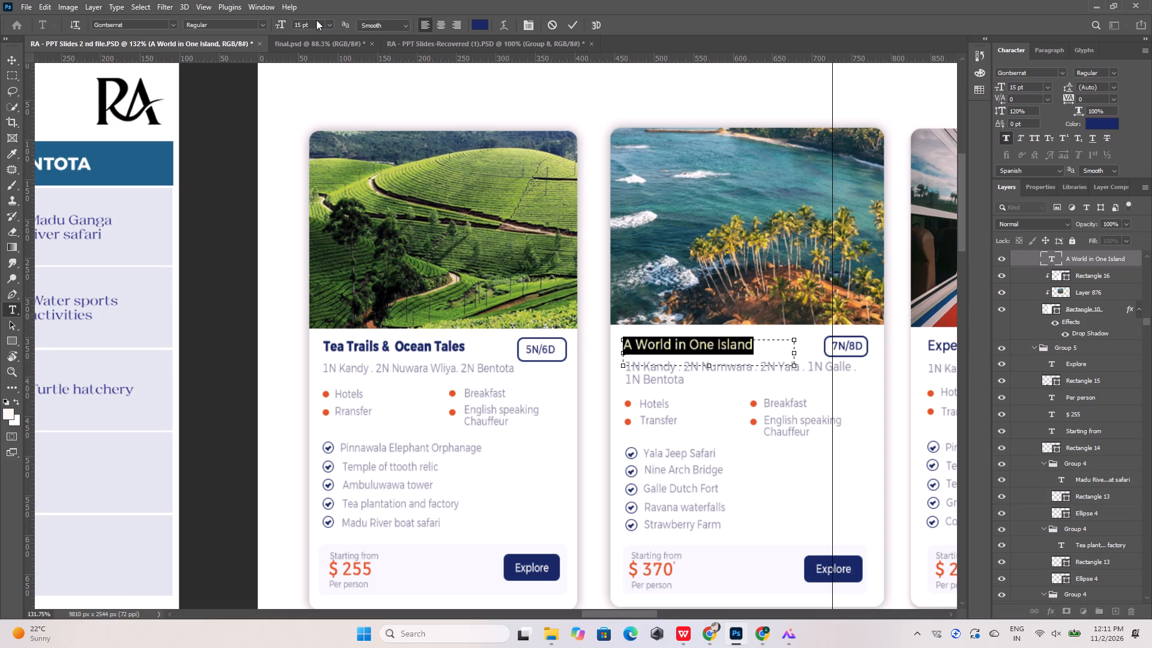
left_click(264, 23)
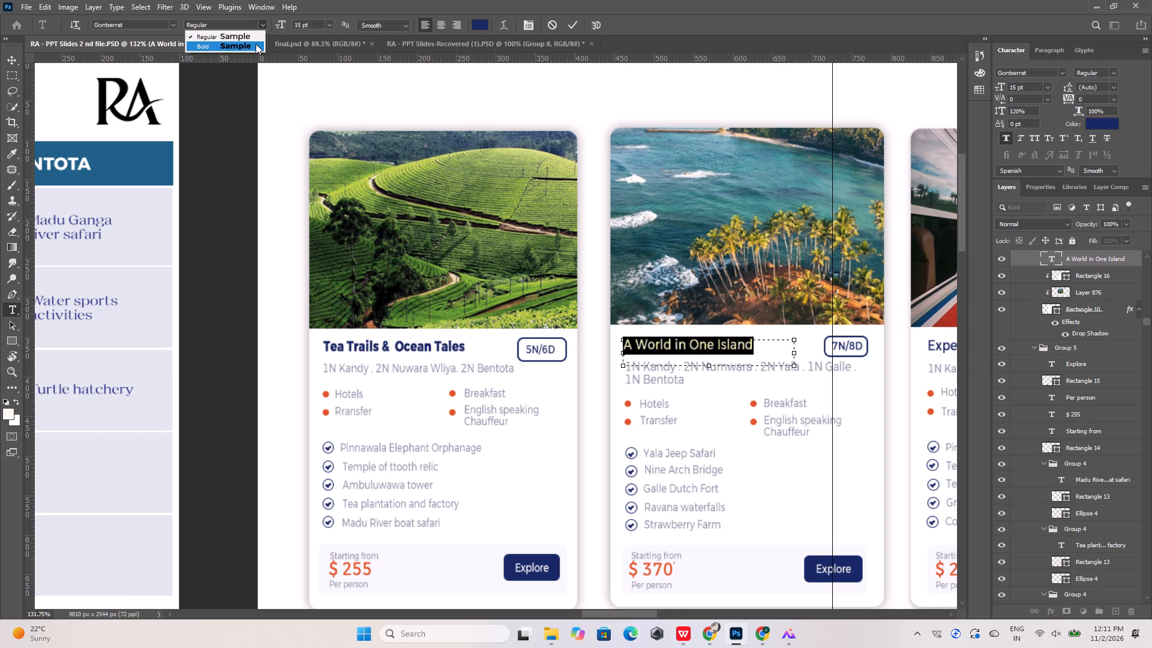
left_click(256, 44)
left_click(573, 29)
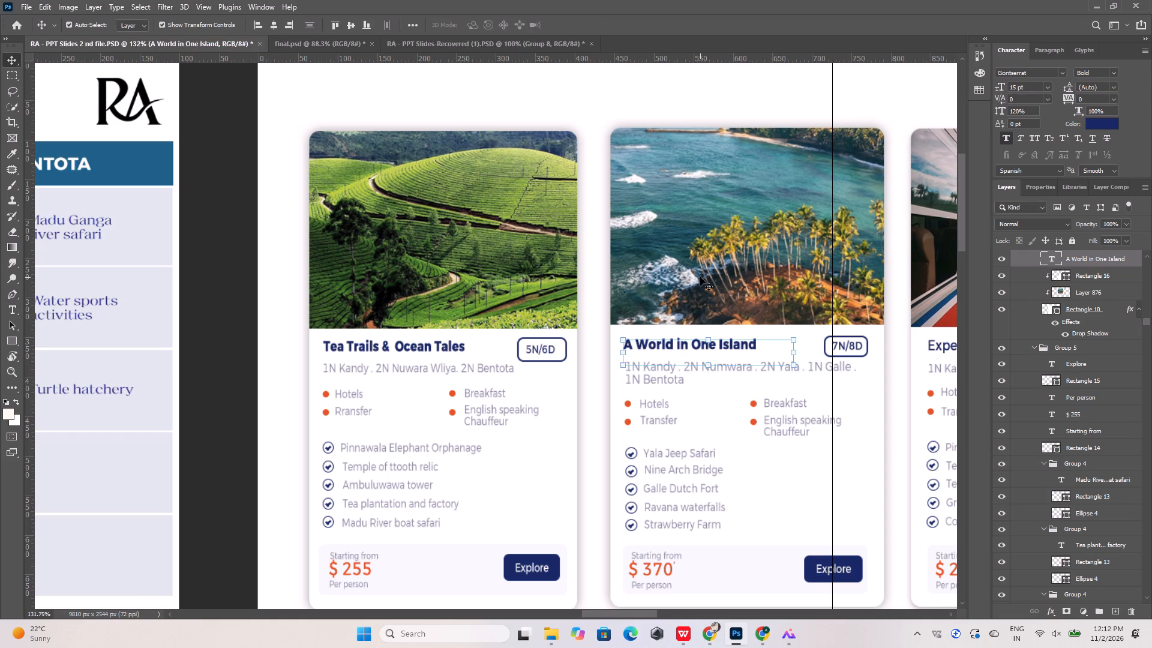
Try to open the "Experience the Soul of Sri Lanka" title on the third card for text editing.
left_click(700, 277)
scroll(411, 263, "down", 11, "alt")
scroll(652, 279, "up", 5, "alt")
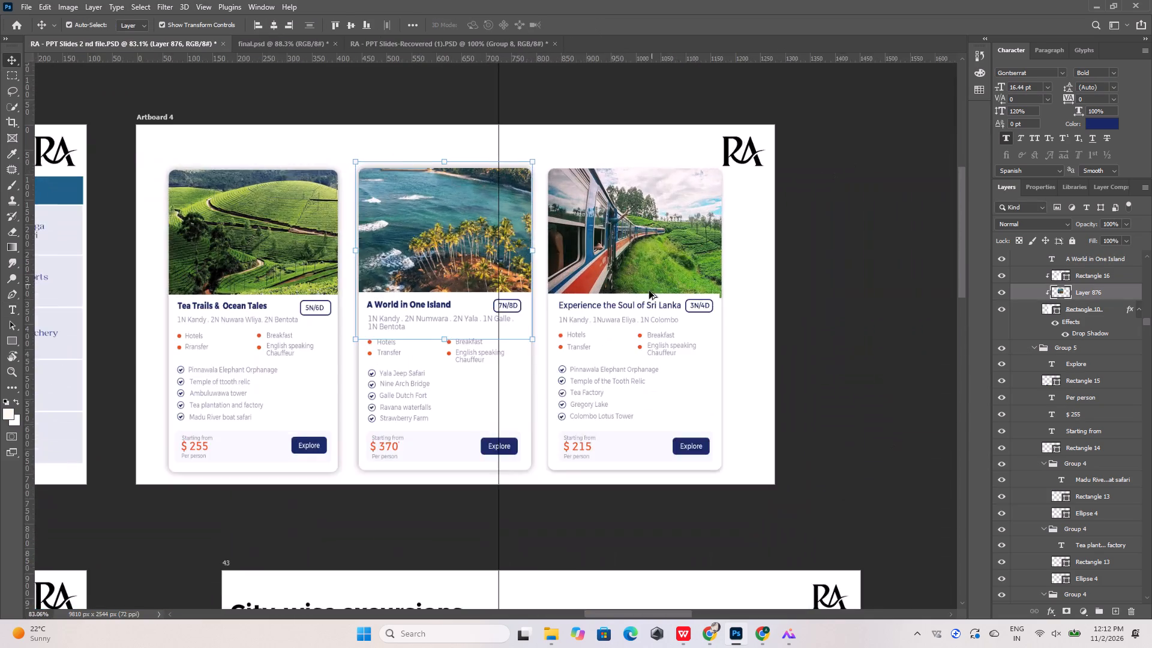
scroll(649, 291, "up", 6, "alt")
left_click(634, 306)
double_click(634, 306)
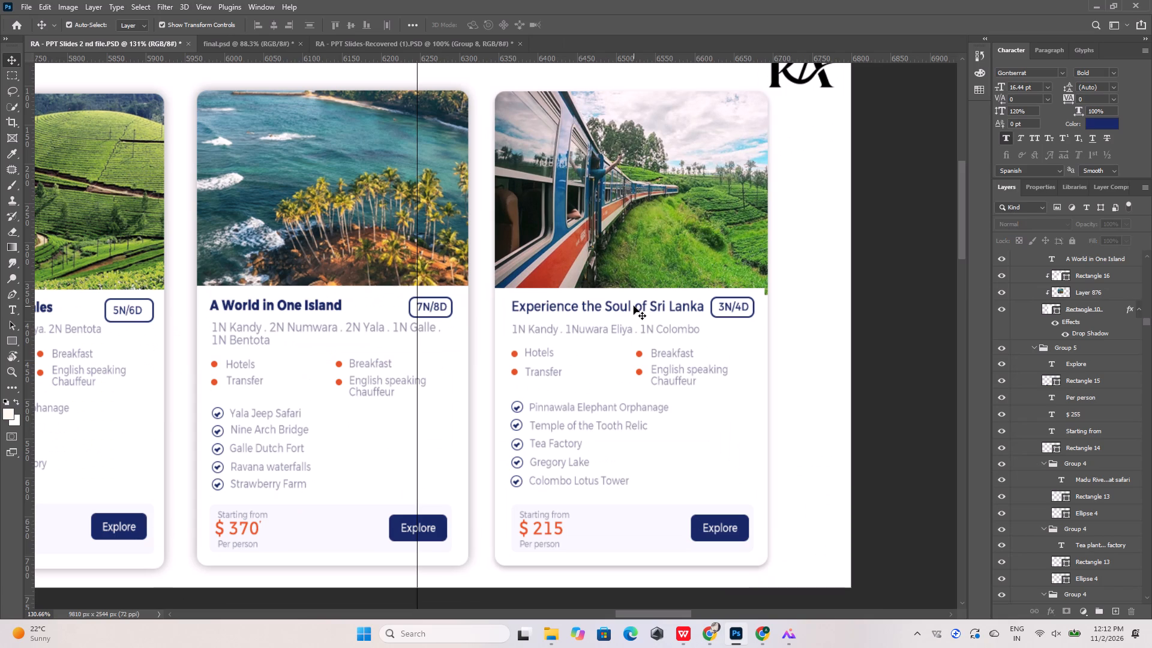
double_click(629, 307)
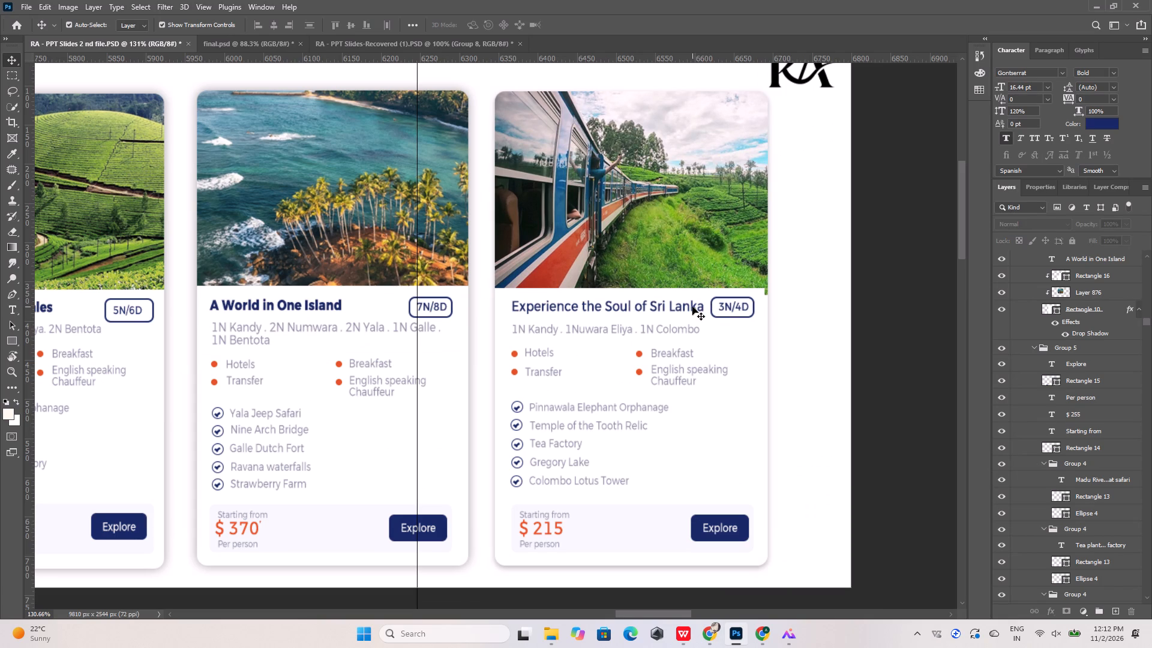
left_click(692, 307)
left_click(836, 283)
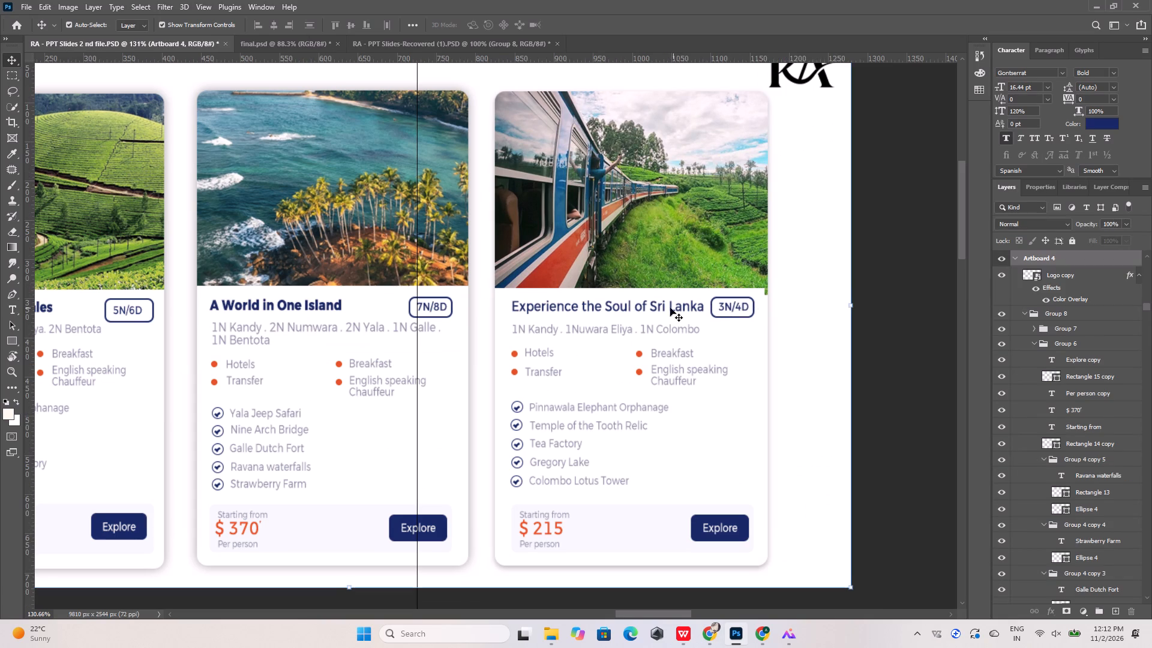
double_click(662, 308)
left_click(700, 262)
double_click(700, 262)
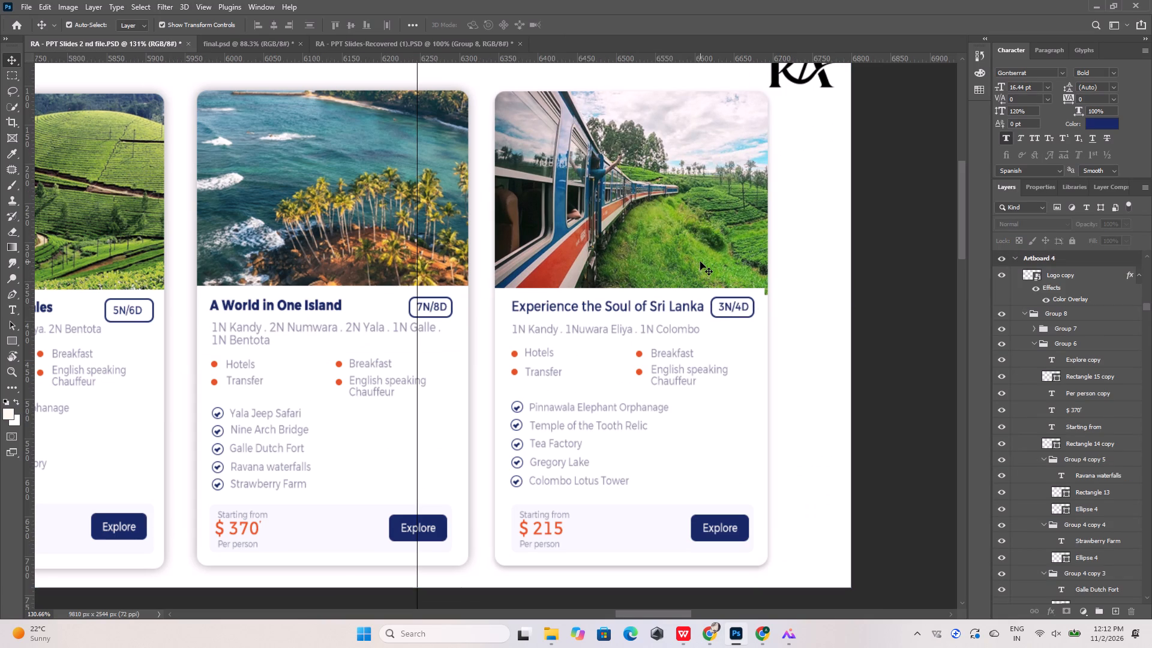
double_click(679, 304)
Locate and expand Group 7, which holds the third package card's layers on Artboard 4.
scroll(1084, 407, "down", 20)
scroll(1084, 407, "down", 2)
middle_click(1085, 415)
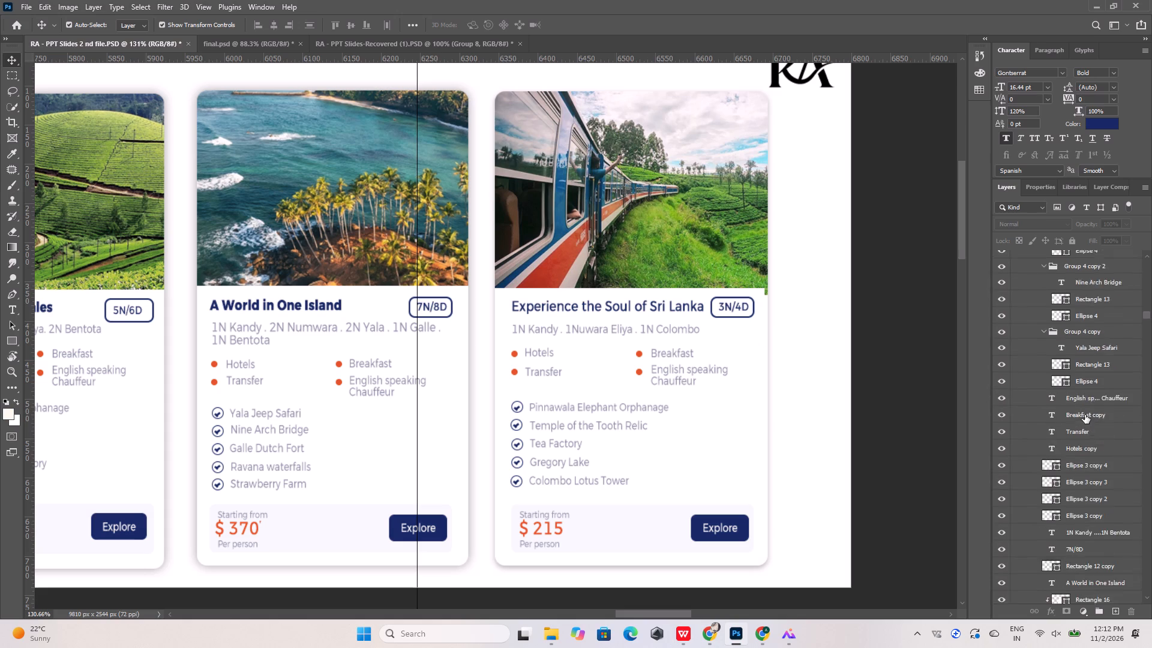
scroll(1085, 415, "down", 20)
scroll(1085, 415, "down", 20)
scroll(1085, 415, "down", 17)
middle_click(1085, 415)
middle_click(1084, 413)
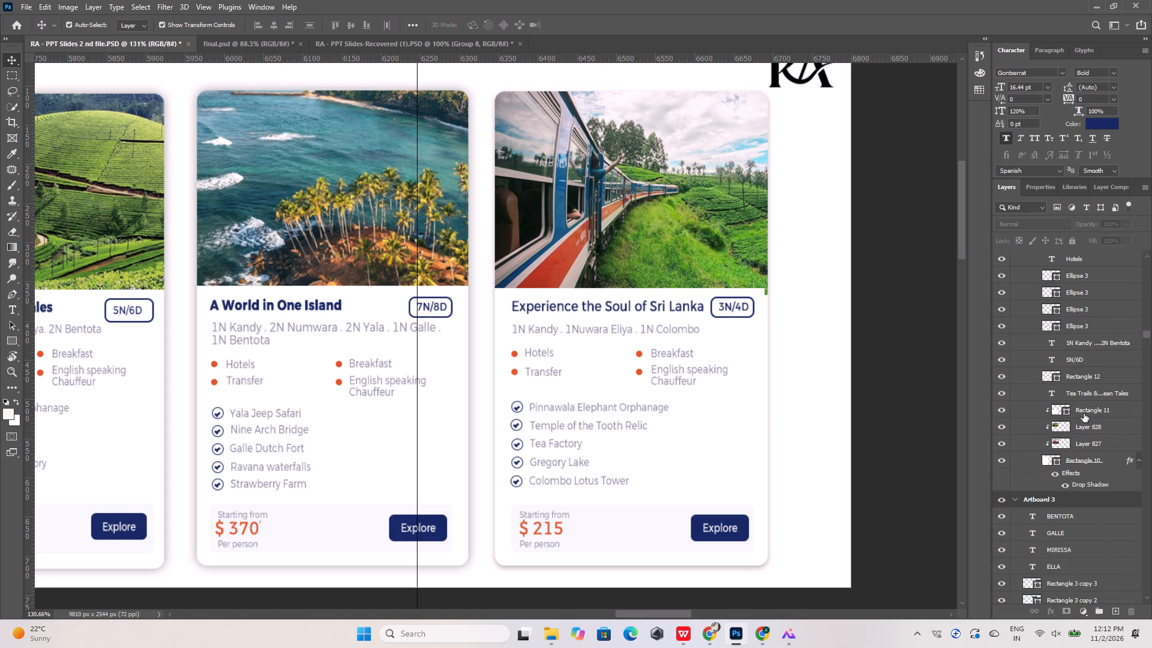
scroll(1084, 413, "up", 7)
triple_click(673, 306)
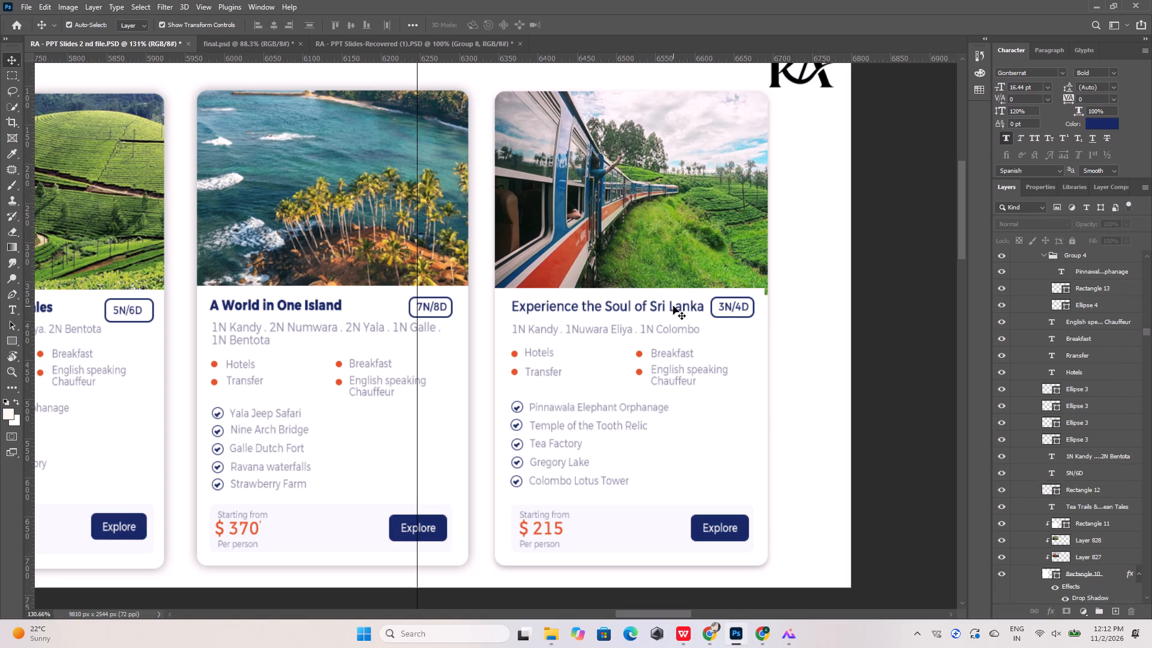
left_click(673, 306)
scroll(1108, 403, "up", 20)
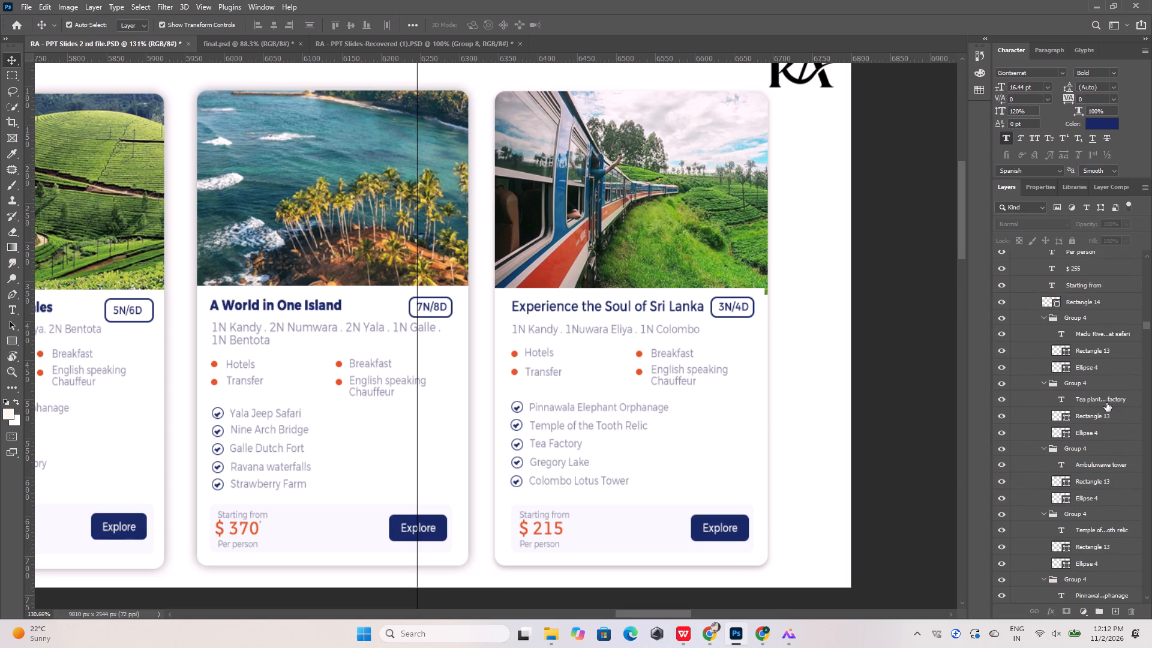
scroll(1106, 403, "up", 7)
scroll(1106, 403, "up", 20)
scroll(1106, 403, "up", 1)
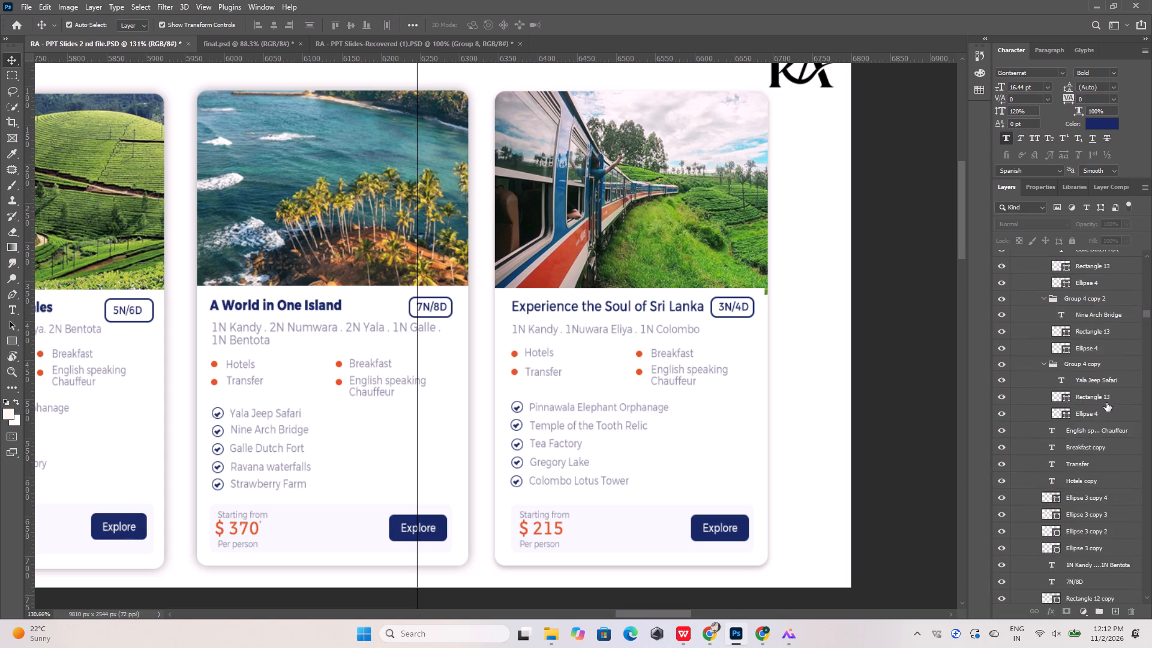
scroll(1106, 403, "up", 20)
scroll(1106, 403, "up", 7)
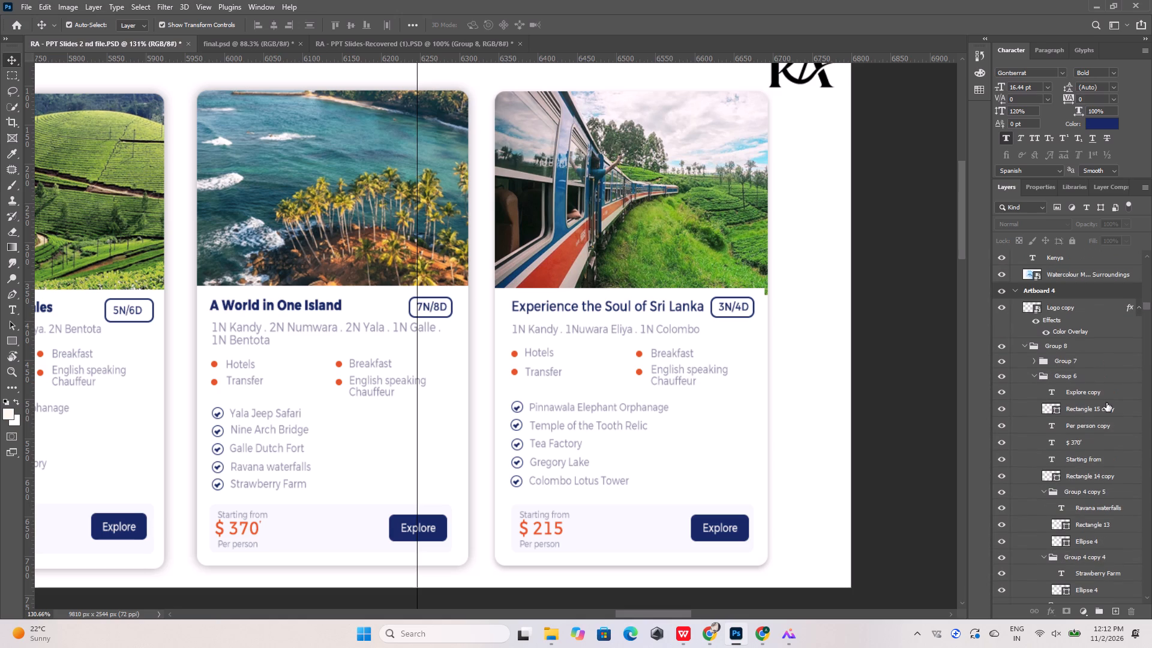
left_click(1036, 378)
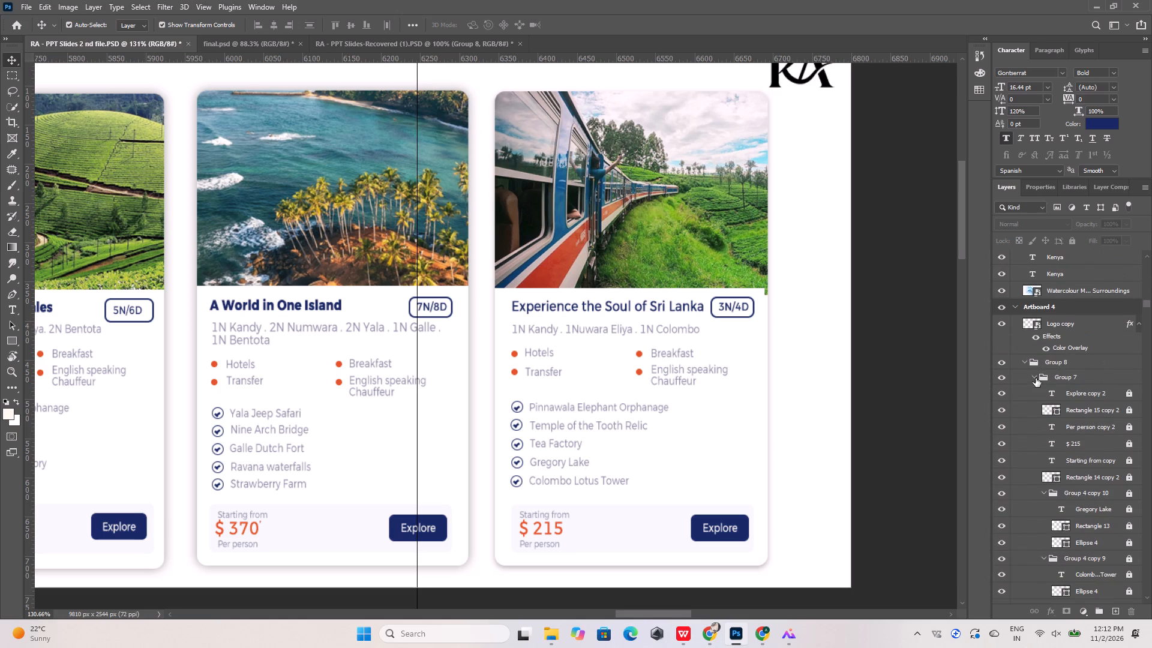
Unlock the third card's price and Explore button layers, from Explore copy 2 down to Rectangle 14 copy 2.
left_click(1130, 397)
left_click(1129, 412)
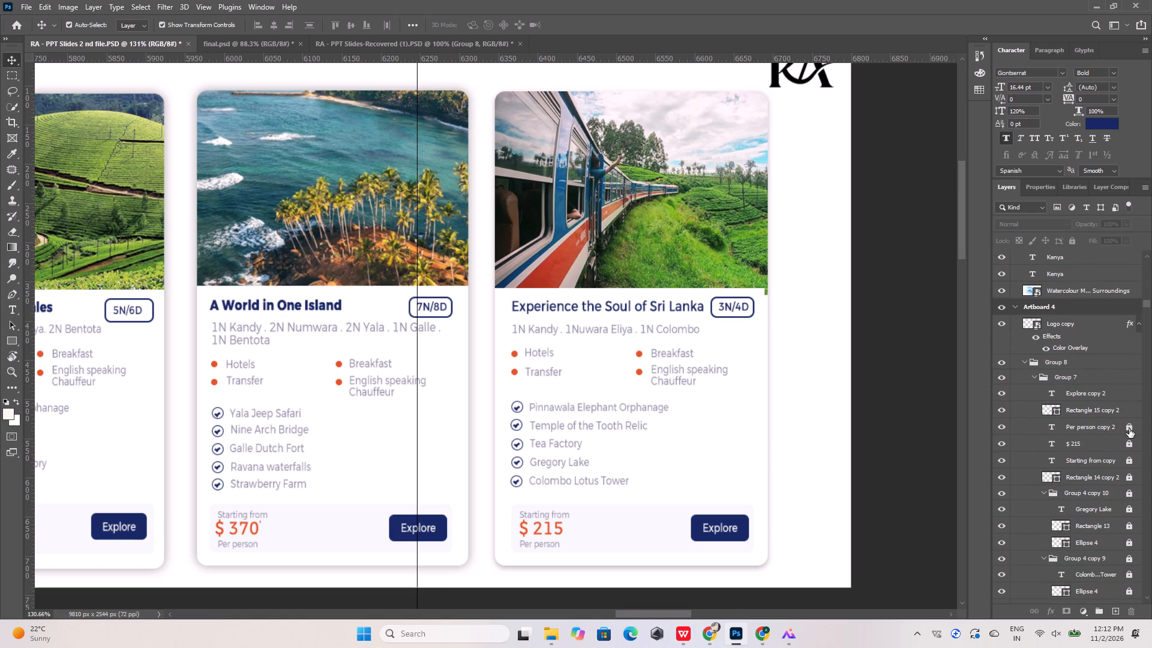
left_click(1129, 429)
left_click(1130, 445)
left_click(1130, 463)
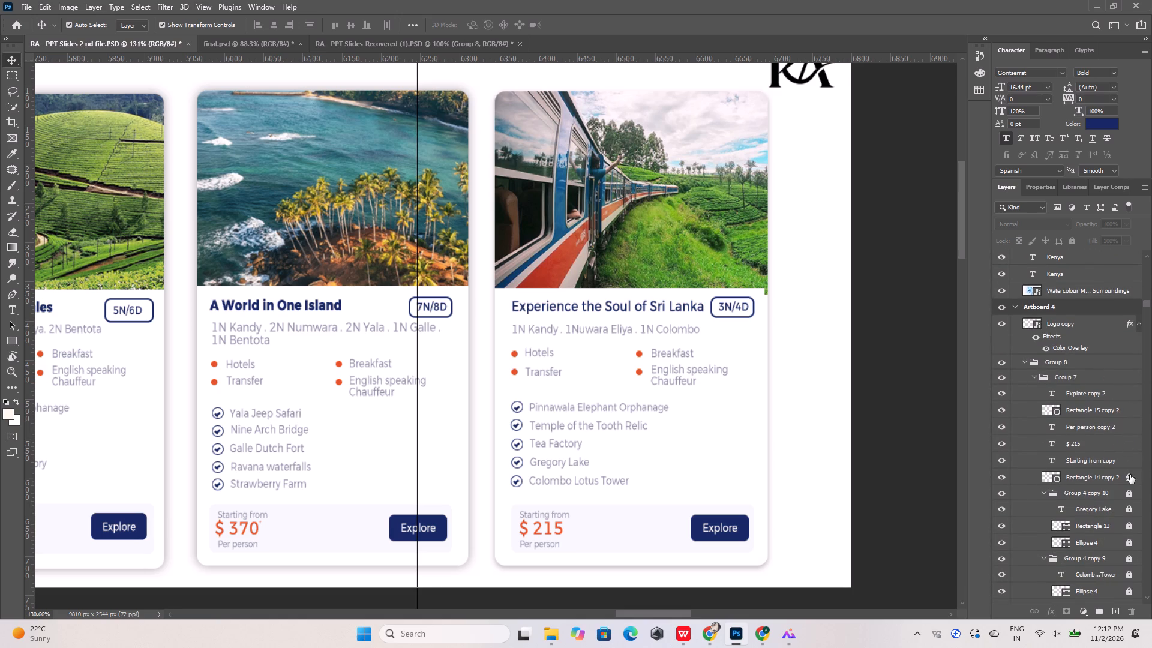
left_click(1130, 475)
Unlock Group 4 copy 10, copy 9 and copy 8 with their Gregory Lake, Colombo Lotus Tower and Tea Factory layers.
left_click(1129, 490)
left_click(1126, 510)
scroll(1127, 508, "down", 11)
left_click(1129, 352)
left_click(1129, 368)
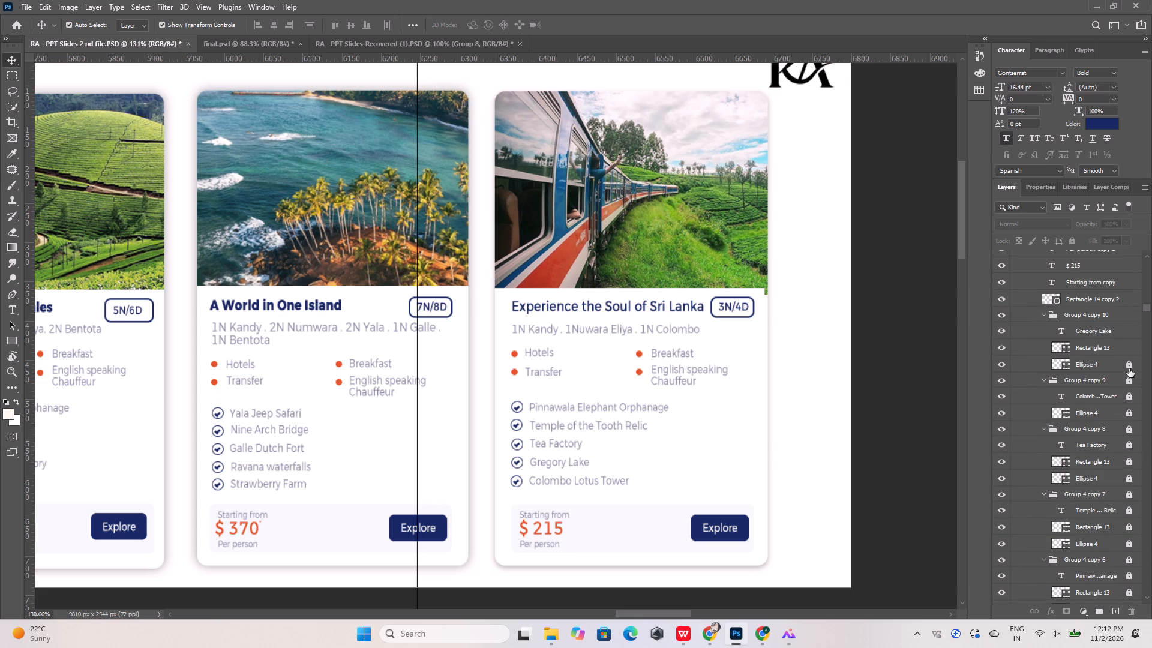
left_click(1129, 386)
left_click(1129, 400)
left_click(1129, 414)
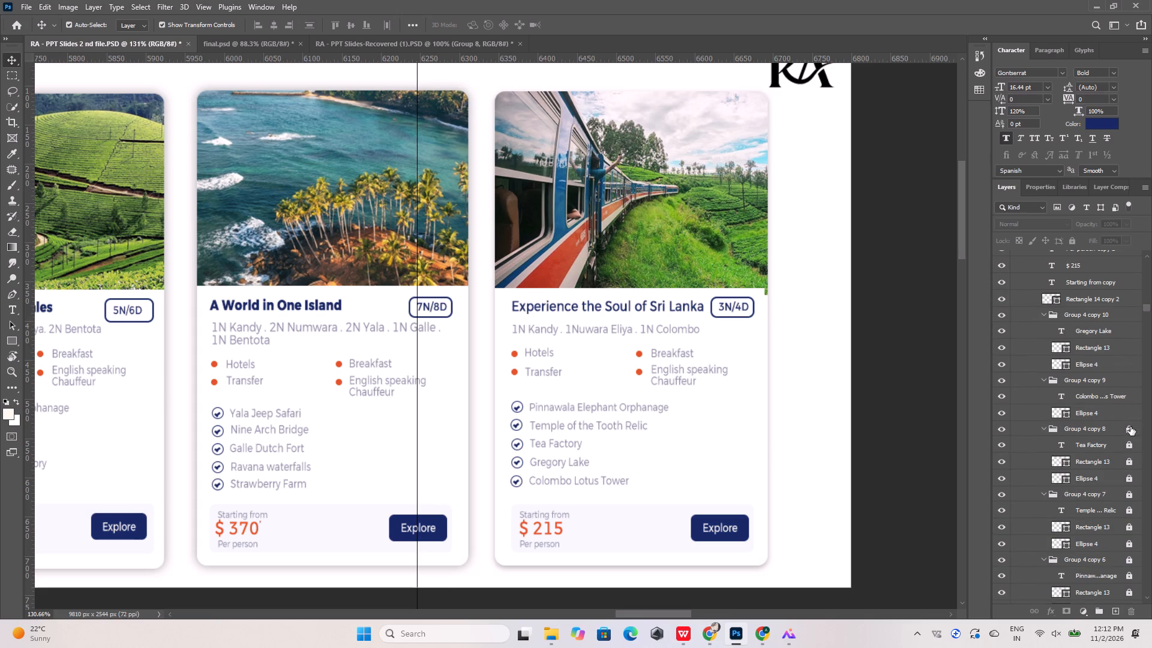
left_click(1130, 427)
left_click(1132, 448)
left_click(1129, 460)
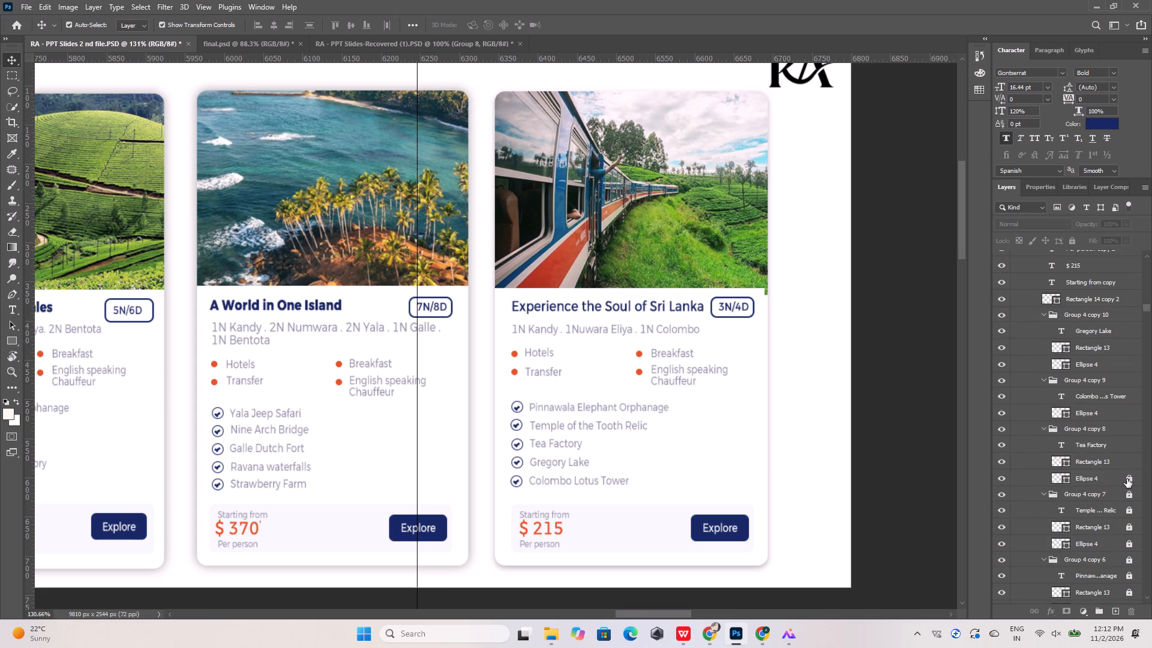
left_click(1127, 479)
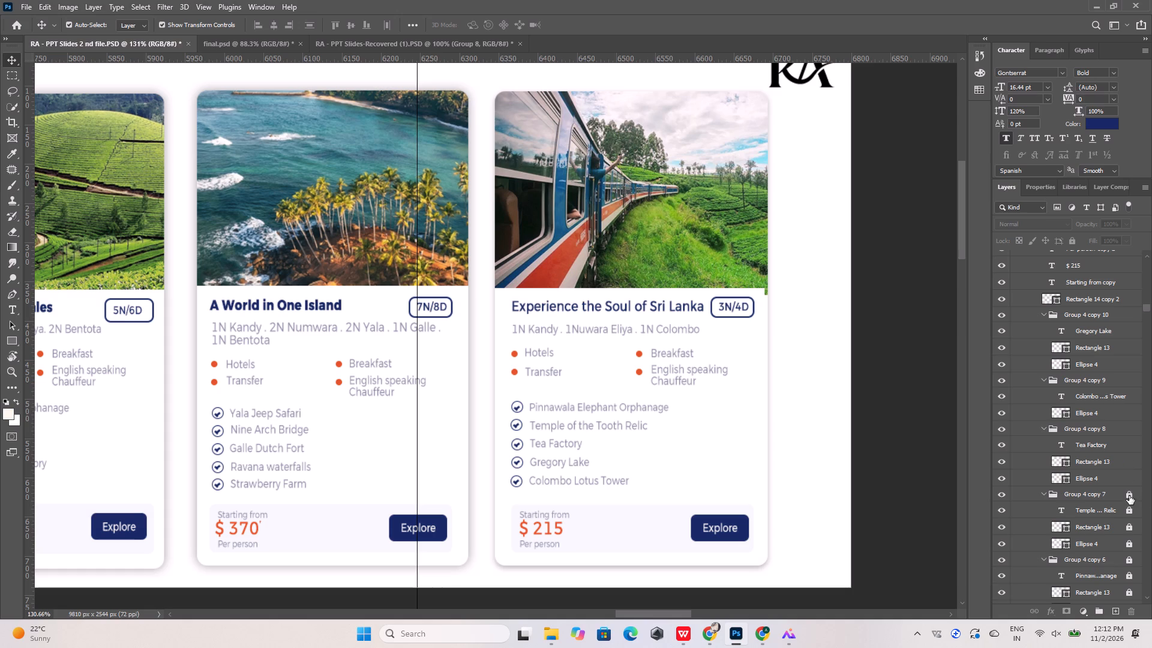
Unlock Group 4 copy 7 and copy 6 with their Temple of the Tooth Relic and Pinnawala Elephant Orphanage layers.
left_click(1129, 496)
left_click(1127, 511)
left_click(1128, 527)
scroll(1121, 496, "down", 12)
left_click(1127, 346)
left_click(1128, 363)
left_click(1128, 377)
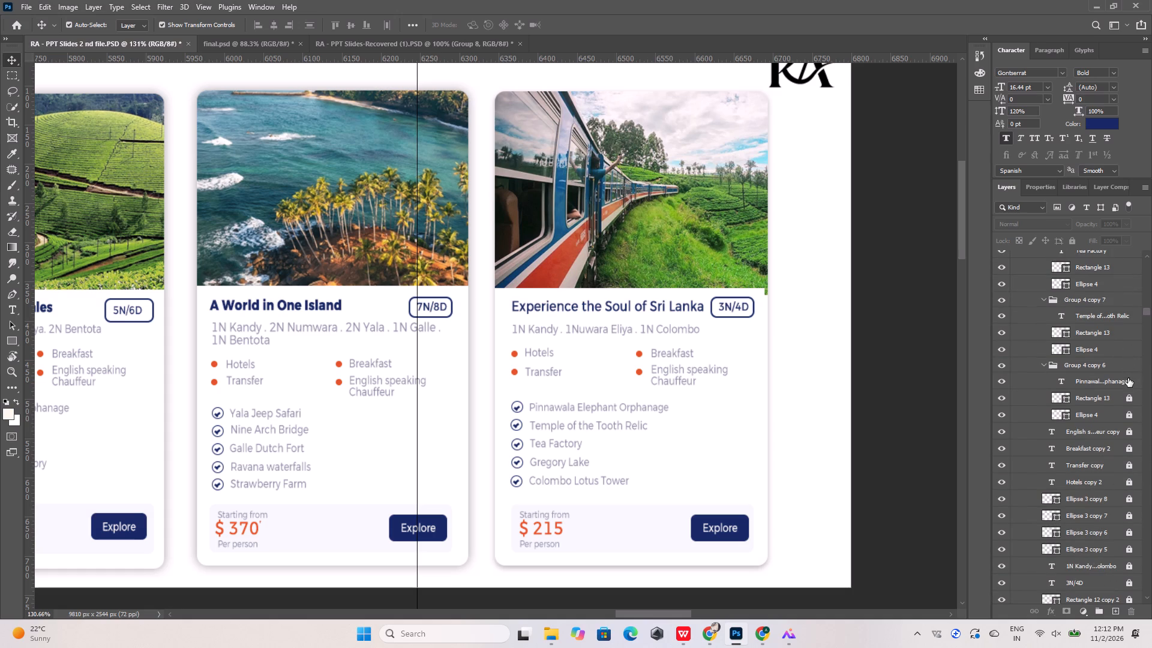
left_click(1130, 405)
left_click(1130, 416)
Unlock the third card's four inclusion texts and their bullets, from the English speaking Chauffeur copy down to Ellipse 3 copy 5.
left_click(1130, 436)
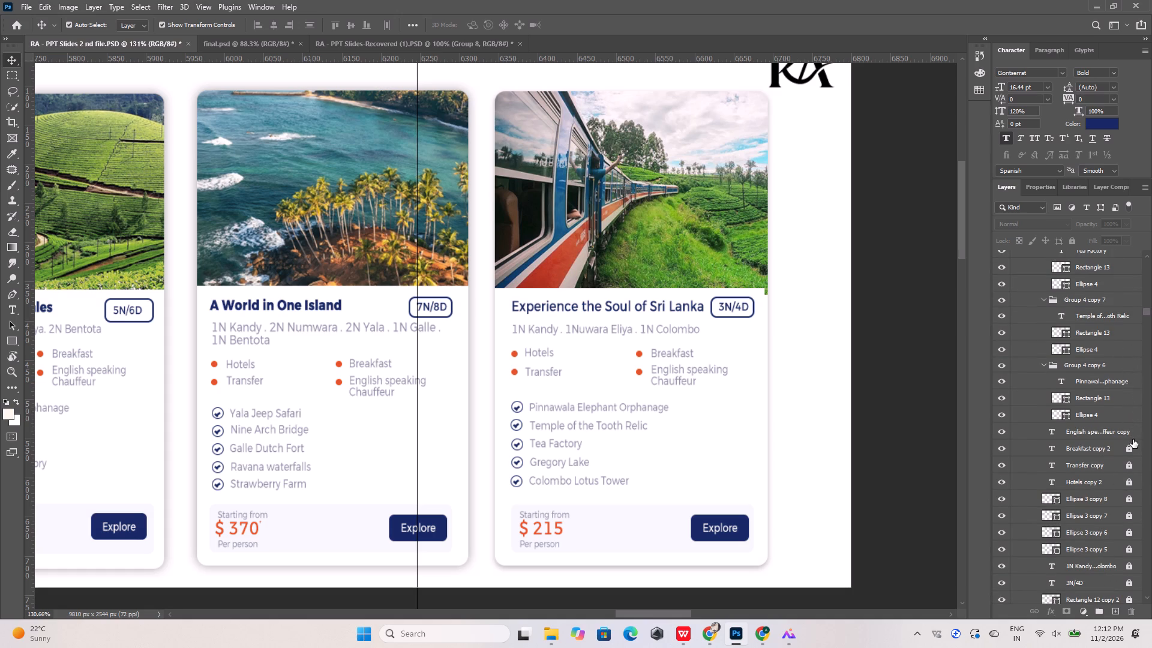
left_click(1126, 449)
left_click(1125, 461)
left_click(1130, 485)
left_click(1129, 498)
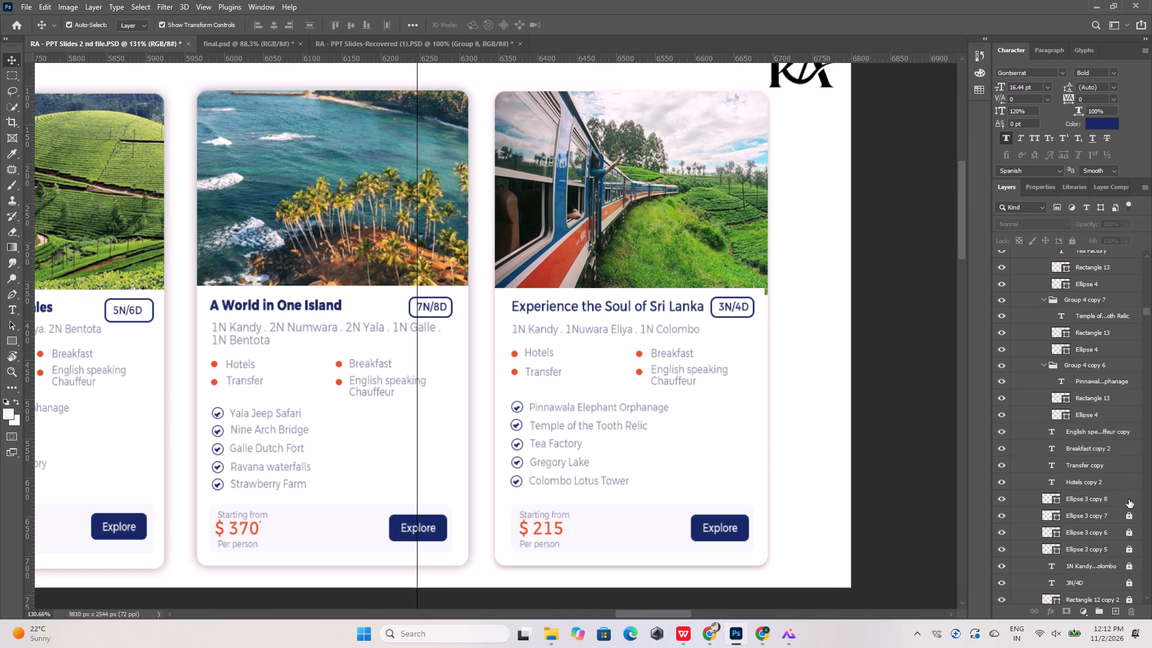
left_click(1128, 511)
left_click(1130, 533)
left_click_drag(1129, 551, 1127, 556)
Unlock the remaining Group 7 layers, from the 1N Kandy route text and title down to the card's base rectangle.
left_click(1127, 571)
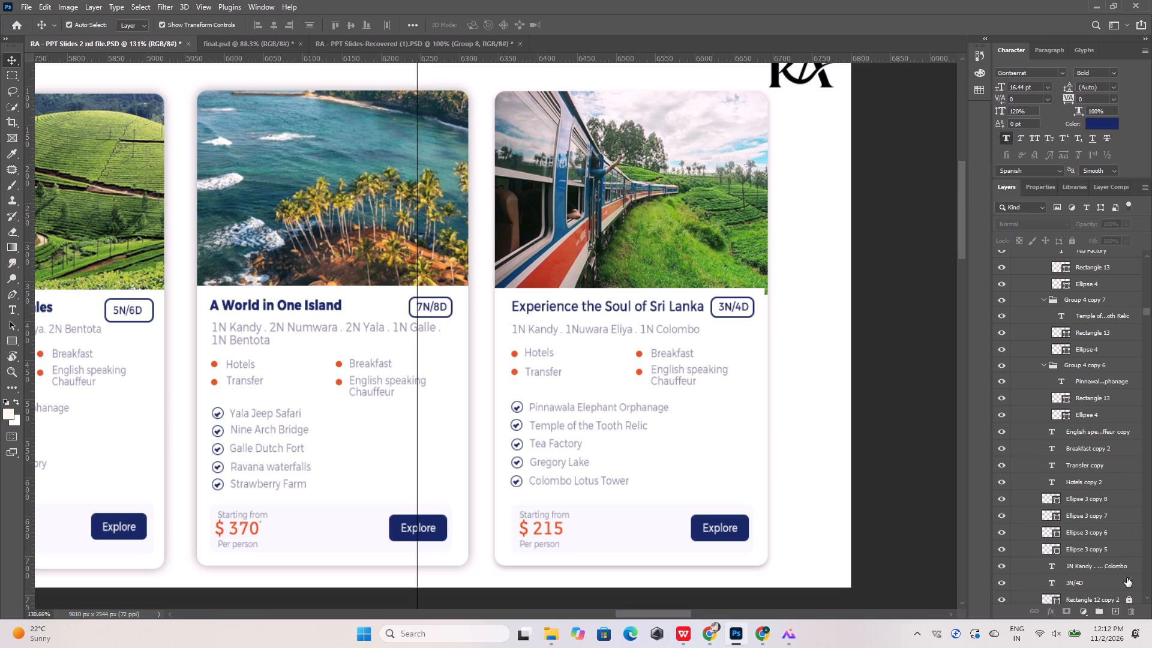
left_click(1127, 580)
scroll(1102, 506, "down", 13)
left_click(1130, 388)
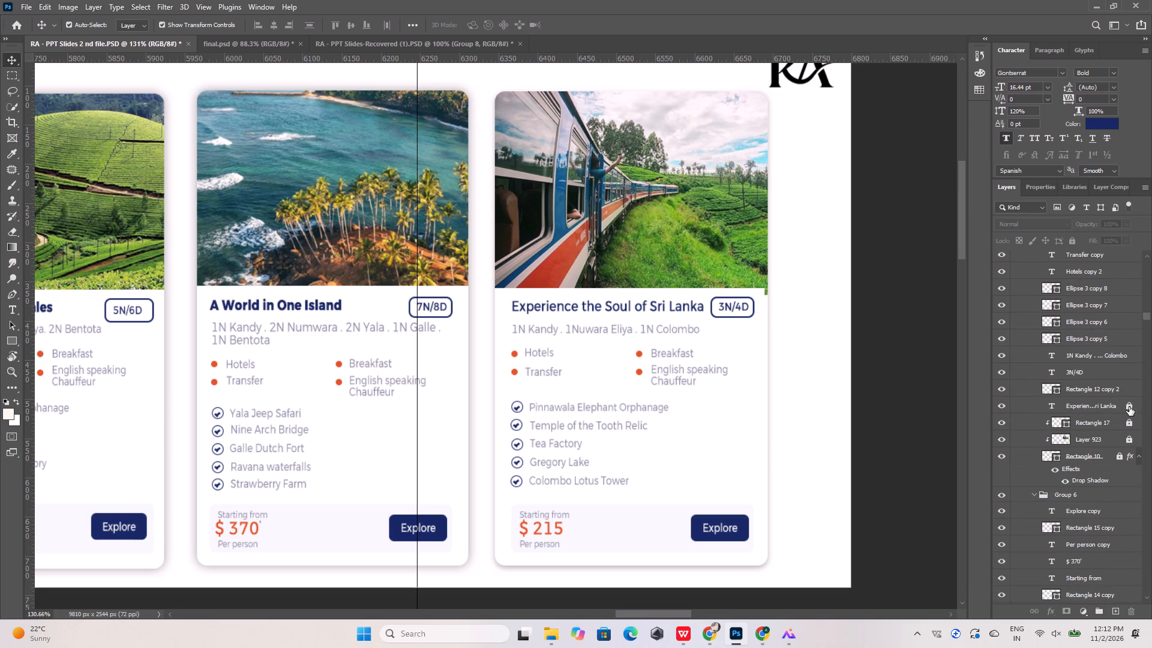
left_click(1129, 408)
left_click(1129, 423)
left_click(1130, 440)
left_click(1120, 458)
Set the "Experience the Soul of Sri Lanka" title on the third card to 15 pt Montserrat Bold.
left_click(609, 307)
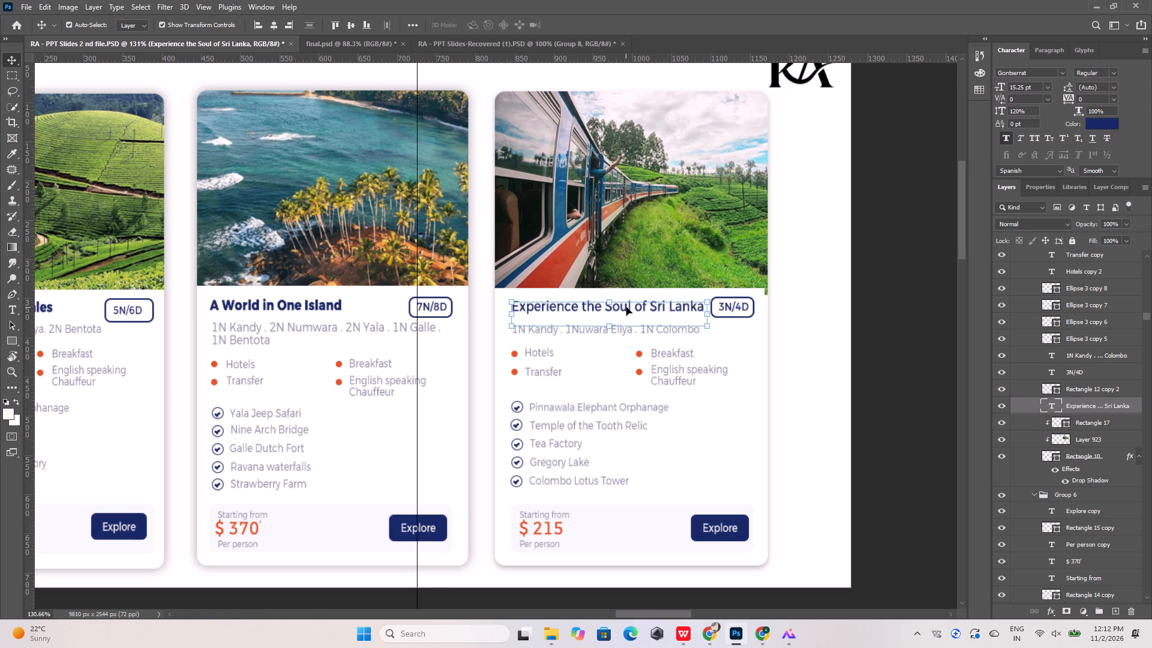
double_click(627, 307)
left_click_drag(314, 25, 310, 25)
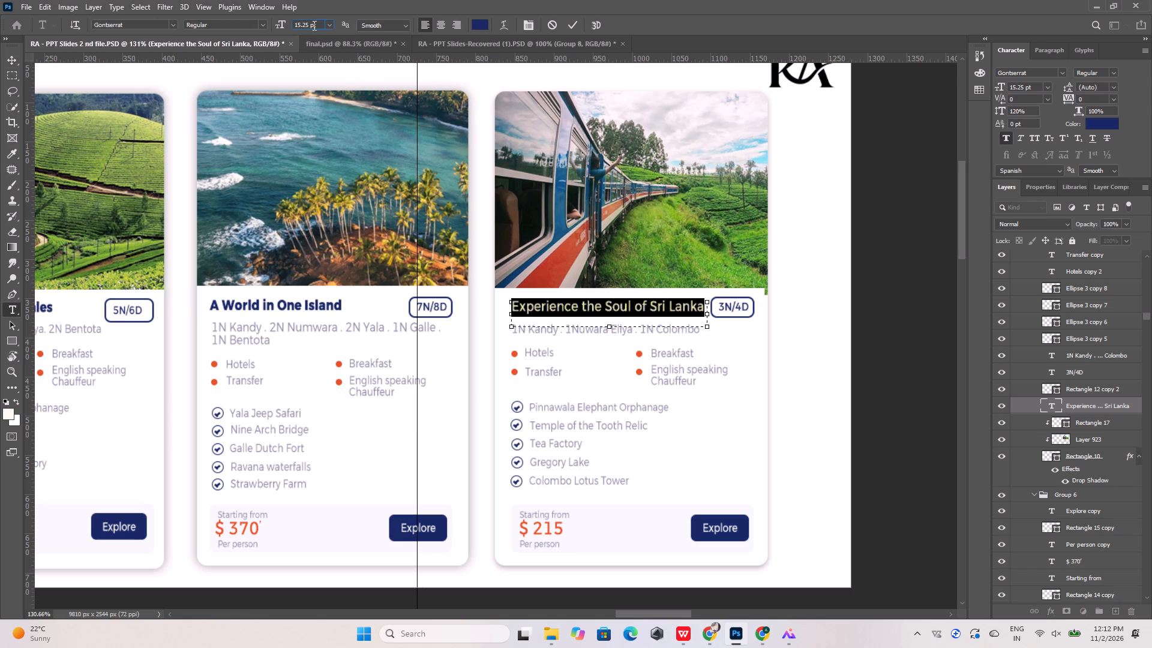
left_click_drag(310, 25, 284, 25)
type("15")
key("Return")
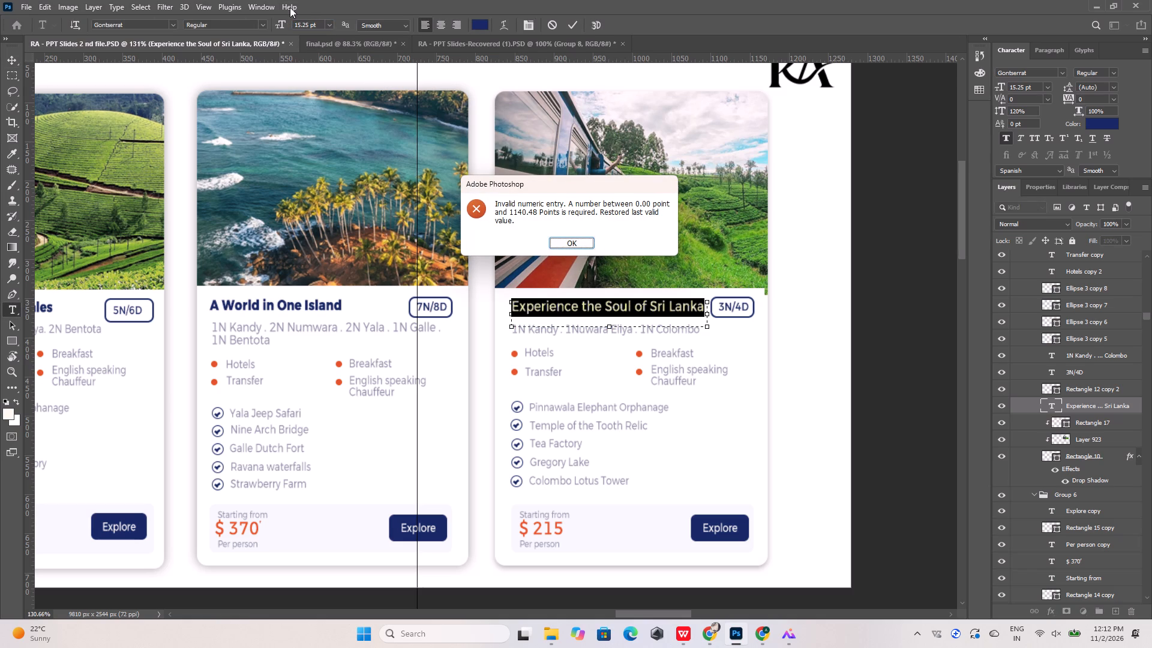
left_click(560, 245)
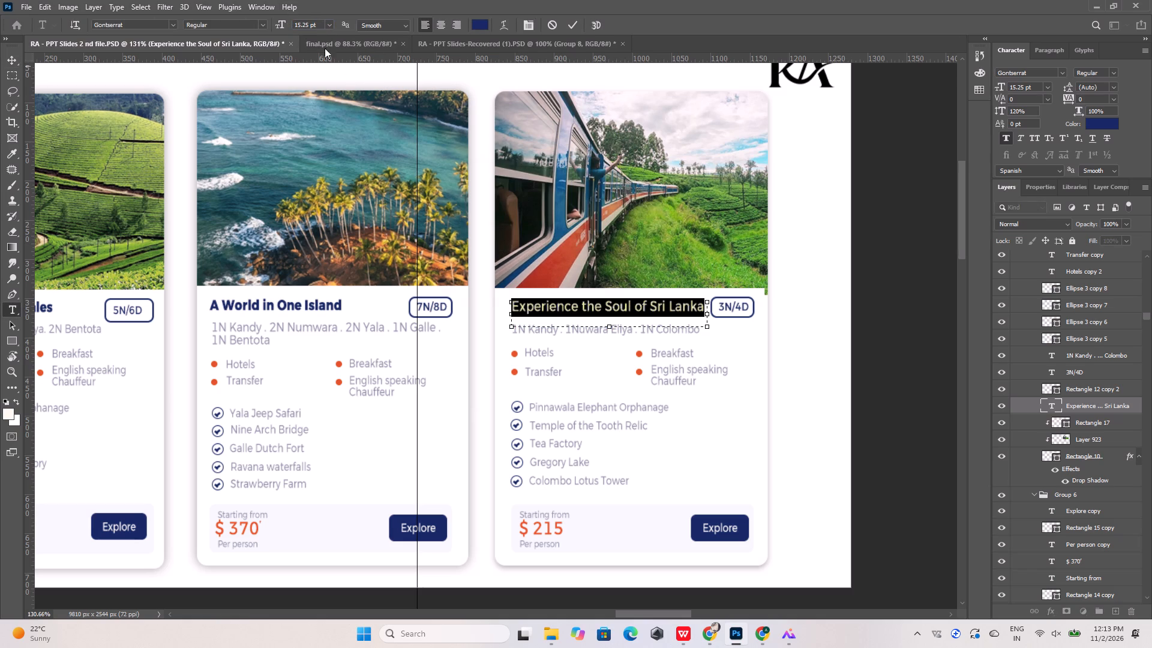
left_click_drag(319, 25, 278, 25)
type("15")
key("Return")
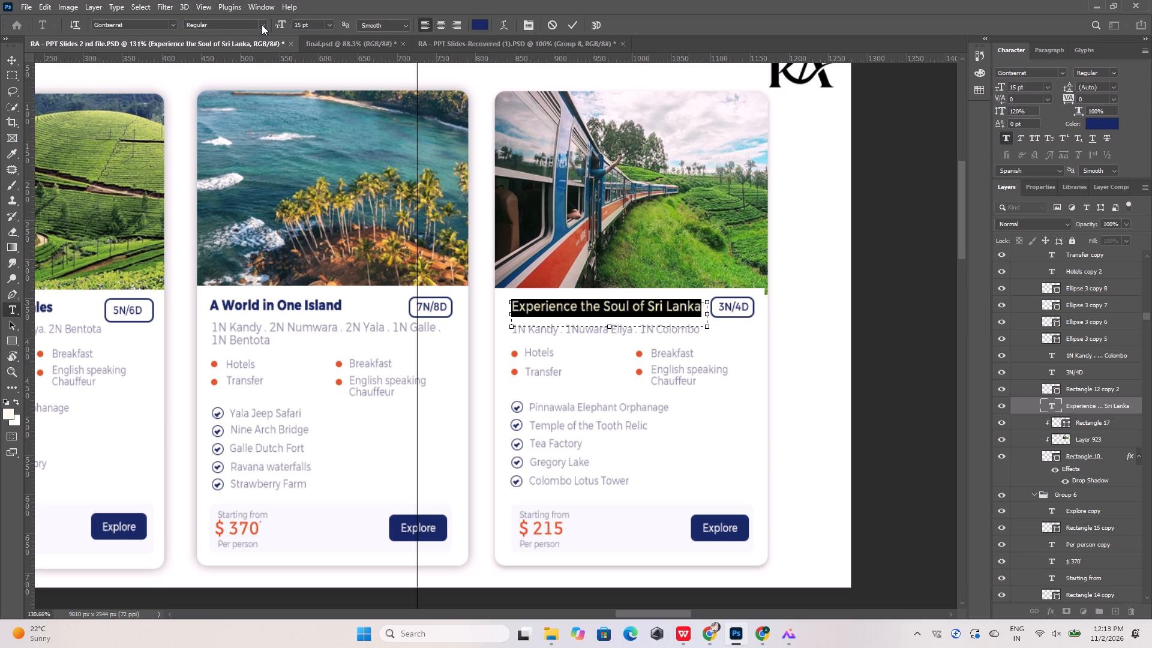
left_click(262, 25)
left_click(253, 47)
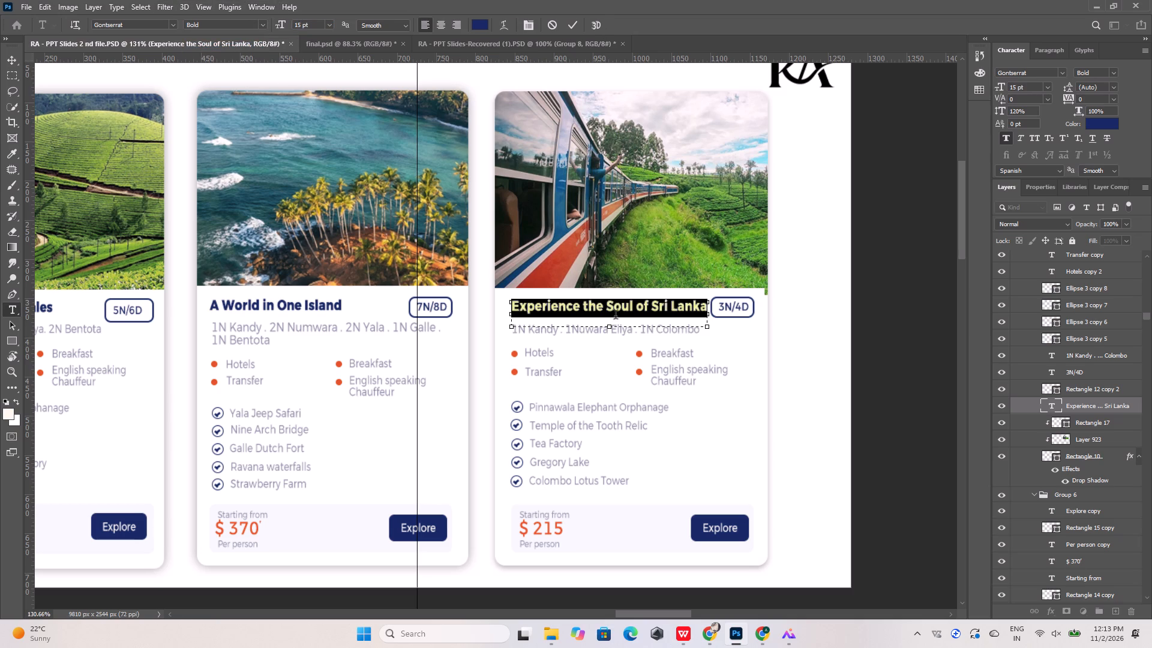
left_click(574, 28)
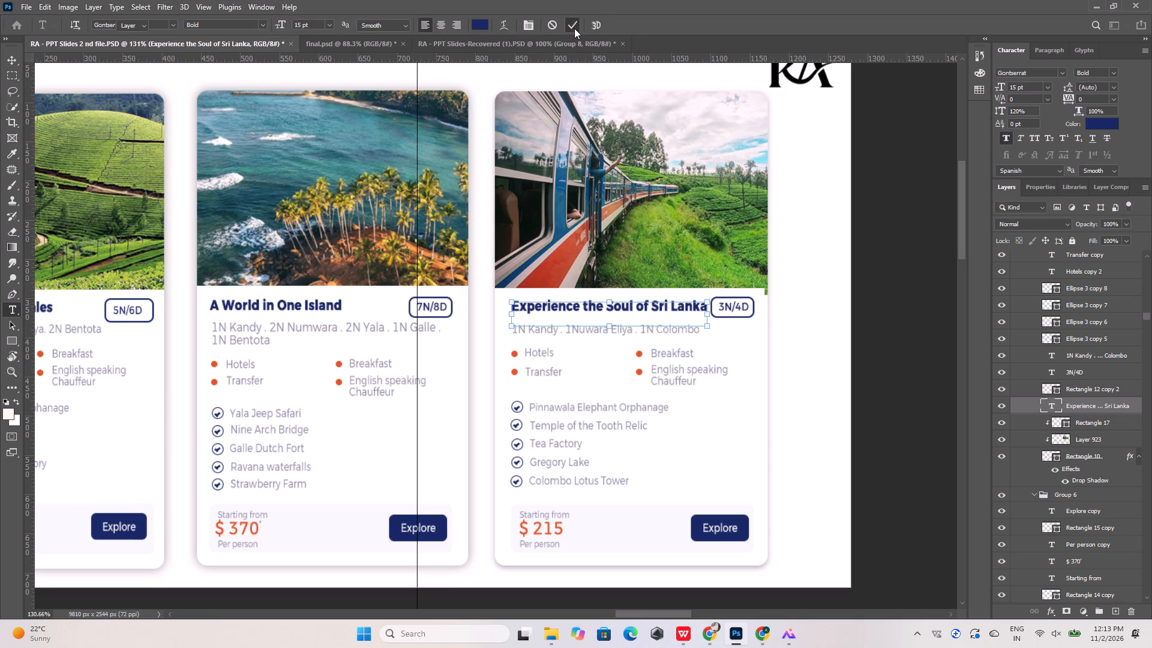
left_click(862, 337)
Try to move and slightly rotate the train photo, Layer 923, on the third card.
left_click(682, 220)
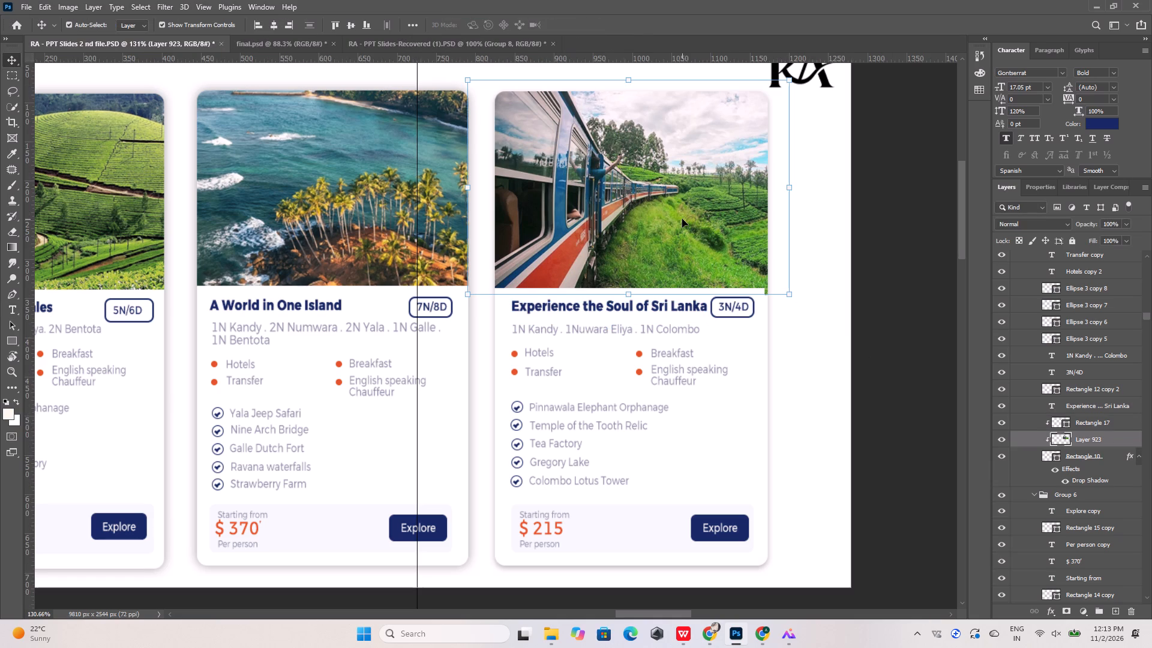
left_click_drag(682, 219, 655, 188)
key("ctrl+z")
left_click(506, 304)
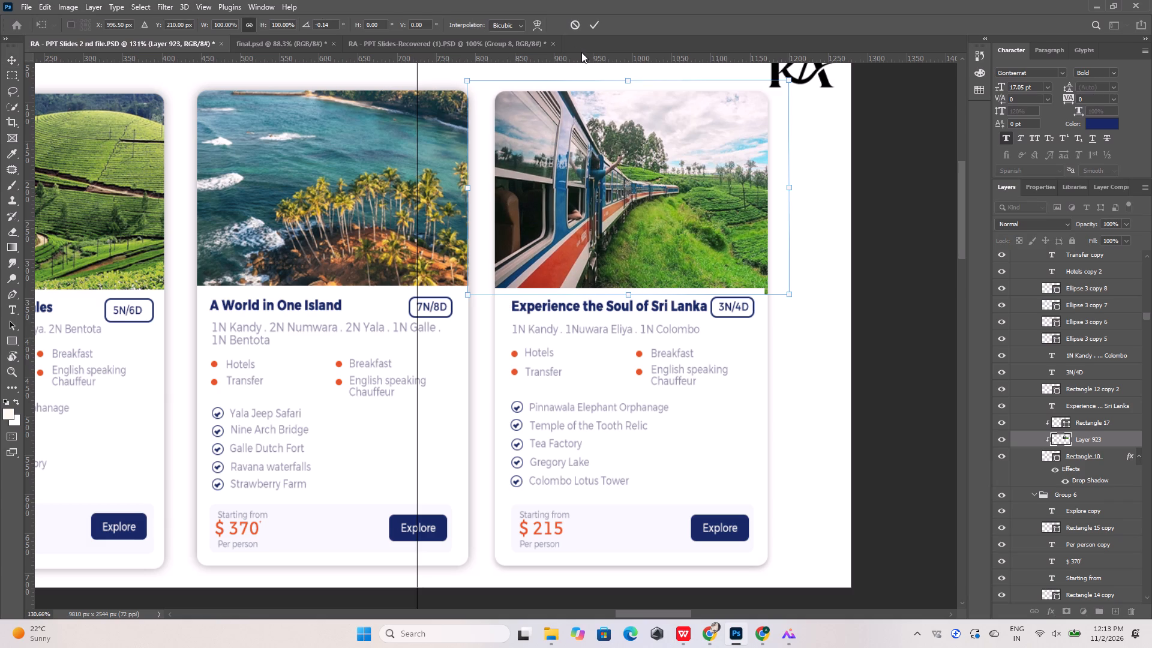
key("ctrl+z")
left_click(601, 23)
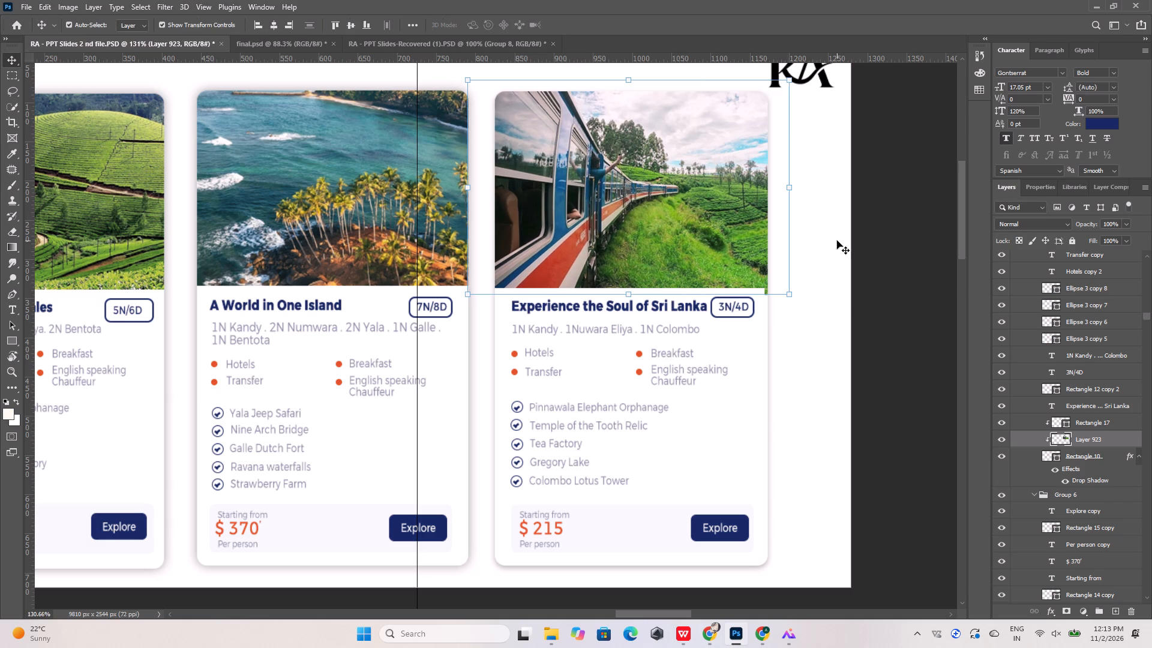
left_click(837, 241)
Delete Rectangle 17, the white shape clipped over the lower part of the third card's train photo.
left_click(757, 289)
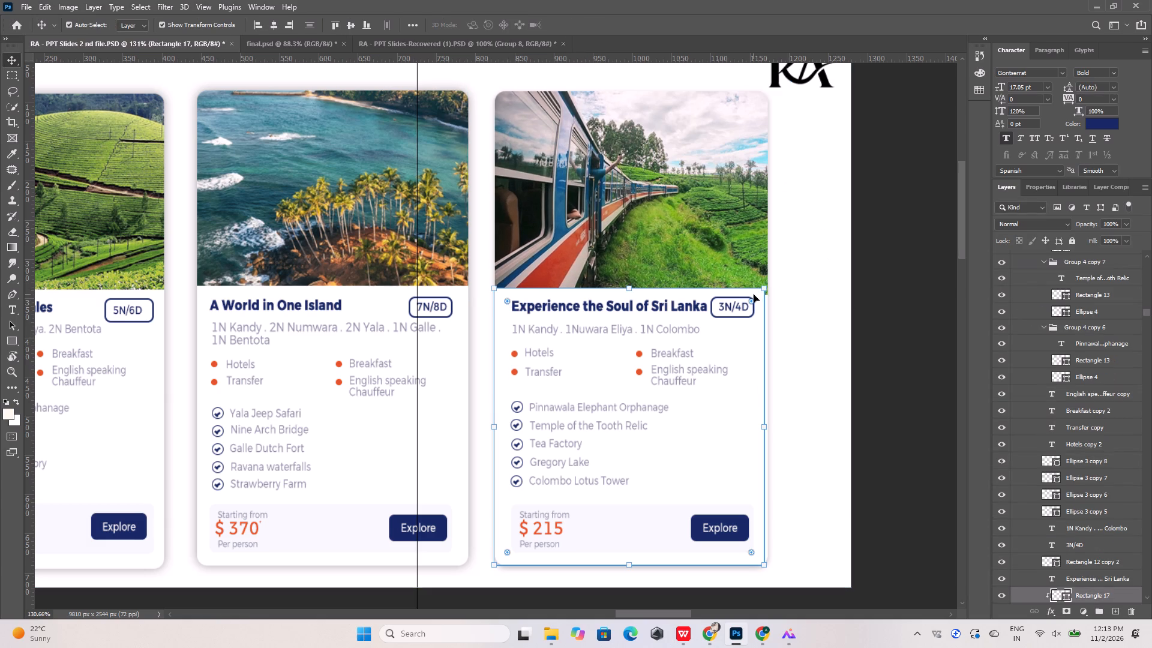
left_click_drag(754, 295, 766, 436)
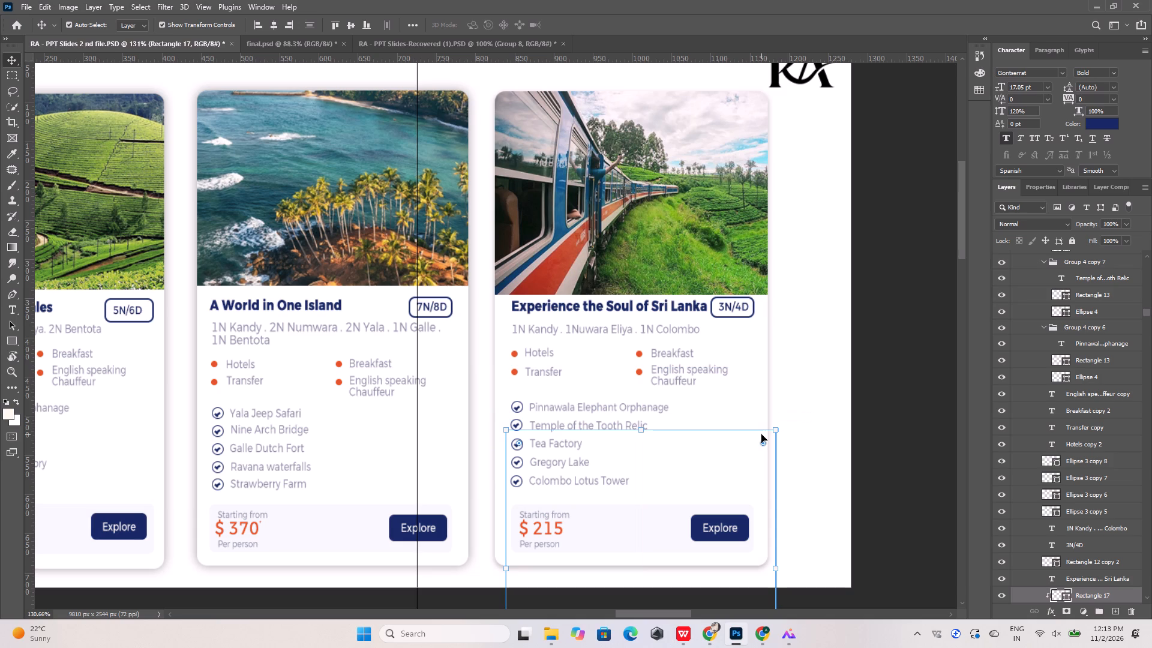
left_click_drag(772, 443, 860, 350)
left_click_drag(771, 470, 795, 452)
key("Delete")
left_click(884, 362)
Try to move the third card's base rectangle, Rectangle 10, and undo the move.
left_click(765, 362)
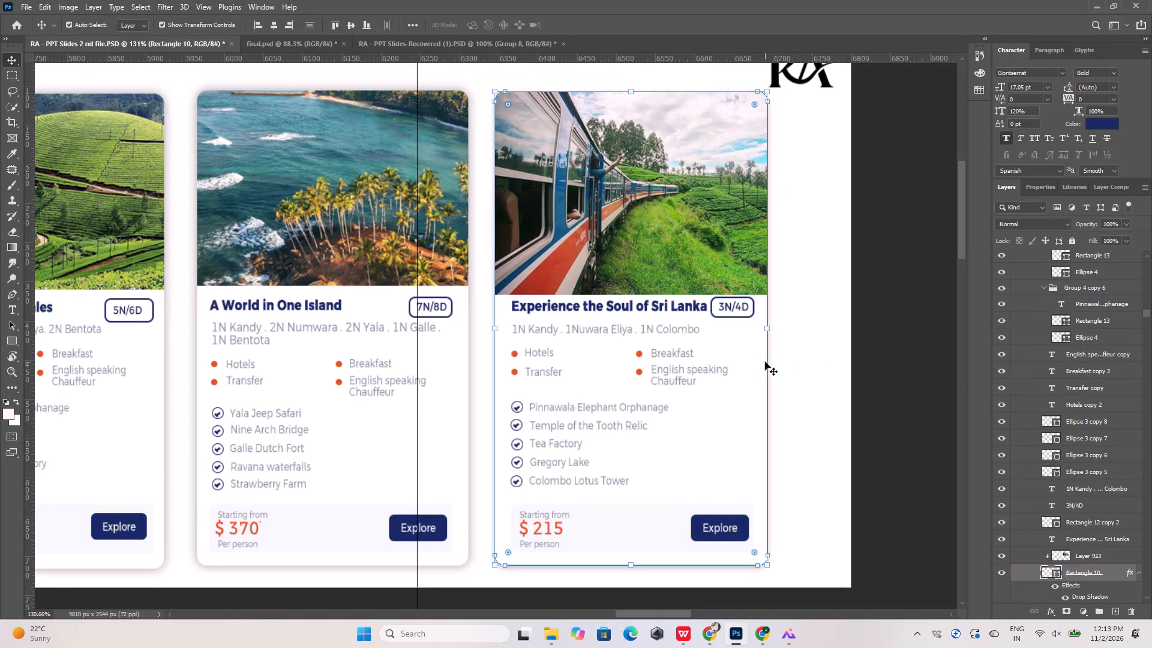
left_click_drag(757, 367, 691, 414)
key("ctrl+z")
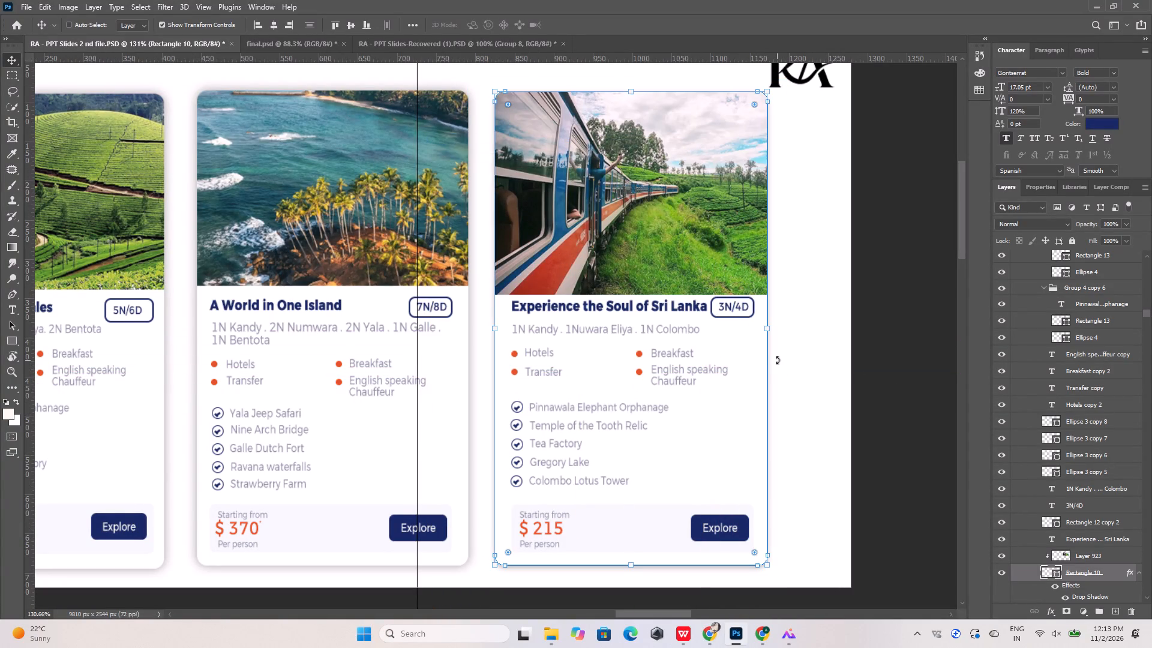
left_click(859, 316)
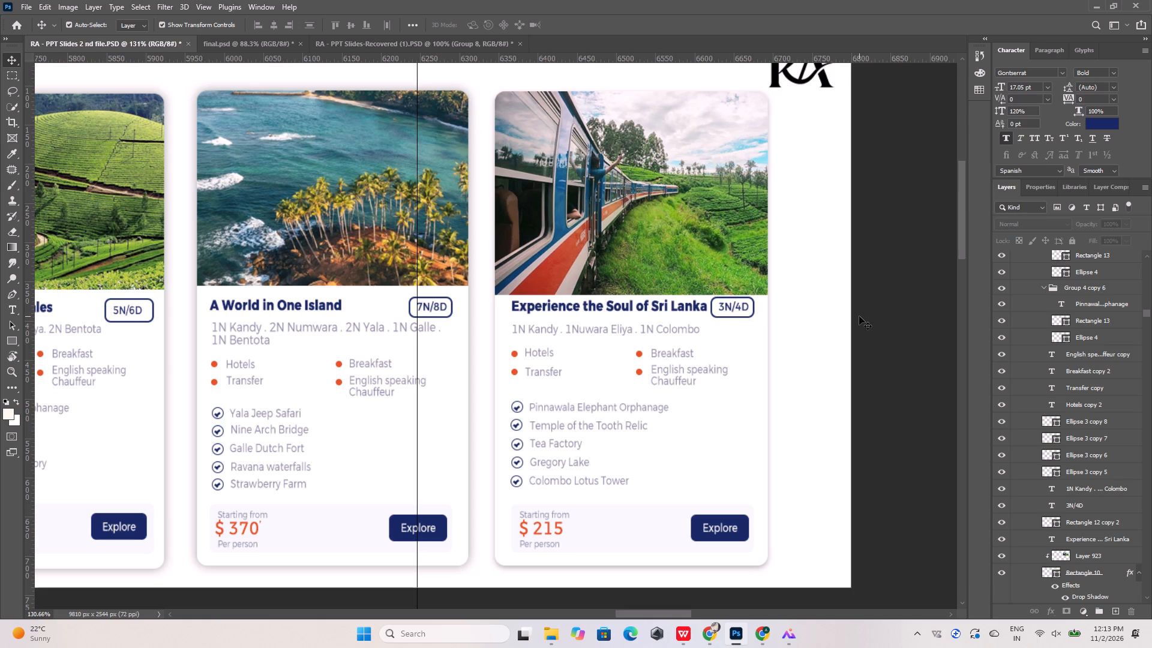
Add a horizontal guide at about Y 390 px, along the baseline of the "Tea Trails & Ocean Tales" title.
scroll(859, 316, "down", 6, "alt")
scroll(430, 319, "up", 6, "alt")
scroll(361, 295, "up", 2, "alt")
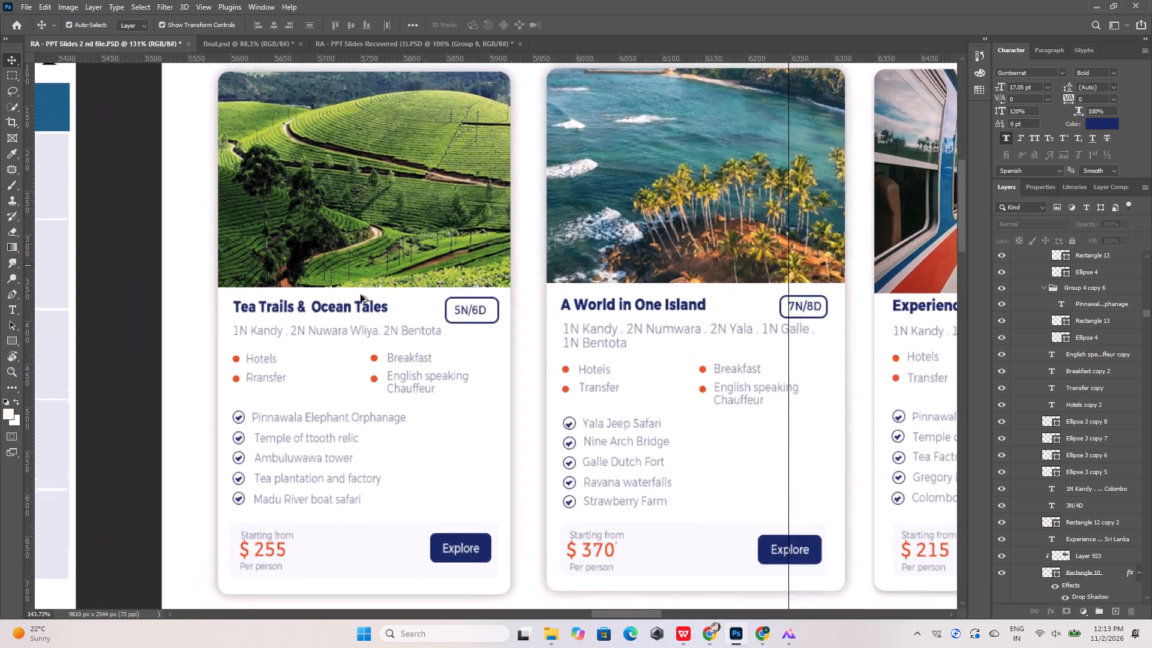
scroll(361, 295, "up", 3, "alt")
left_click_drag(269, 56, 263, 324)
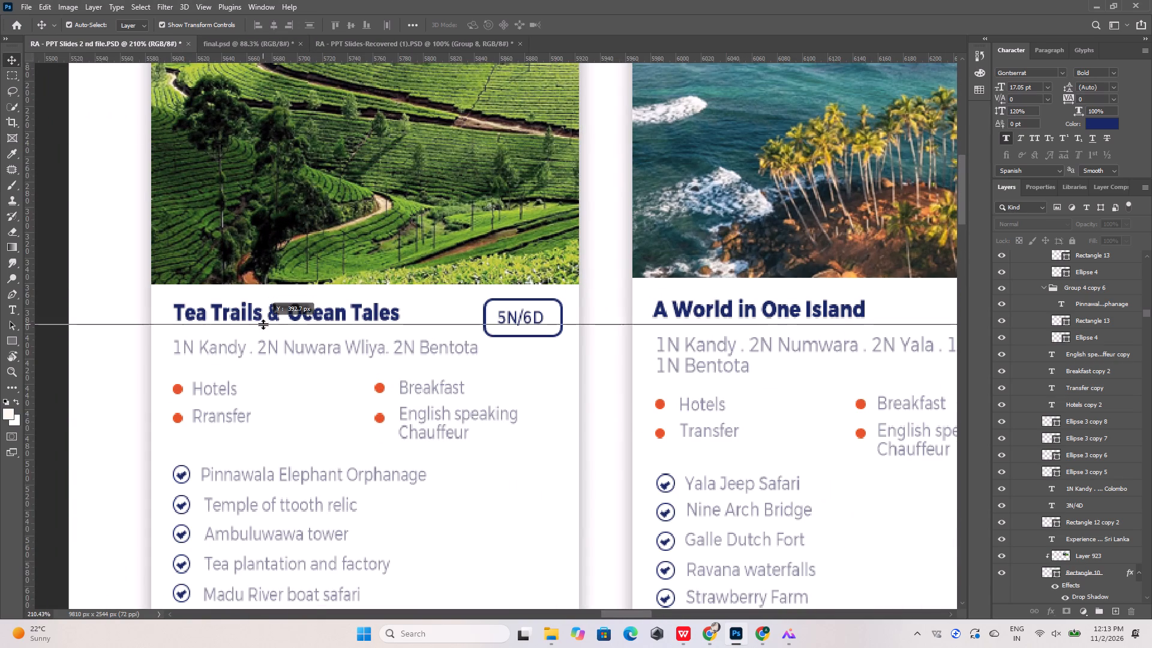
left_click_drag(263, 324, 264, 321)
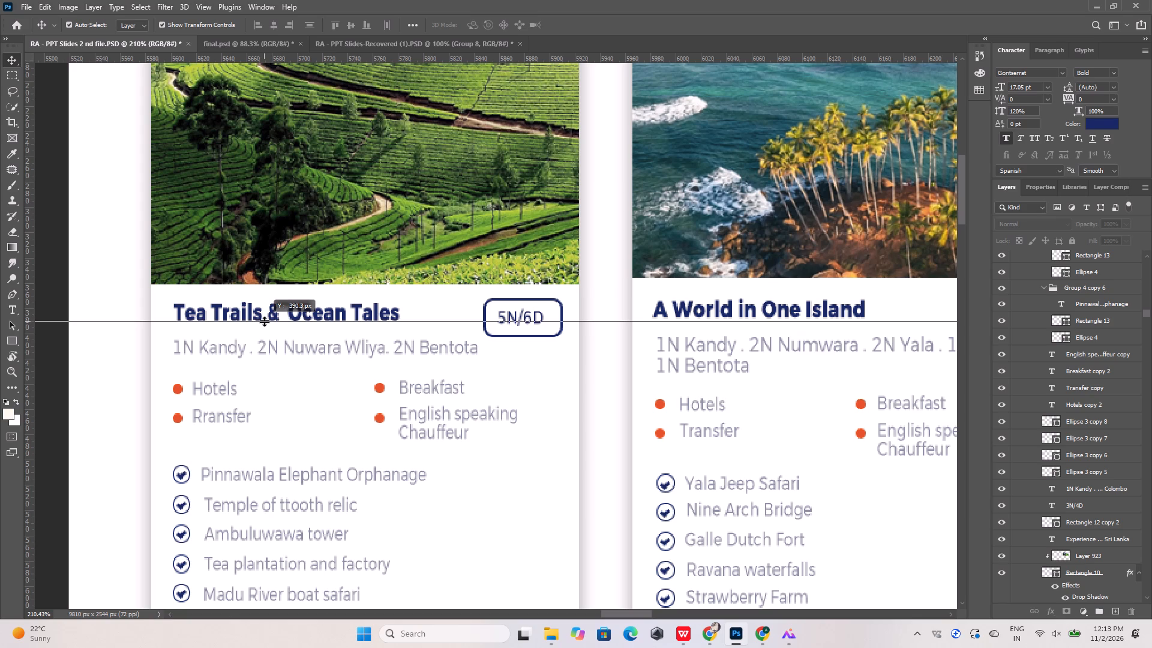
left_click_drag(264, 321, 265, 320)
Nudge the "A World in One Island" title 2 px down towards the horizontal guide.
scroll(333, 323, "up", 12, "alt")
scroll(343, 323, "down", 16, "alt")
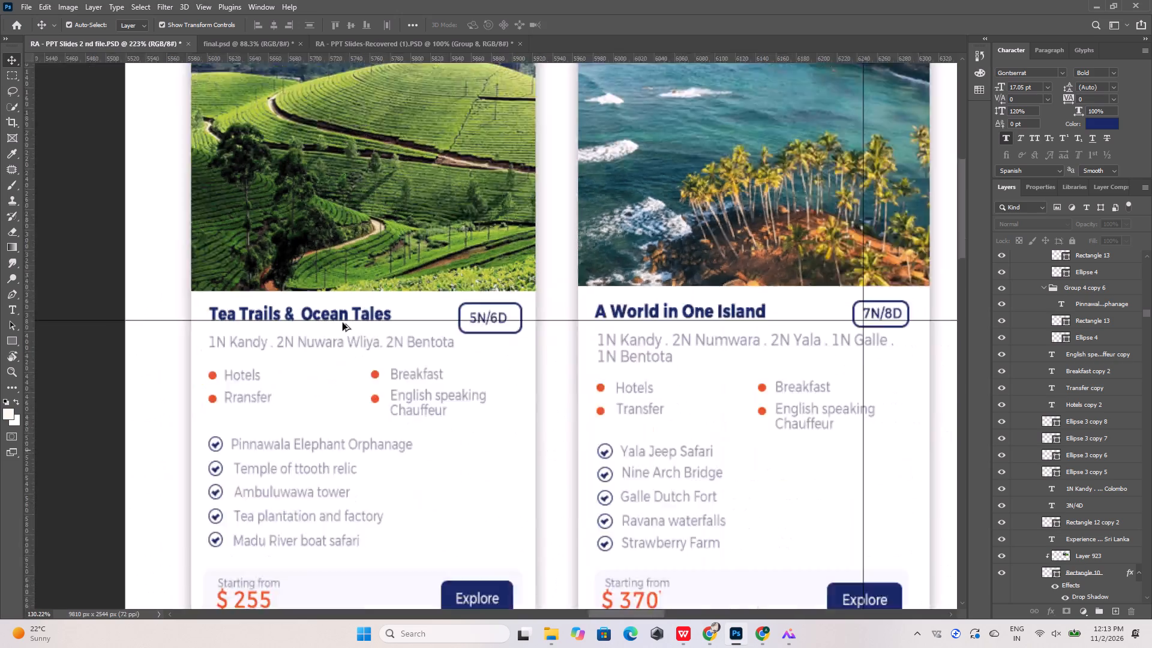
scroll(343, 323, "down", 7, "alt")
scroll(531, 313, "up", 12, "alt")
left_click(532, 318)
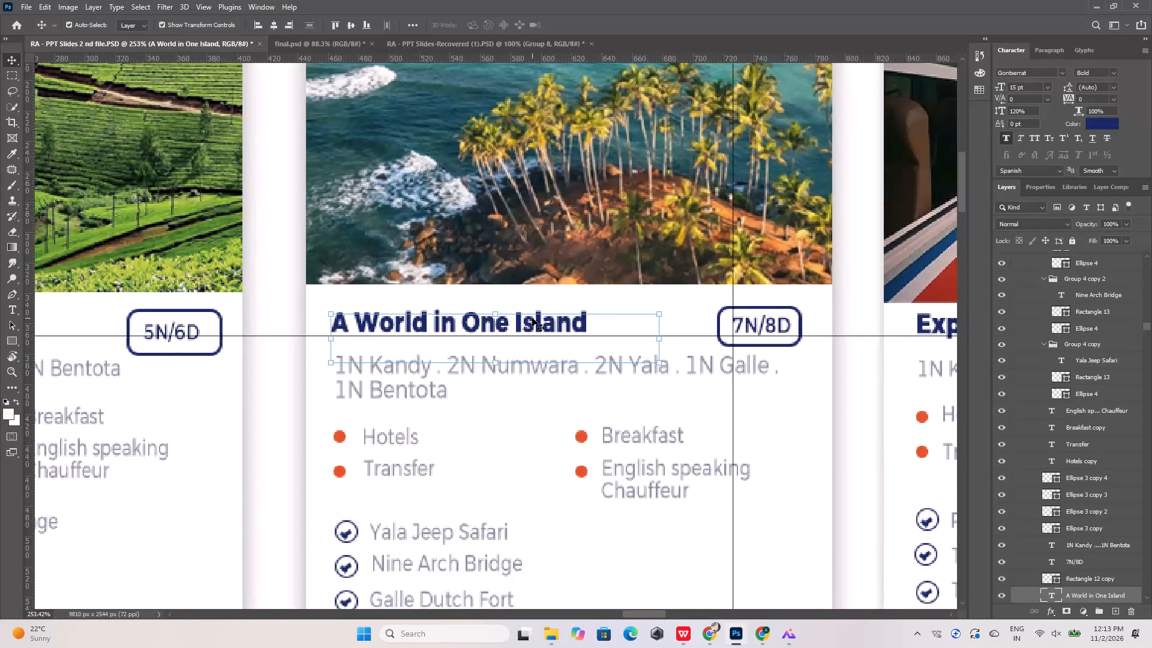
key("Down")
key("Down")
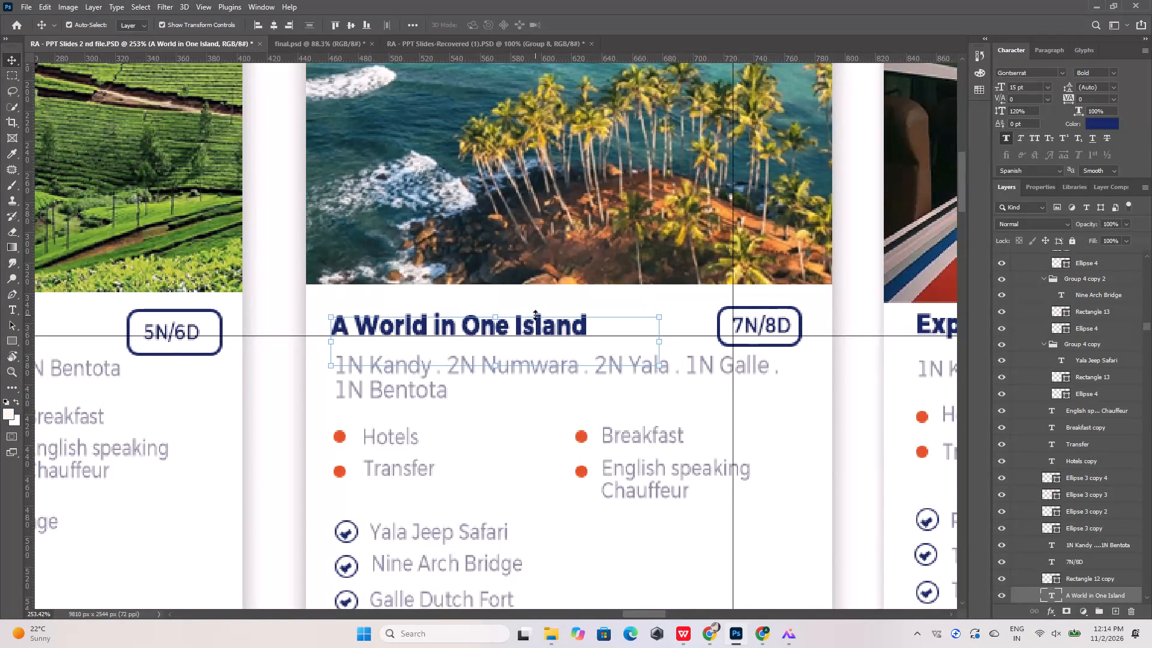
Nudge the "Experience the Soul of Sri Lanka" title 2 px down to the guide and 8 px left, away from the 3N/4D badge.
scroll(309, 291, "down", 12, "alt")
scroll(543, 332, "up", 3, "alt")
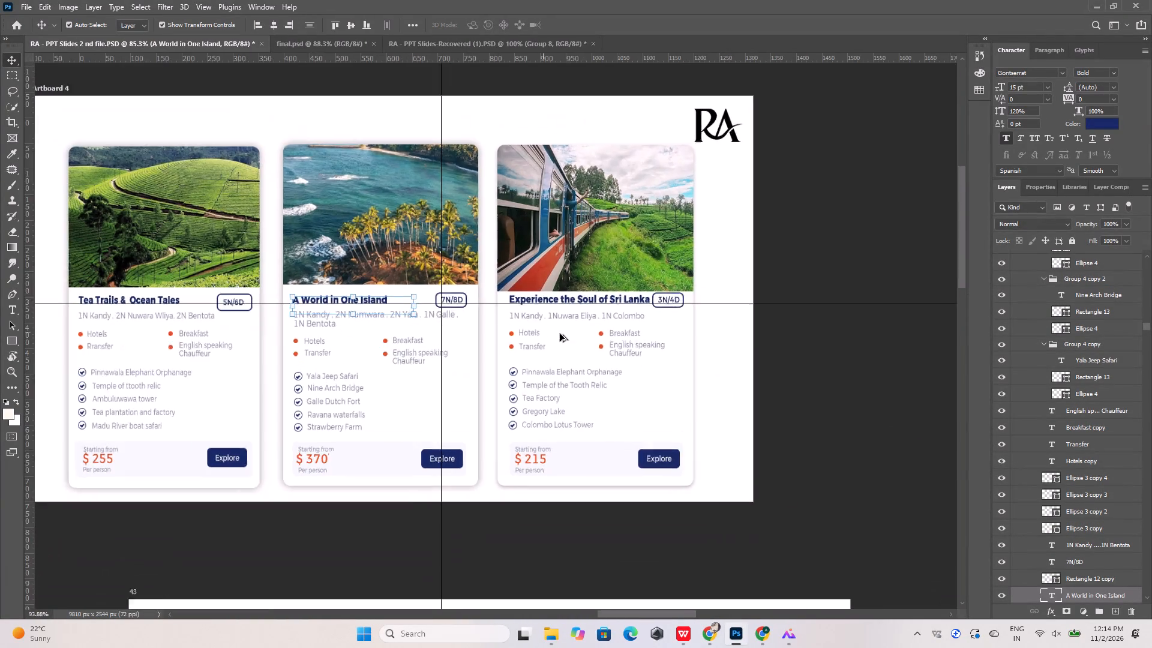
scroll(560, 334, "up", 7, "alt")
left_click(505, 277)
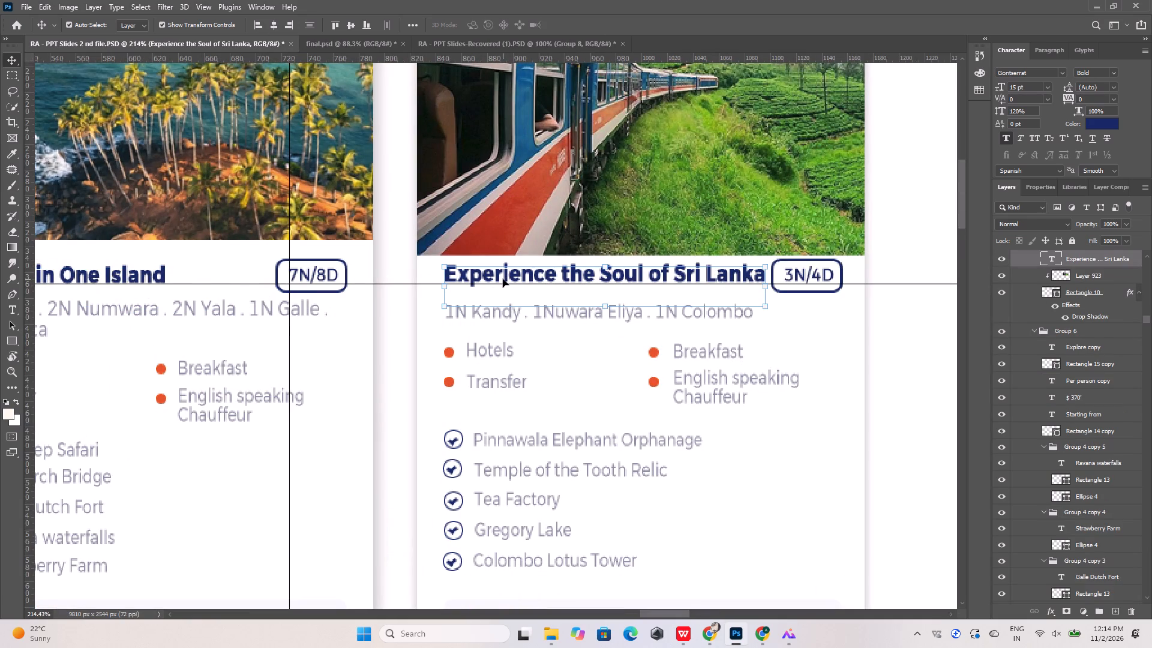
key("Down")
key("Down")
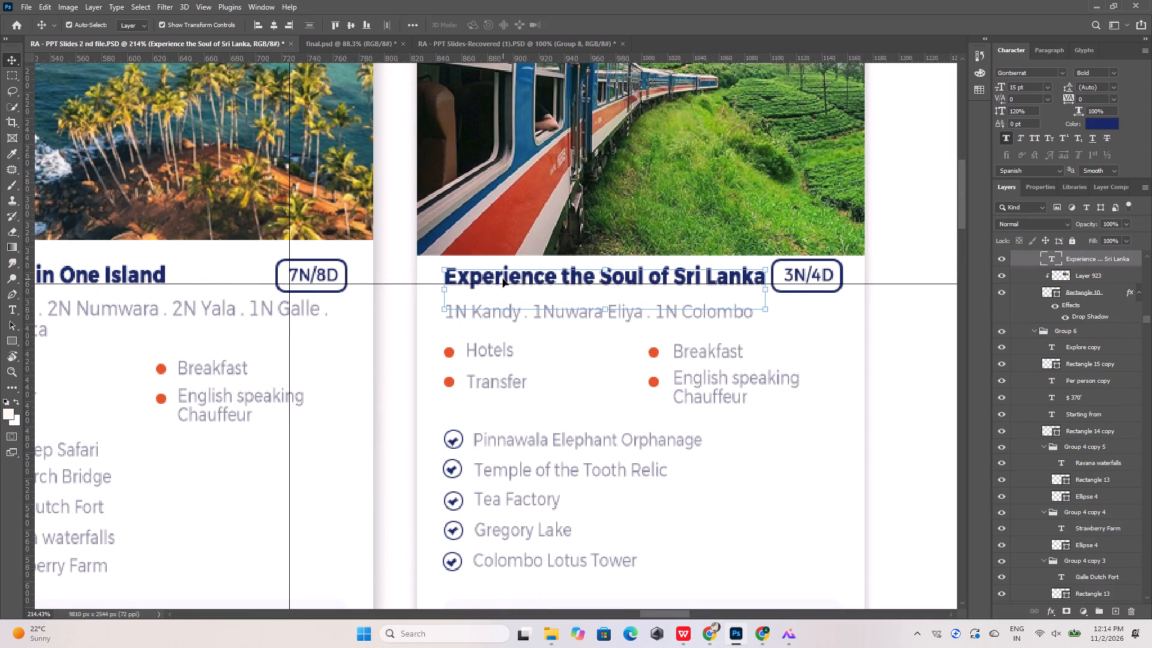
key("shift+Left")
key("Right")
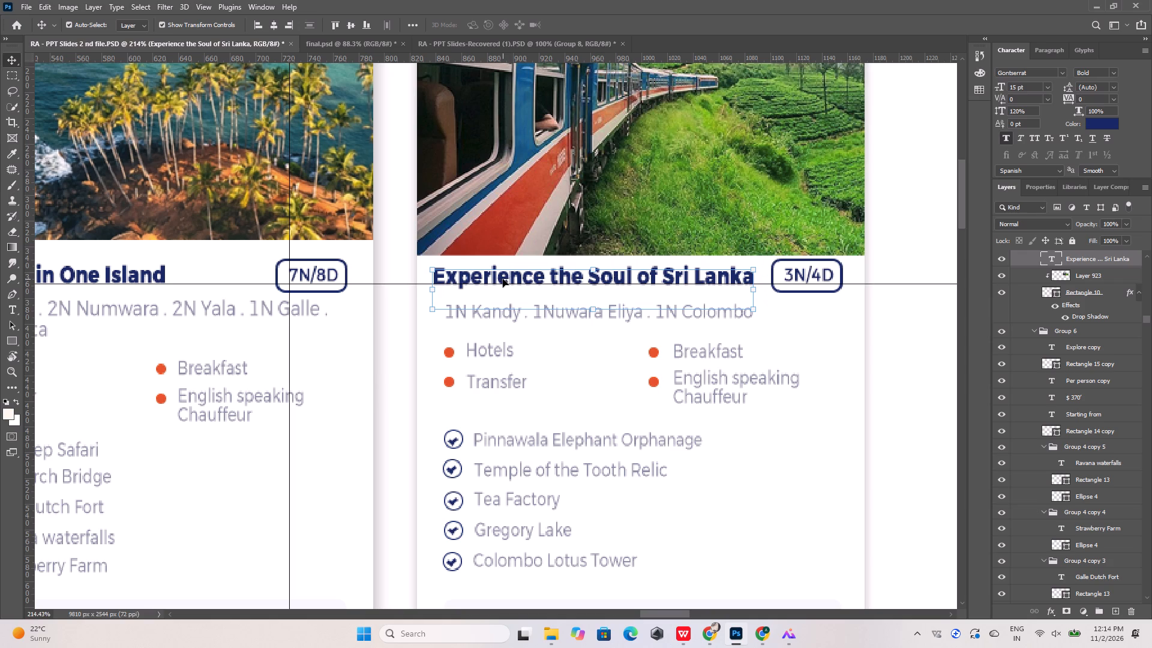
key("Right")
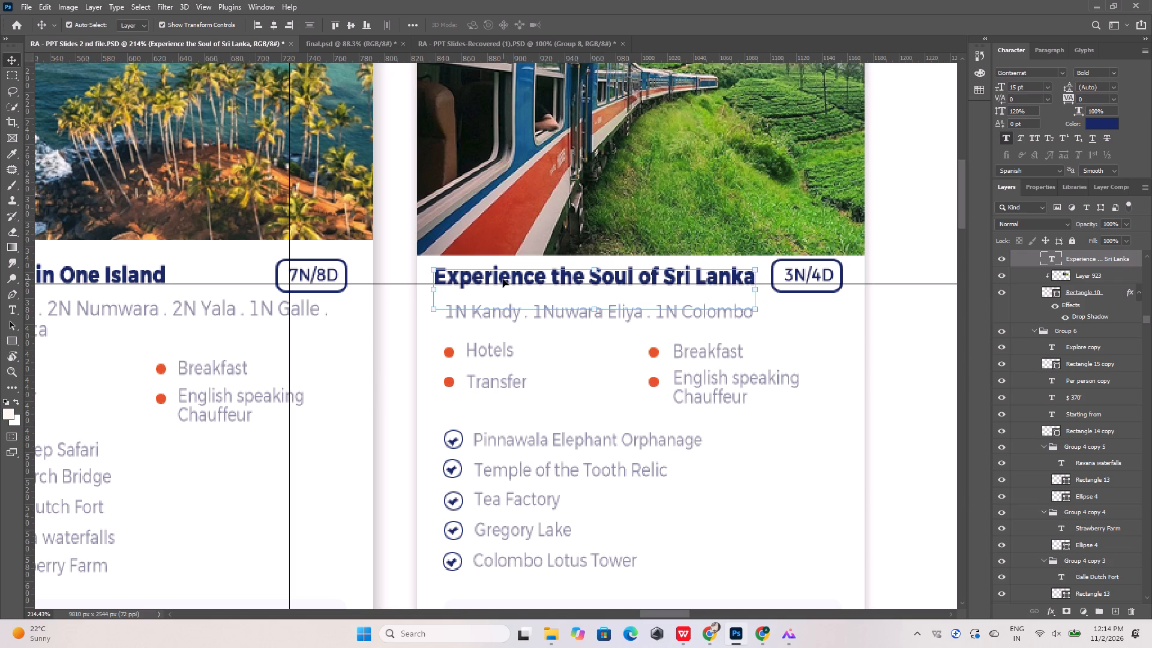
left_click(900, 359)
Add a vertical guide at the left edge of the third card's title and shift the 1N Kandy route text 9 px left to it.
left_click(504, 311)
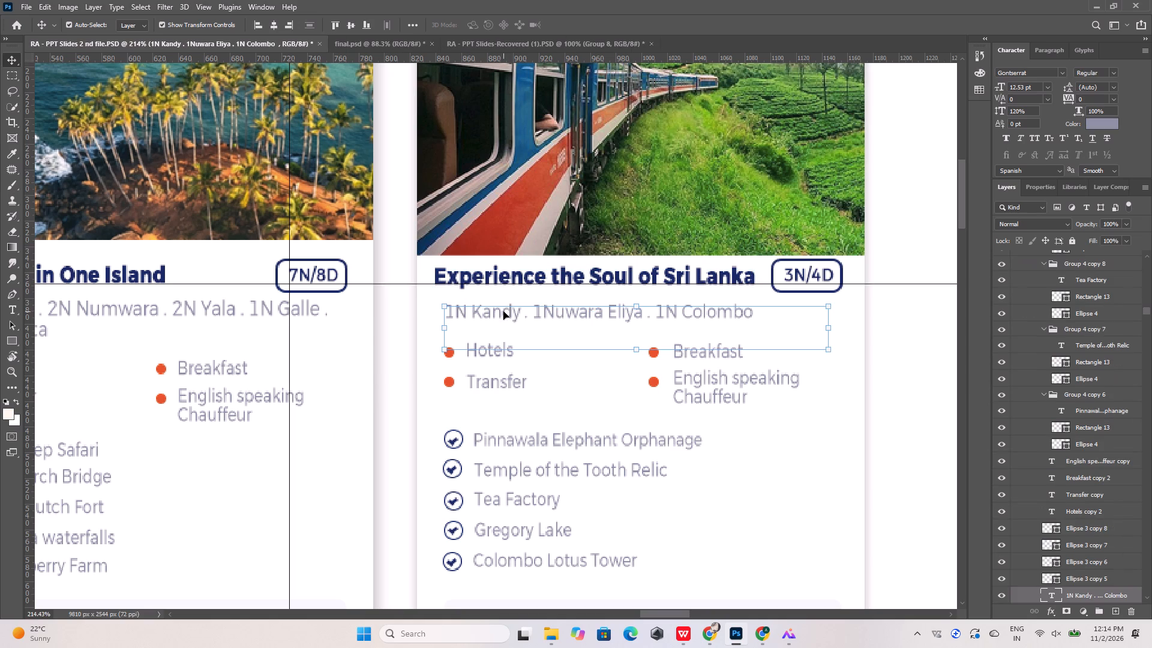
scroll(457, 319, "up", 10, "alt")
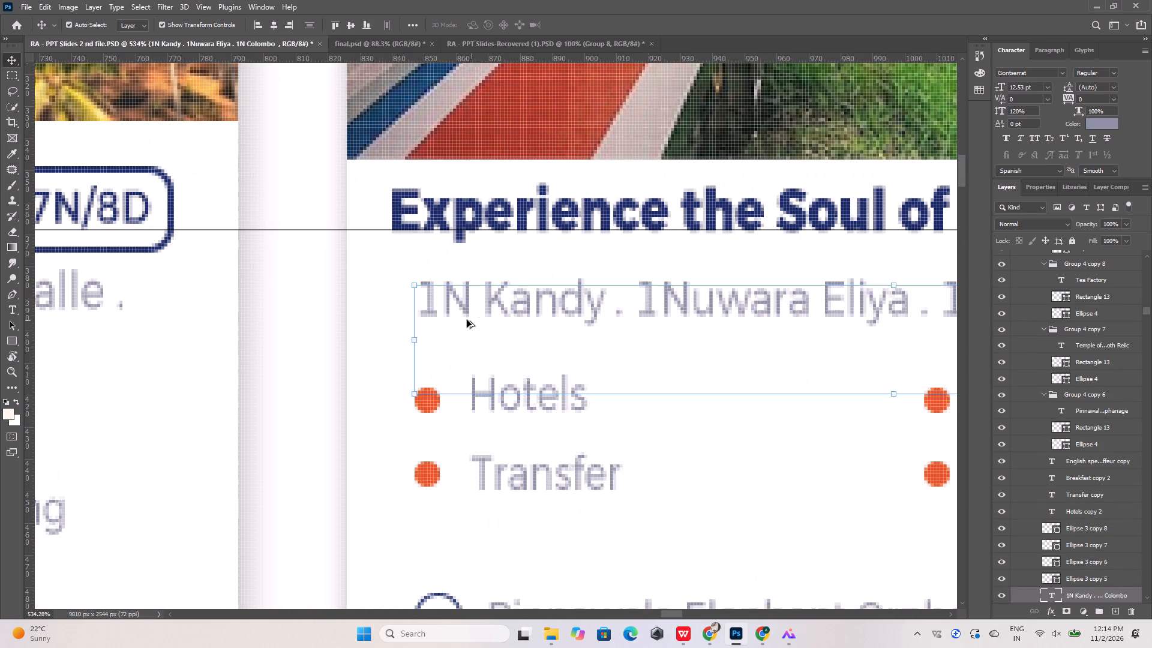
left_click_drag(29, 259, 389, 254)
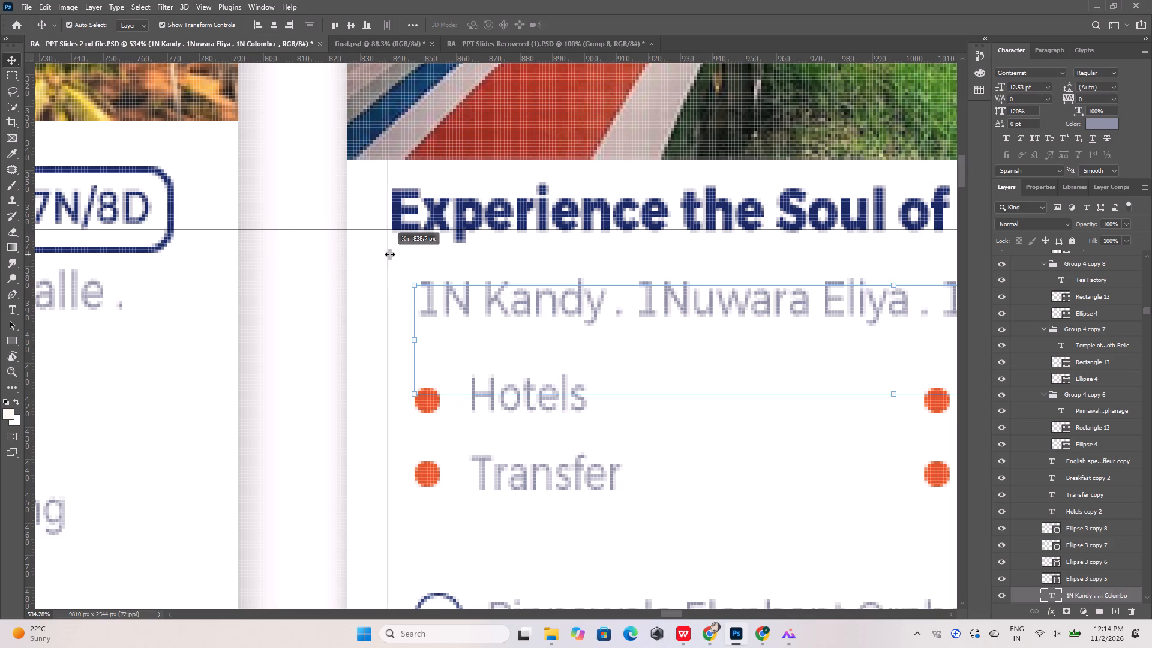
left_click_drag(389, 254, 392, 253)
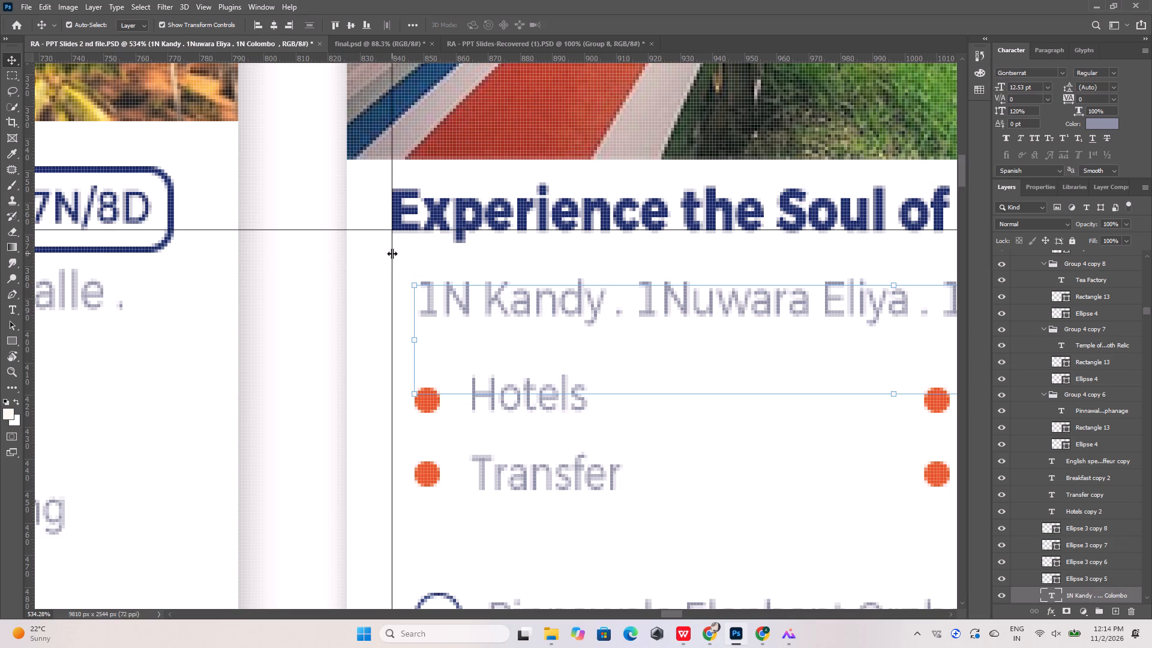
key("shift+Left")
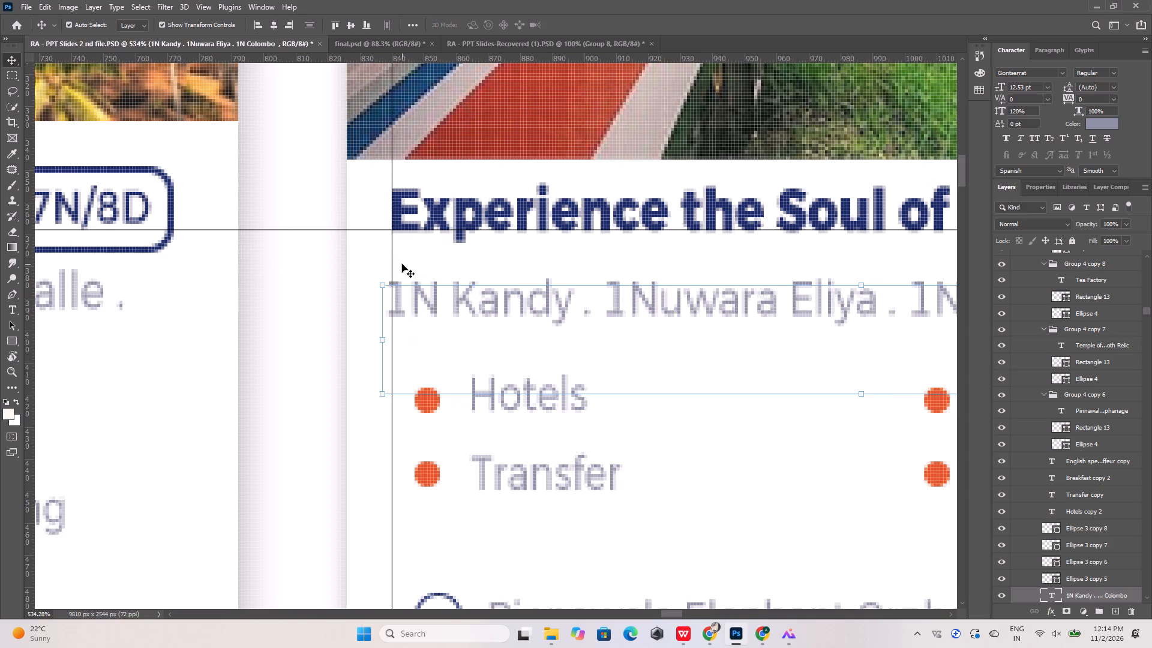
key("Right")
left_click(318, 290)
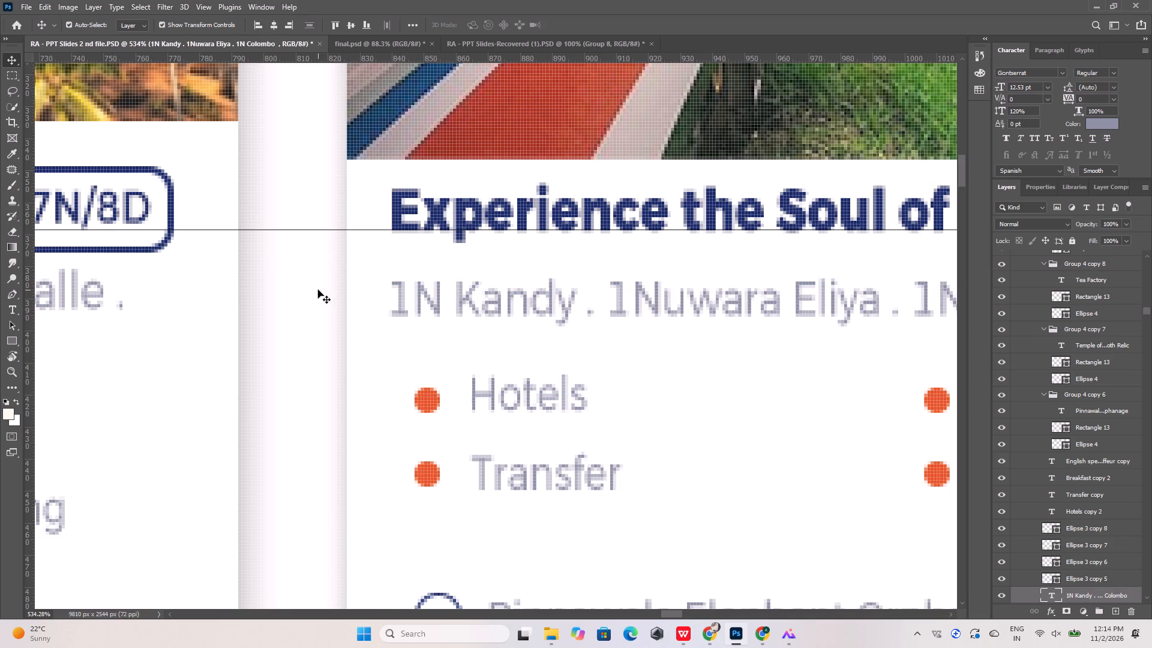
Shift the third card's Hotels and Transfer texts with their two orange bullets 7 px left to the vertical guide.
scroll(323, 302, "down", 5, "alt")
left_click(388, 367)
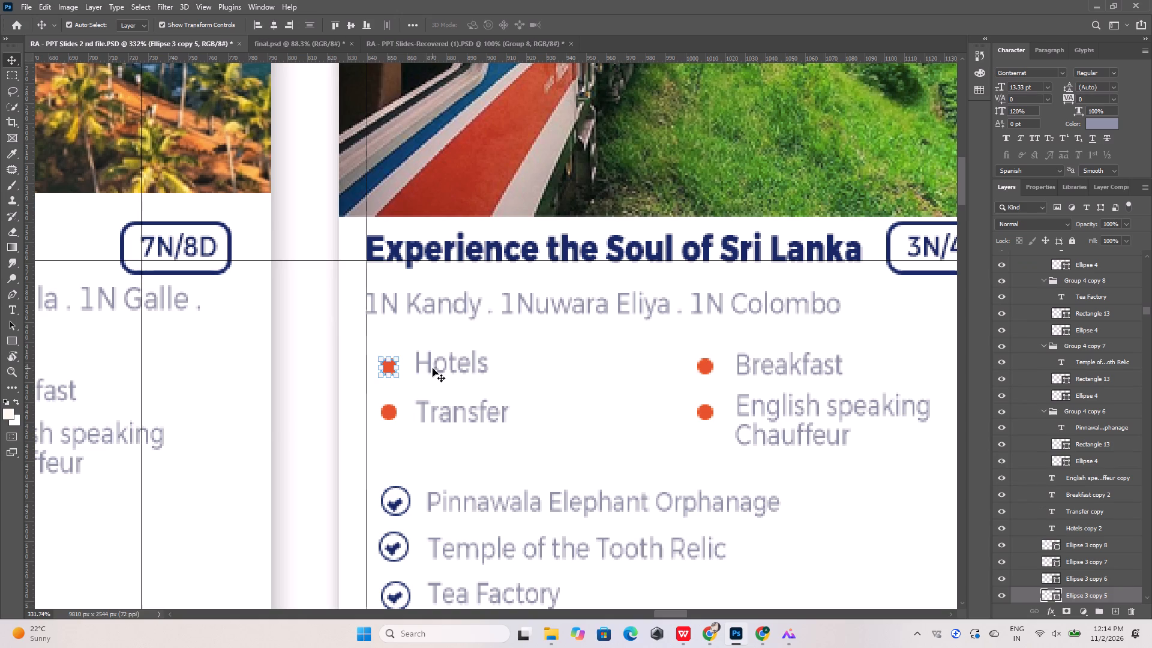
left_click(437, 366, "shift")
left_click(393, 415, "shift")
left_click(432, 411, "shift")
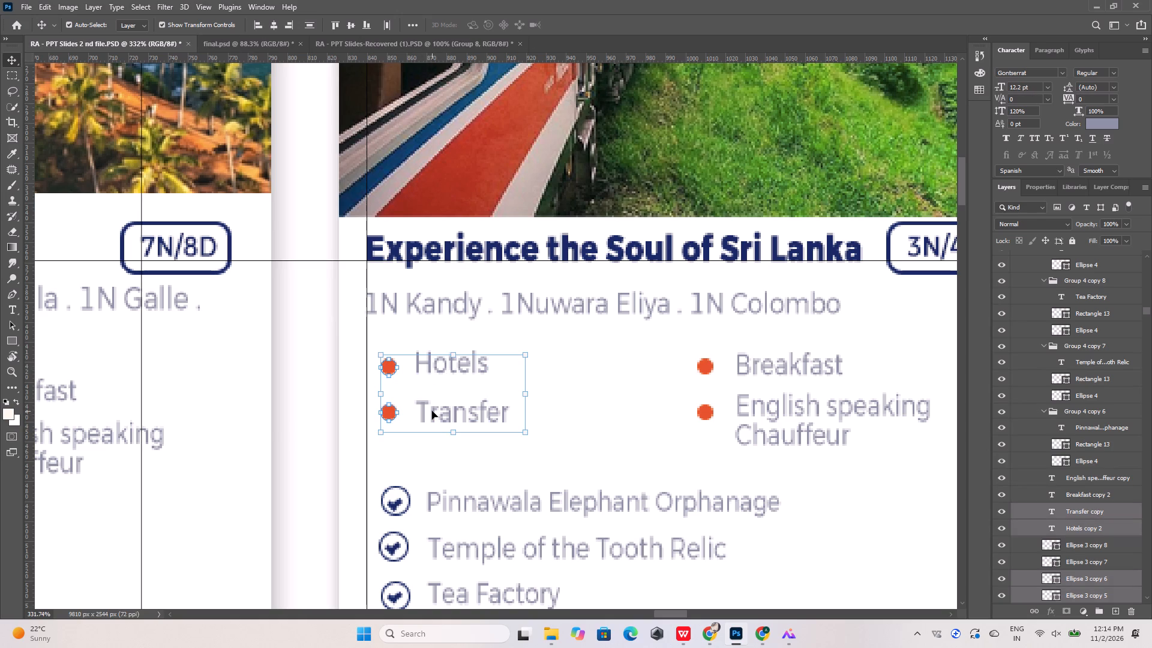
key("Left")
key("Left")
key("Left")
key("Left")
key("Left")
key("Left")
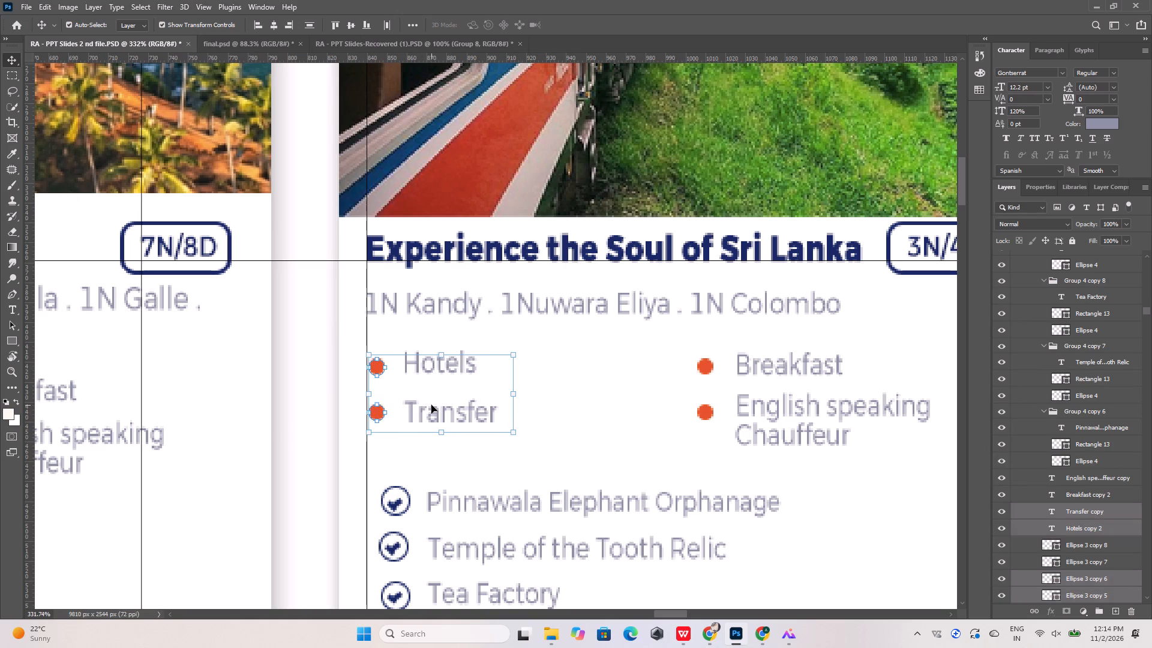
key("Left")
left_click(571, 395)
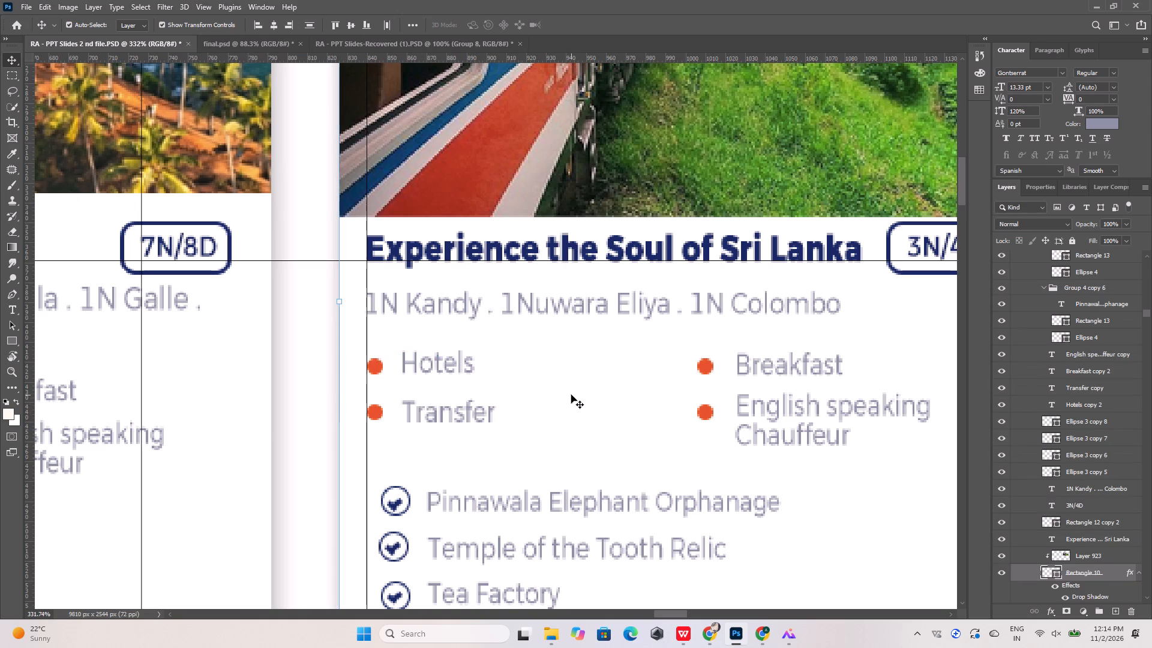
Inspect the checkmark icons beside the sightseeing lists on the third and first cards up close.
scroll(383, 211, "down", 11, "alt")
scroll(393, 325, "up", 5, "alt")
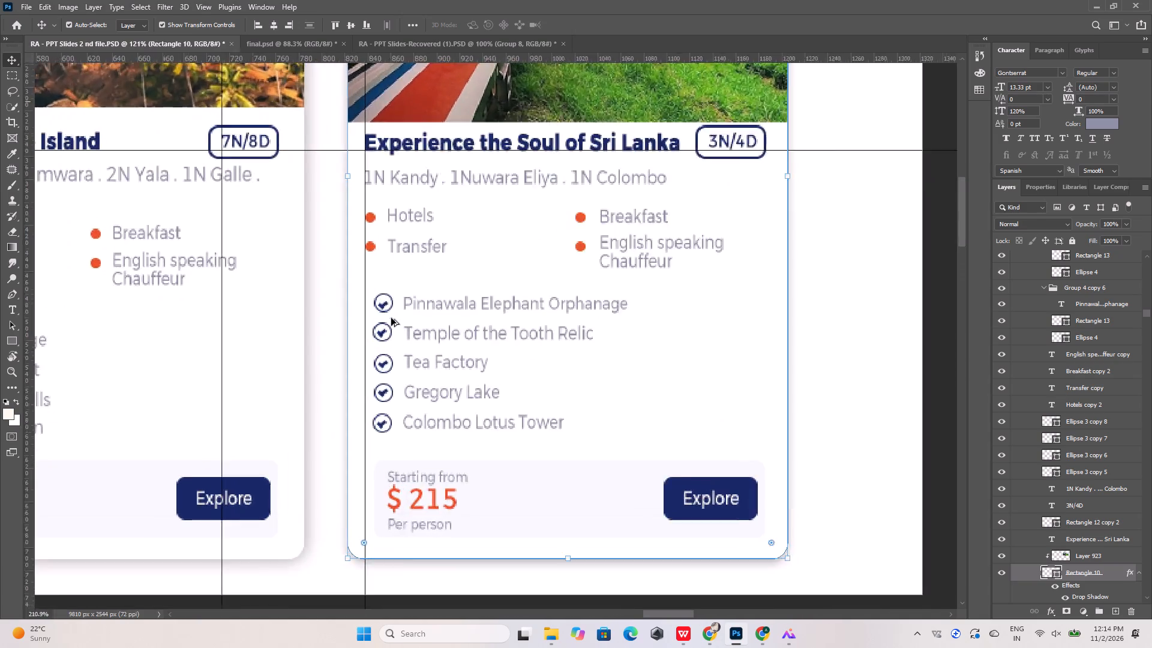
scroll(391, 318, "up", 6, "alt")
left_click(382, 302)
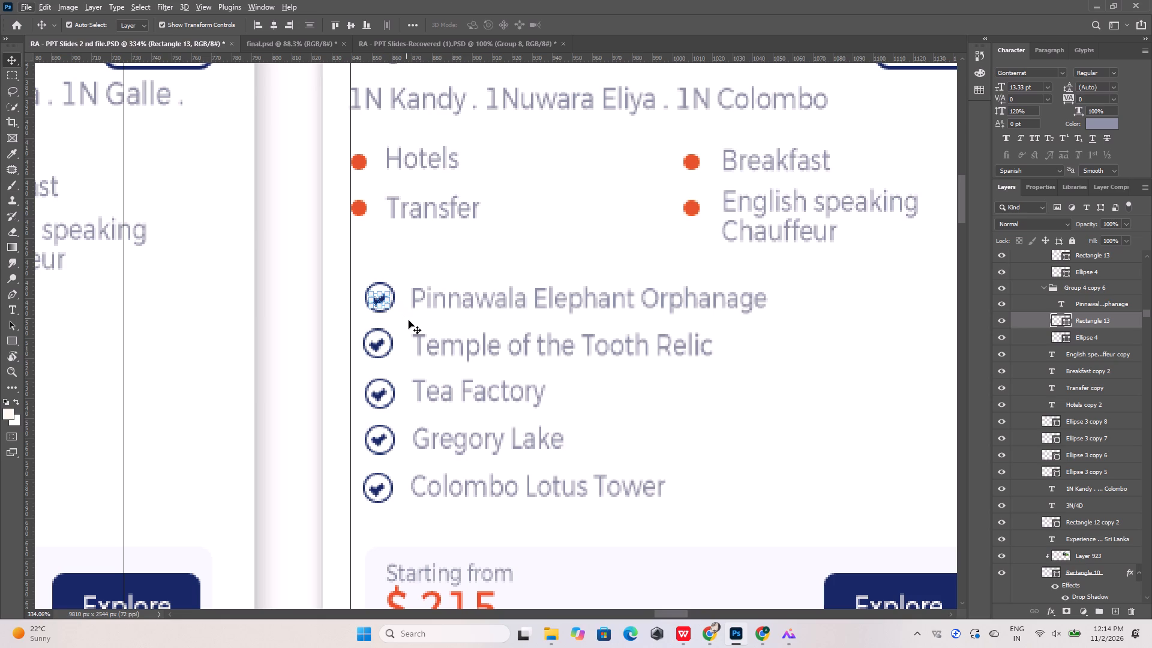
scroll(422, 319, "down", 7, "alt")
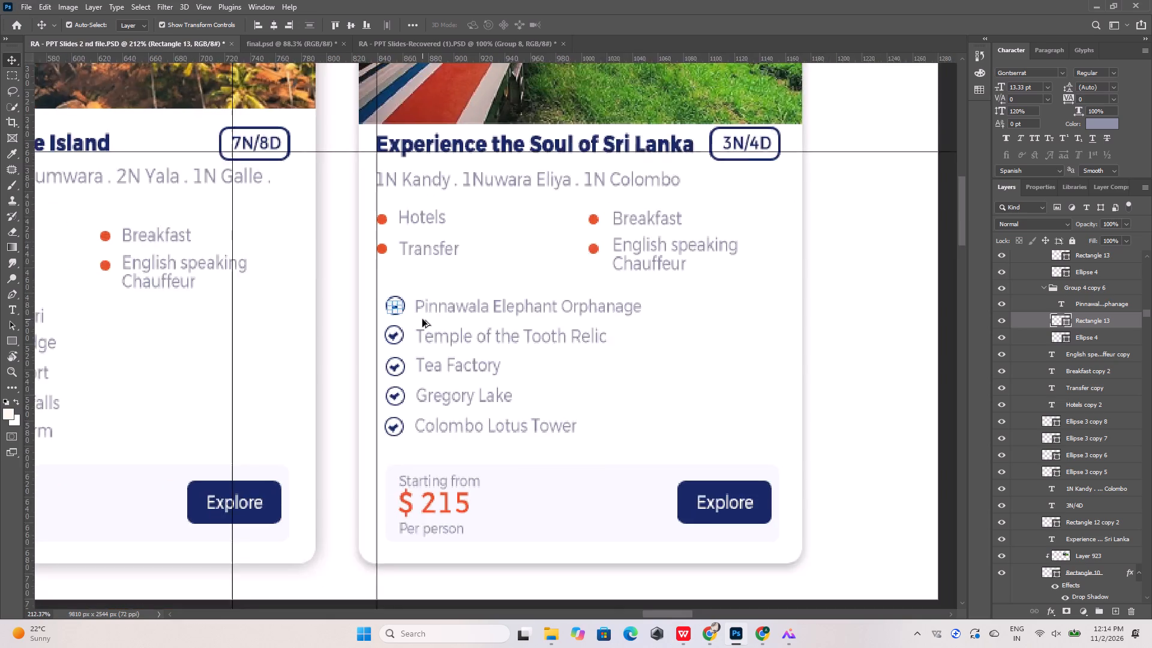
scroll(422, 319, "down", 9, "alt")
scroll(41, 317, "up", 20, "alt")
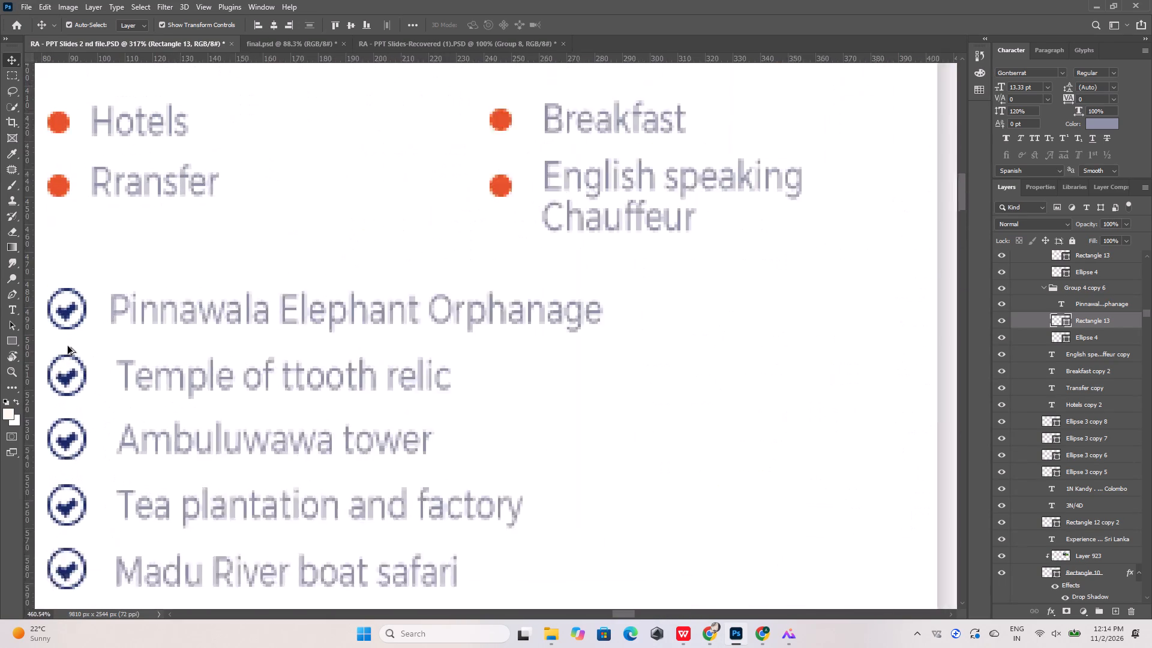
left_click(67, 308)
scroll(67, 308, "up", 10, "alt")
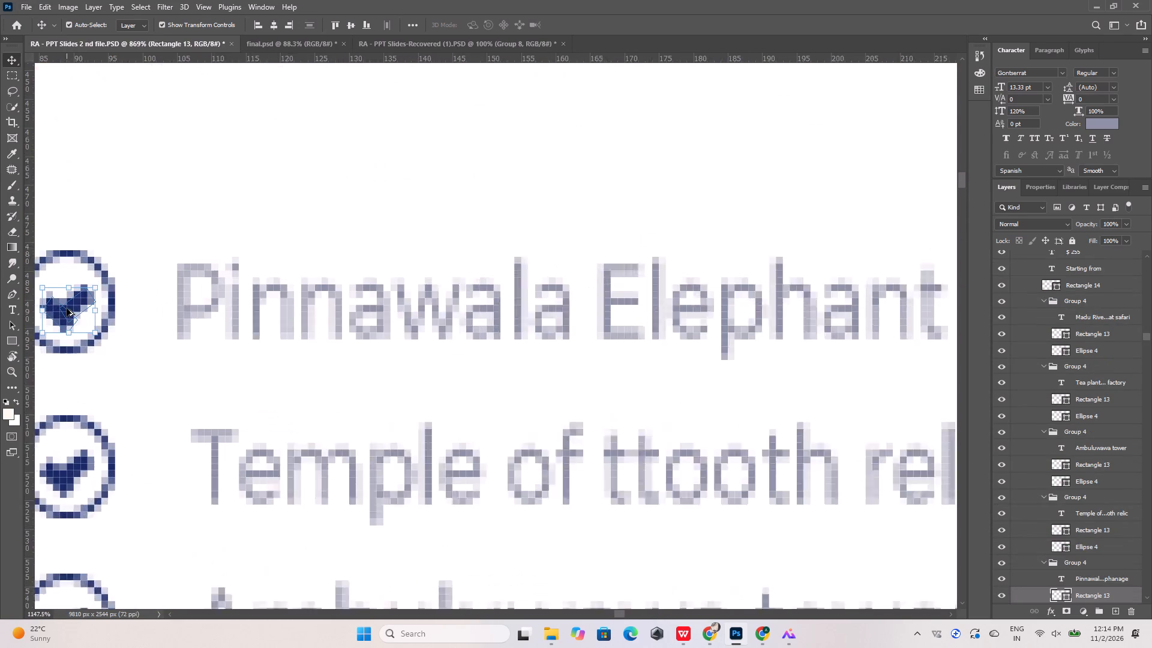
left_click(109, 275, "shift")
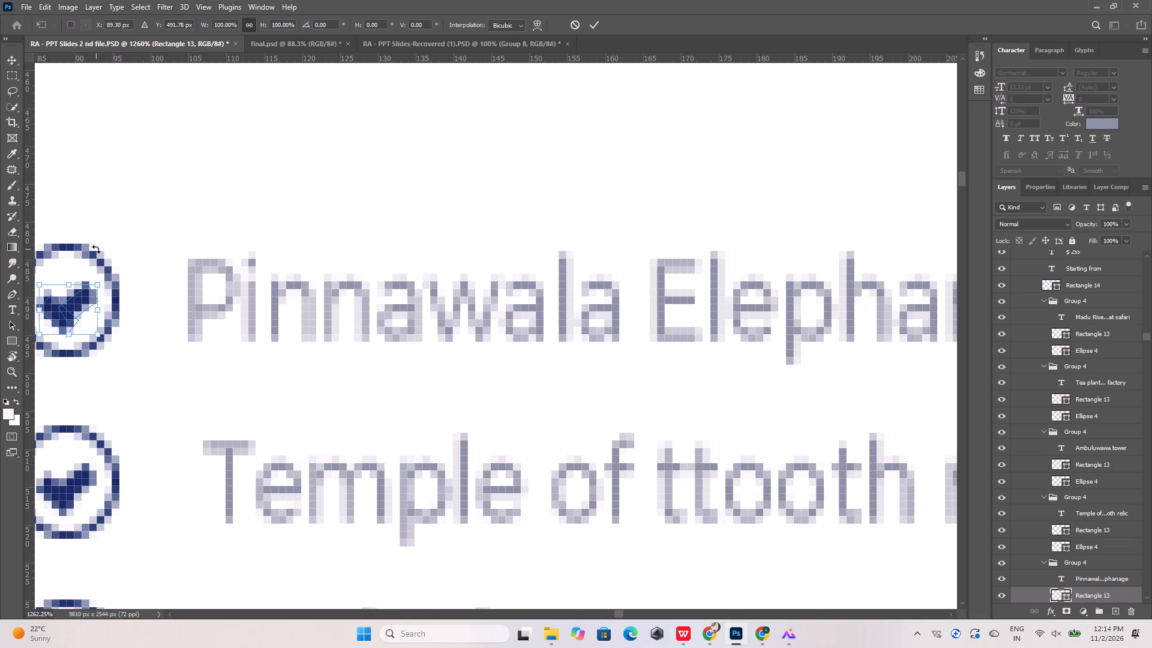
left_click(148, 202)
left_click(601, 26)
Delete the circled checkmark icons beside Pinnawala Elephant Orphanage and Temple of ttooth relic on the first card.
left_click(78, 245, "shift")
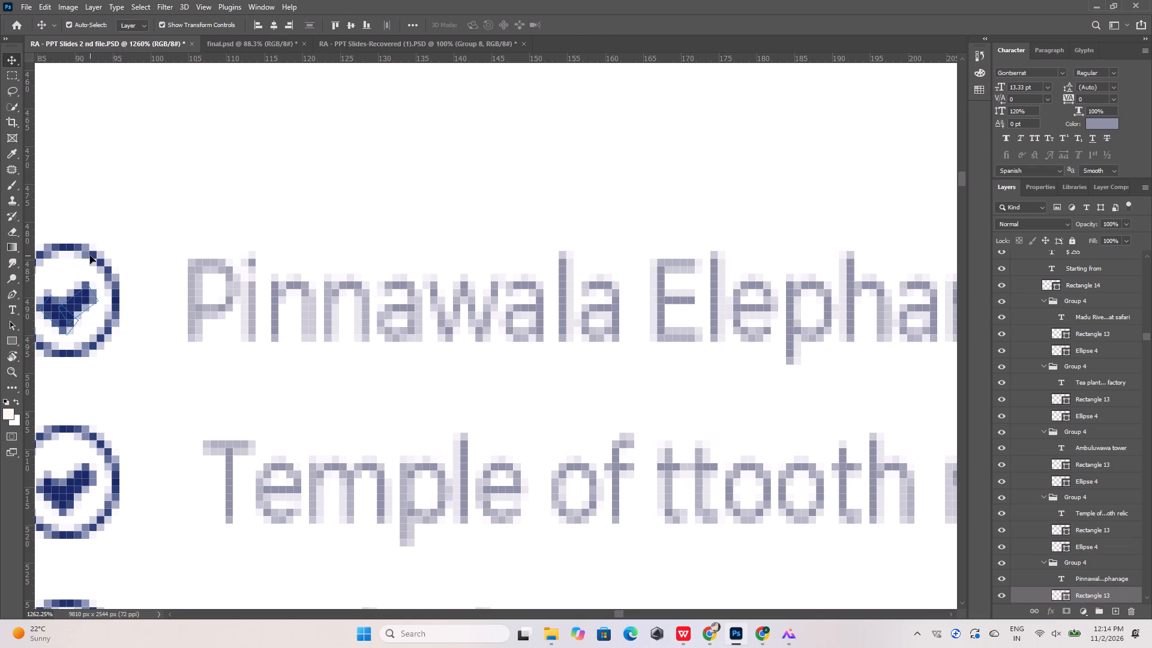
key("Delete")
left_click(106, 270)
key("Delete")
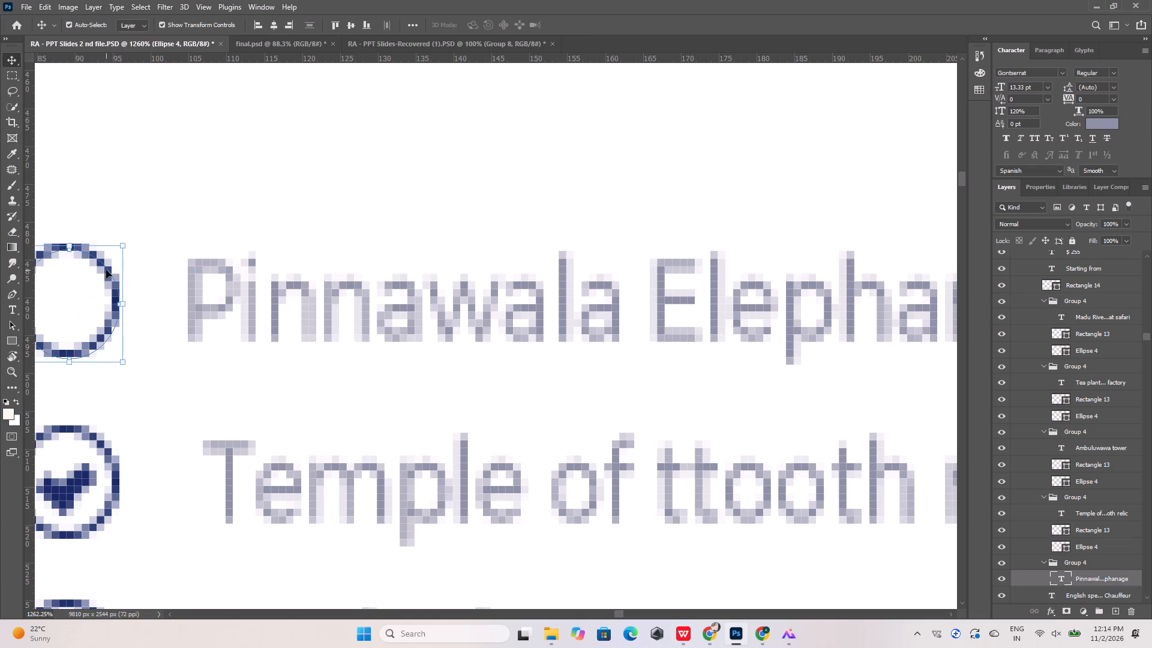
left_click(89, 438)
key("Delete")
left_click(82, 478)
key("Delete")
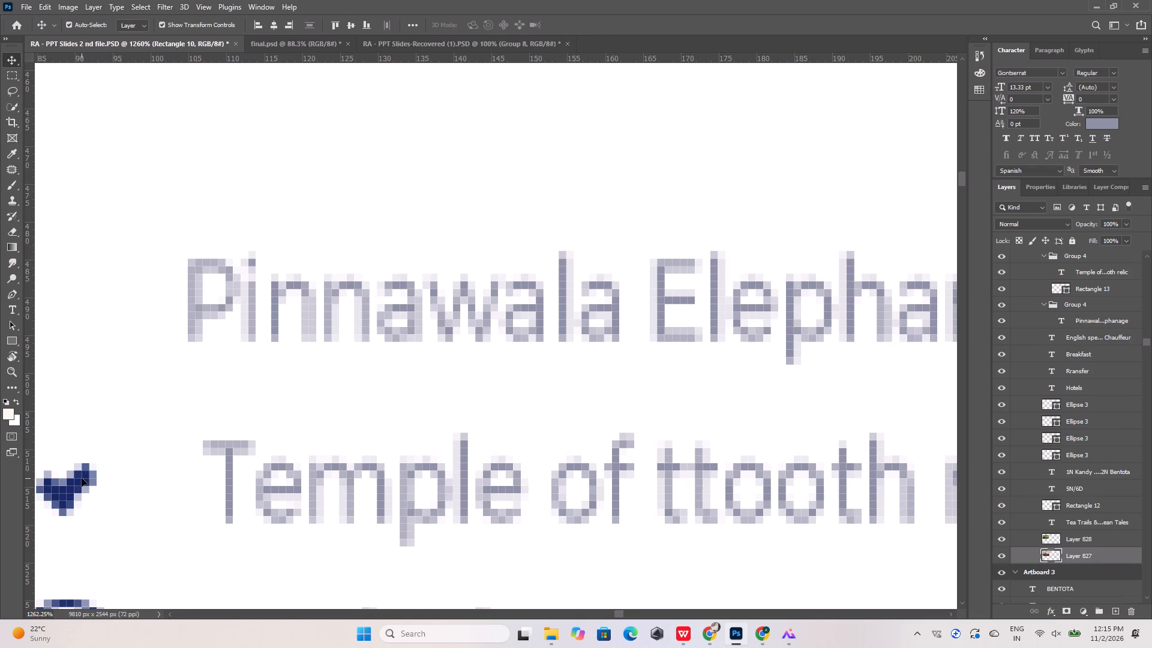
scroll(82, 478, "down", 5)
left_click(80, 428)
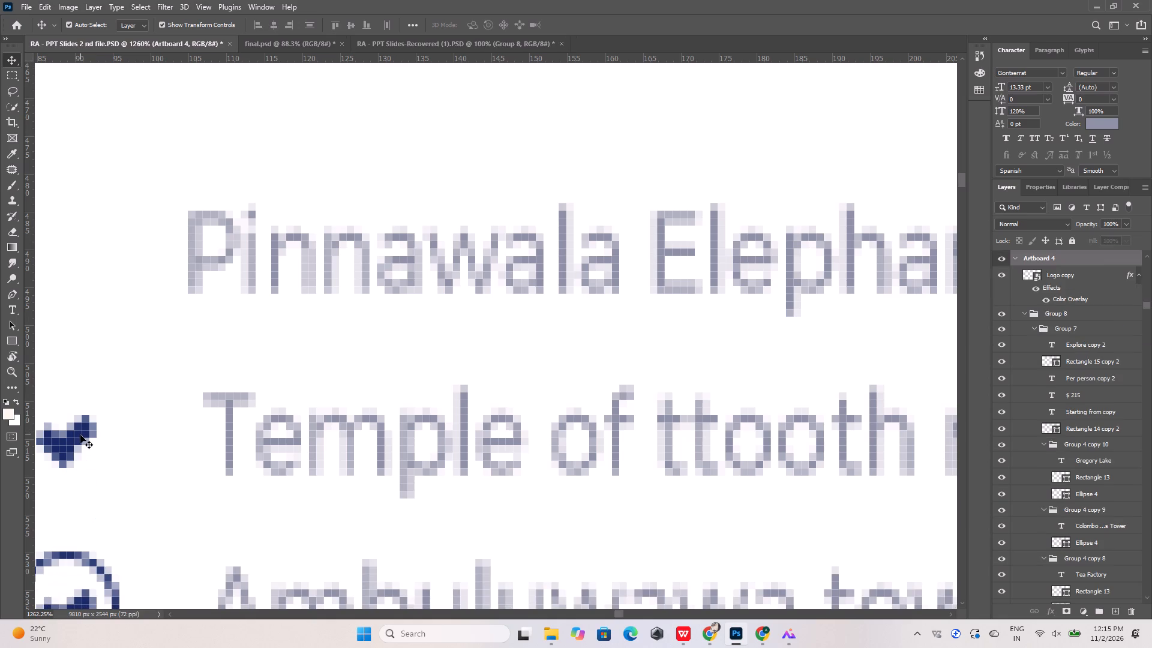
left_click(80, 436)
key("Delete")
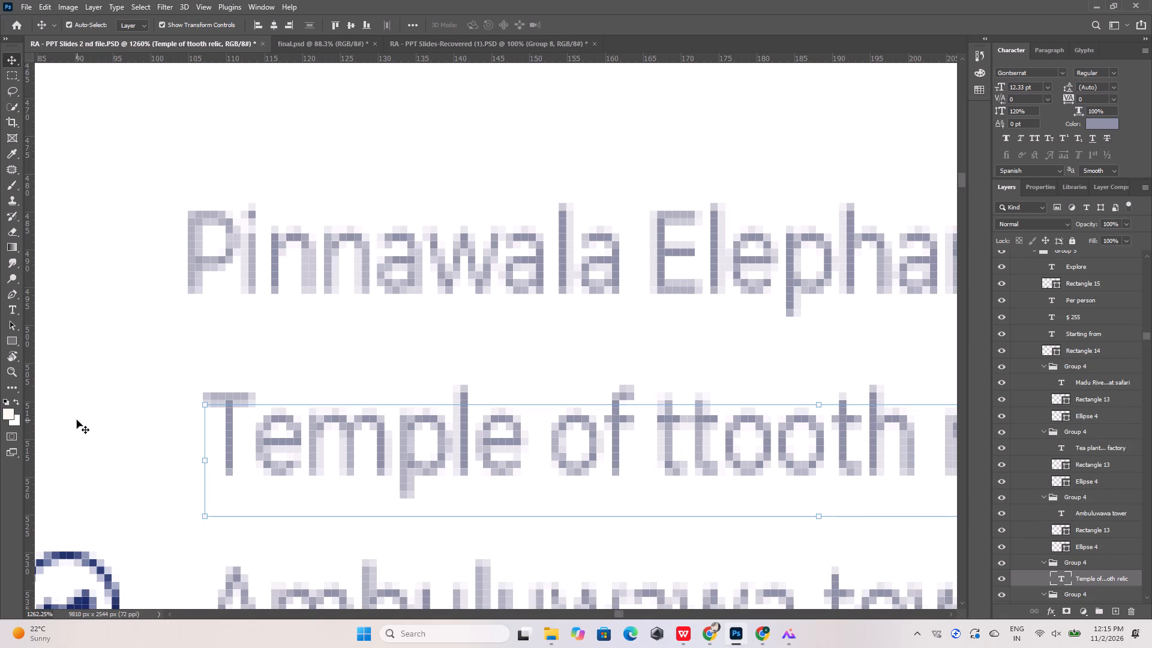
Delete the checkmark and its circle beside Ambuluwawa tower on the first card.
scroll(523, 397, "down", 10, "alt")
scroll(312, 494, "up", 5, "alt")
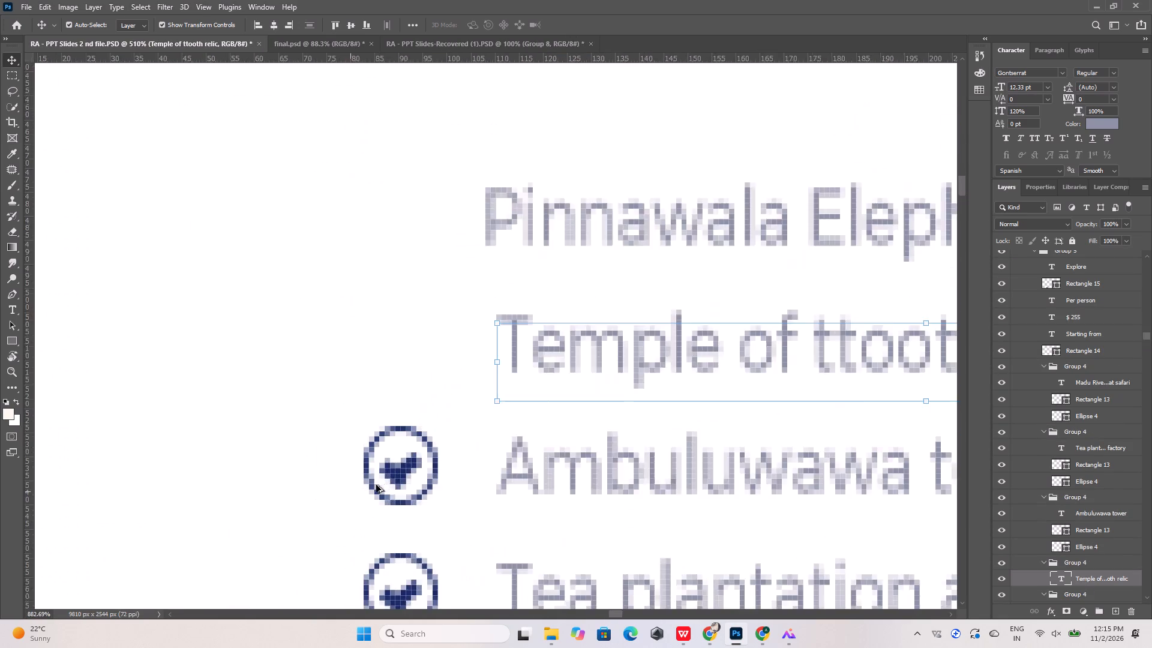
scroll(376, 485, "up", 11, "alt")
left_click(428, 465)
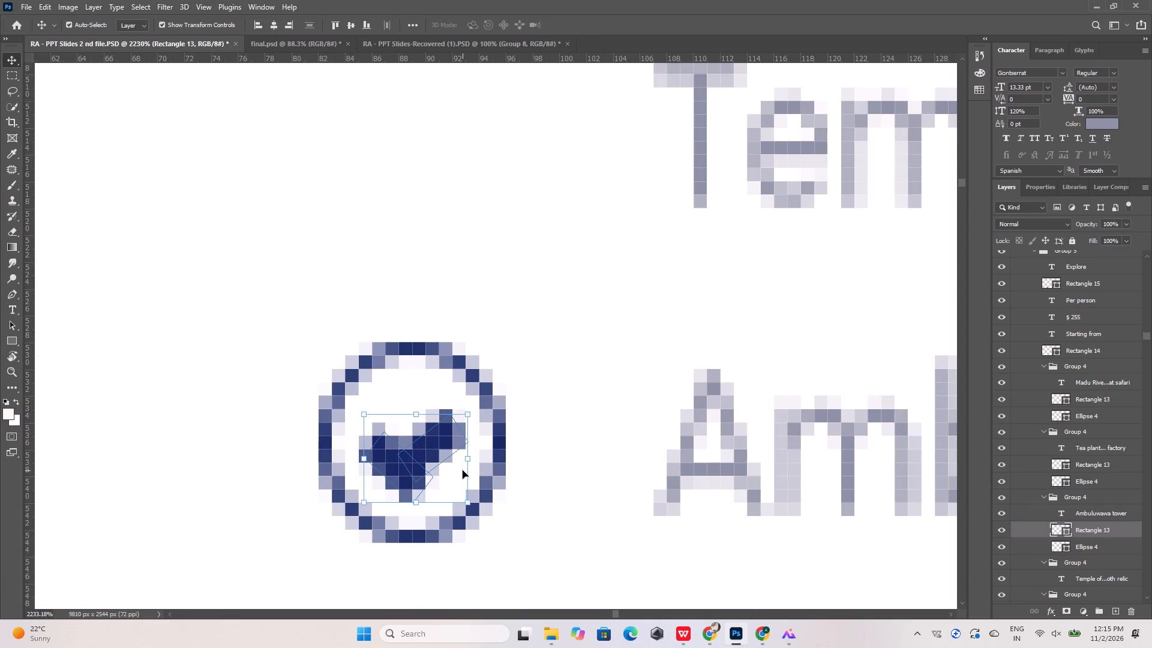
key("Delete")
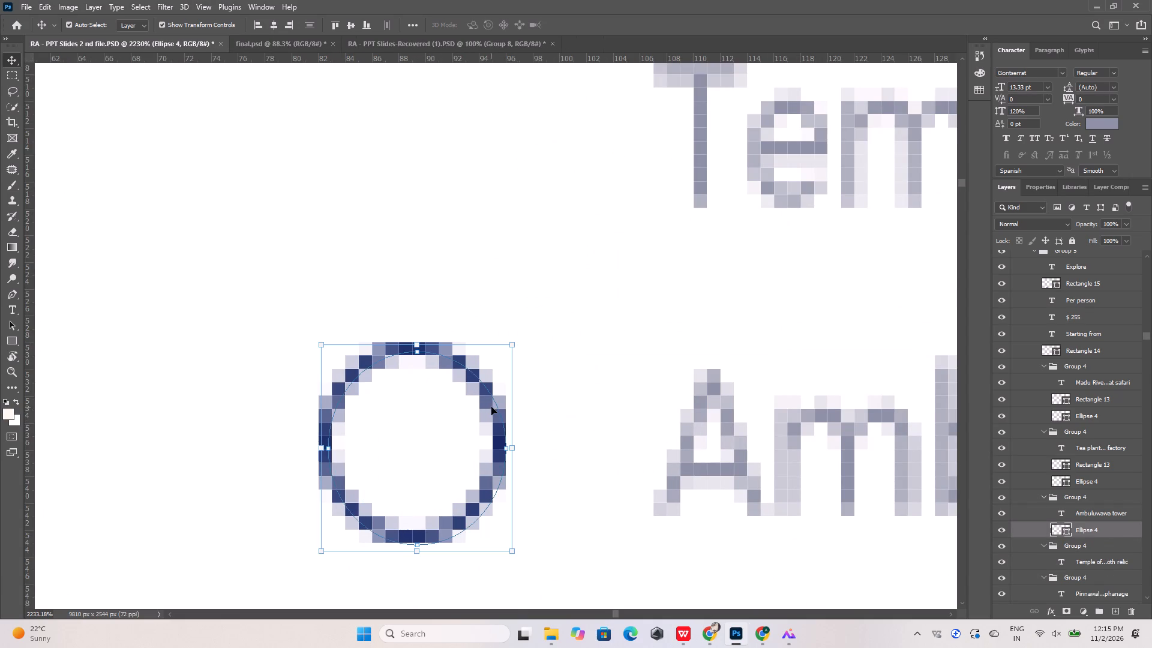
key("Delete")
Delete the circled checkmark icons beside Tea plantation and factory and Madu River boat safari on the first card.
scroll(476, 410, "down", 20)
scroll(476, 410, "down", 6)
middle_click_drag(461, 379, 459, 398)
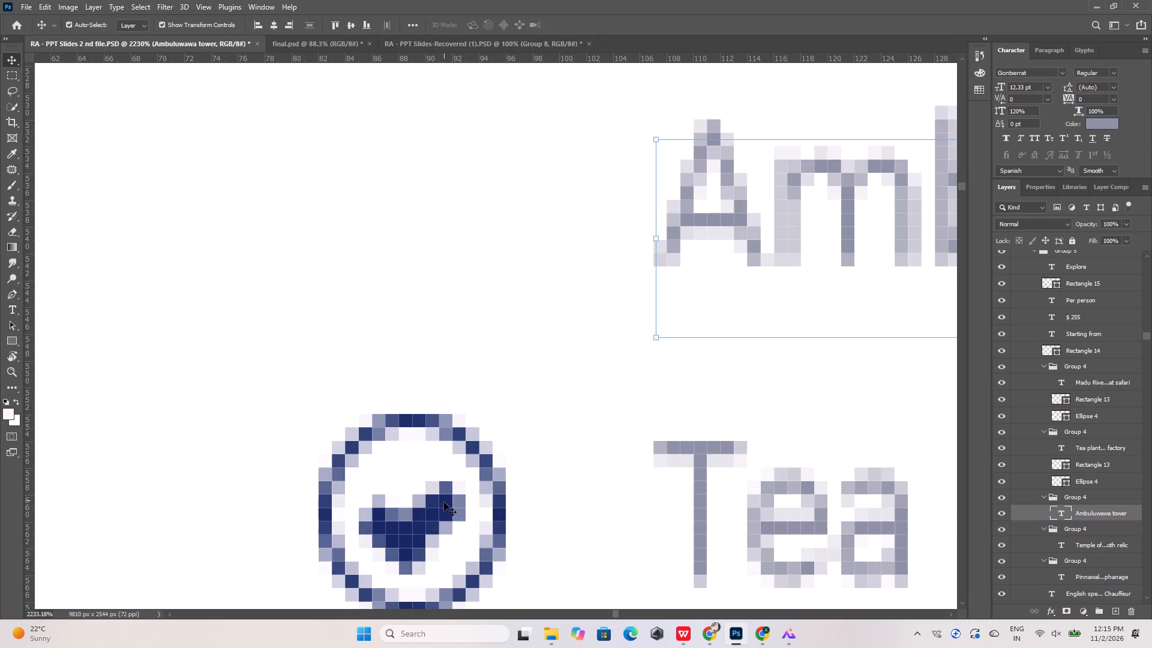
left_click(444, 502)
key("Delete")
left_click(469, 440)
key("Delete")
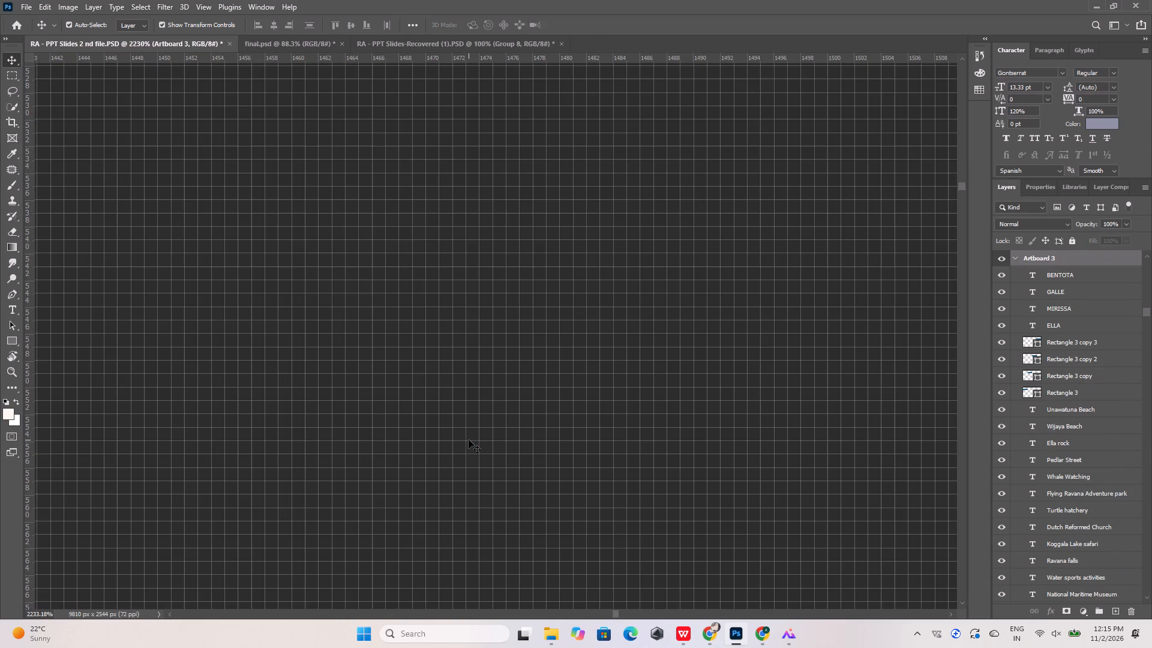
key("ctrl+z")
left_click(467, 442)
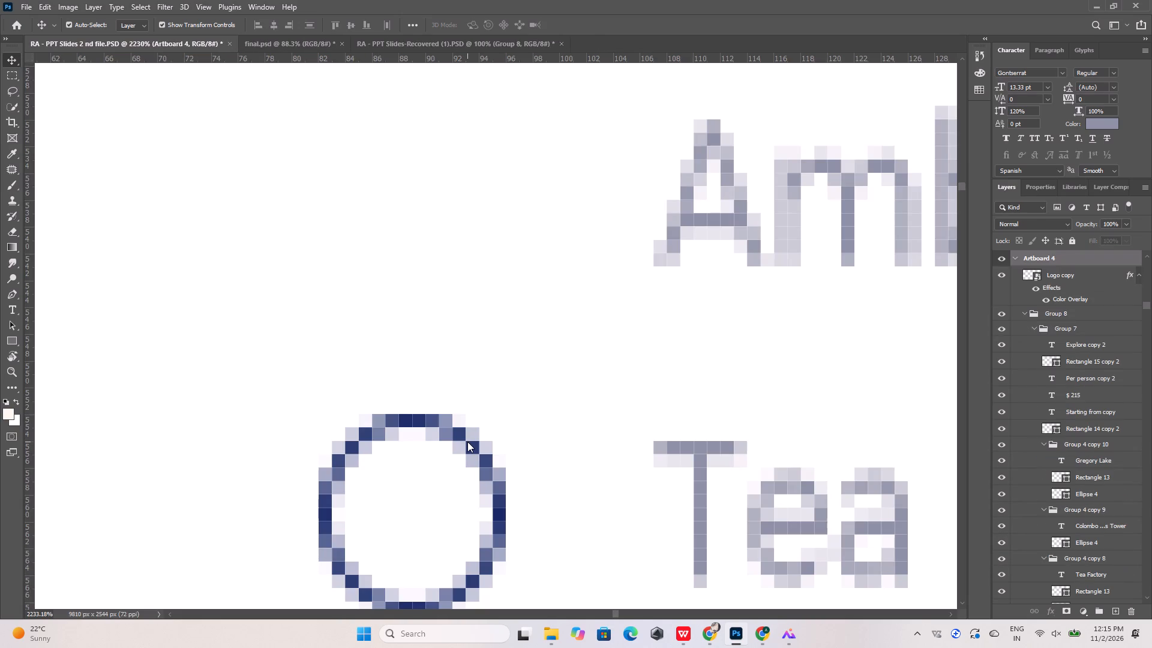
left_click(469, 448)
key("Delete")
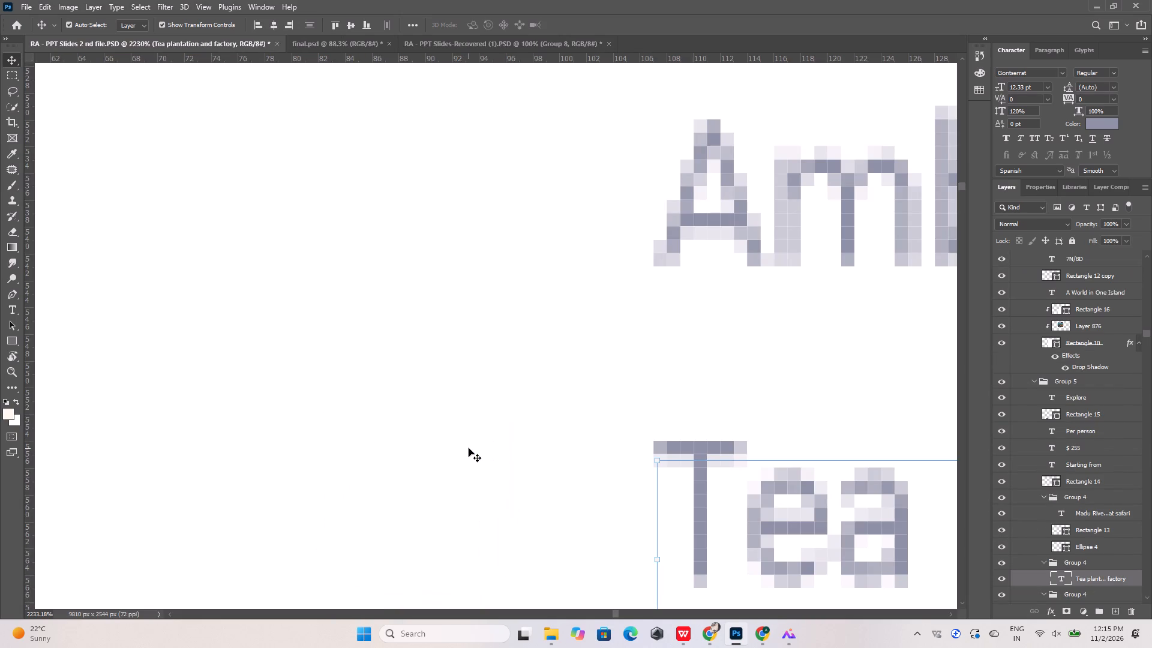
scroll(329, 334, "down", 20, "alt")
scroll(329, 334, "down", 4, "alt")
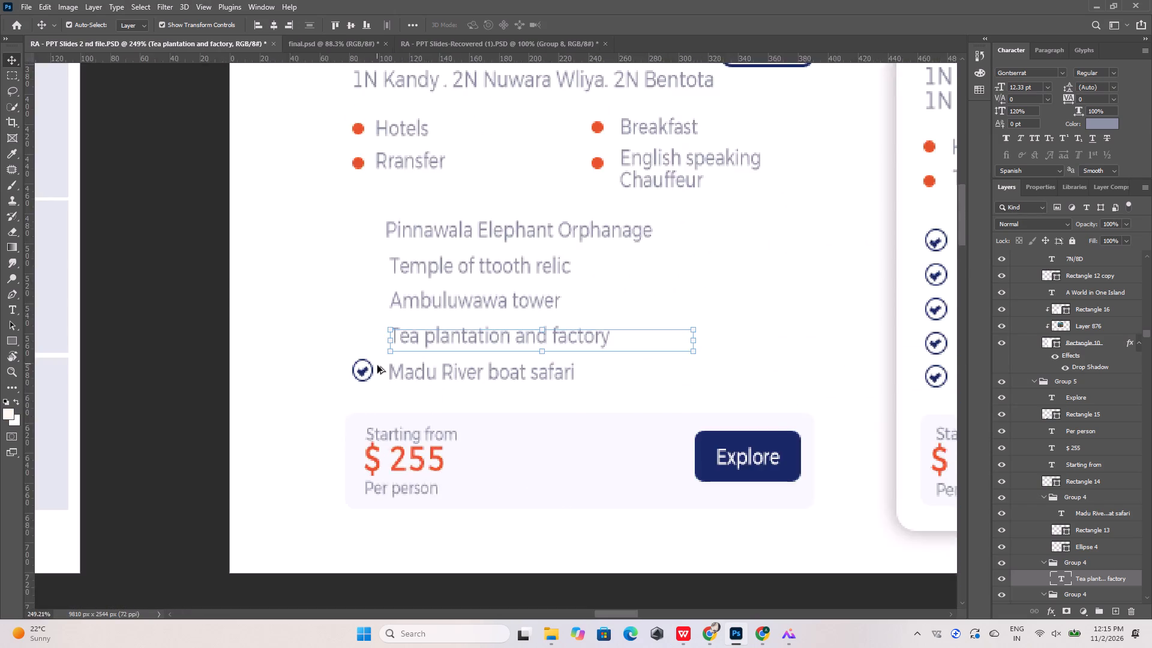
scroll(377, 365, "up", 15, "alt")
left_click(353, 378)
key("Delete")
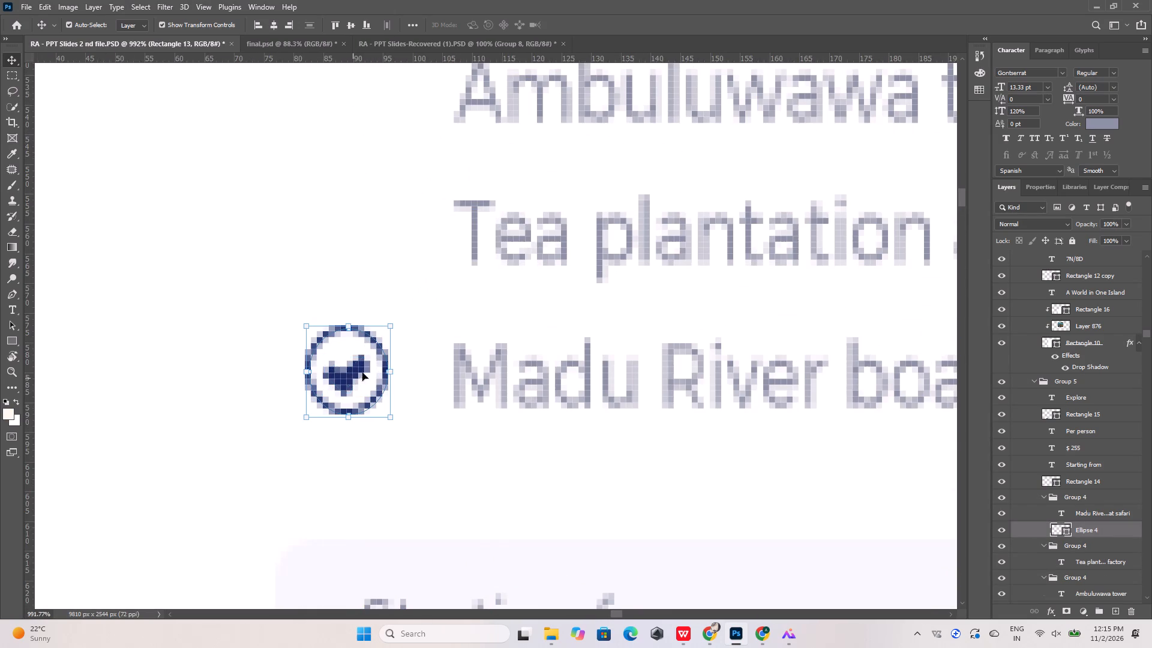
key("Delete")
Delete the circled checkmark icons beside Strawberry Farm, Ravana waterfalls and Galle Dutch Fort on the second card.
scroll(320, 440, "down", 6, "alt")
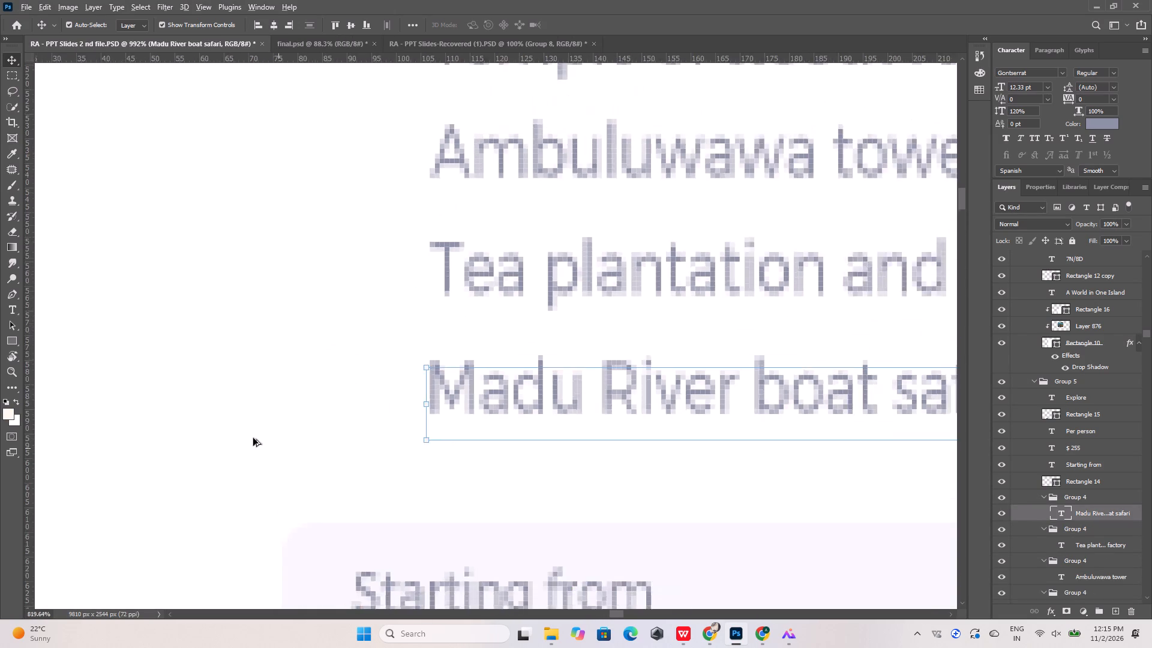
scroll(253, 438, "down", 15, "alt")
scroll(626, 396, "up", 11, "alt")
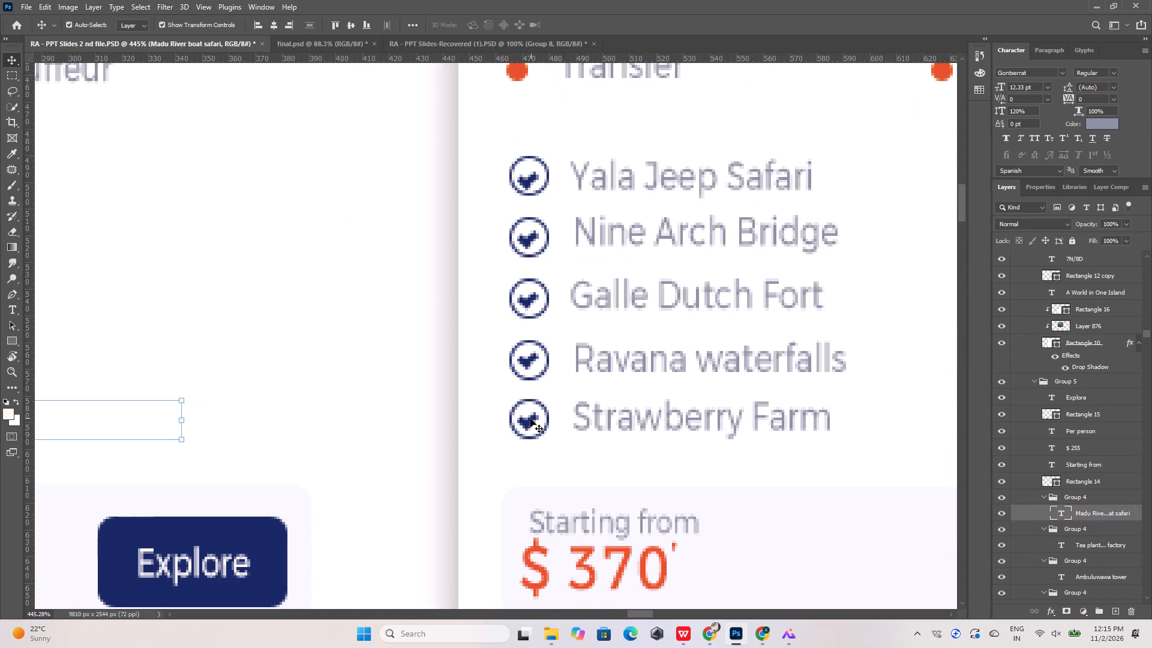
left_click(530, 419)
key("Delete")
key("Delete")
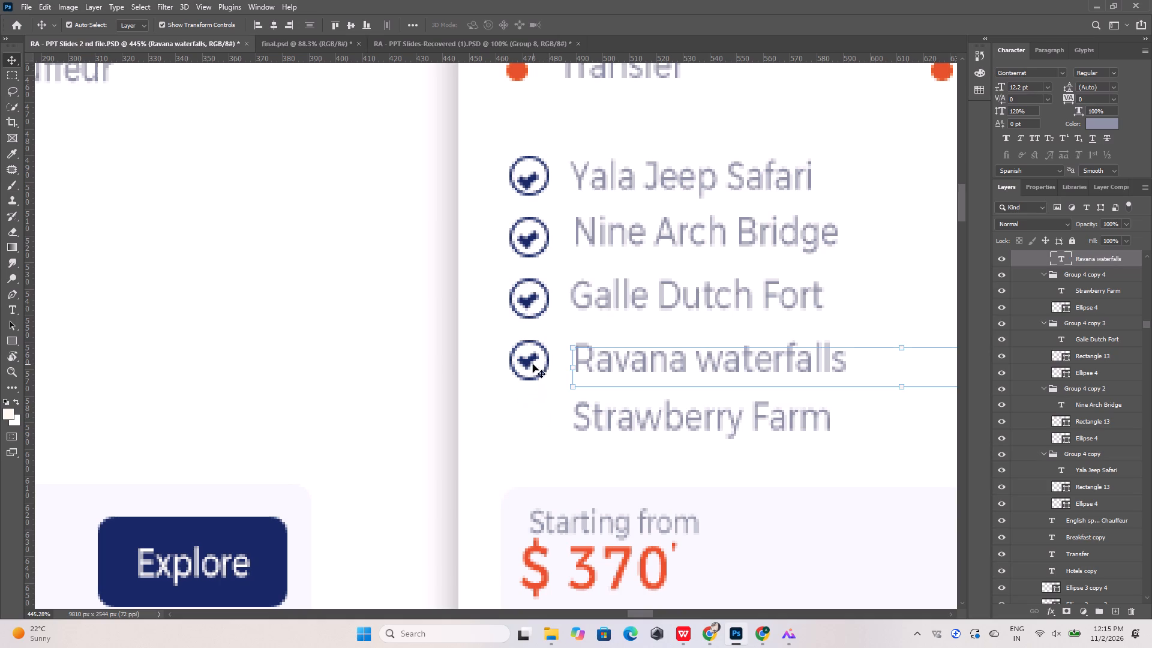
left_click(530, 359)
key("Delete")
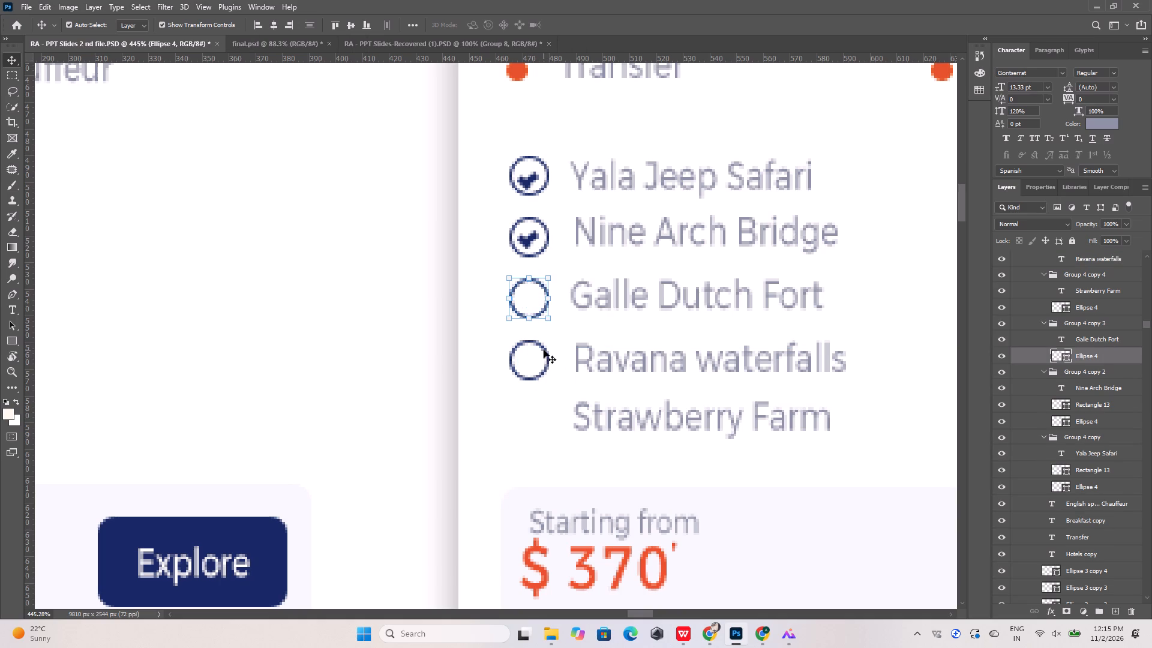
key("Delete")
left_click(546, 349)
key("Delete")
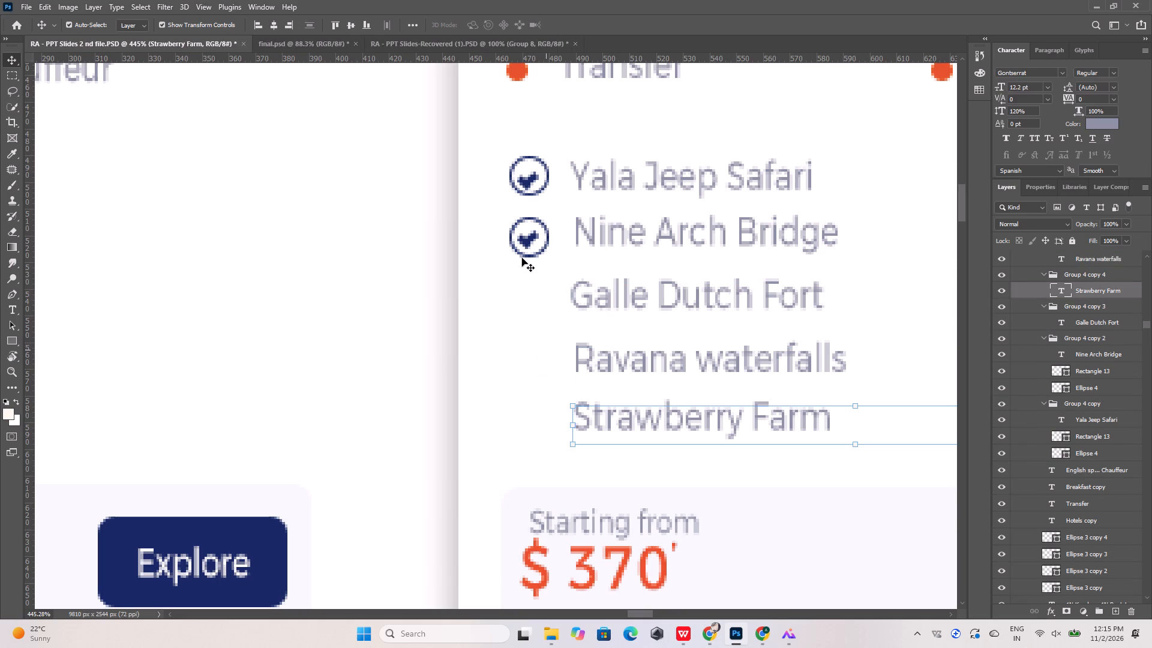
Delete the circled checkmark icons beside Nine Arch Bridge and Yala Jeep Safari on the second card.
left_click(527, 244)
key("Delete")
key("Delete")
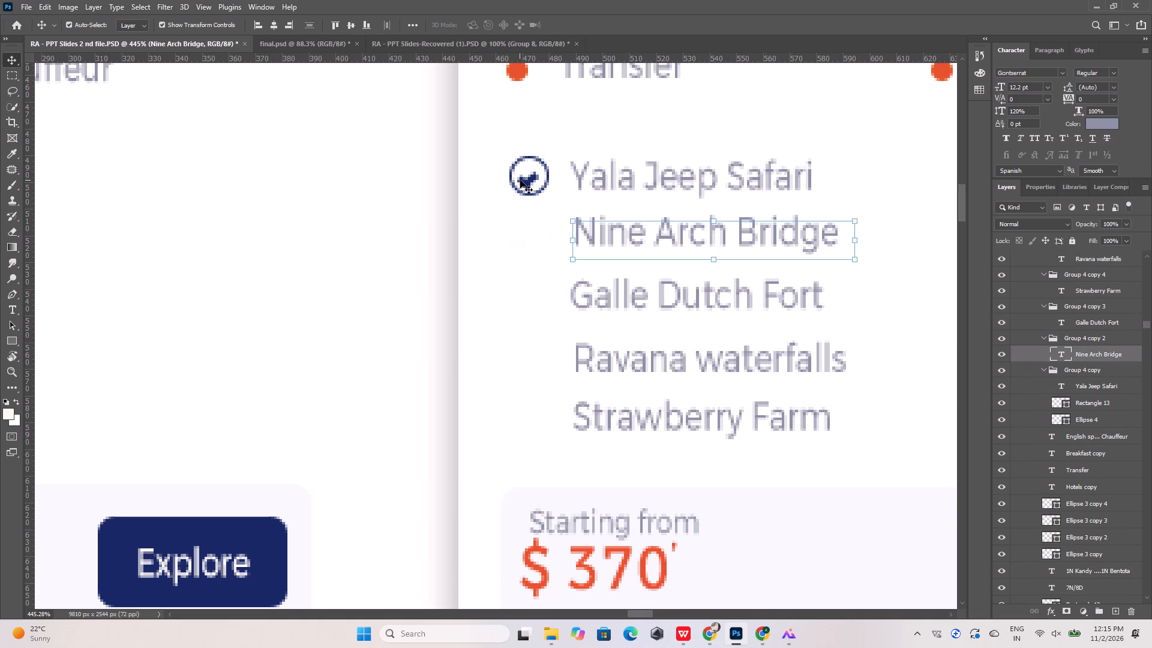
left_click(523, 179)
key("Delete")
key("Delete")
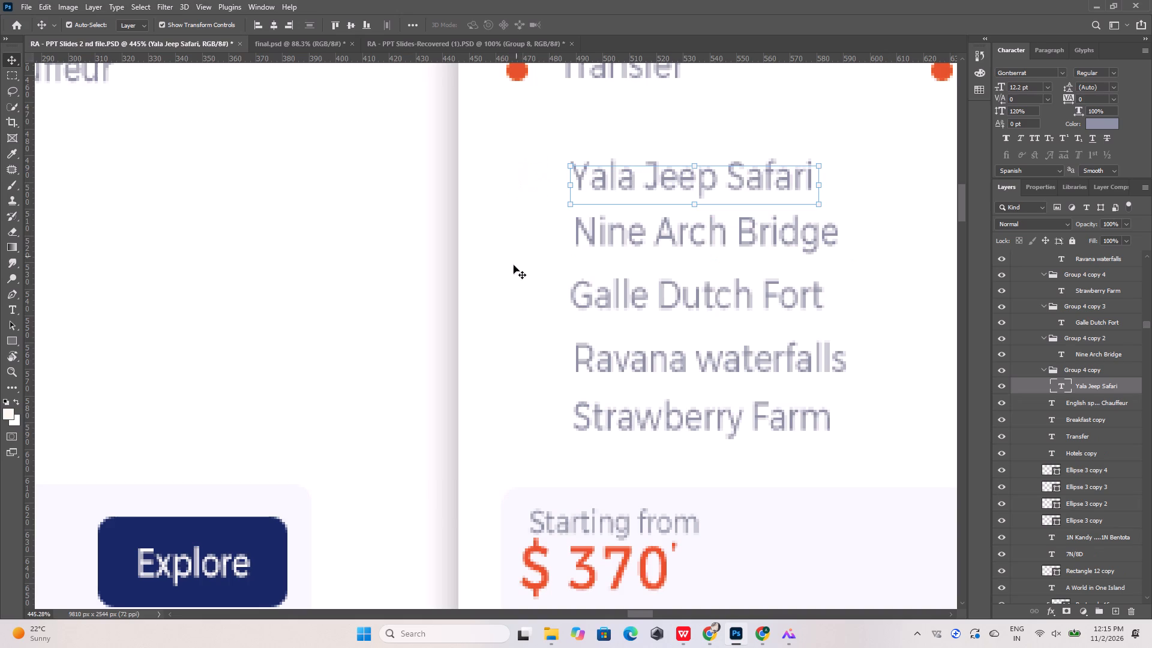
Delete the circled checkmark icons beside Colombo Lotus Tower, Gregory Lake and Tea Factory on the third card.
scroll(424, 305, "down", 18, "alt")
scroll(689, 262, "up", 16, "alt")
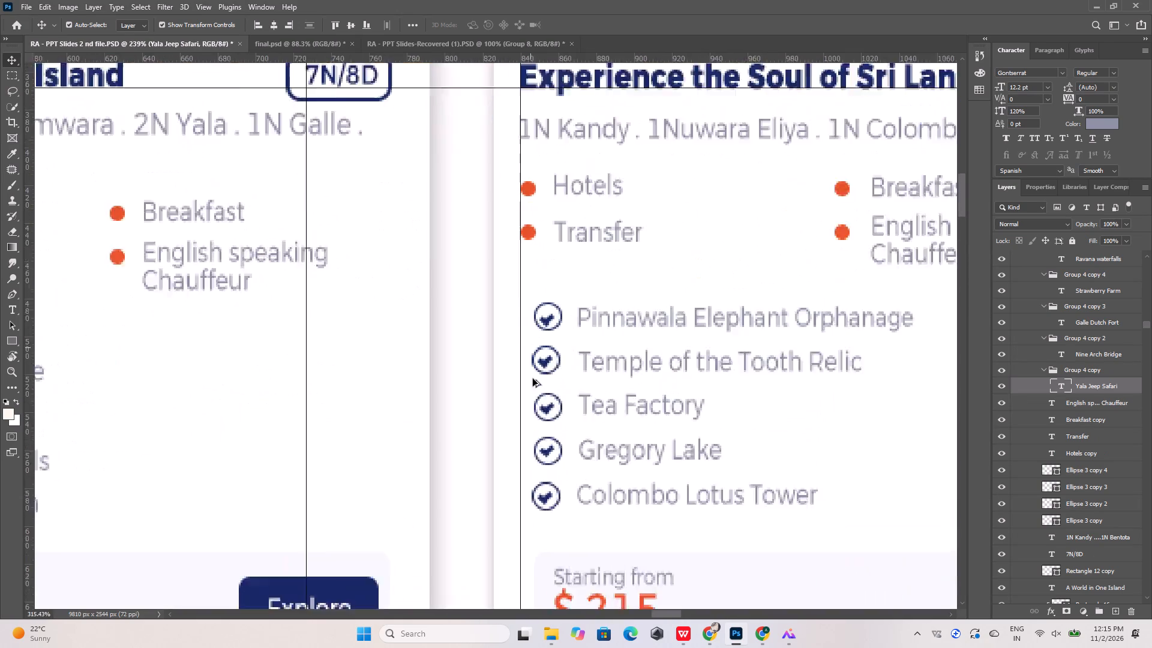
left_click(548, 533)
key("Delete")
key("Delete")
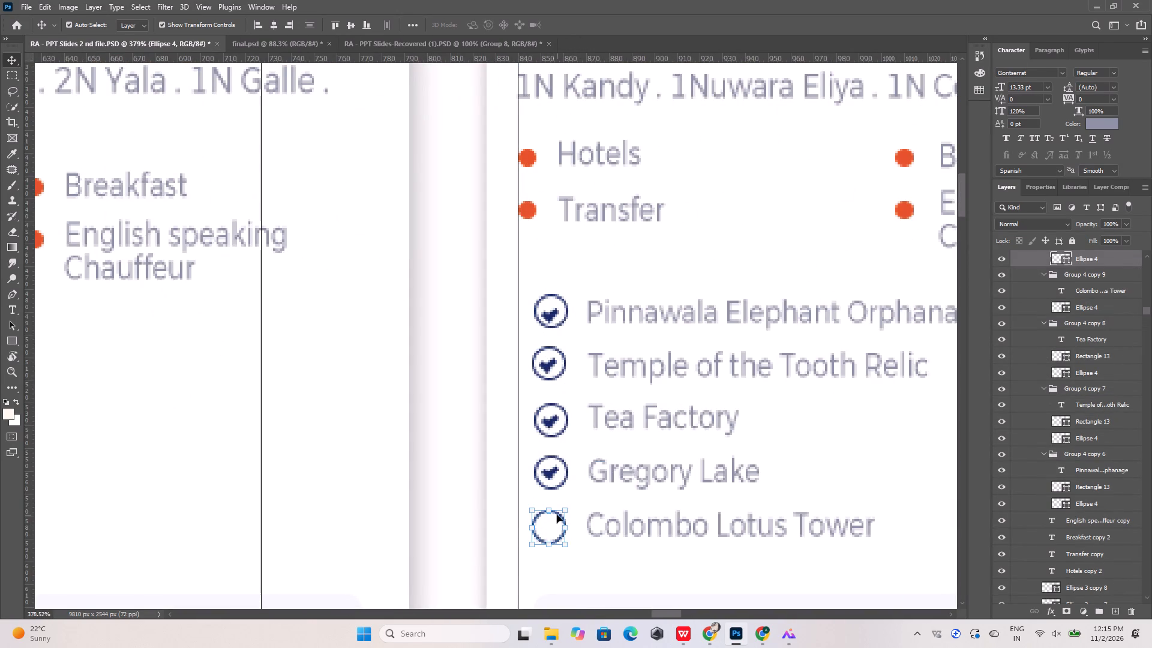
left_click(554, 472)
key("Delete")
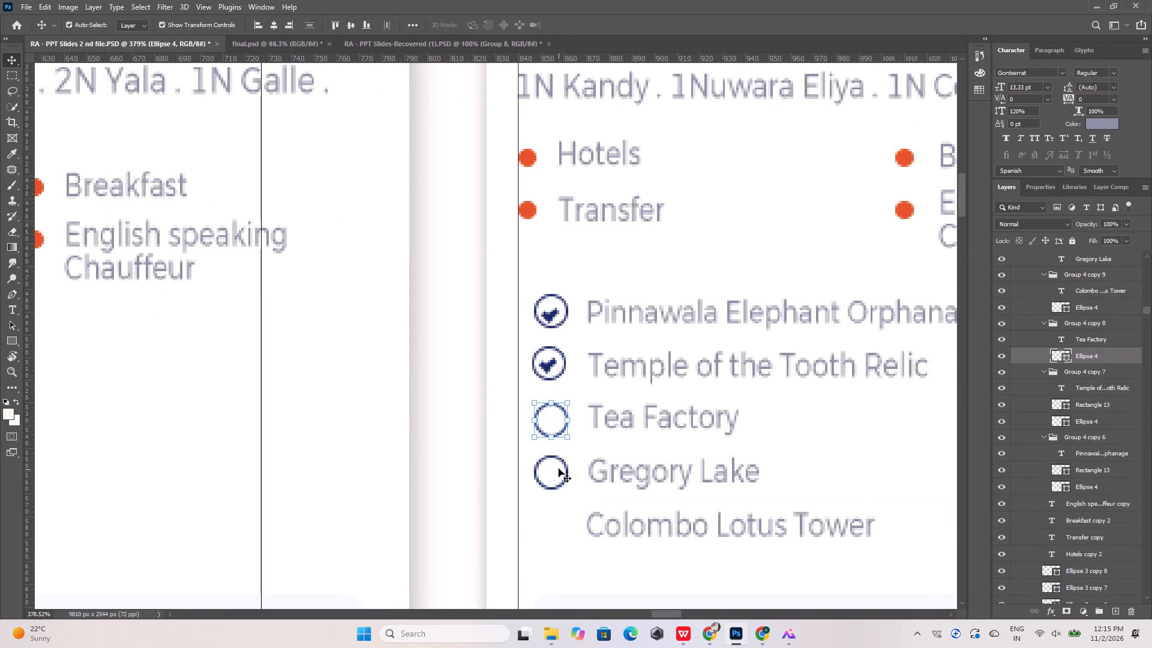
key("Delete")
left_click(565, 463)
key("Delete")
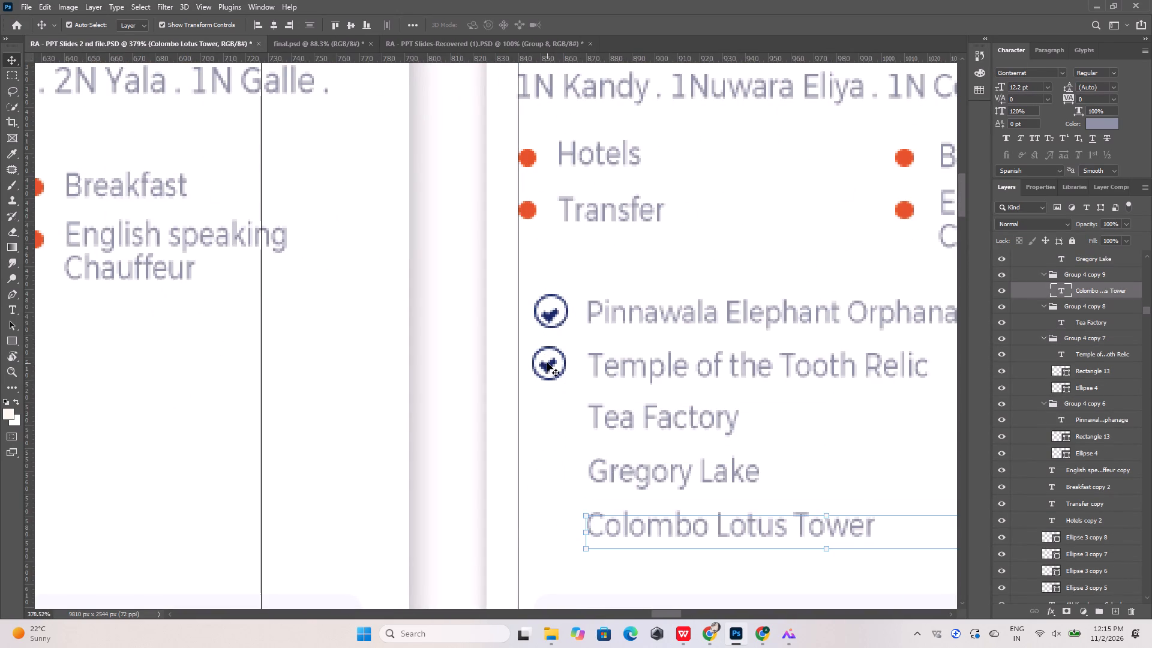
Delete the circled checkmark icons beside Temple of the Tooth Relic and Pinnawala Elephant Orphanage on the third card.
left_click(547, 364)
key("Delete")
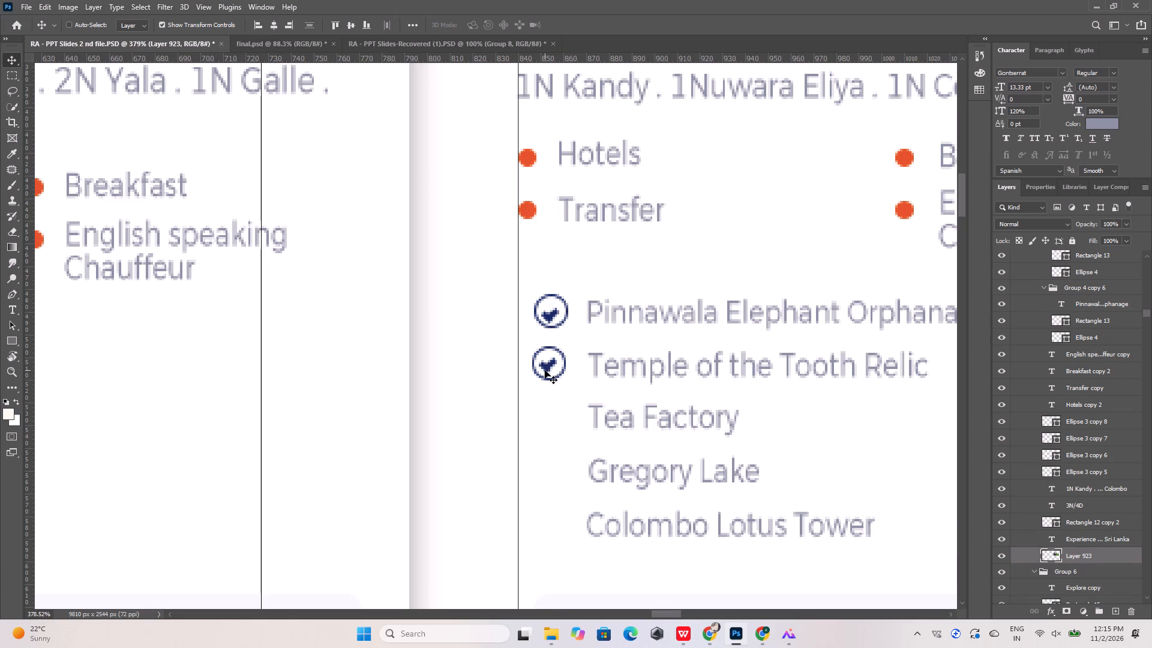
key("ctrl+z")
left_click(547, 368)
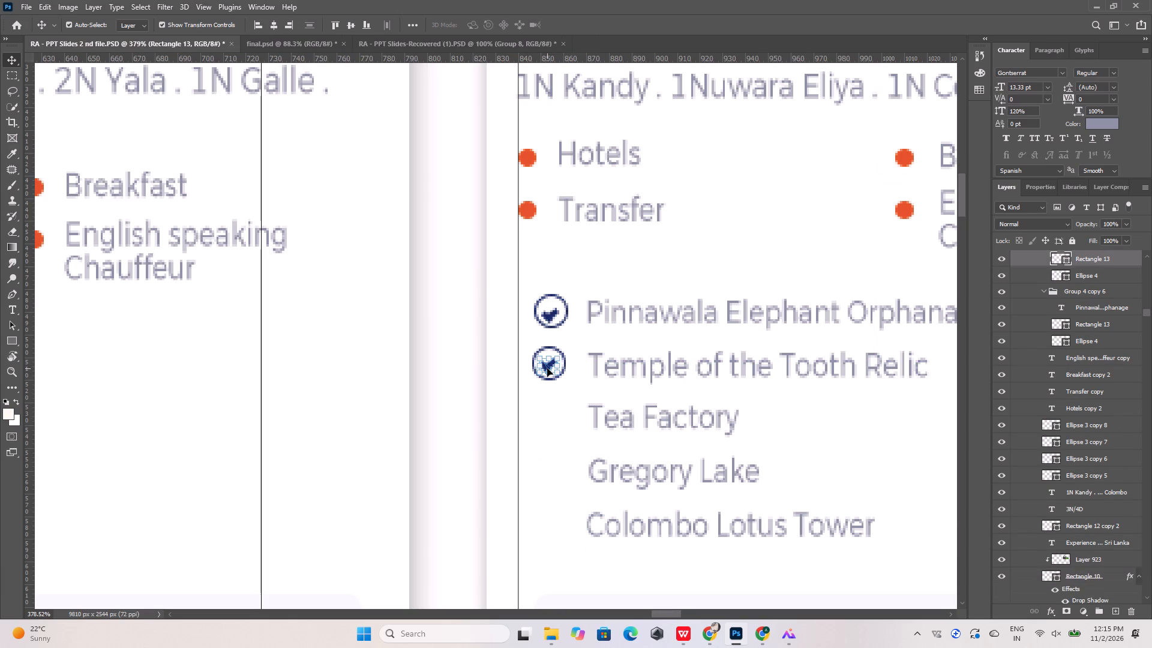
key("Delete")
key("Delete")
left_click(550, 319)
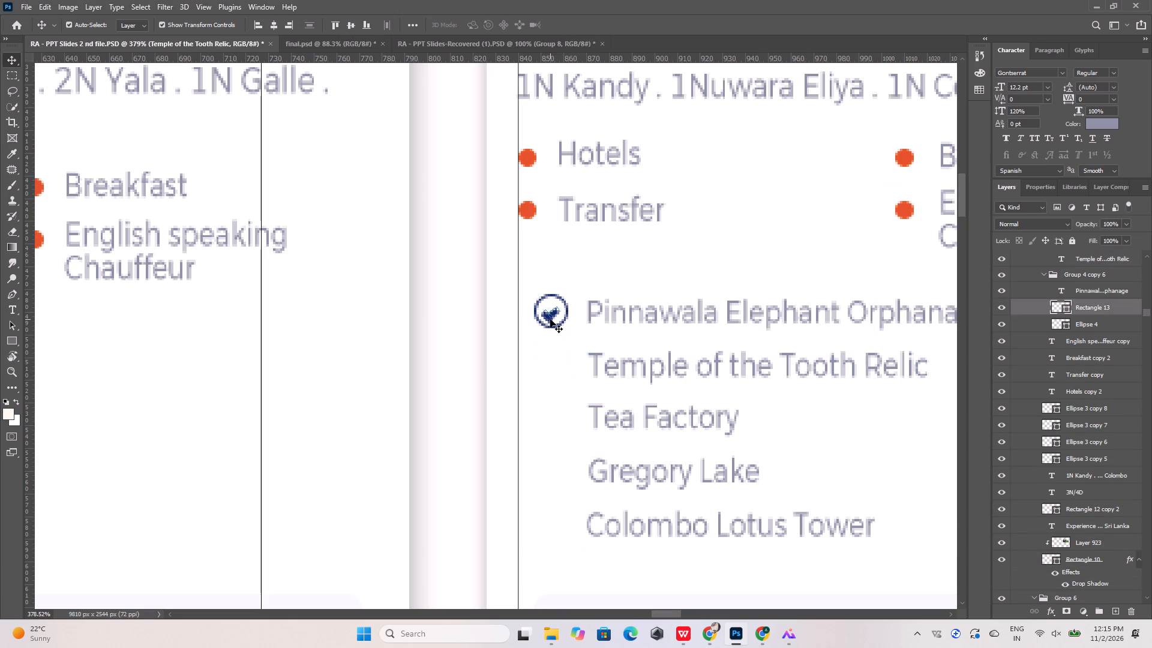
key("Delete")
key("Delete")
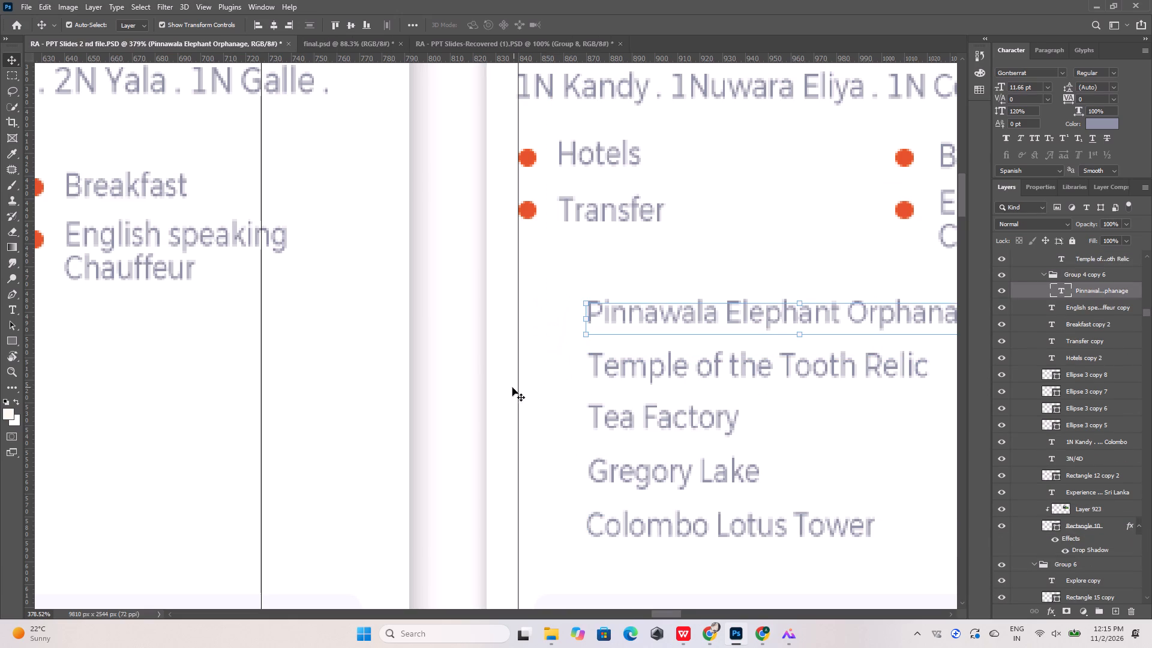
Select the blue checkmark badge beside Wildlife Viewing Experience on artboard 40's Safari Uncovered card.
scroll(481, 361, "down", 20, "alt")
scroll(481, 361, "down", 16, "alt")
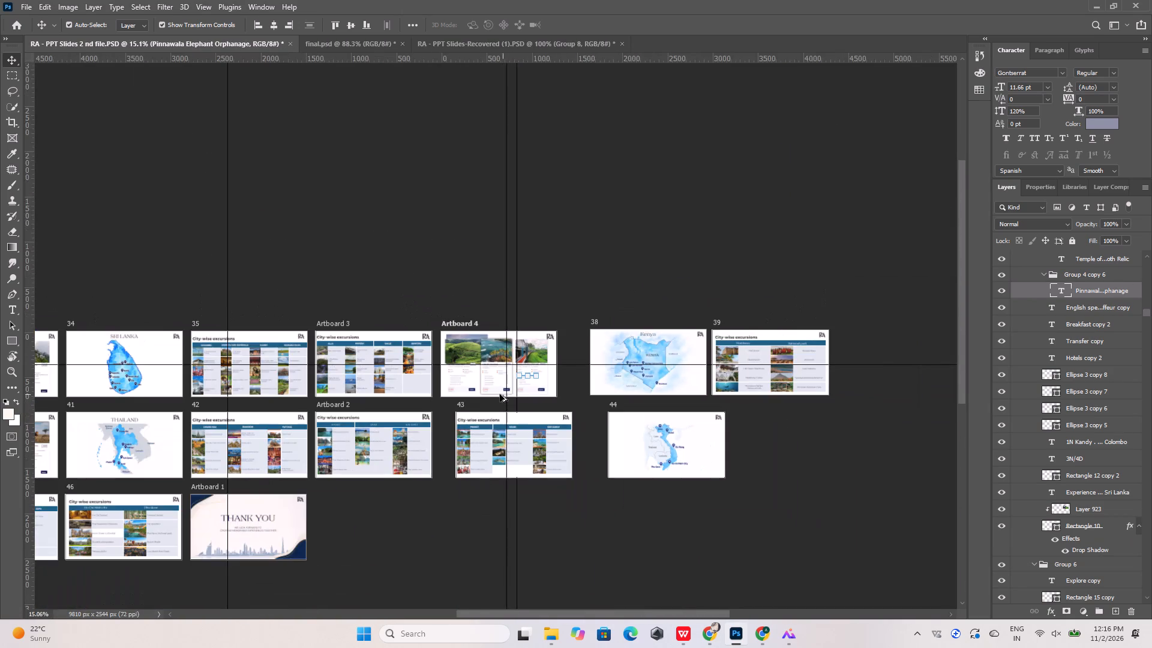
scroll(368, 393, "down", 11, "alt")
scroll(284, 425, "up", 16, "alt")
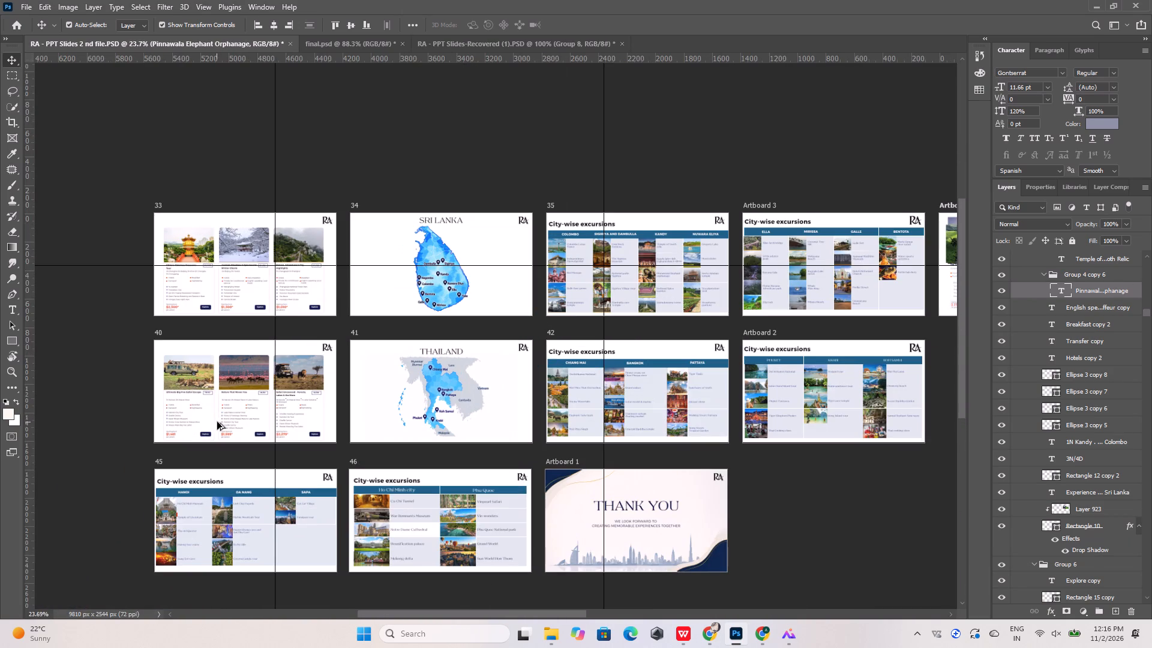
scroll(288, 412, "up", 20, "alt")
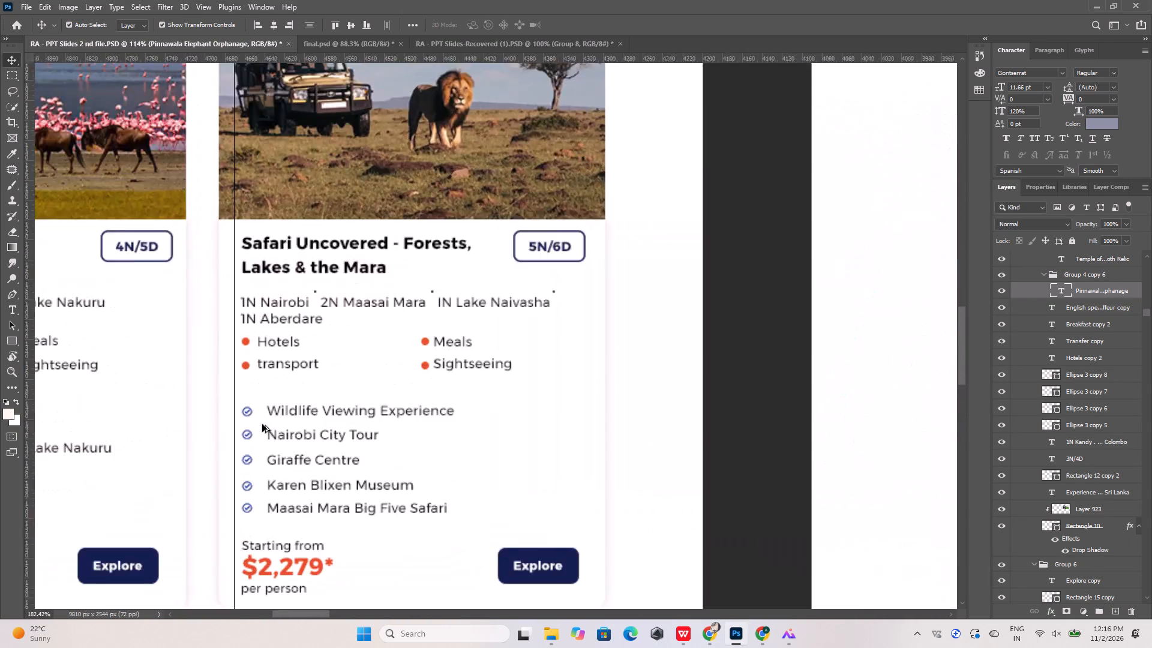
scroll(262, 424, "up", 6, "alt")
left_click(239, 405)
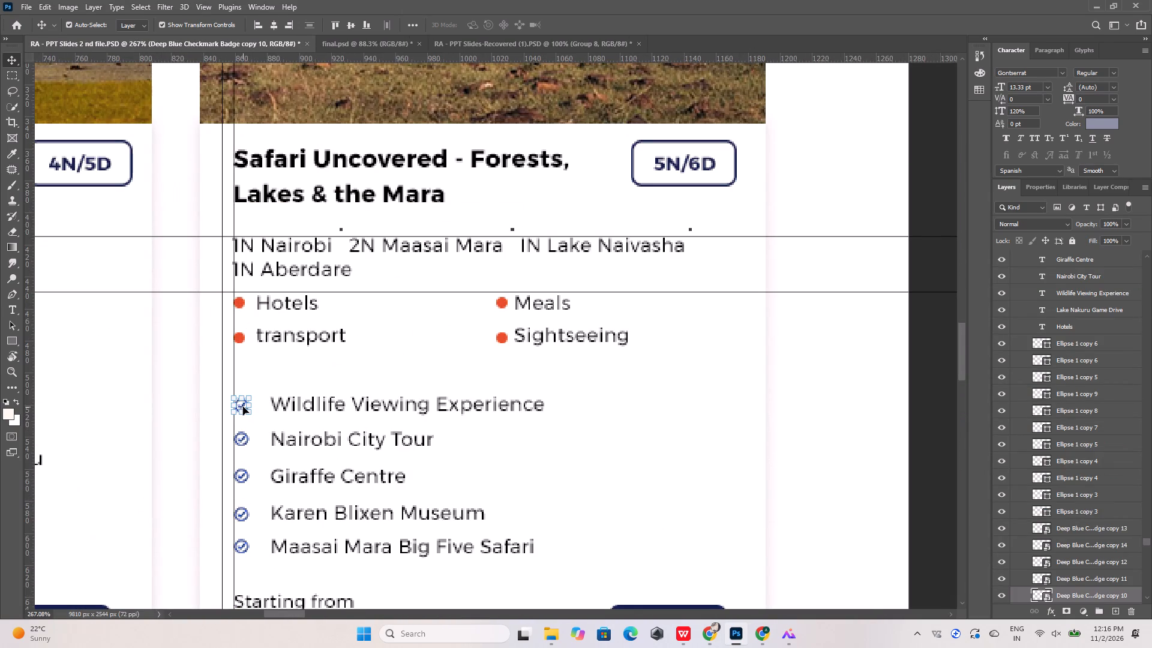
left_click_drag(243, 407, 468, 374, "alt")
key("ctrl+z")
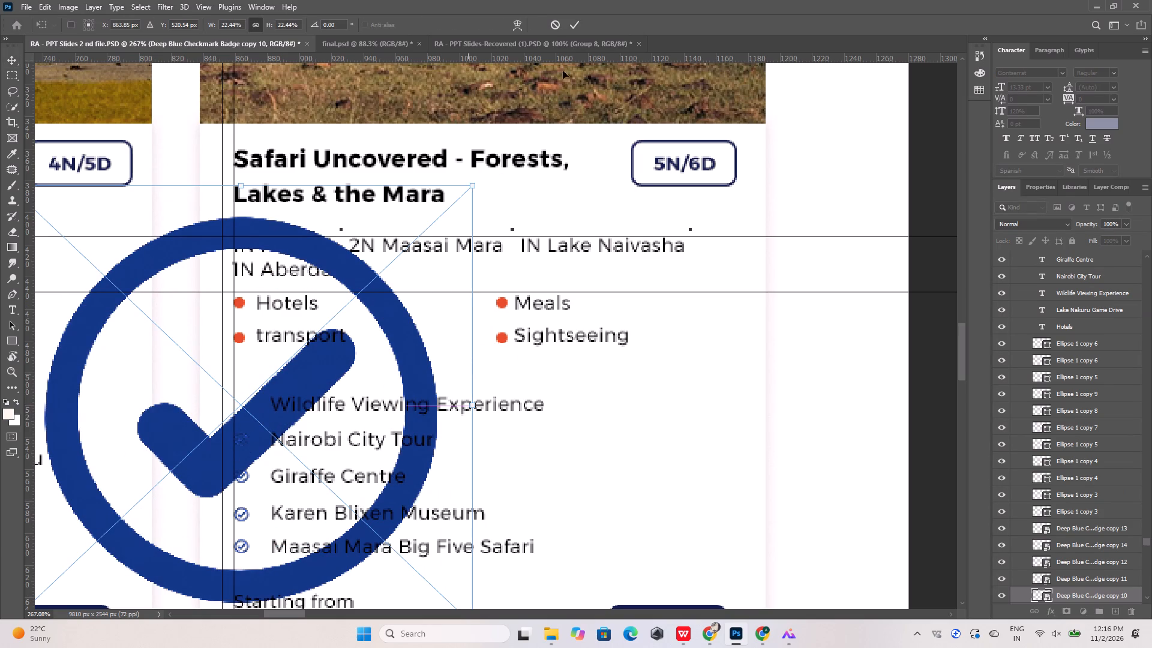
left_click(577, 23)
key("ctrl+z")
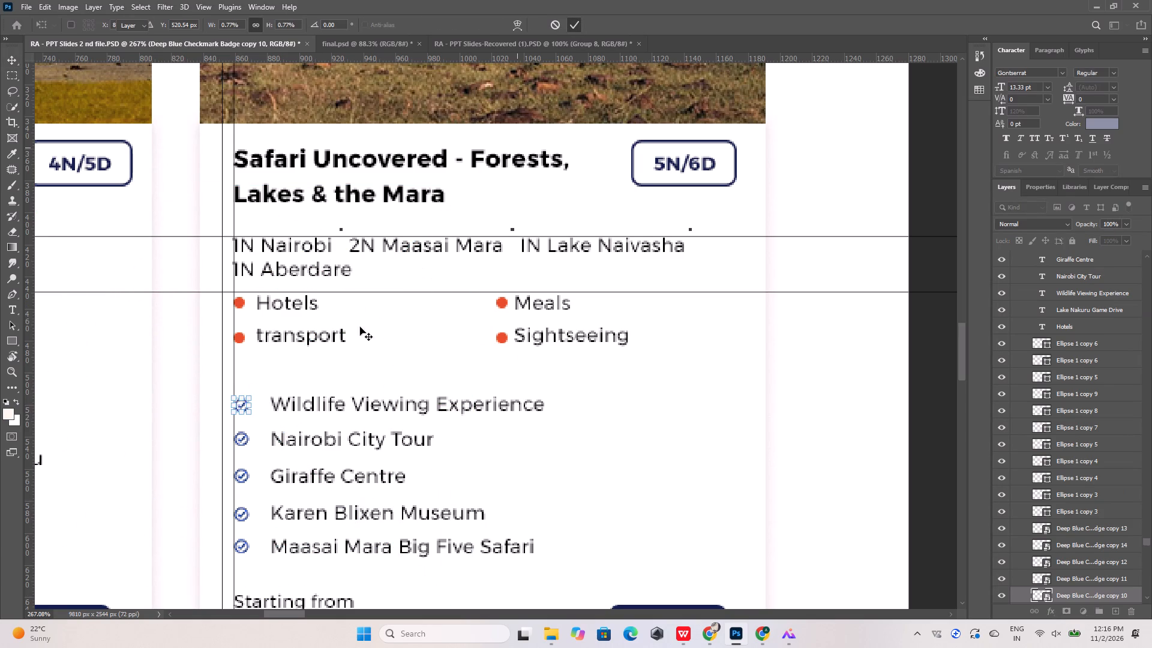
Duplicate the blue checkmark badge beside Wildlife Viewing Experience, placing the copy in the blank space just above that line.
scroll(227, 412, "up", 10, "alt")
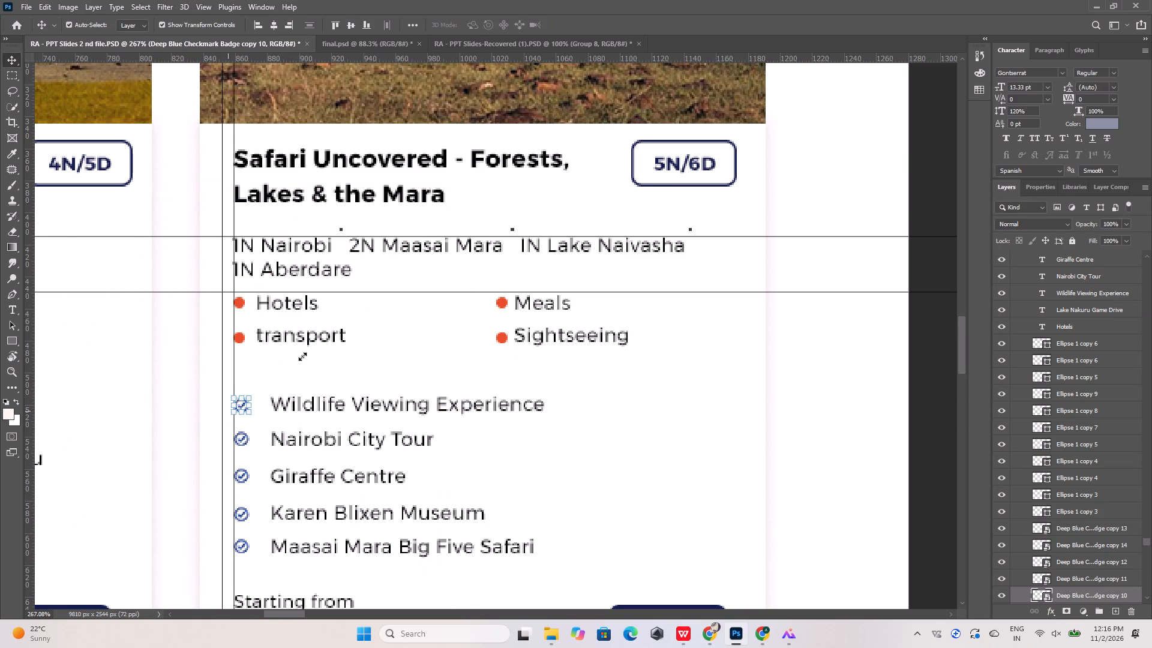
left_click(302, 358)
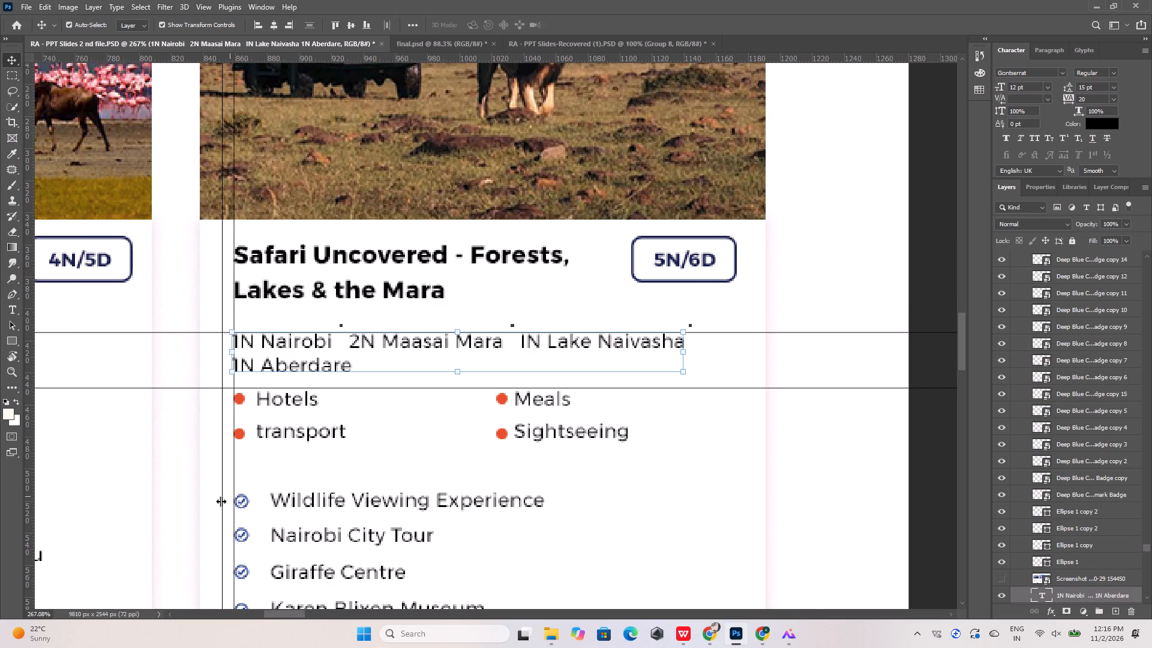
scroll(222, 510, "up", 17, "alt")
left_click(272, 478)
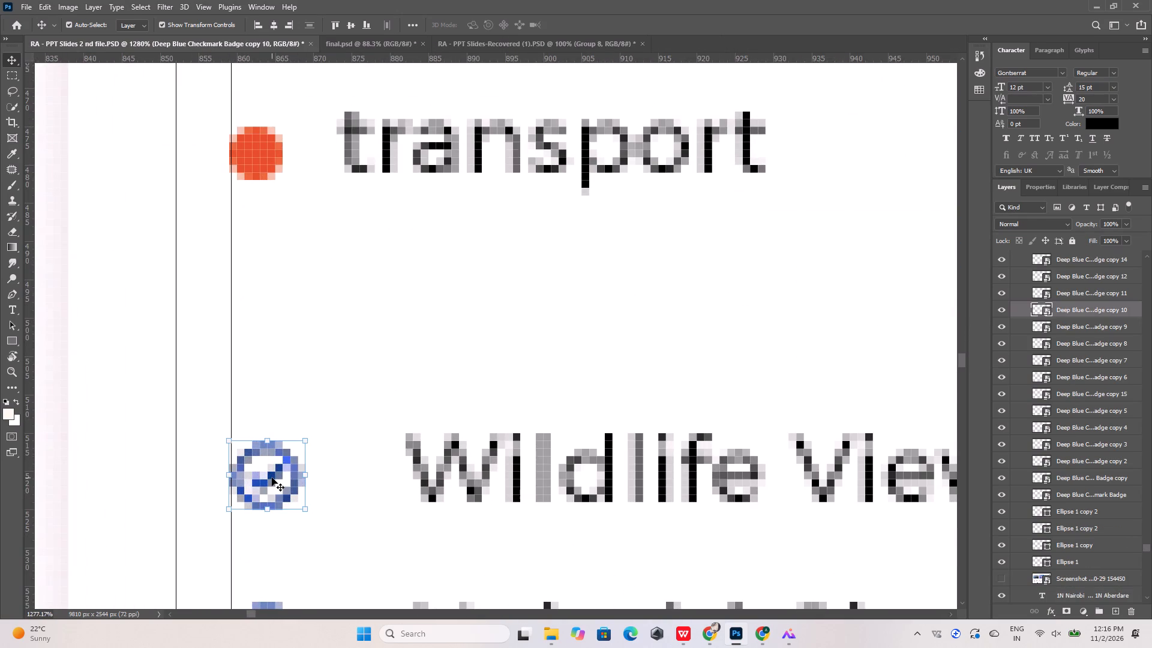
left_click_drag(272, 476, 373, 327, "alt")
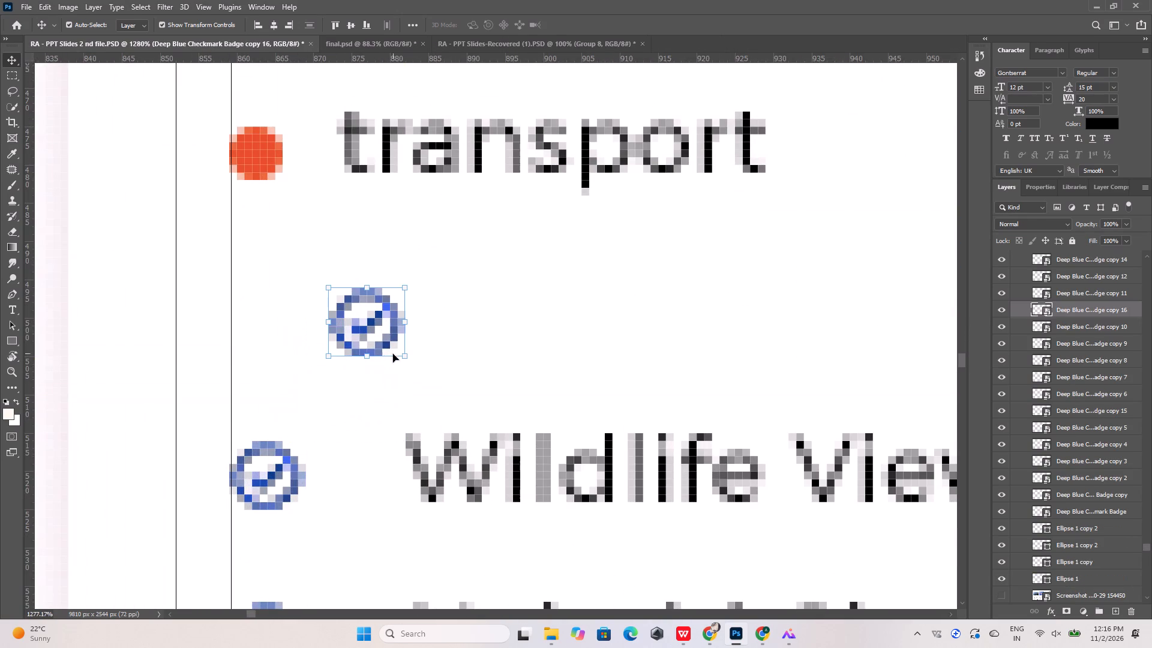
Enlarge the duplicated checkmark badge proportionally to about 3.73% scale.
left_click_drag(406, 358, 663, 641)
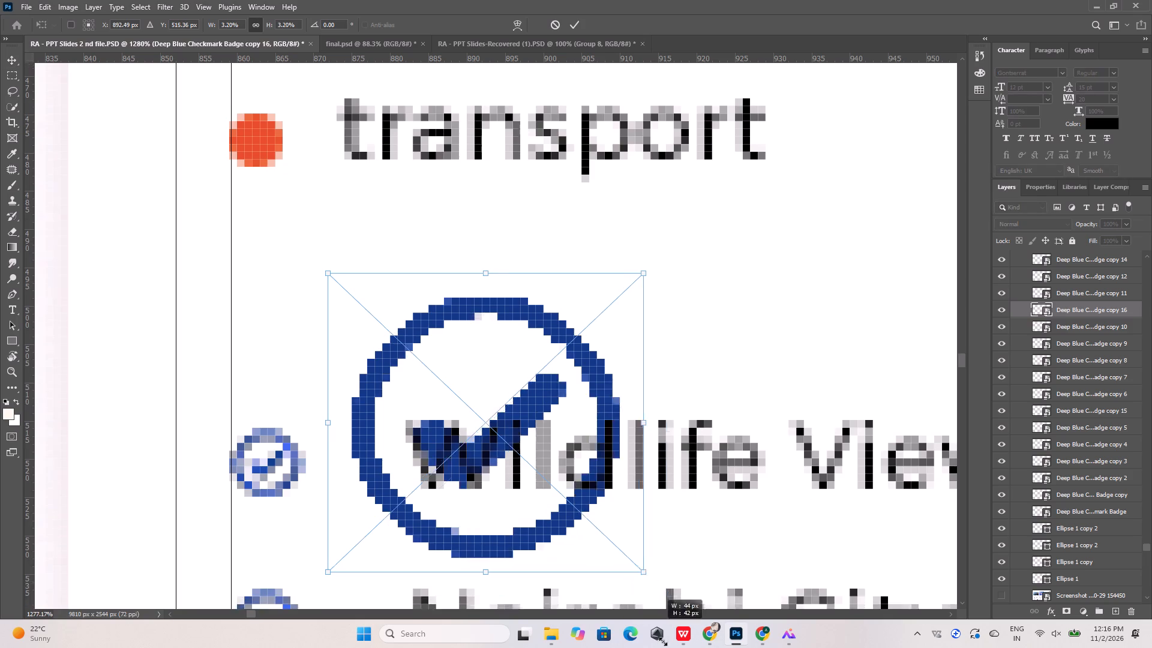
left_click_drag(663, 641, 691, 646)
scroll(219, 303, "down", 7, "alt")
scroll(281, 403, "down", 6, "alt")
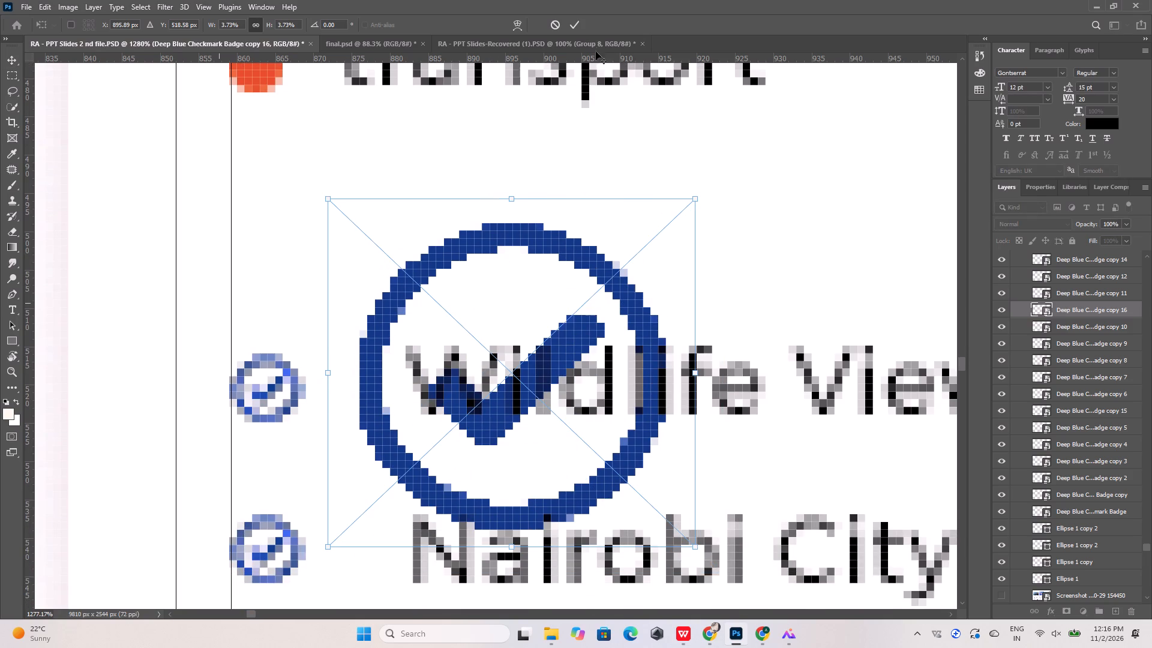
left_click(575, 23)
scroll(416, 329, "down", 7, "alt")
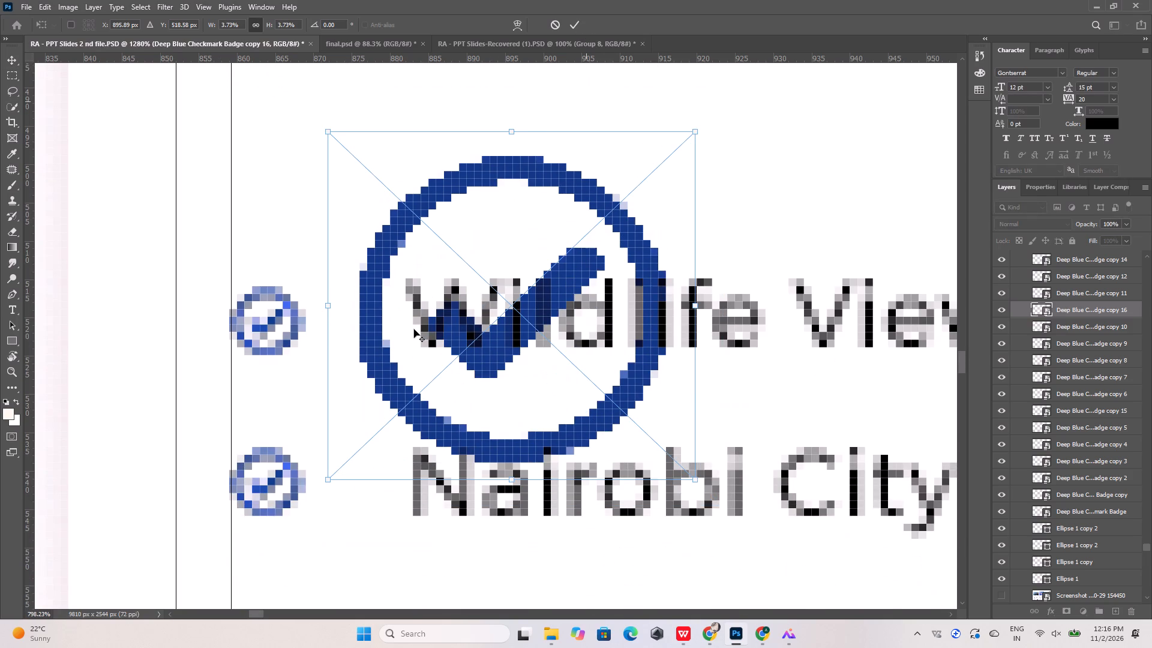
left_click(574, 26)
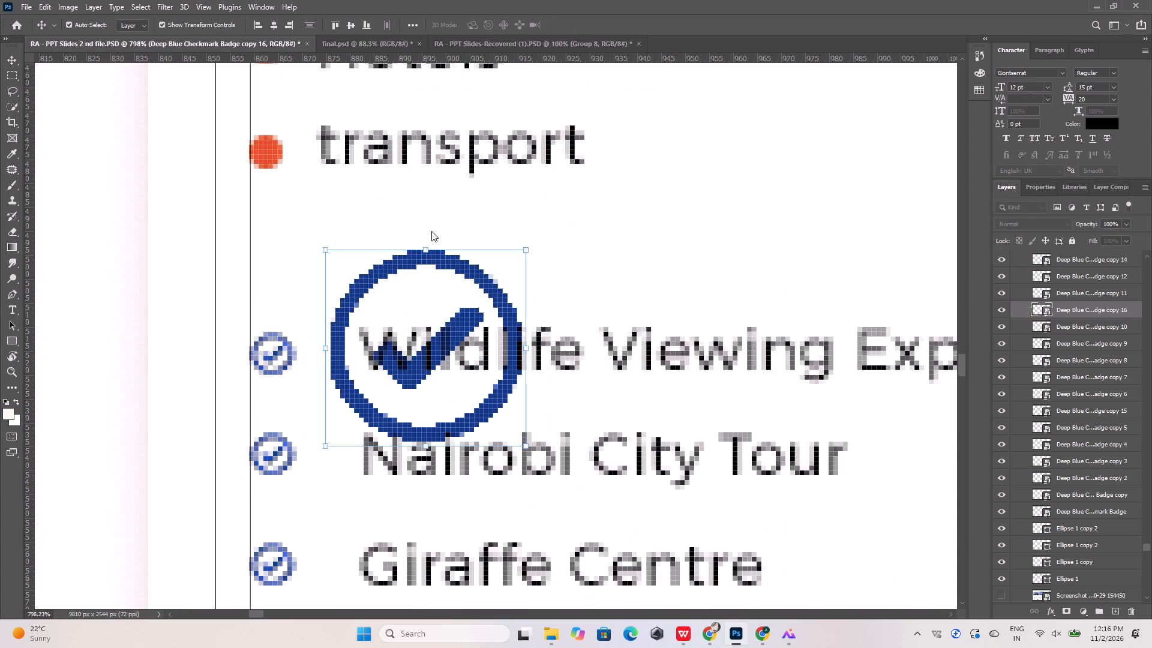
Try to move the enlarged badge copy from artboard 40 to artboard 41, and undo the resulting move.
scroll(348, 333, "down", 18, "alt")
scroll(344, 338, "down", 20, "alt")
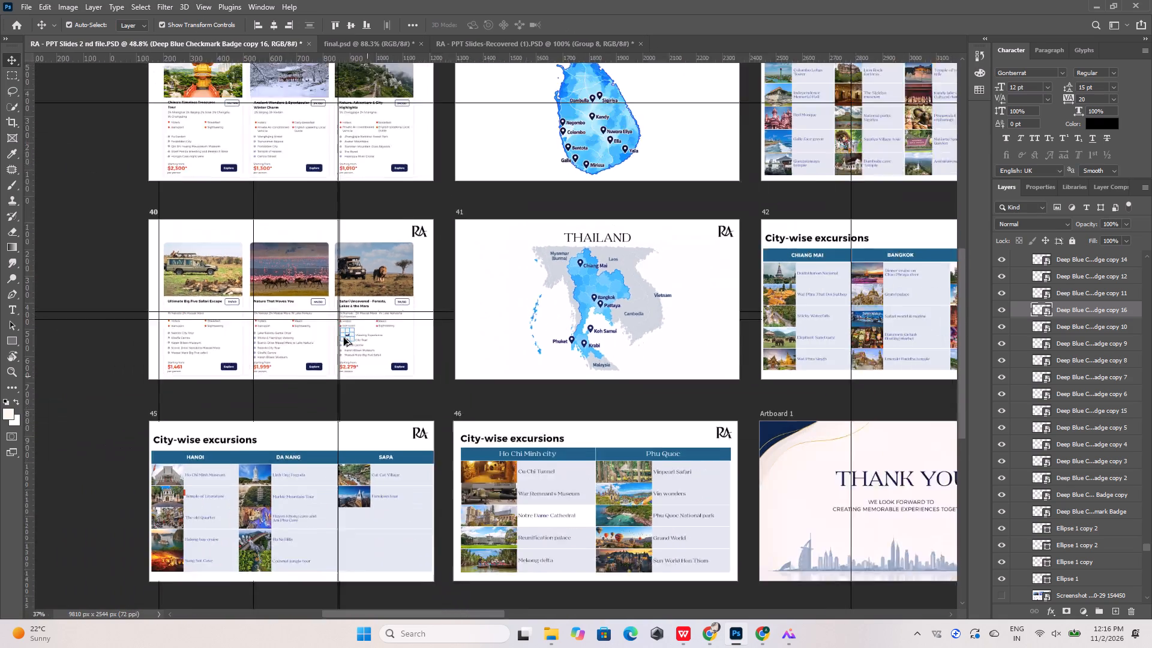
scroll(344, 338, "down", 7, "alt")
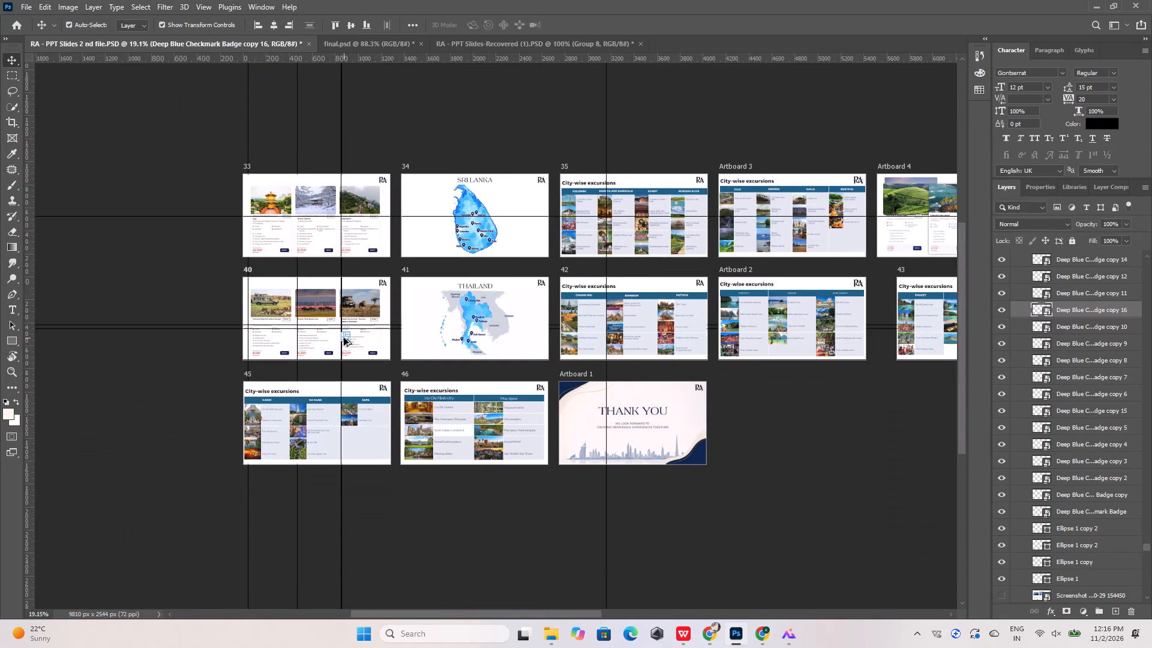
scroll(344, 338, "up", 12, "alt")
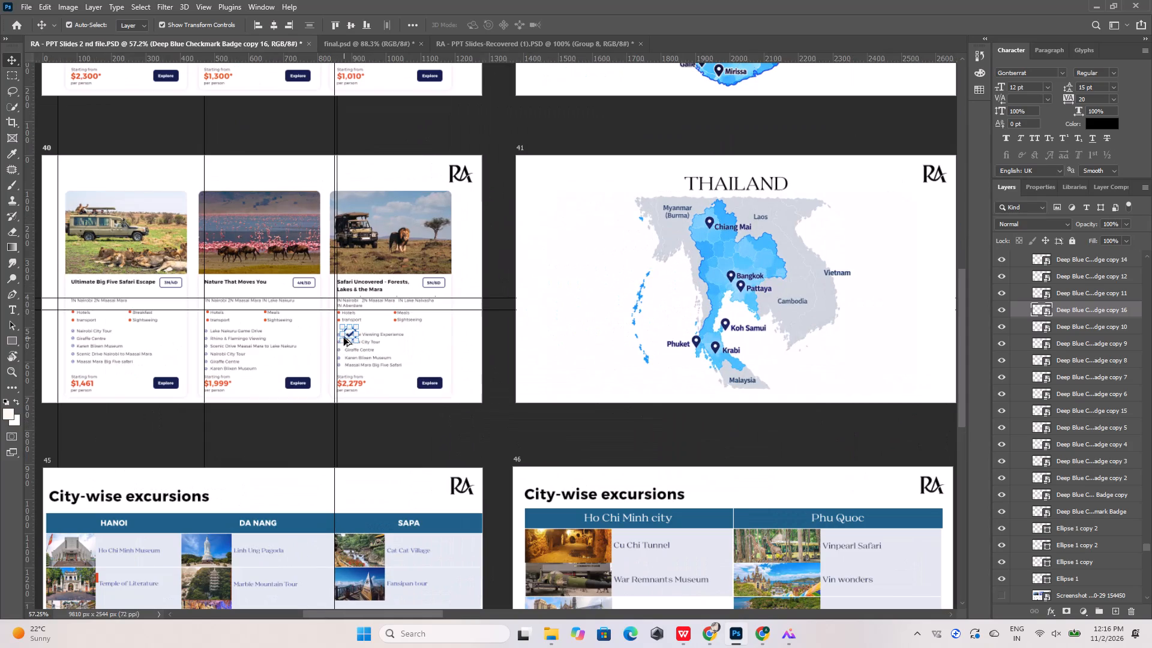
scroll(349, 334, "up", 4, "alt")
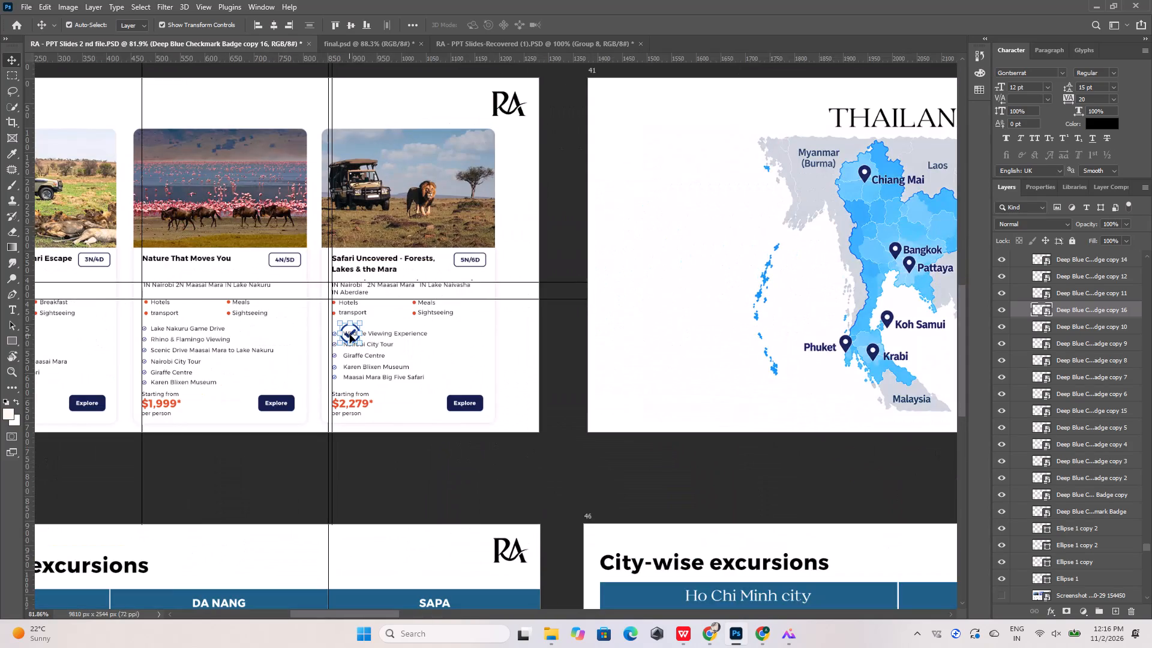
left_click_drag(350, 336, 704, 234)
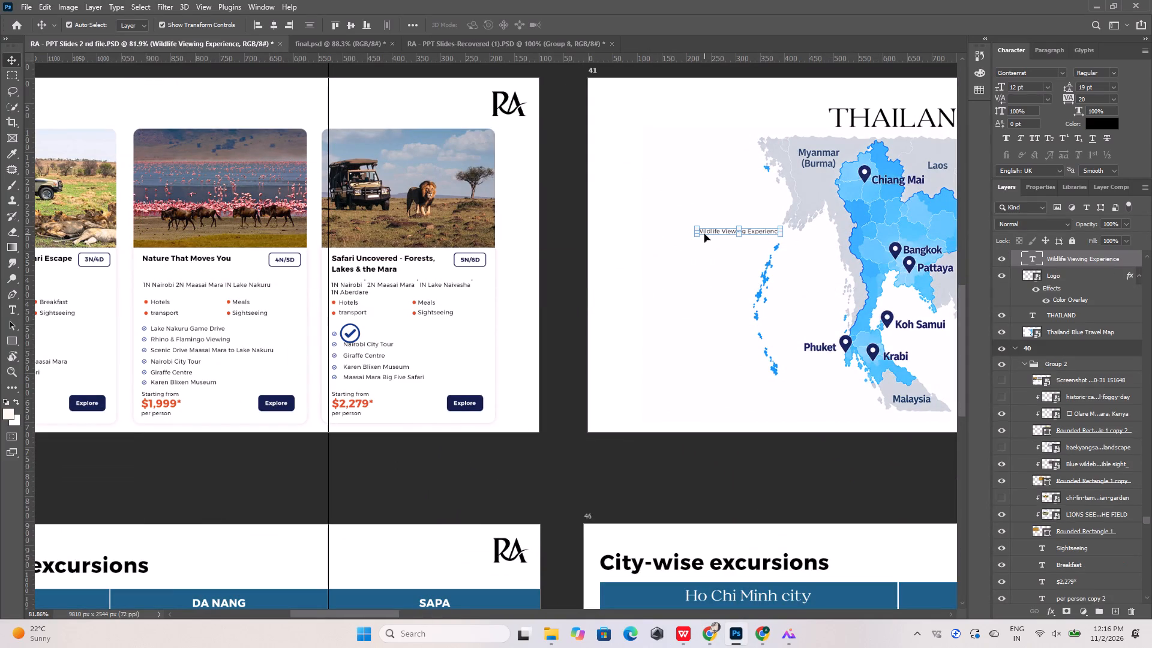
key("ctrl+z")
Move the badge copy clear of the Safari Uncovered list, beyond its text, and enlarge it proportionally to about 16.05% scale.
scroll(358, 329, "up", 7, "alt")
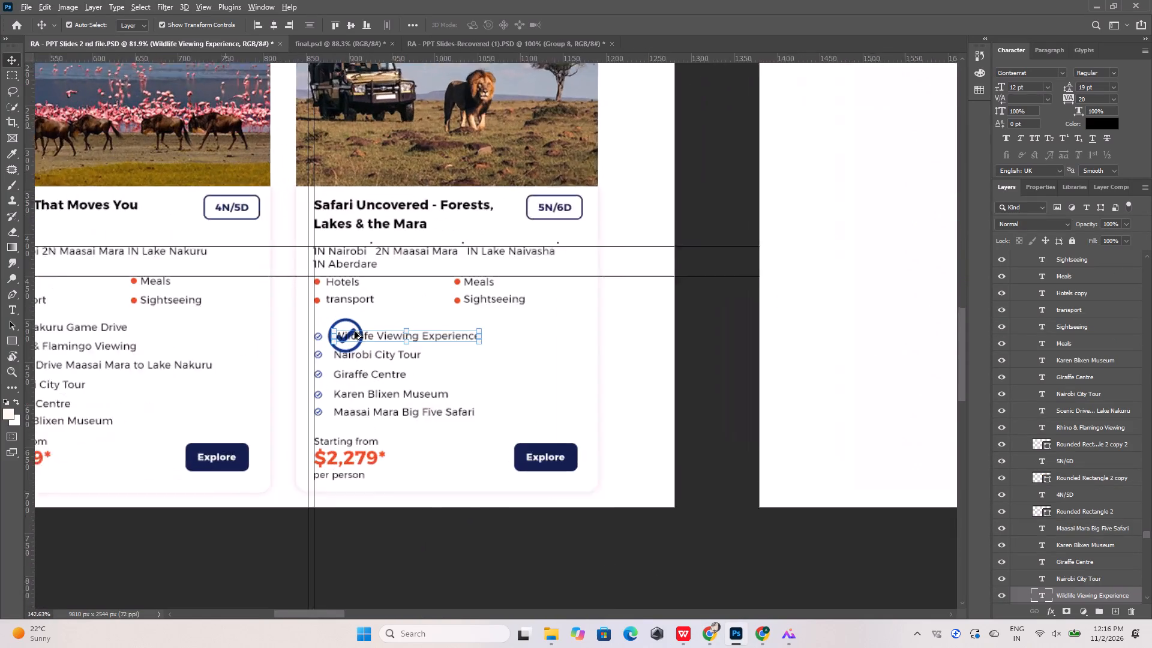
scroll(355, 331, "up", 4, "alt")
left_click(355, 320)
left_click(590, 26)
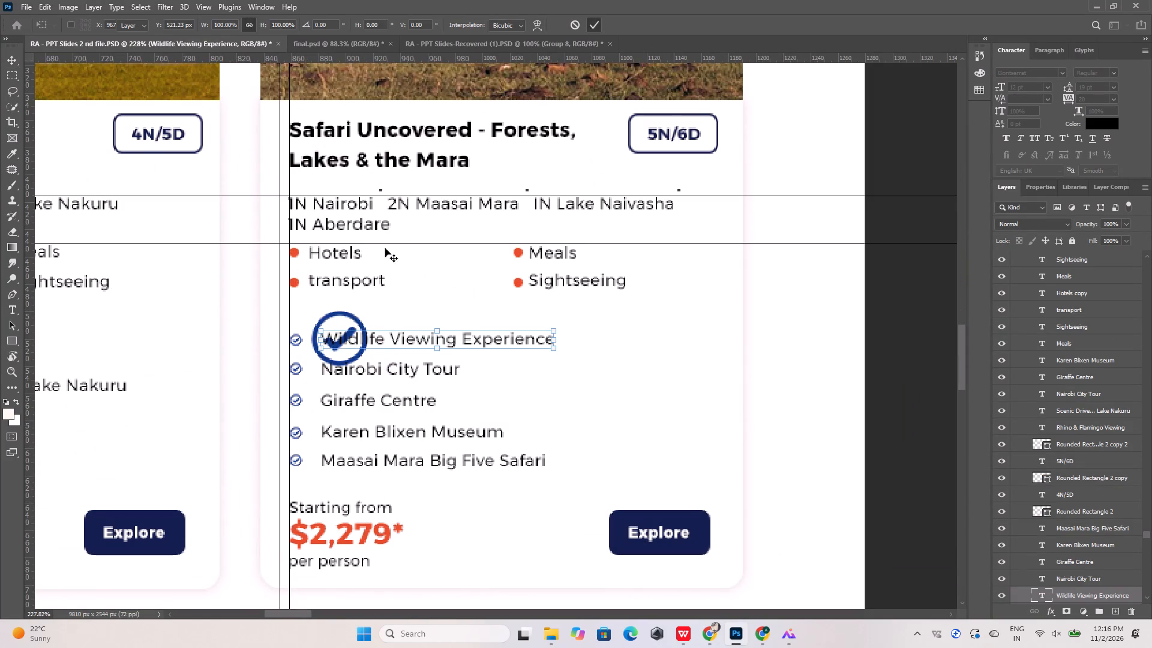
left_click(340, 313)
left_click_drag(351, 316, 571, 311)
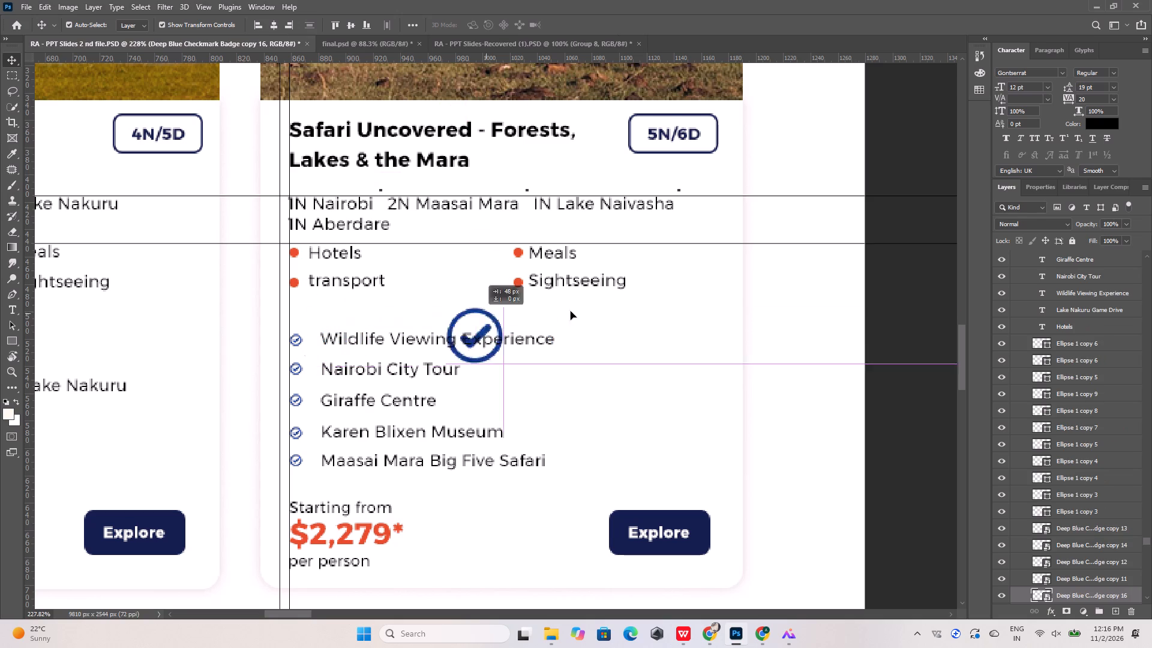
left_click_drag(571, 311, 683, 297)
left_click_drag(701, 350, 919, 557)
scroll(158, 235, "down", 10, "alt")
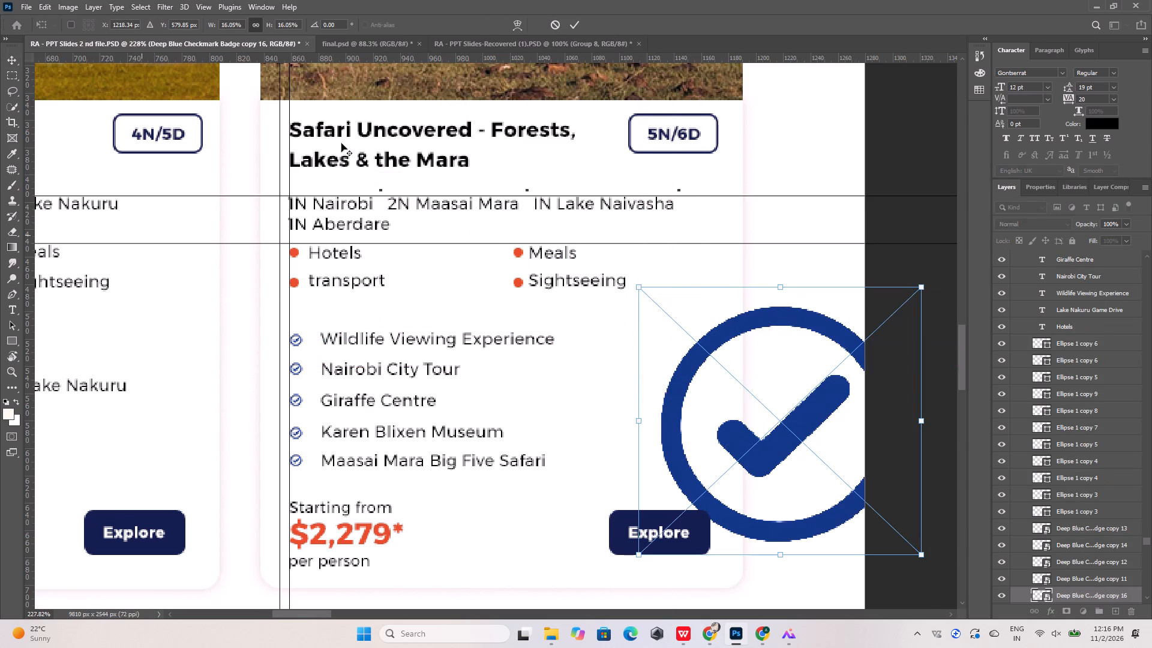
left_click(577, 25)
Move the enlarged checkmark badge from artboard 40 onto the Tea Trails & Ocean Tales card on Artboard 4.
scroll(419, 338, "down", 6, "alt")
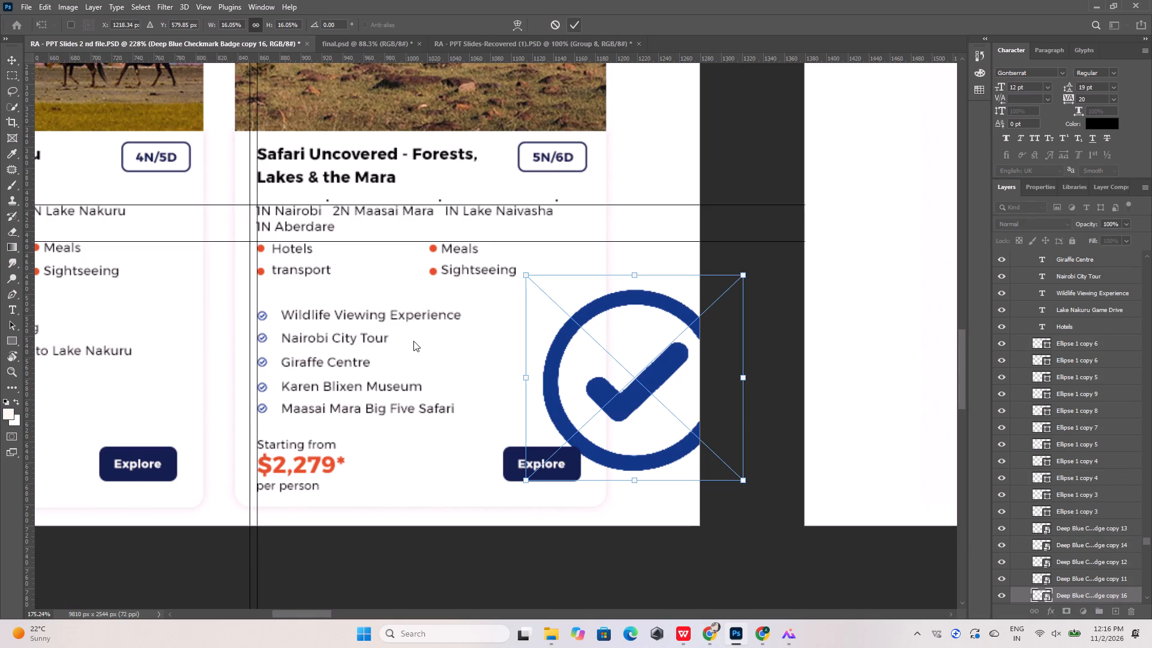
scroll(361, 332, "down", 11, "alt")
scroll(296, 296, "down", 3, "alt")
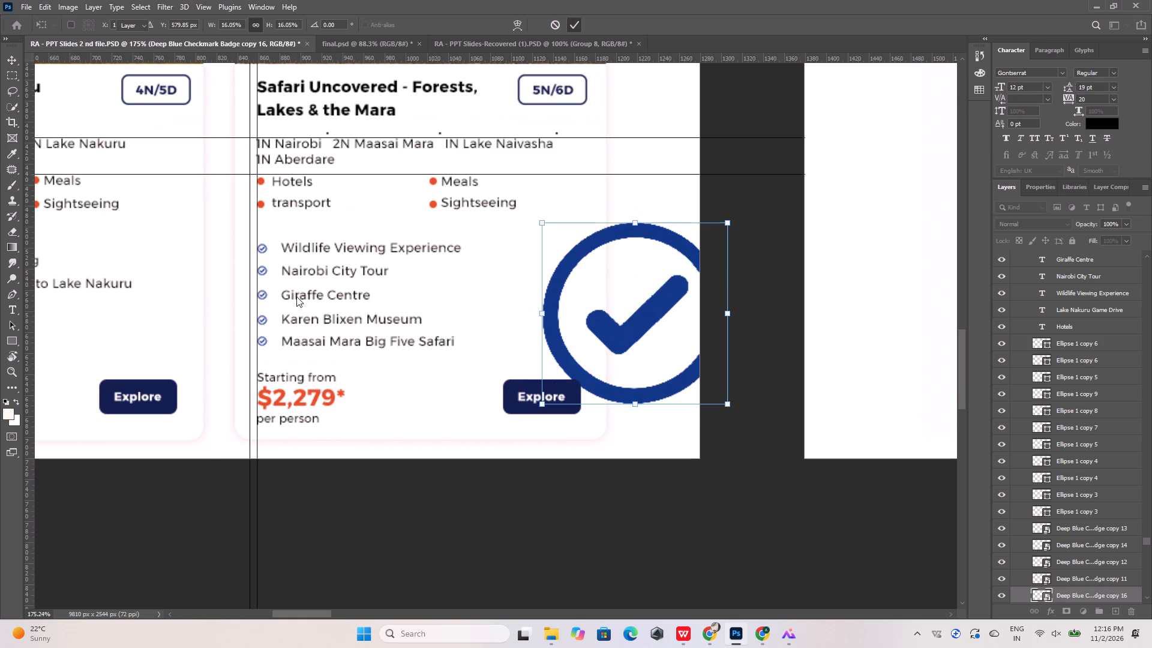
scroll(296, 296, "down", 3, "alt")
scroll(356, 308, "down", 10, "alt")
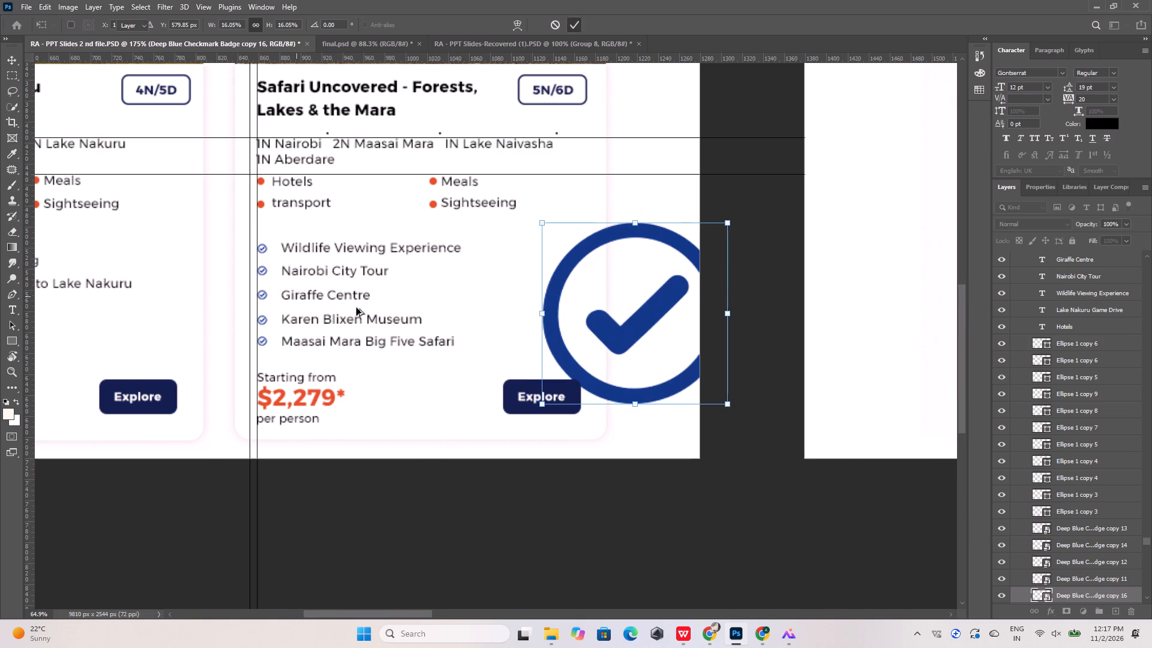
scroll(356, 308, "down", 12, "alt")
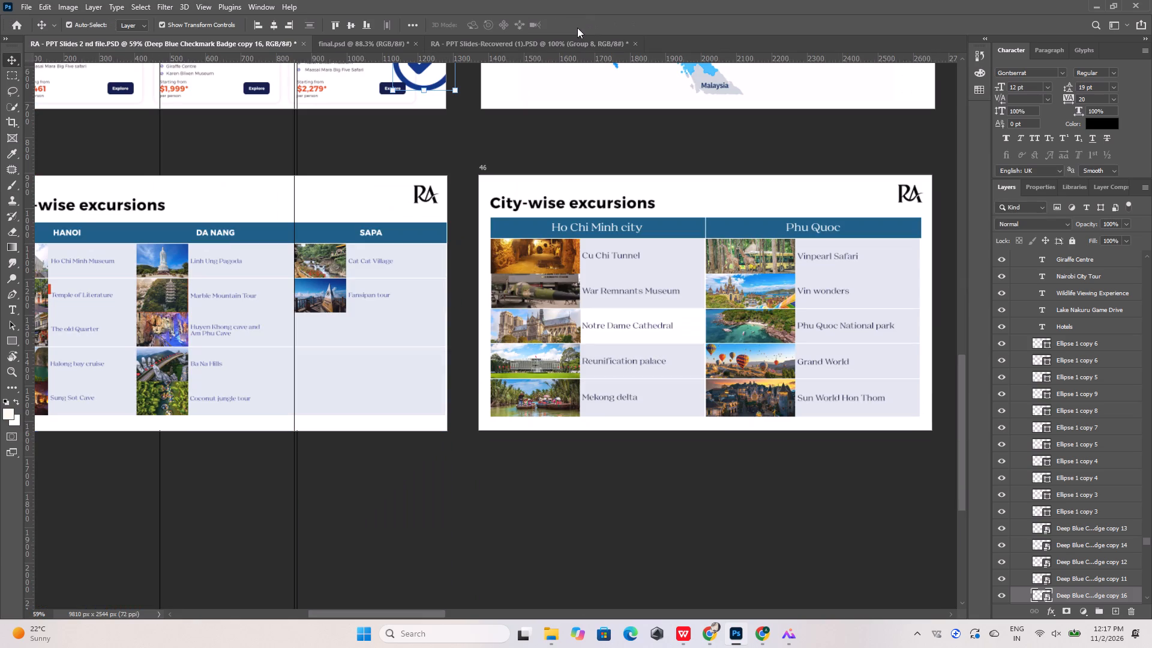
scroll(506, 181, "up", 12)
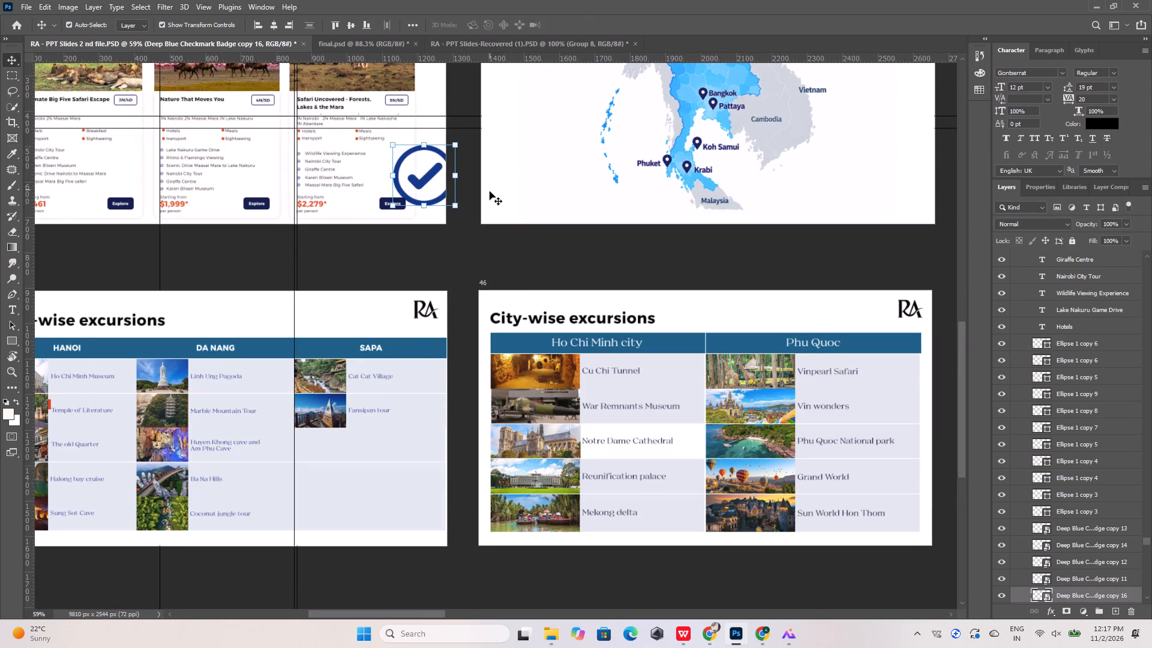
scroll(313, 206, "down", 13, "alt")
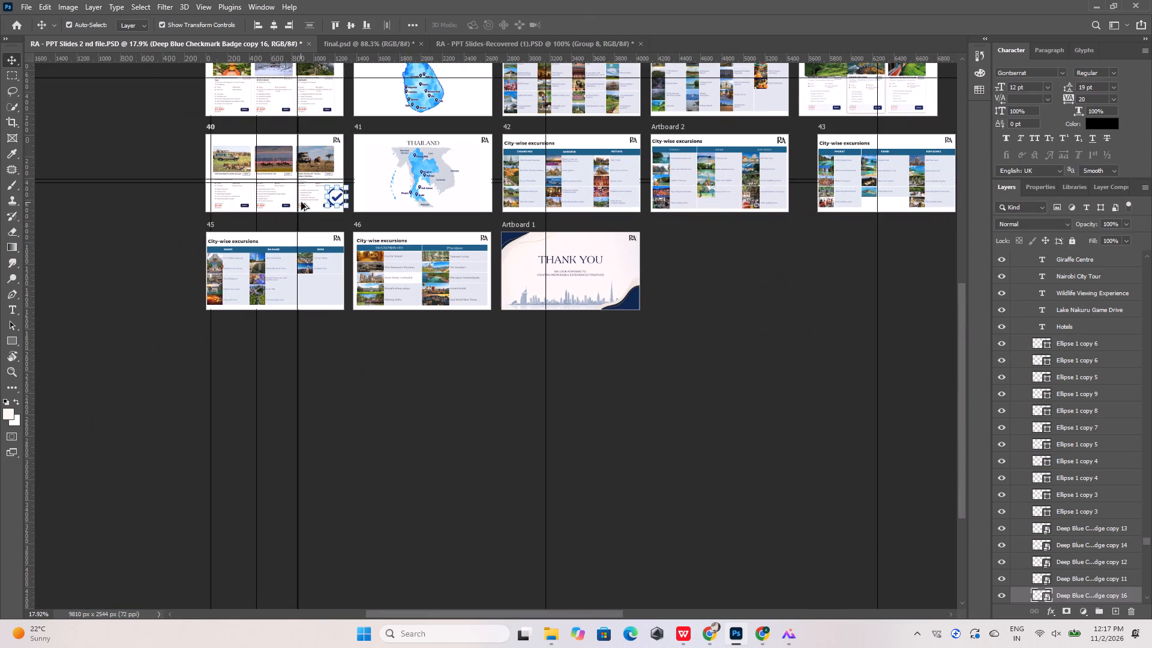
left_click_drag(338, 196, 829, 82)
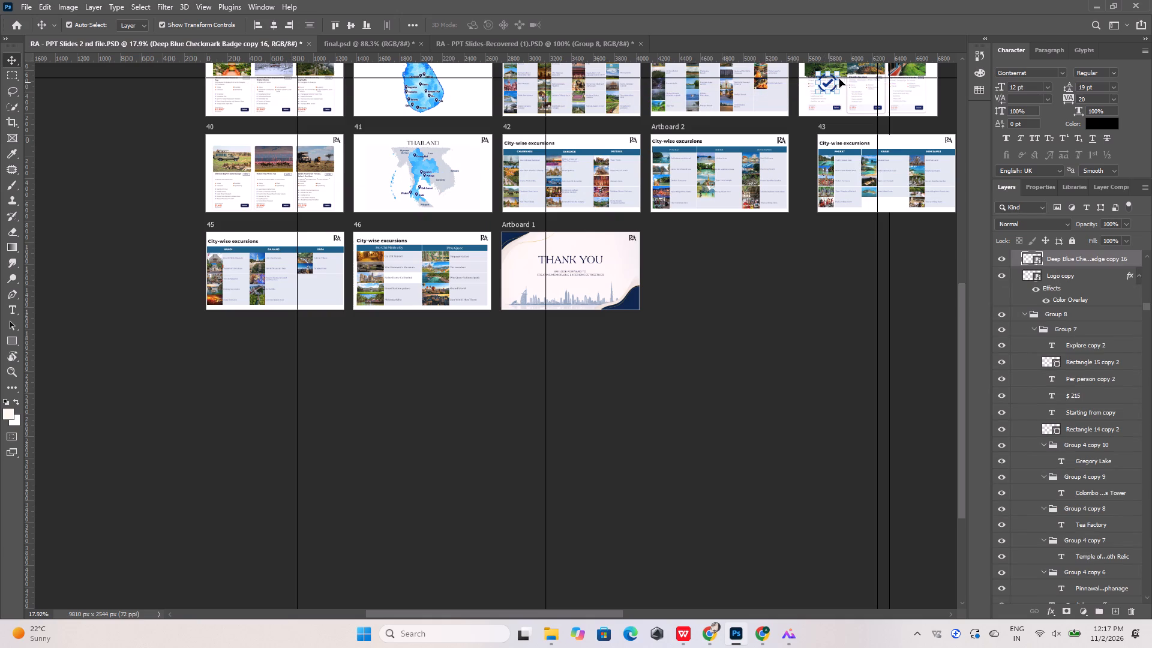
Examine the badge's size and placement against the Tea Trails & Ocean Tales card and the rest of Artboard 4.
scroll(841, 79, "up", 13, "alt")
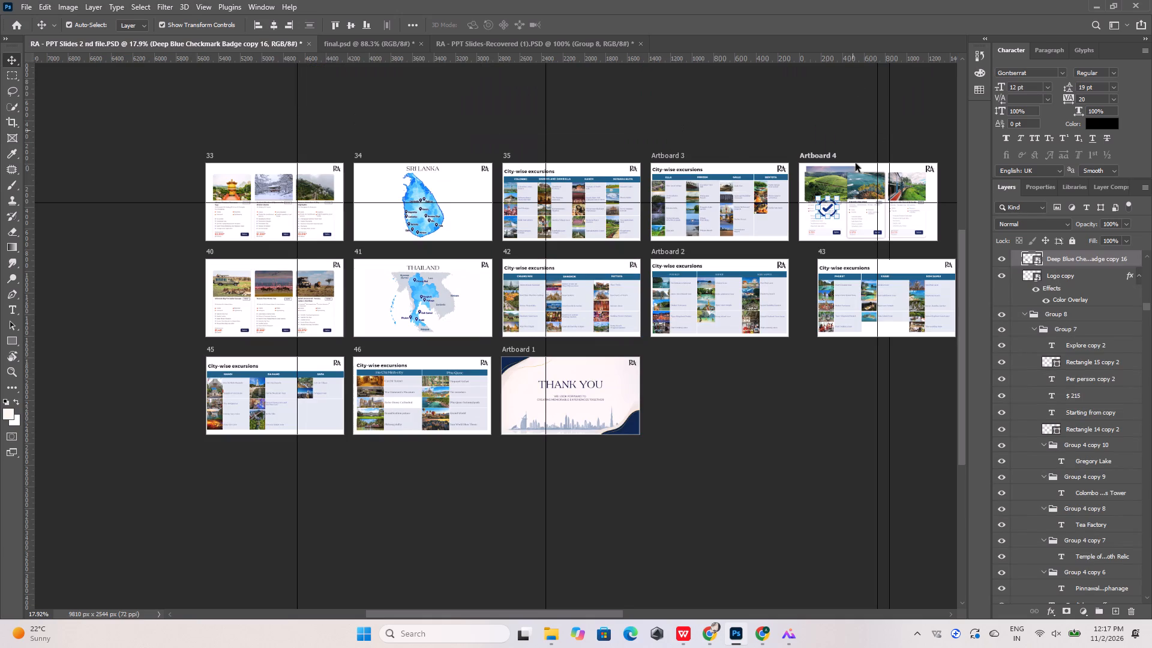
scroll(855, 206, "up", 19, "alt")
scroll(710, 213, "up", 6, "alt")
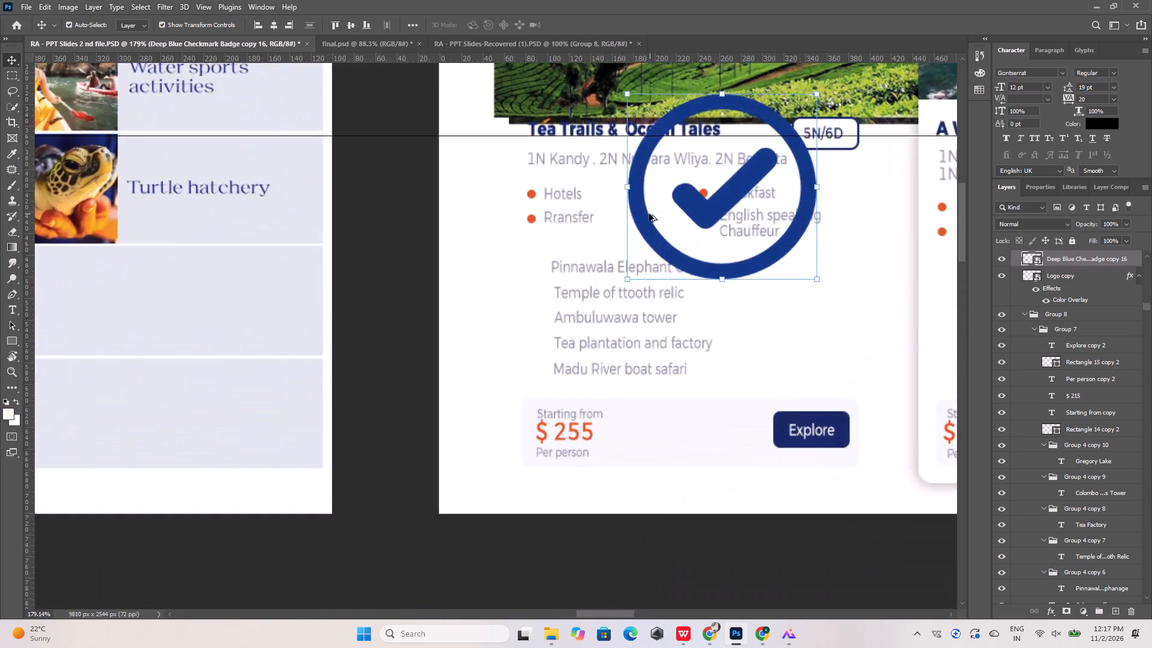
scroll(647, 214, "up", 5, "alt")
scroll(545, 230, "up", 6, "alt")
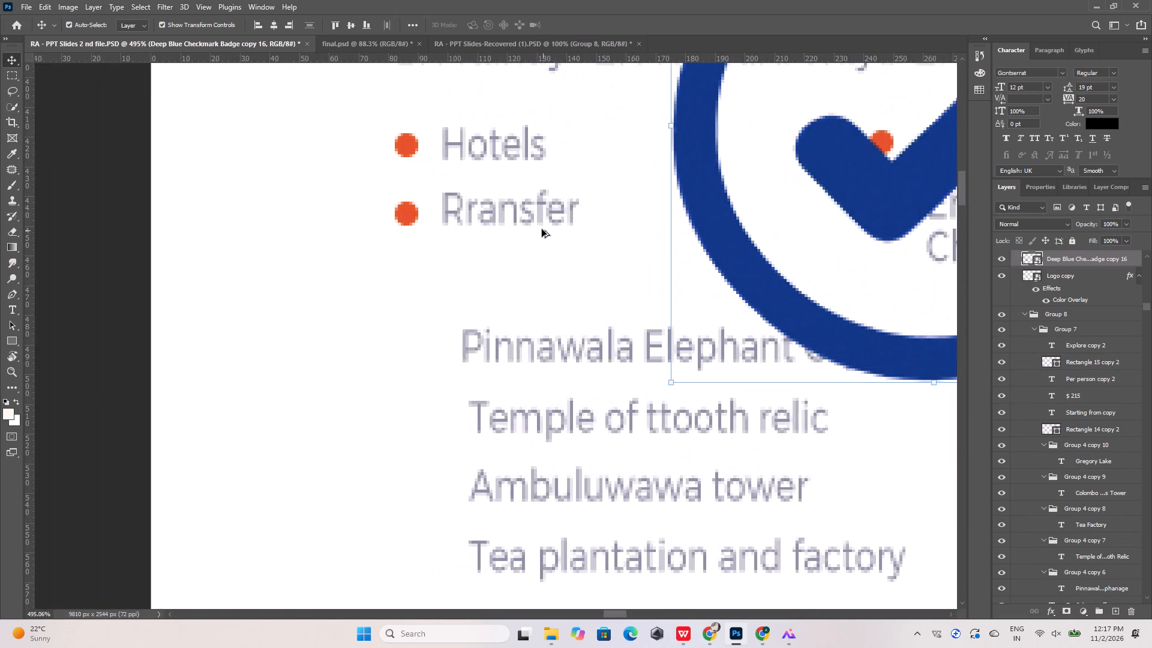
scroll(466, 239, "up", 2, "alt")
left_click(456, 242)
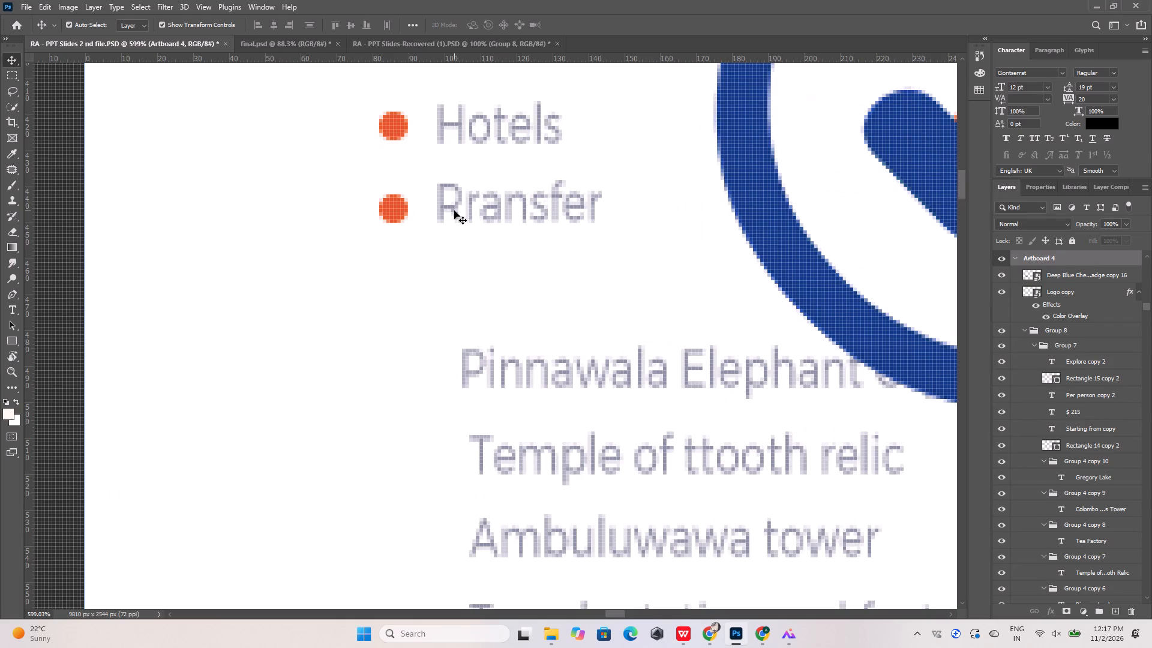
left_click(454, 211)
left_click(381, 253)
left_click(143, 196)
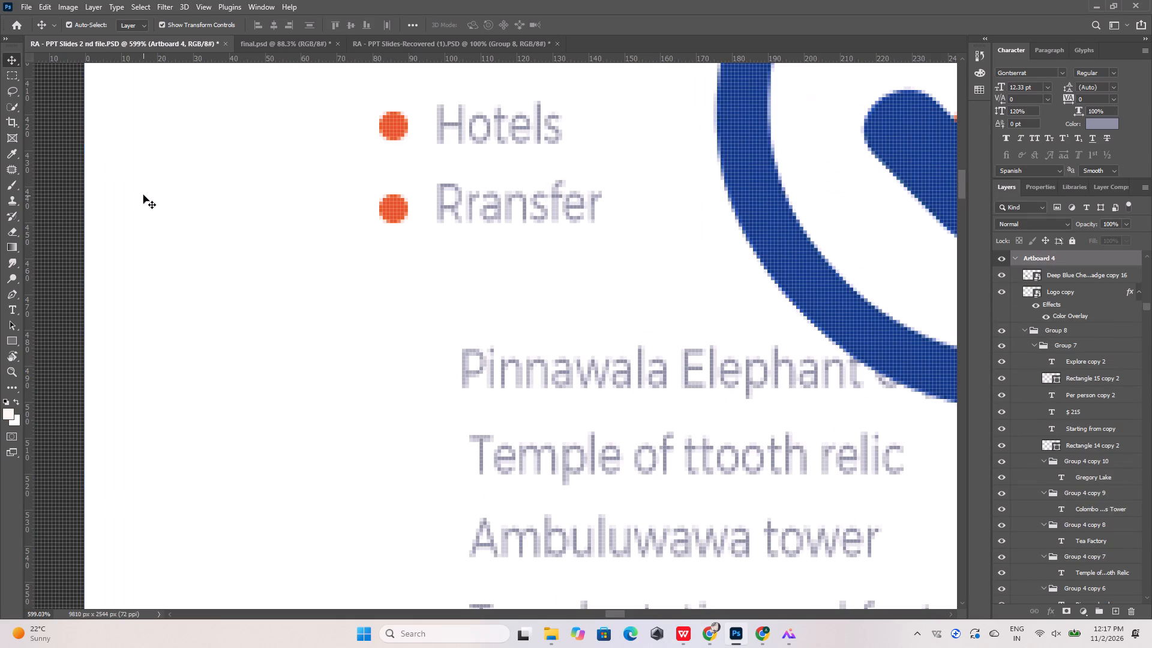
scroll(142, 213, "down", 11, "alt")
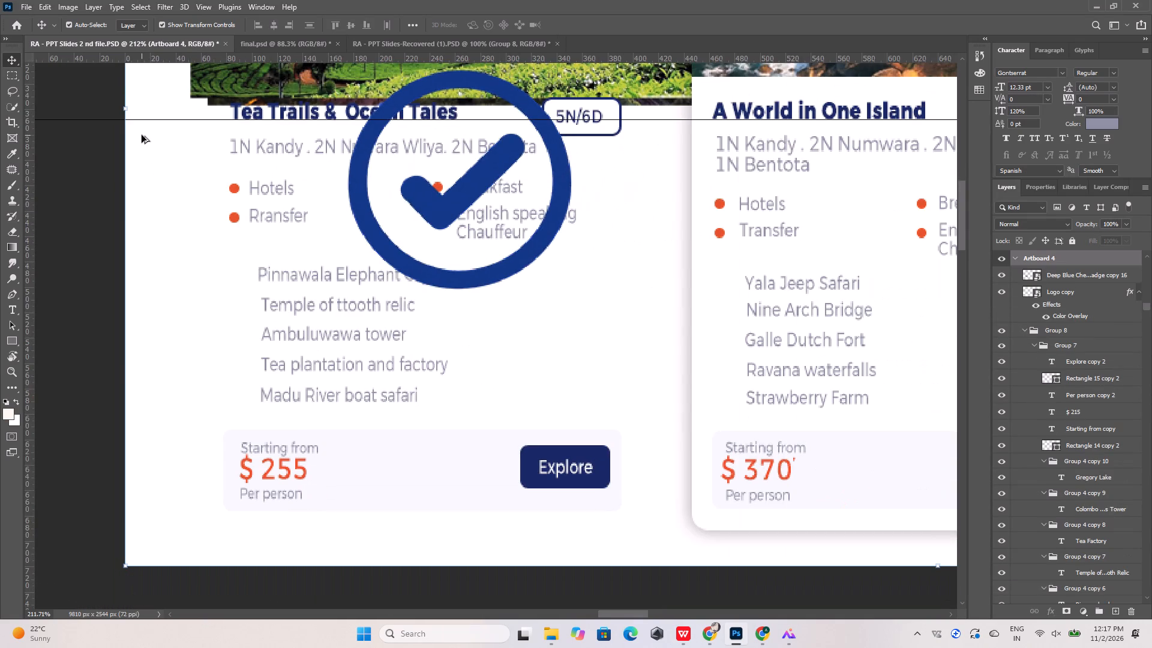
scroll(142, 135, "up", 4, "alt")
left_click(207, 130)
scroll(273, 248, "down", 9, "alt")
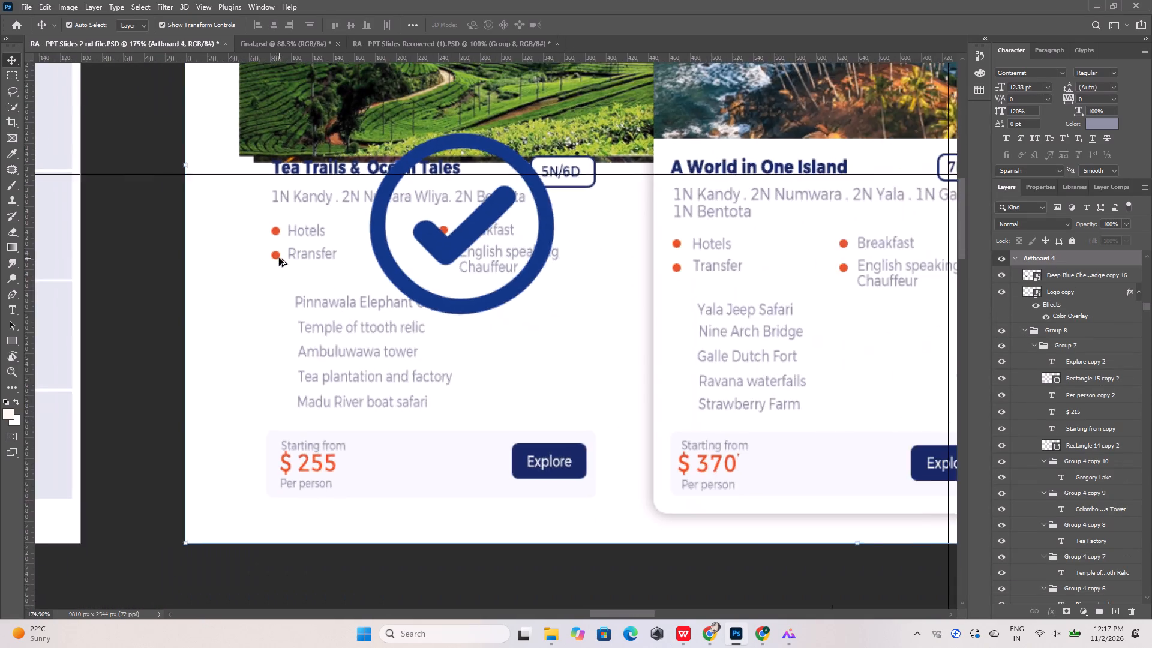
scroll(279, 258, "down", 2, "alt")
scroll(472, 275, "down", 6, "alt")
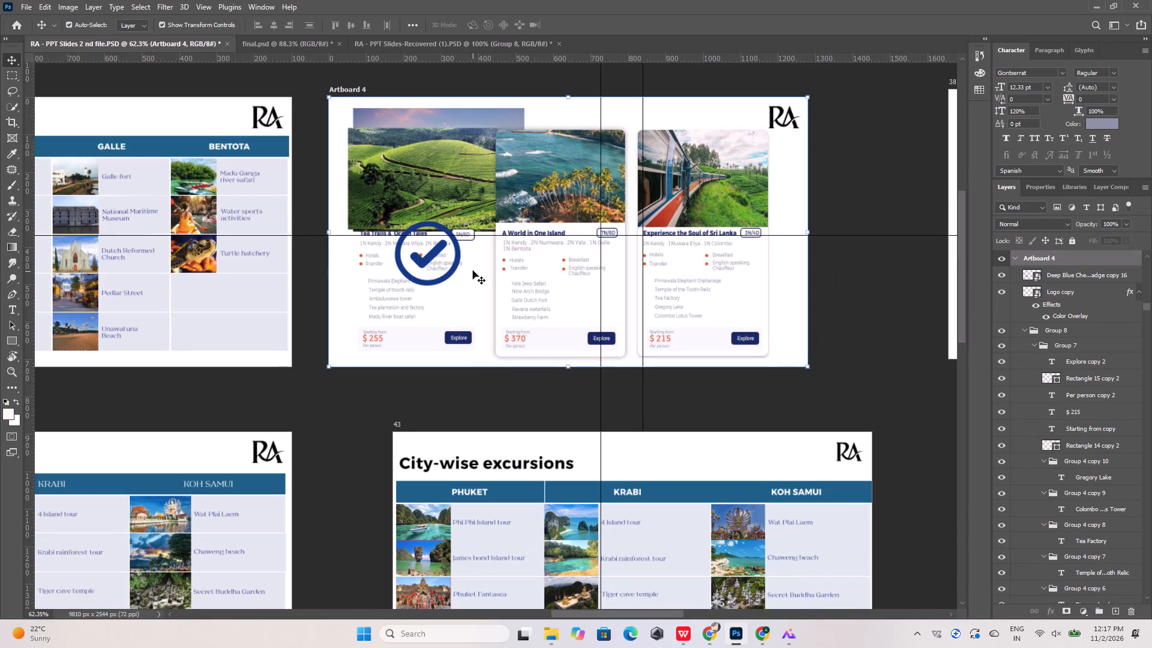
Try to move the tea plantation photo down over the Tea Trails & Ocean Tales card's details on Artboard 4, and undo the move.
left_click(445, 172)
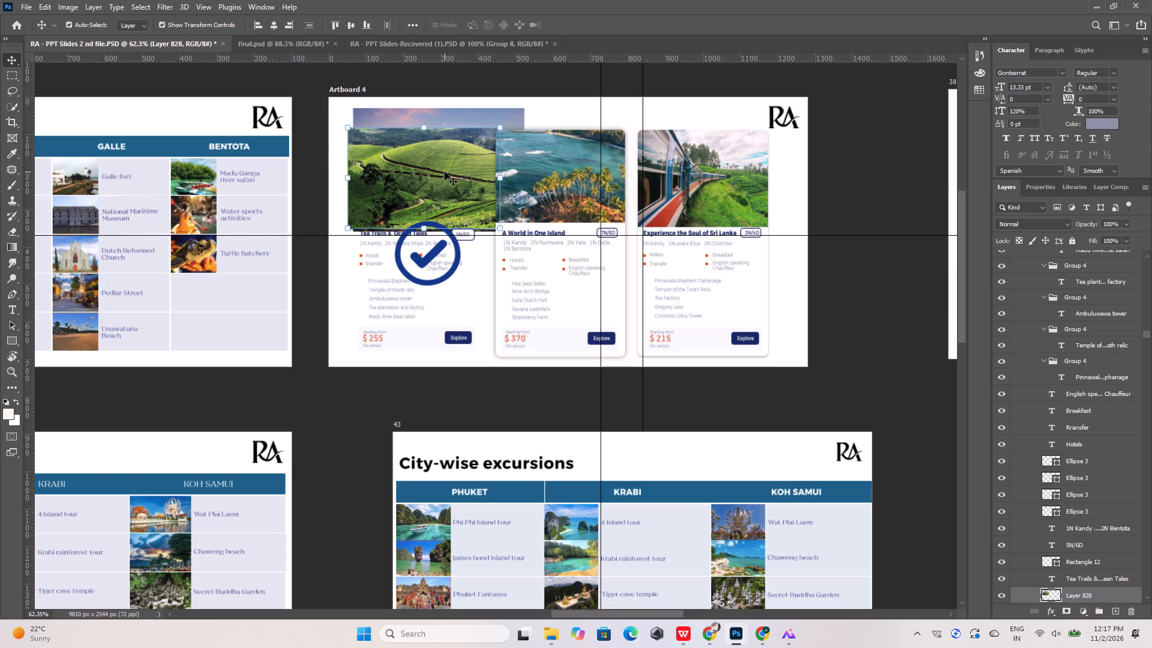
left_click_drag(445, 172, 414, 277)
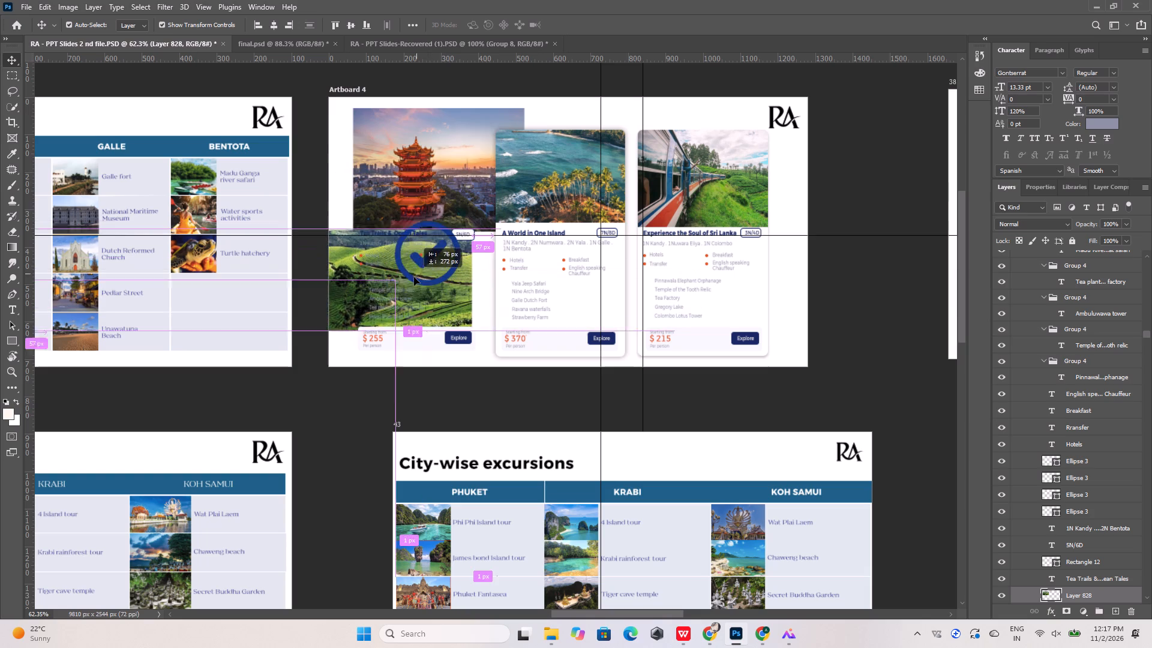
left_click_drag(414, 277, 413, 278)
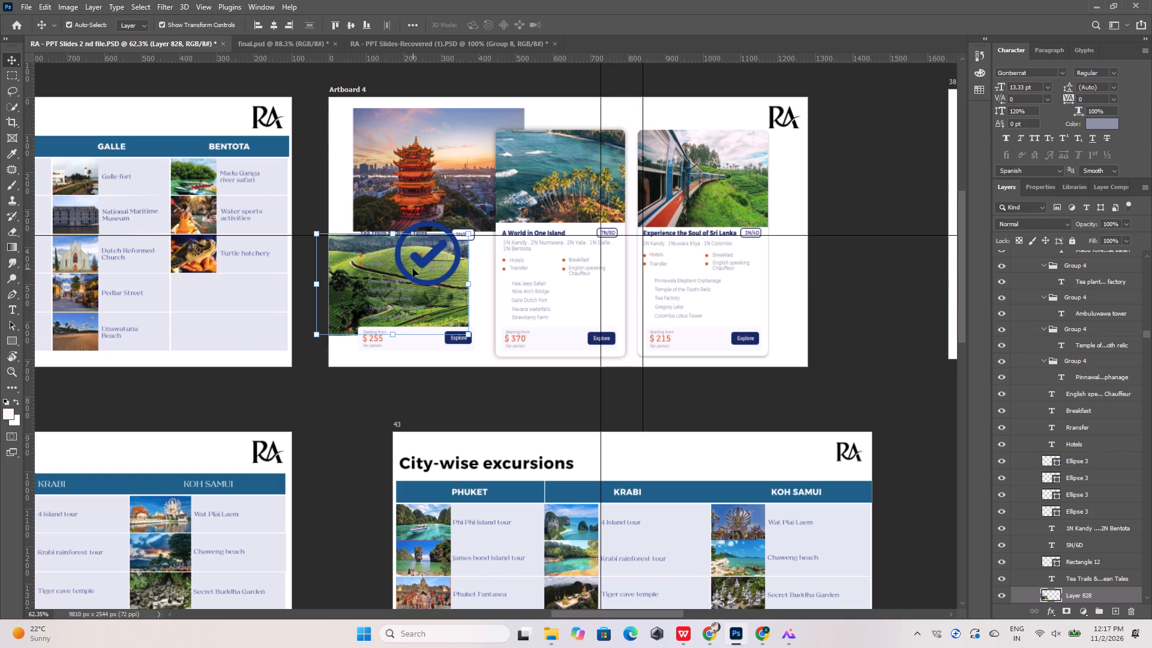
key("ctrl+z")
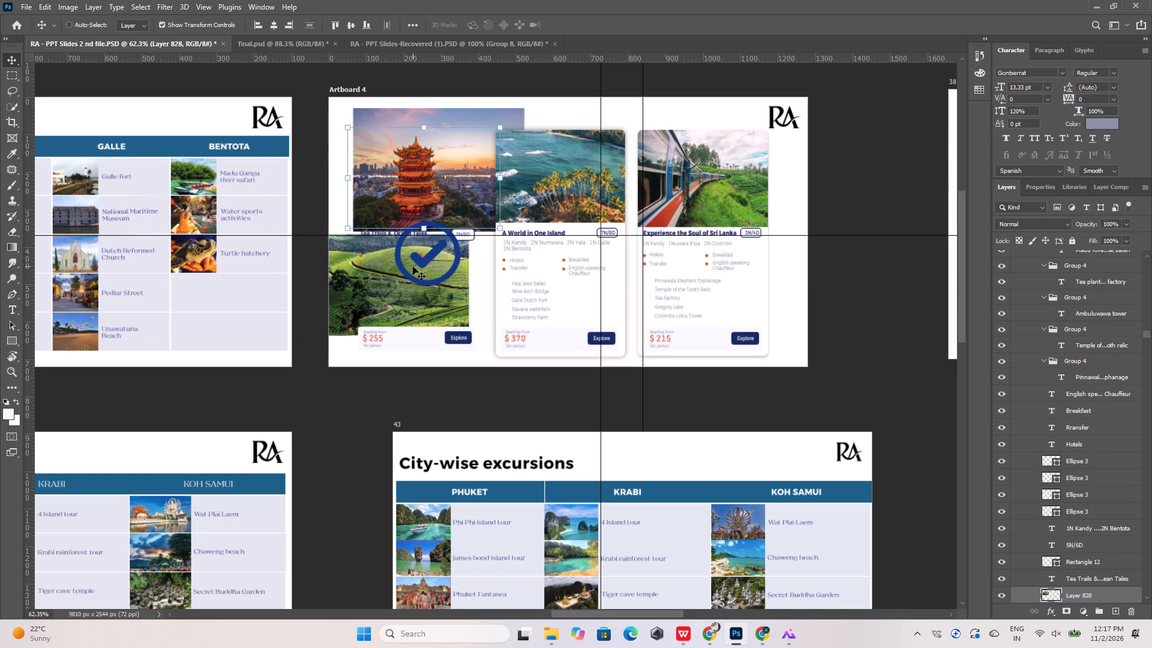
Undo the recent badge edits, taking the enlarged checkmark badge back off the Tea Trails & Ocean Tales card on Artboard 4.
key("ctrl+z")
key("ctrl+z")
key("ctrl+z")
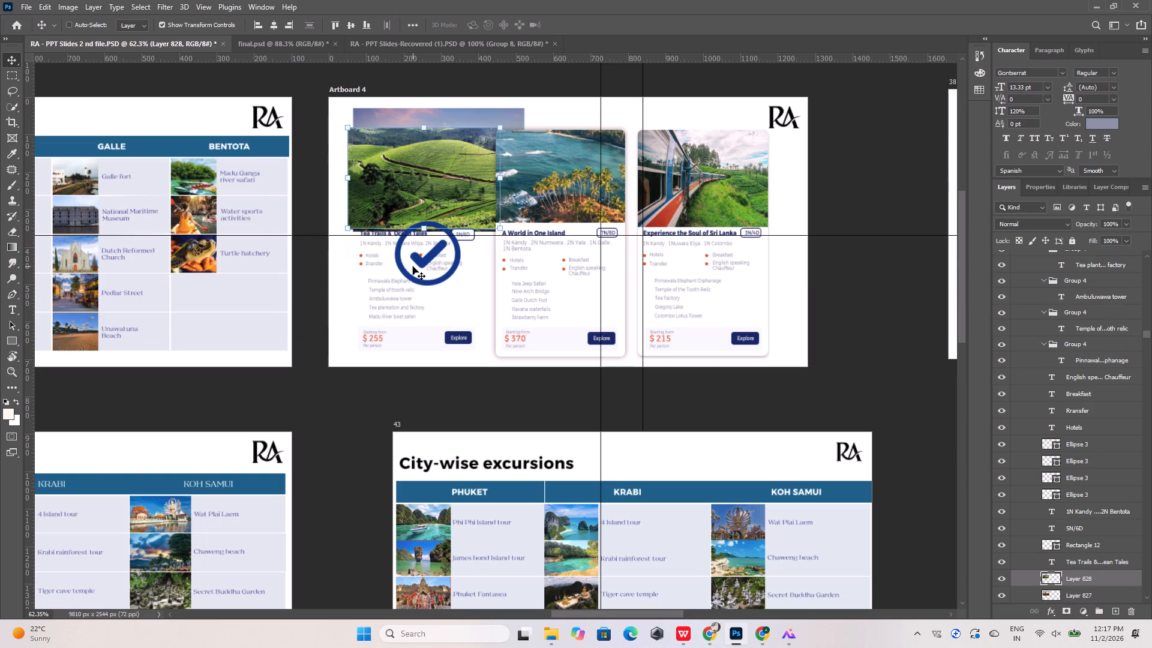
key("ctrl+z")
key("ctrl+z")
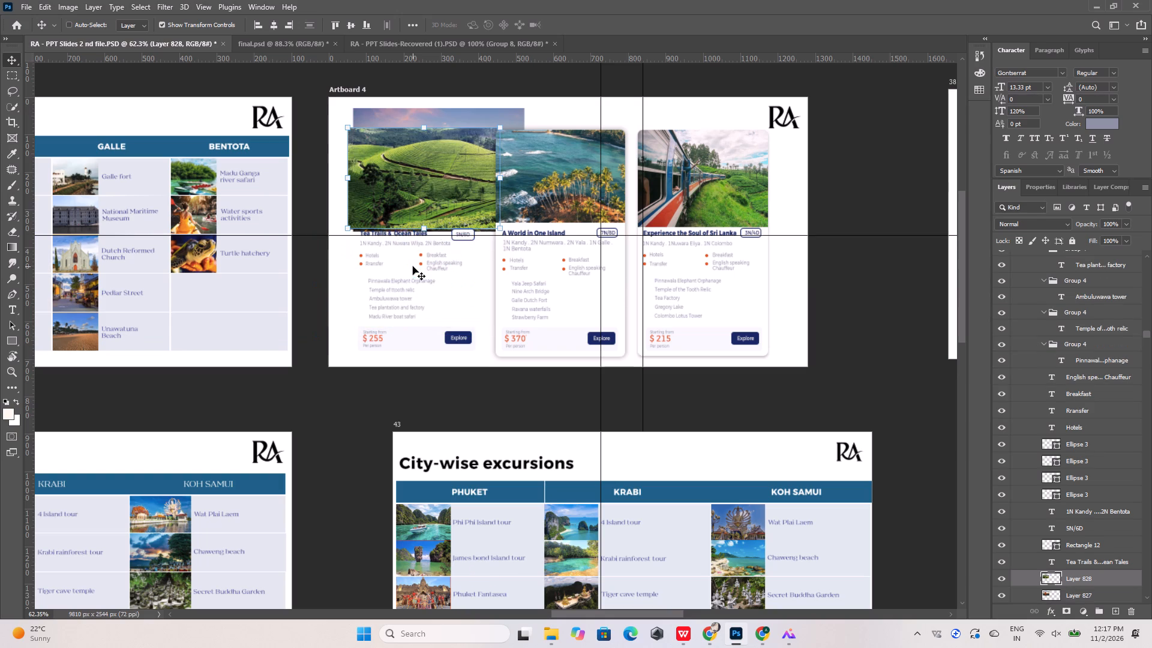
key("ctrl+z")
key("ctrl+z")
key("ctrl+z")
key("ctrl+z")
Select the pagoda sunset photo behind the tea plantation photo on Artboard 4.
left_click(432, 114)
scroll(432, 114, "up", 5, "alt")
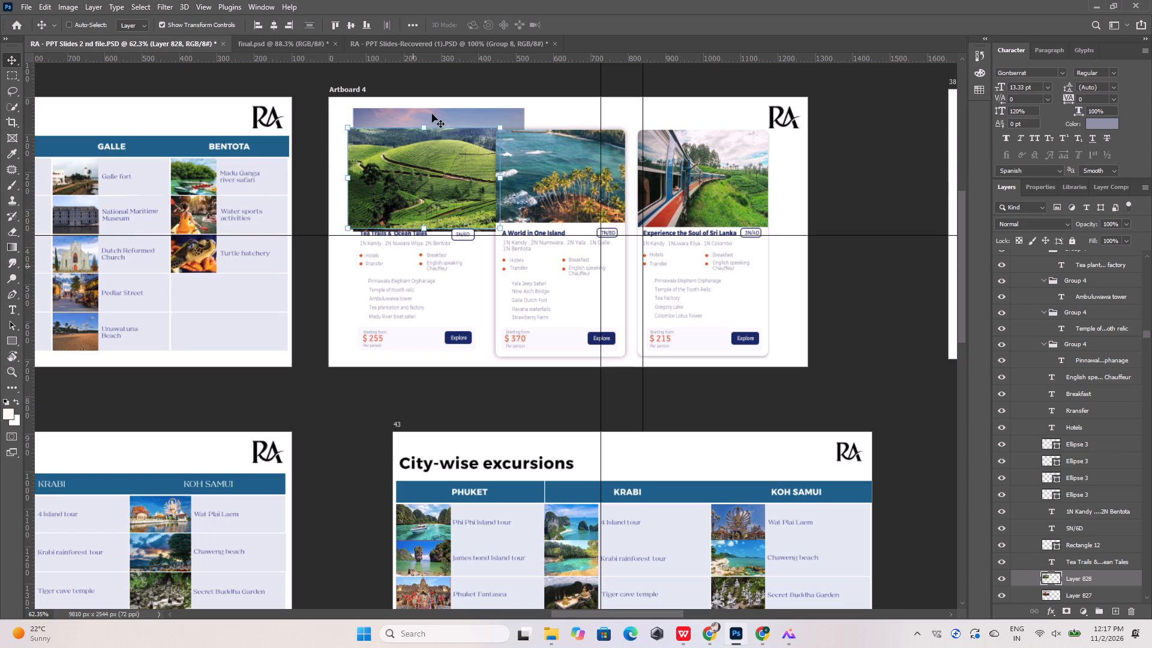
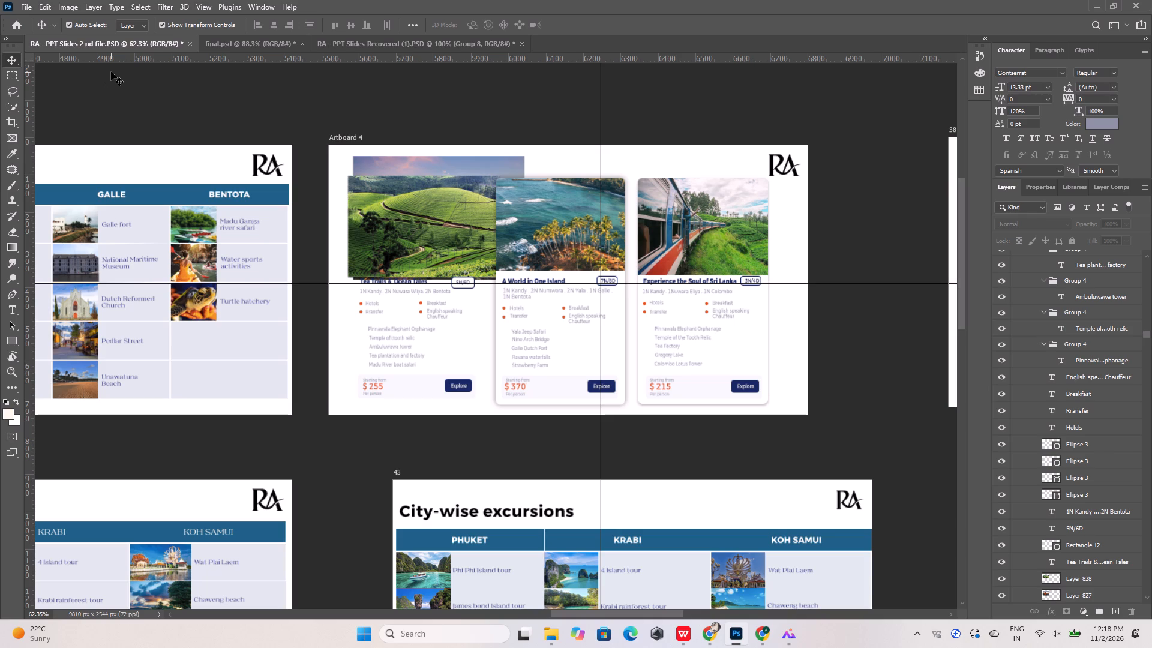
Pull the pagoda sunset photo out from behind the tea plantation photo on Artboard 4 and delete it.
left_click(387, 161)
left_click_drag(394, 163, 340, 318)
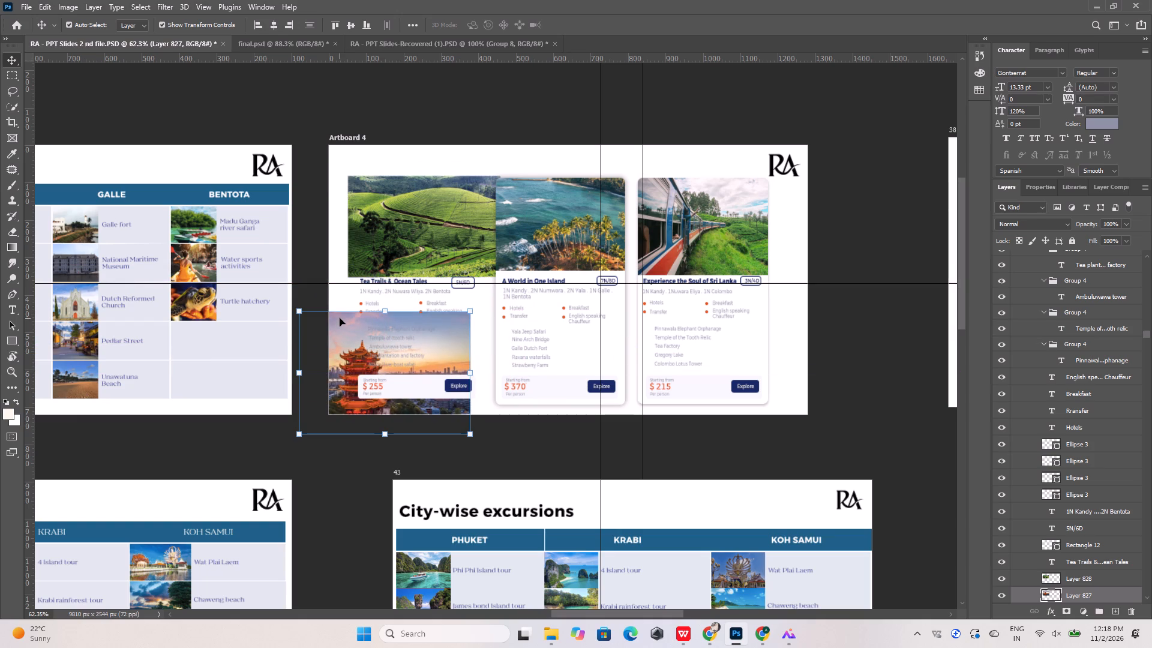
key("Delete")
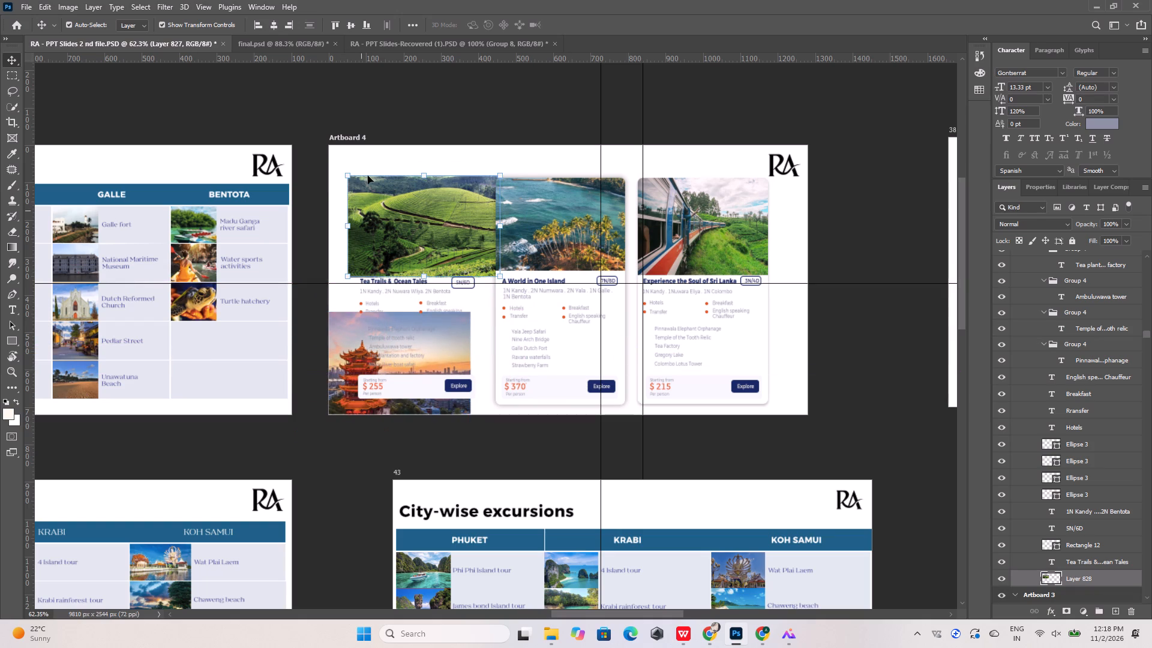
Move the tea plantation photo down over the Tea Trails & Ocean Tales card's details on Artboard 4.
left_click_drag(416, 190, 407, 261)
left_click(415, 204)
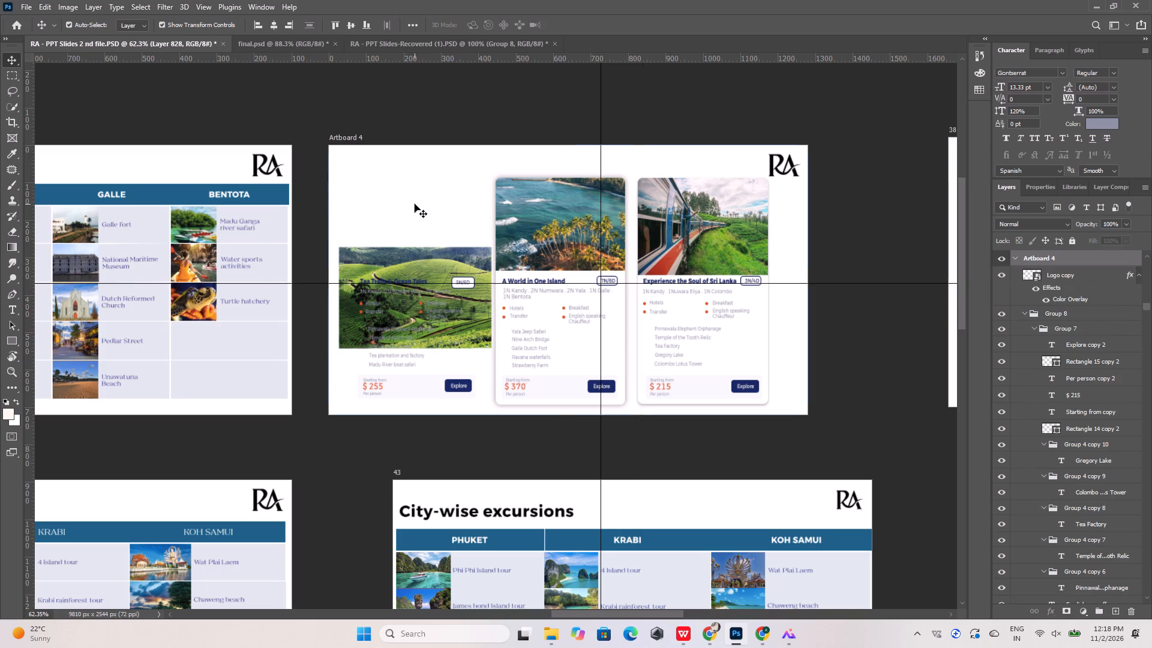
Examine how the A World in One Island card is layered: its white details panel, clipped beach photo and base rectangle.
left_click(523, 239)
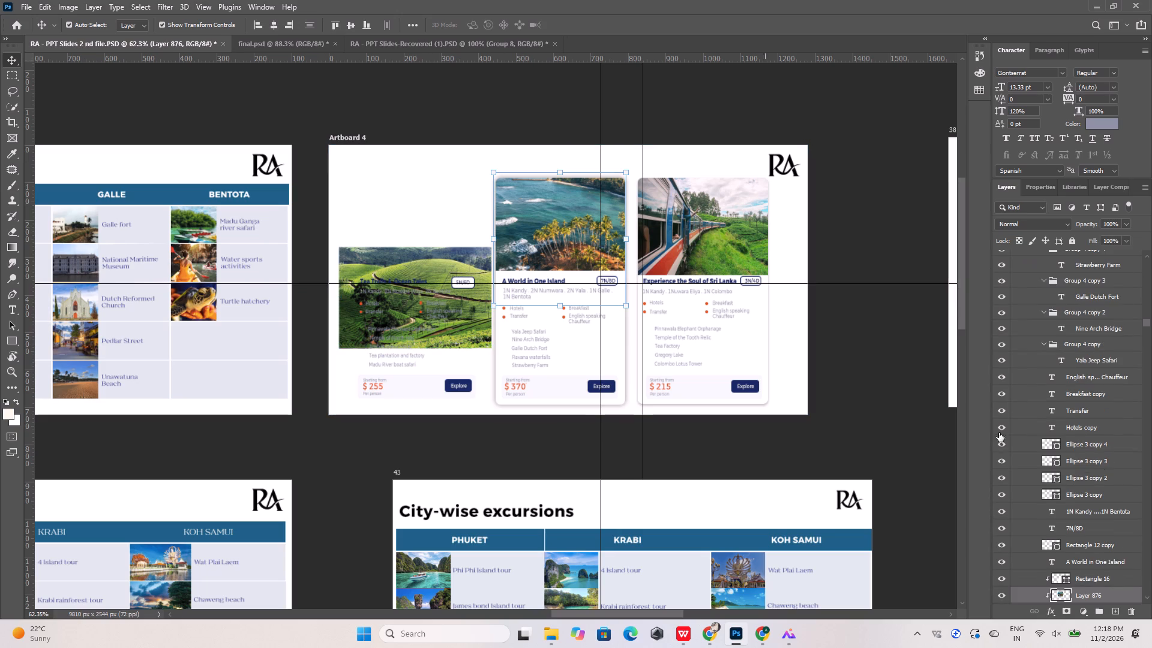
scroll(1106, 494, "down", 5)
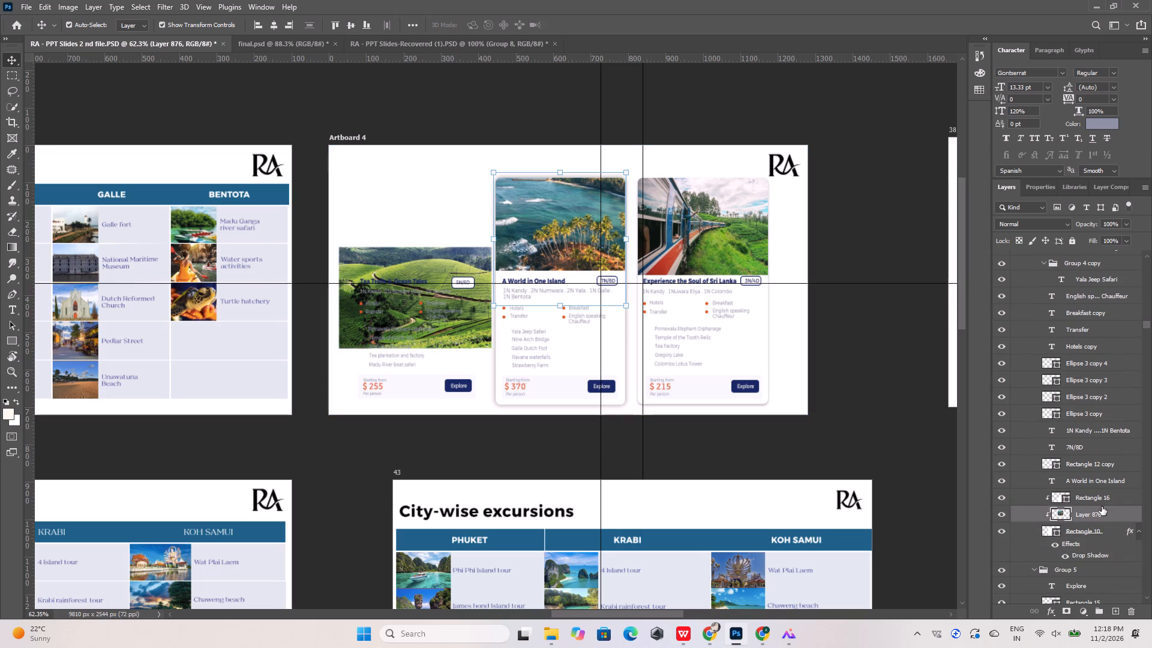
left_click(1082, 498)
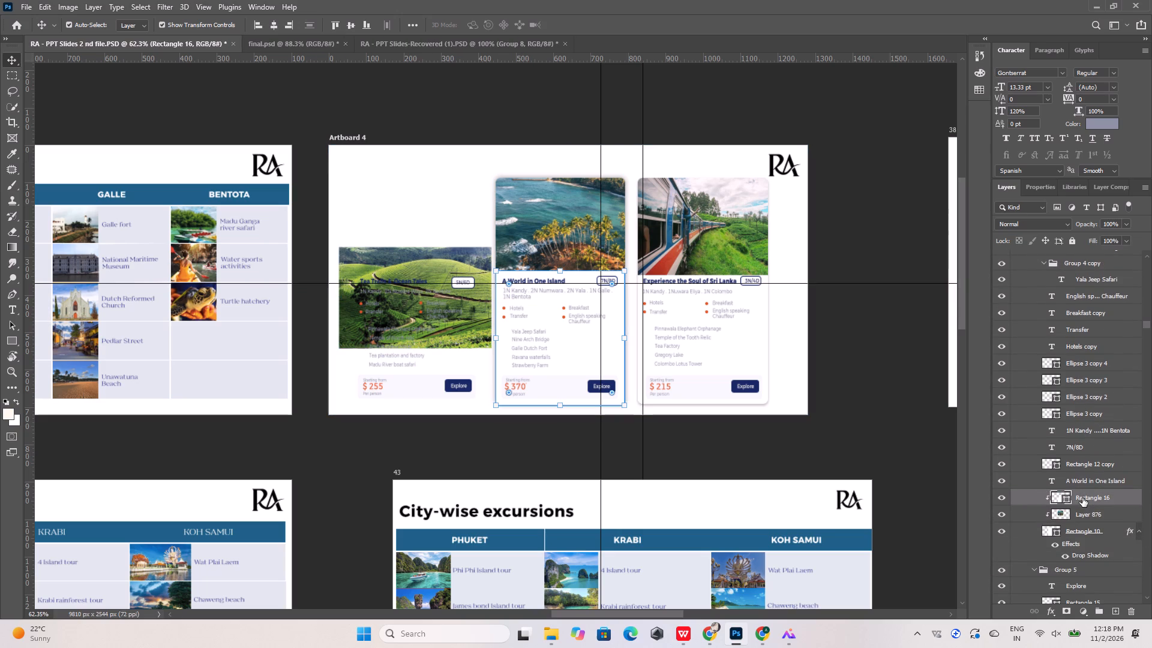
left_click(1066, 513)
left_click(1067, 531)
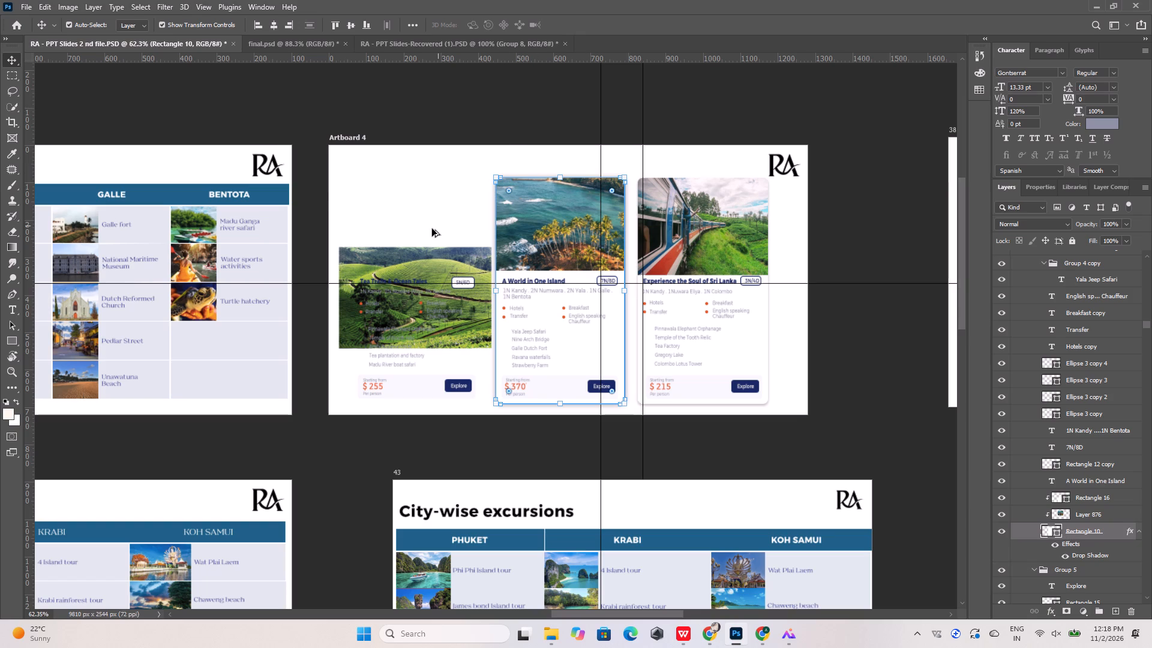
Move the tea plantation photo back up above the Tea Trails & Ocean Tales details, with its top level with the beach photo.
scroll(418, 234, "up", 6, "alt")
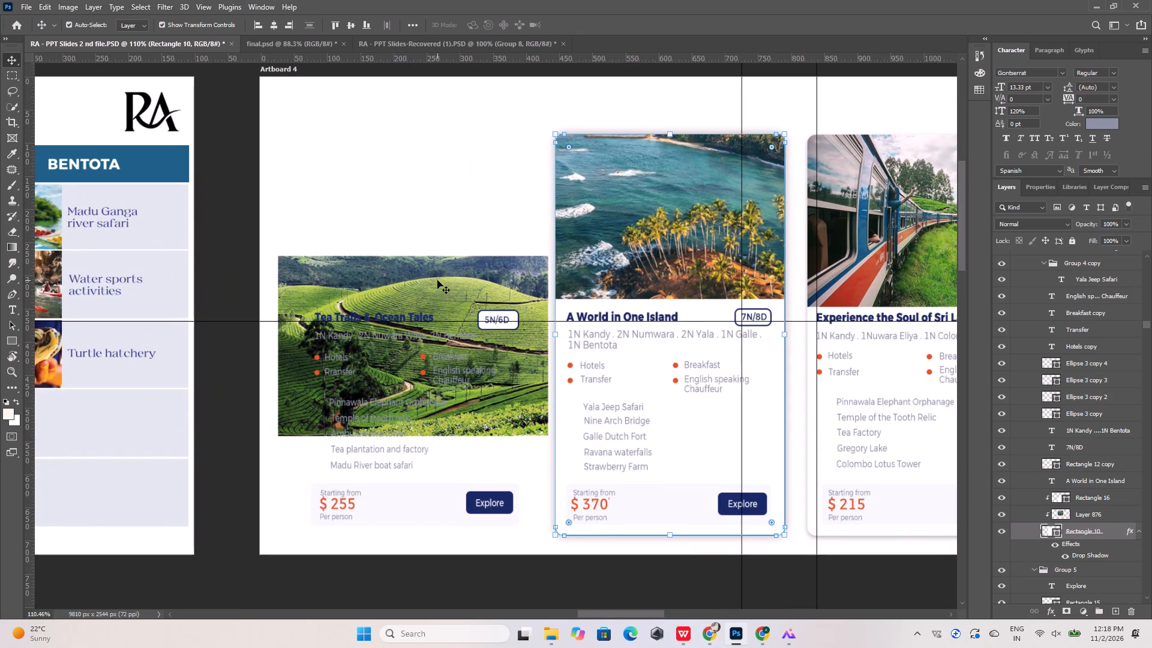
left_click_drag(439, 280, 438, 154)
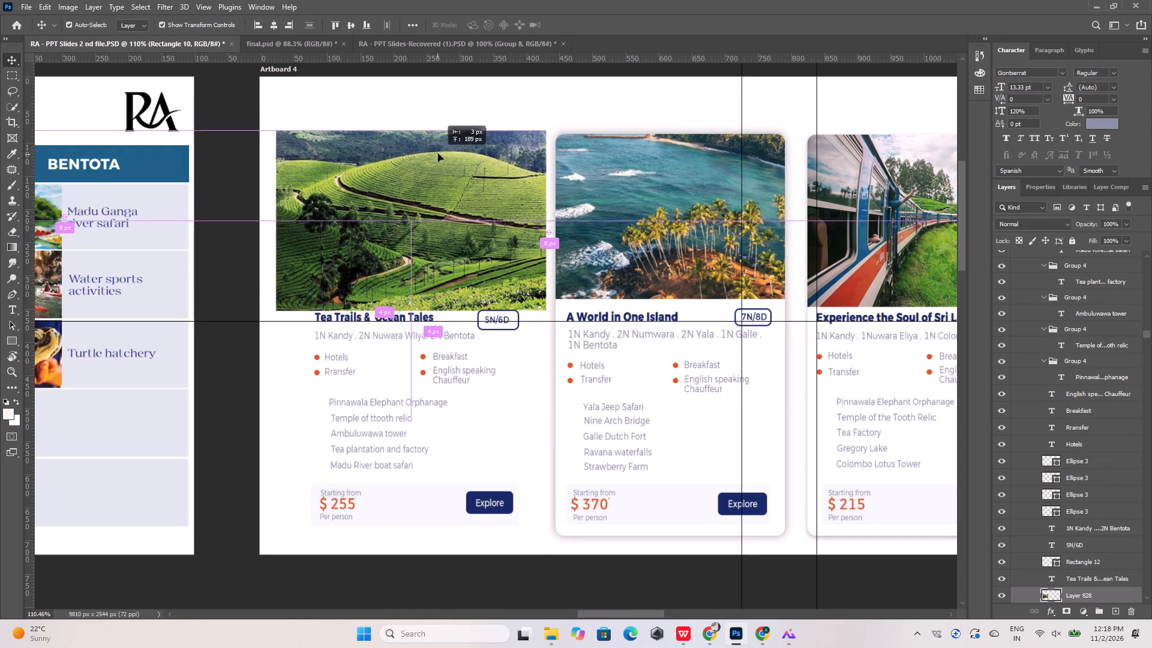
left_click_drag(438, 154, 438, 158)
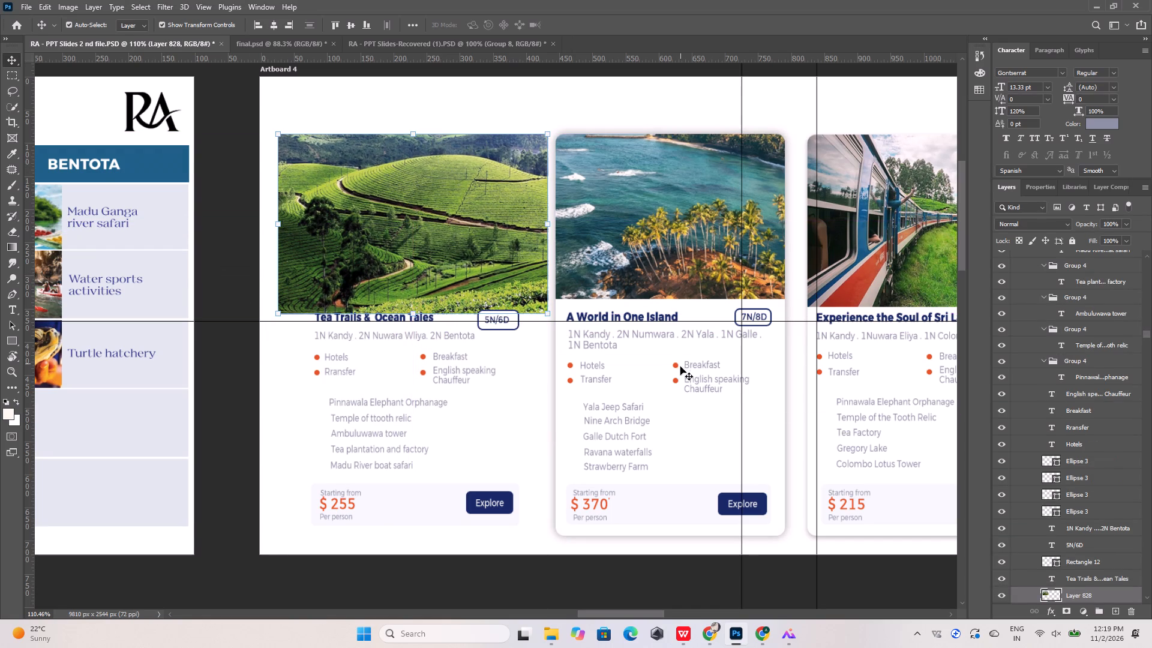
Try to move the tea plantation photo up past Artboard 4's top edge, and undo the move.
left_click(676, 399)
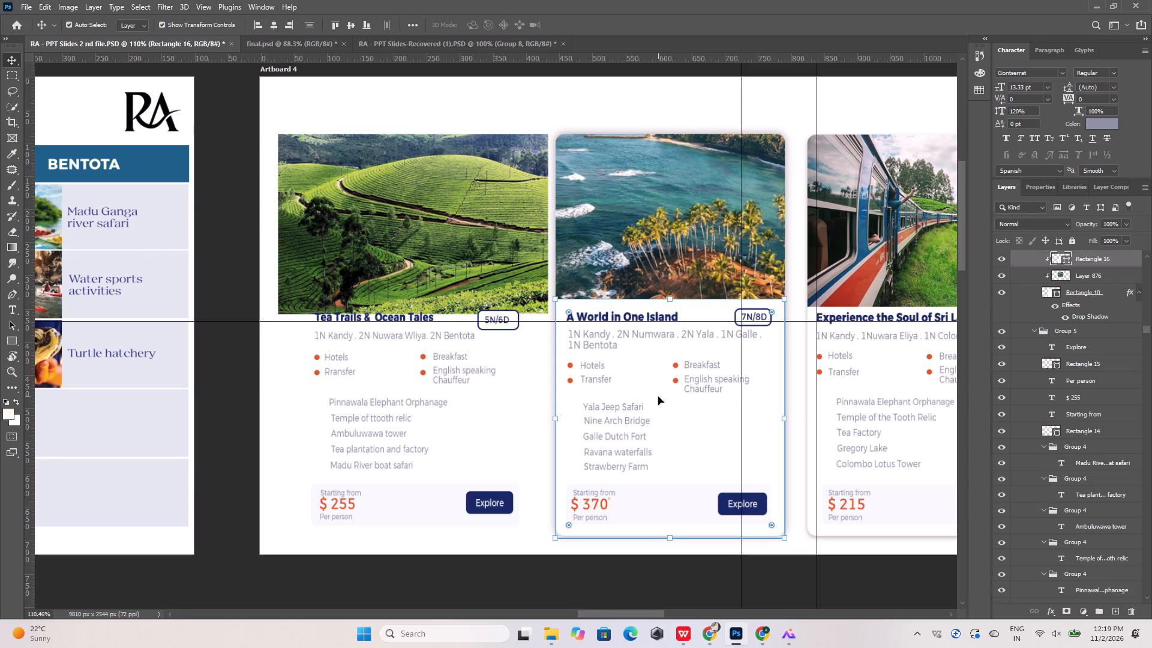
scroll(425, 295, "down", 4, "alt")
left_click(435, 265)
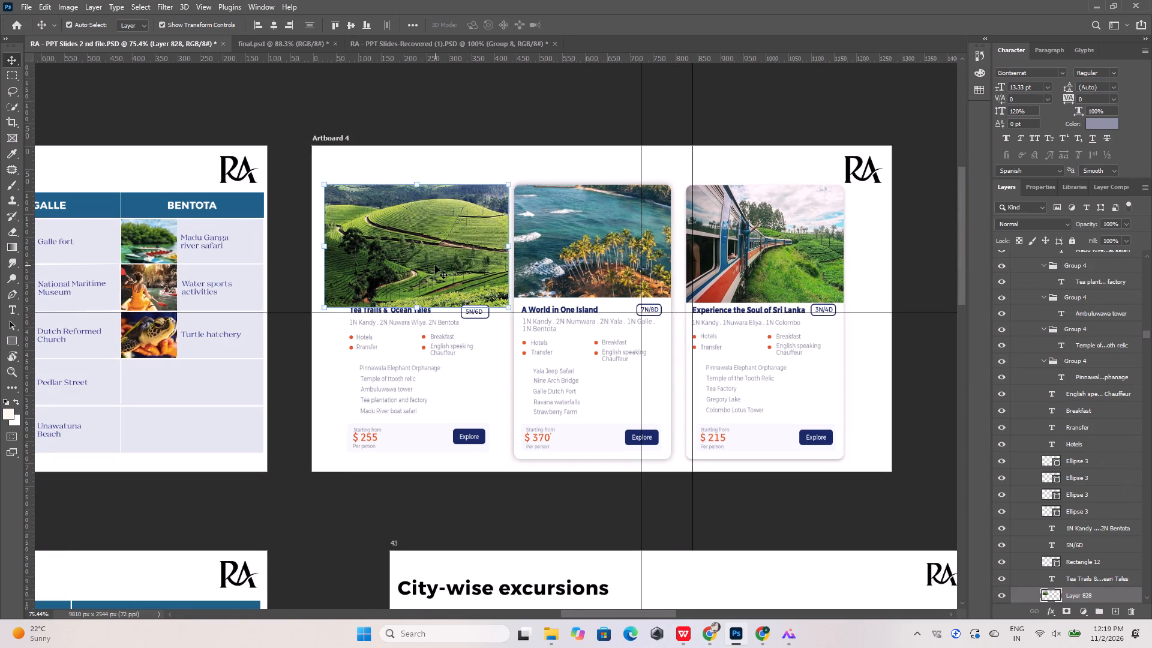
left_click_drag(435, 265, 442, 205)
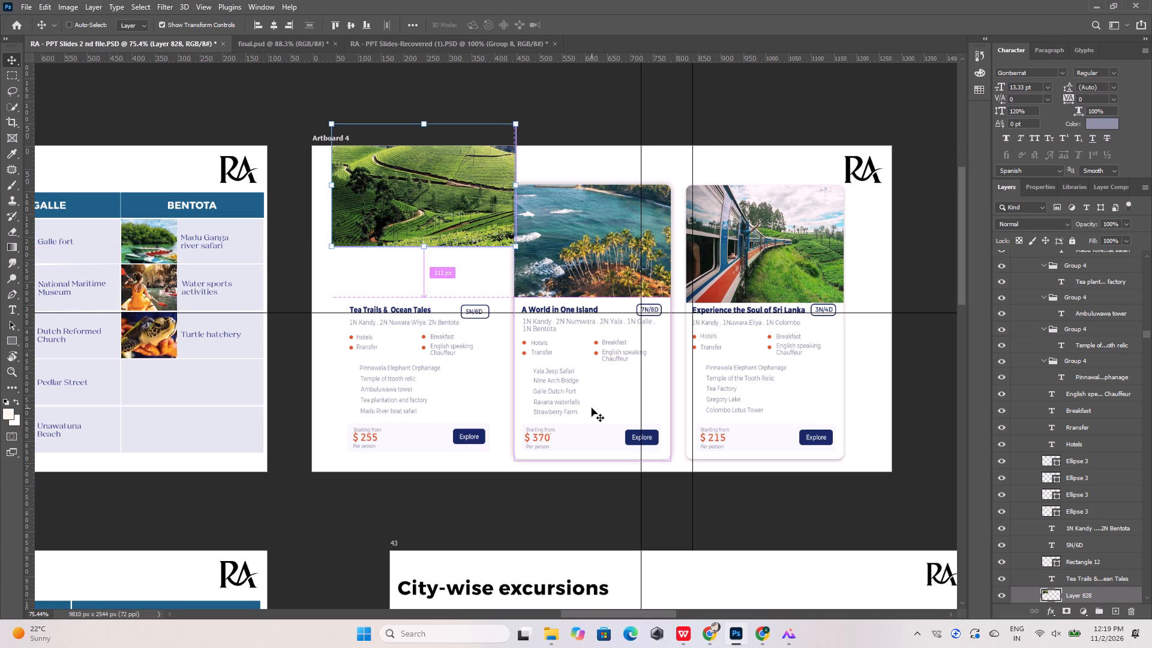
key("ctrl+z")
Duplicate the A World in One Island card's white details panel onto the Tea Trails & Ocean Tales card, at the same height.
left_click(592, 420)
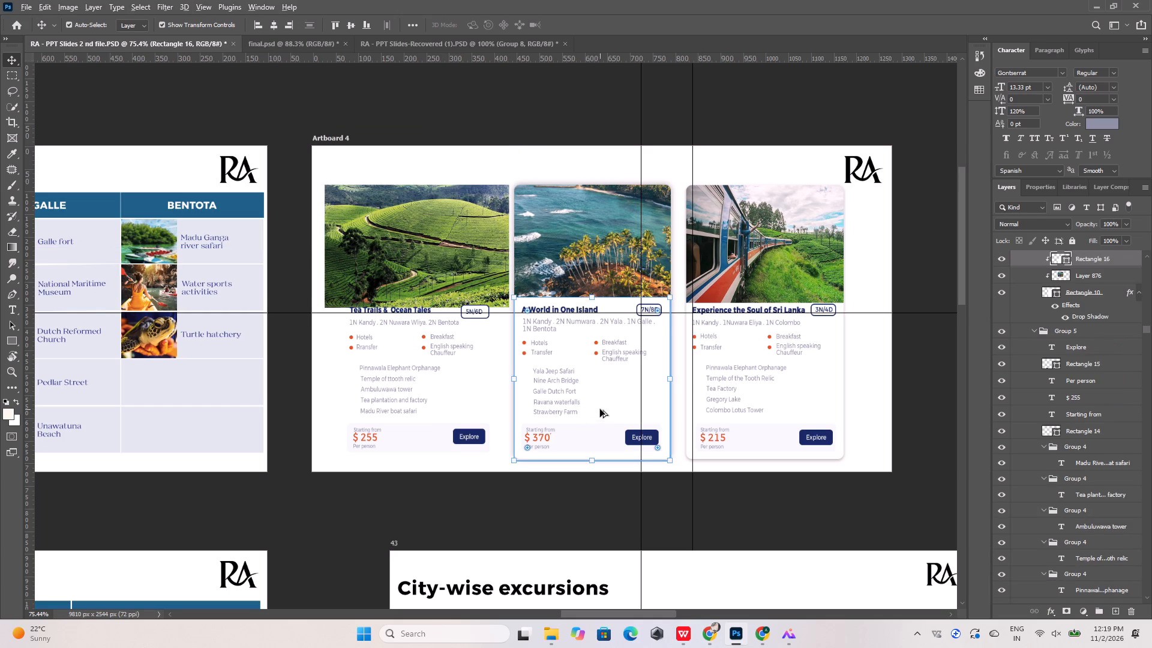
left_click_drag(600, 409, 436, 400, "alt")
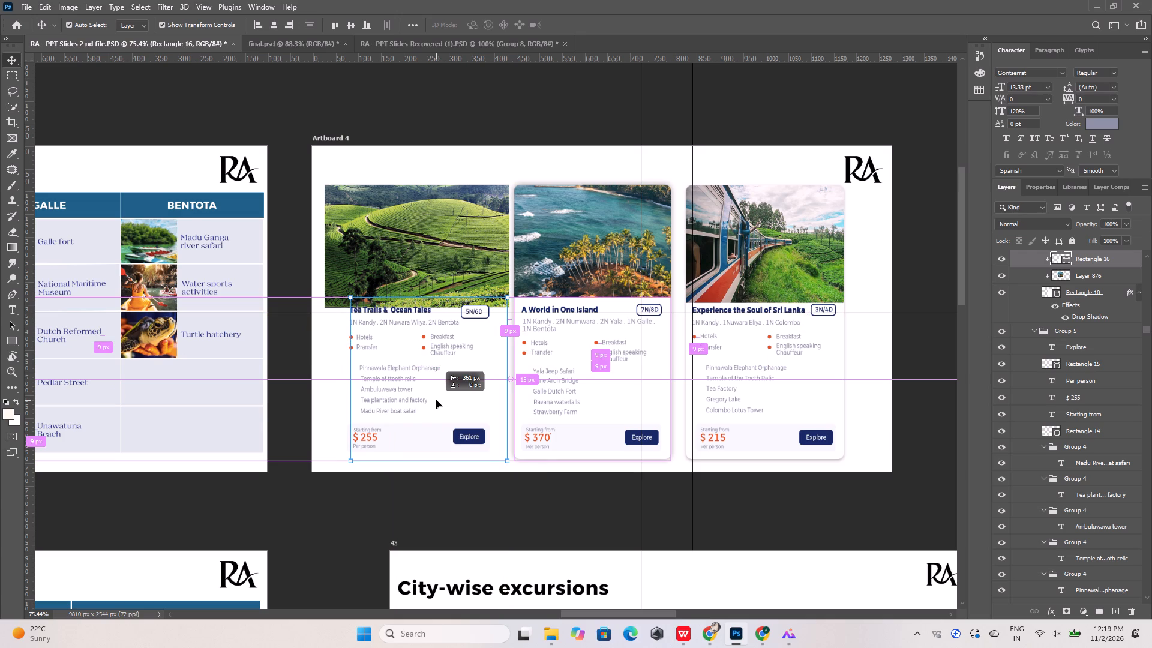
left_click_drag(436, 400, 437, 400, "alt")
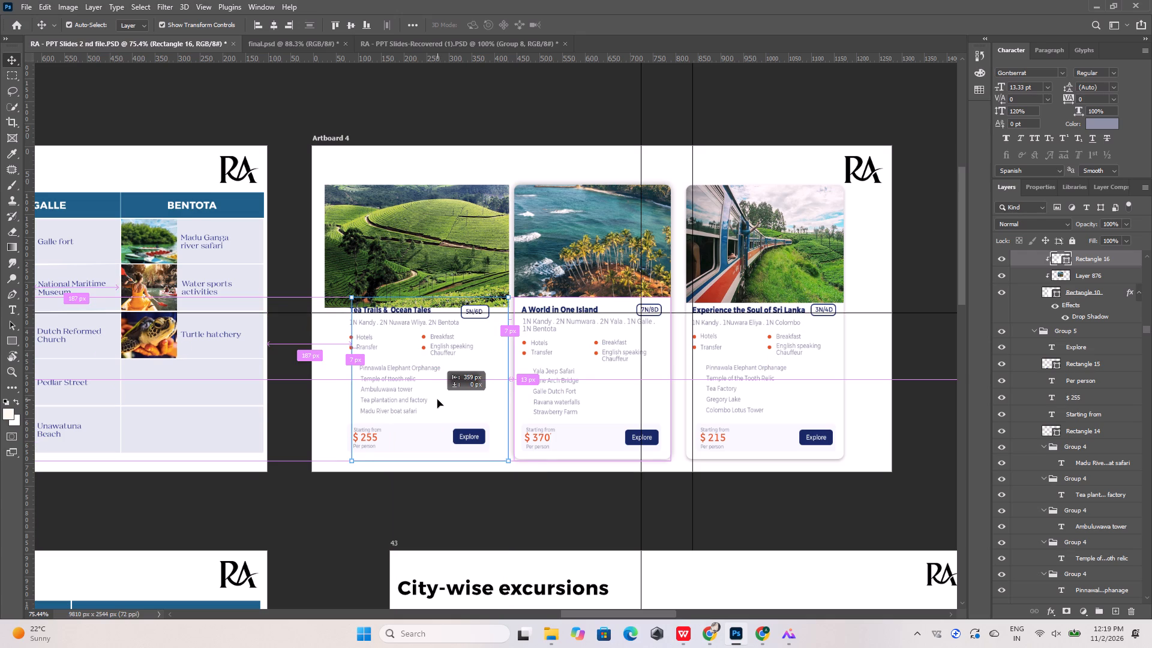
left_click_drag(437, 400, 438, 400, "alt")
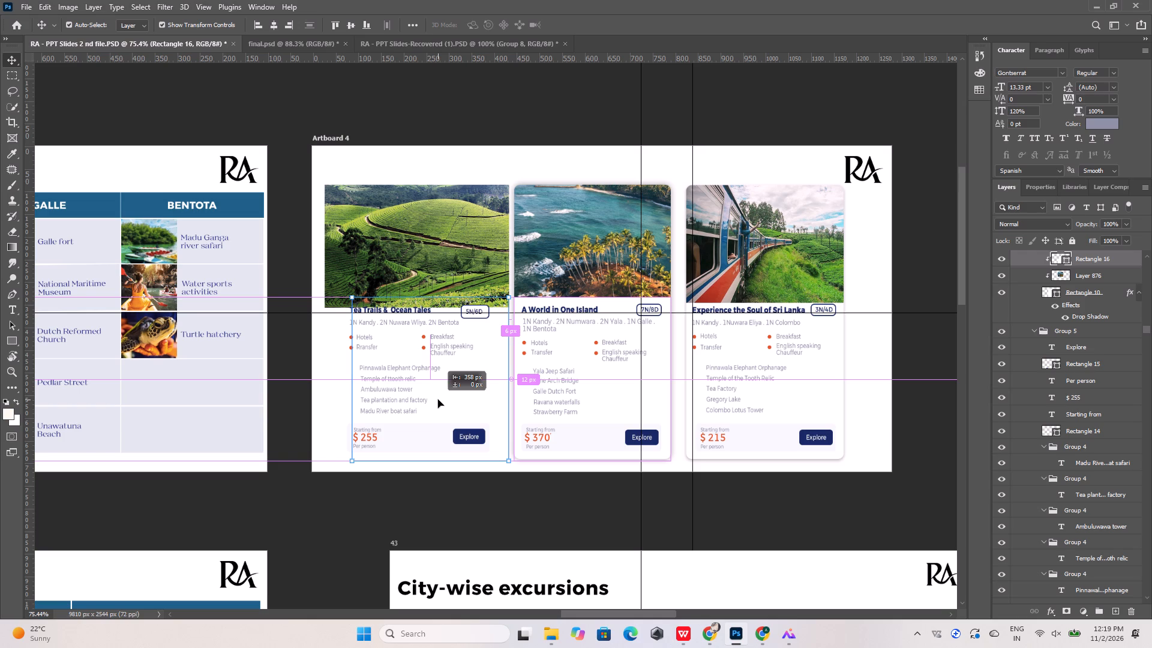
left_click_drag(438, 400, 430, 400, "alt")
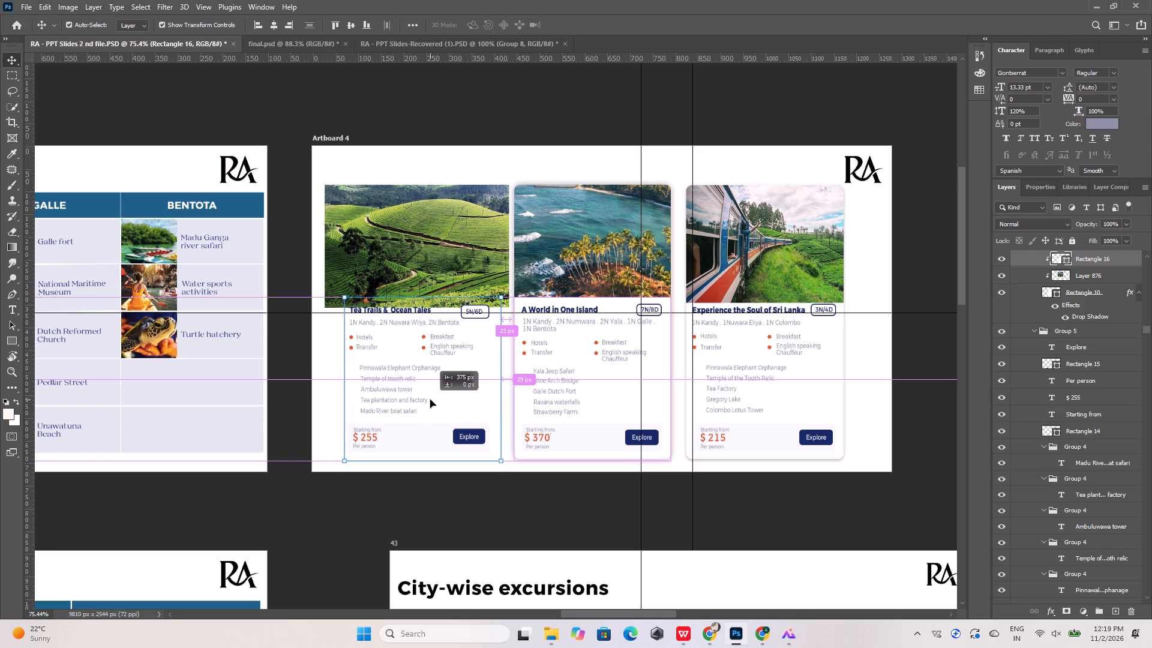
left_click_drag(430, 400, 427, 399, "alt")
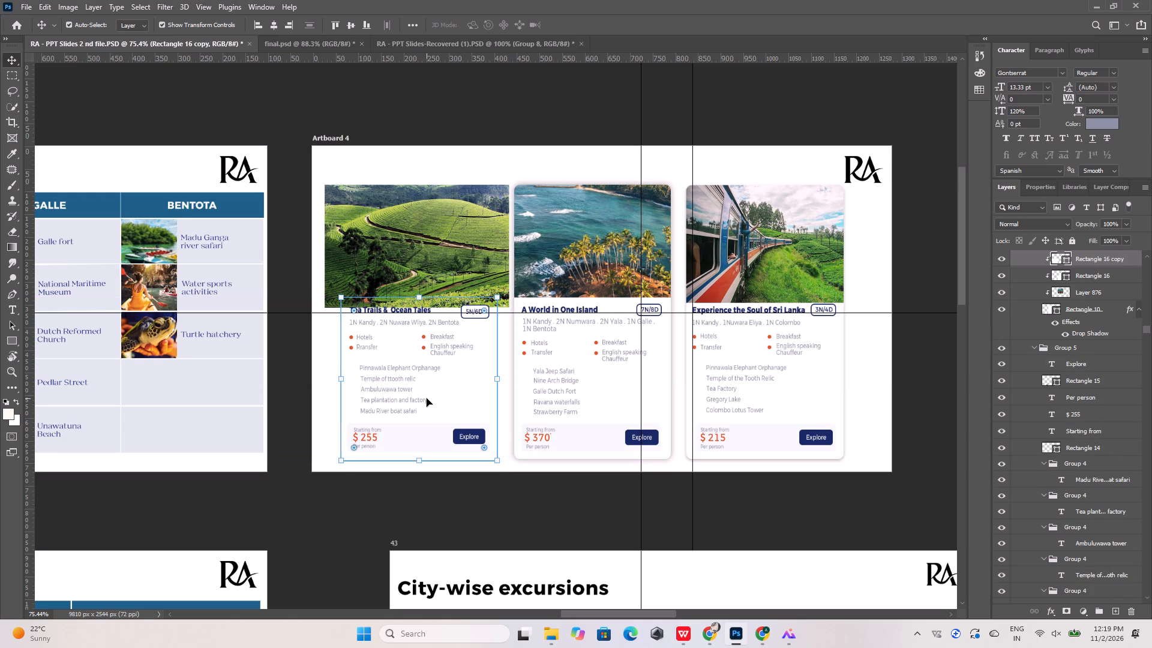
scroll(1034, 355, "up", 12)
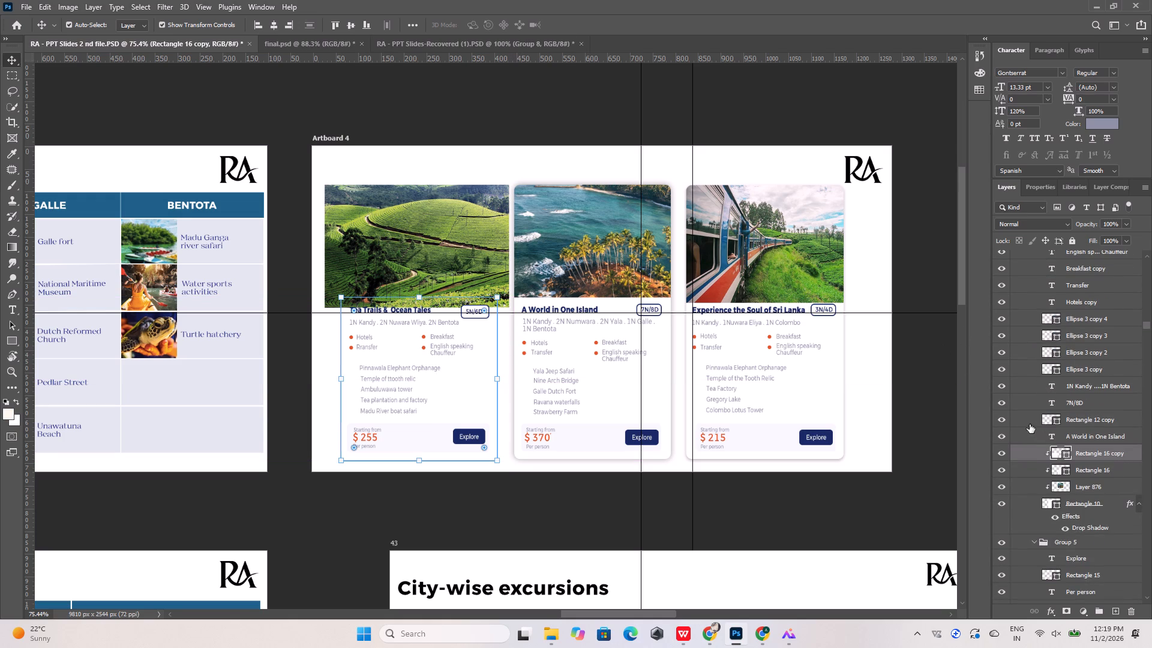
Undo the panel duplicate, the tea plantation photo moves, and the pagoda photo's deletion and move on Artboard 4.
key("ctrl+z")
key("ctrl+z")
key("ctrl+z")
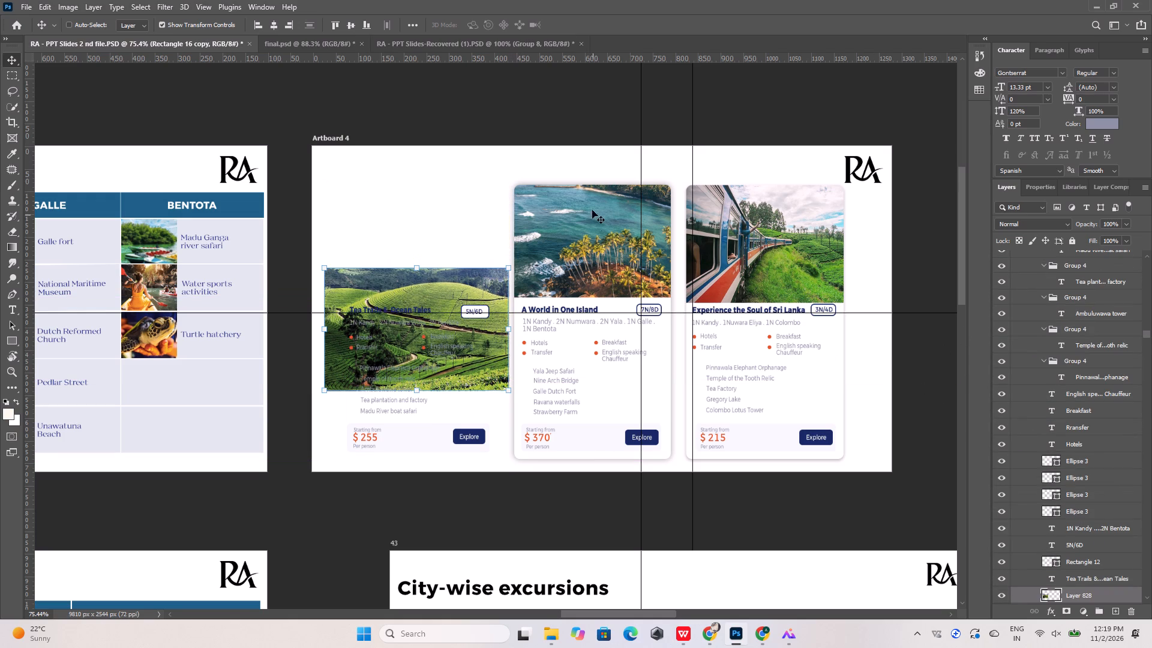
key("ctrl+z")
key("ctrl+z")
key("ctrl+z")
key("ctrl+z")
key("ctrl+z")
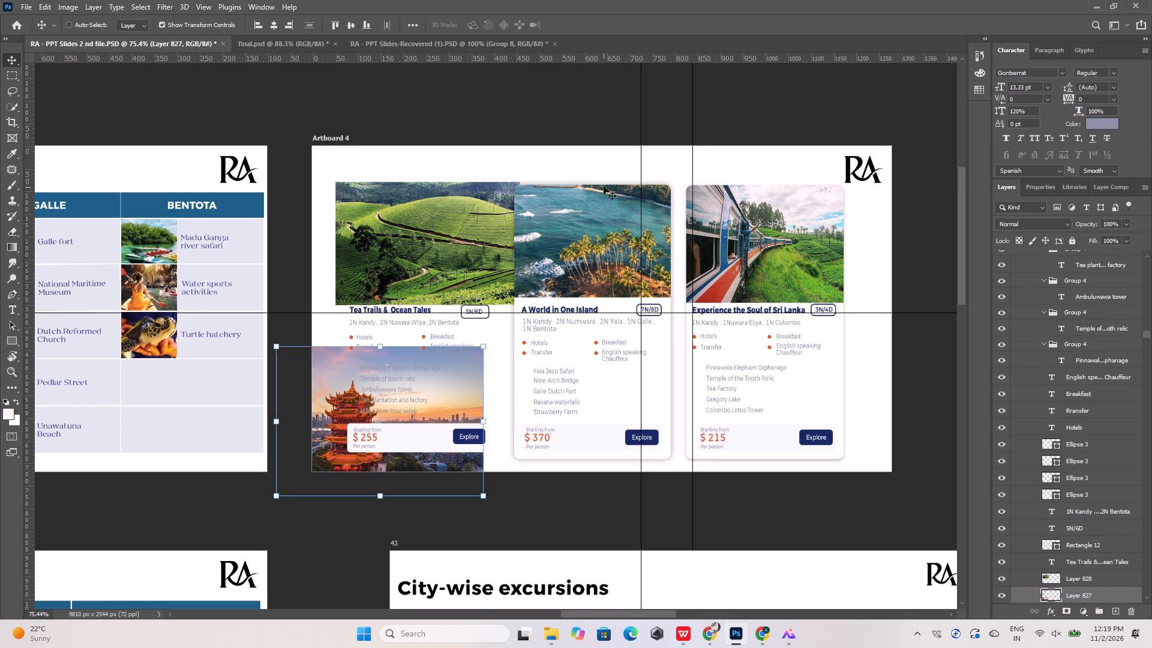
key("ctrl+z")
Undo the checkmark icon deletions beside Pinnawala Elephant Orphanage and Temple of the Tooth Relic on the Experience the Soul of Sri Lanka card.
key("ctrl+z")
key("ctrl+z")
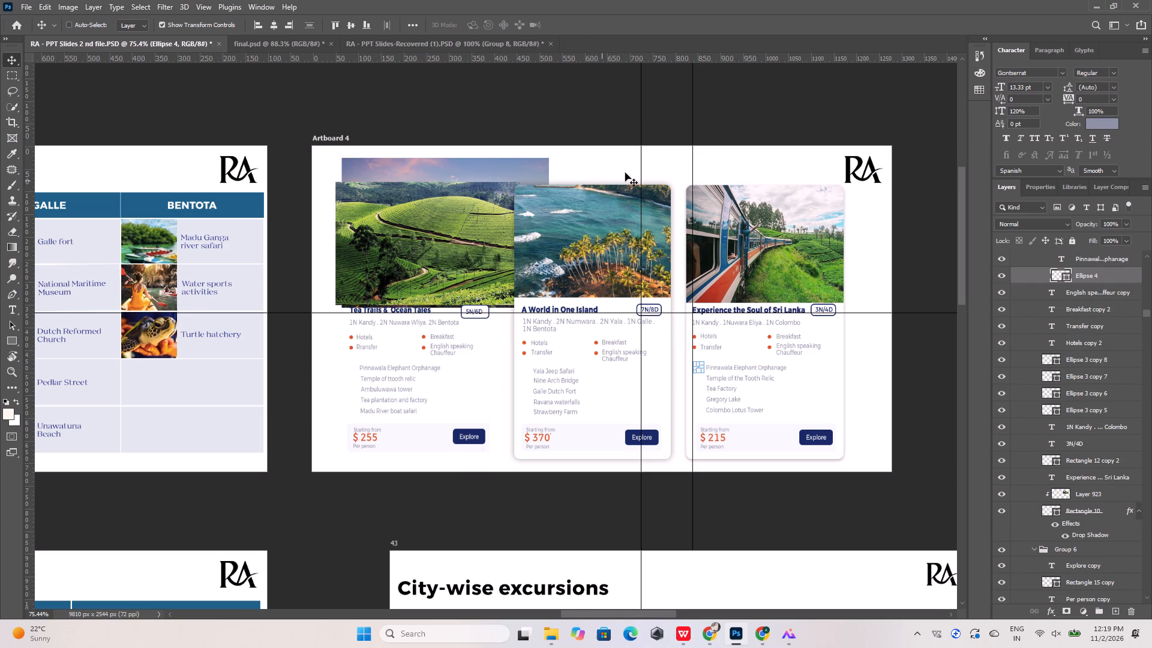
key("ctrl+z")
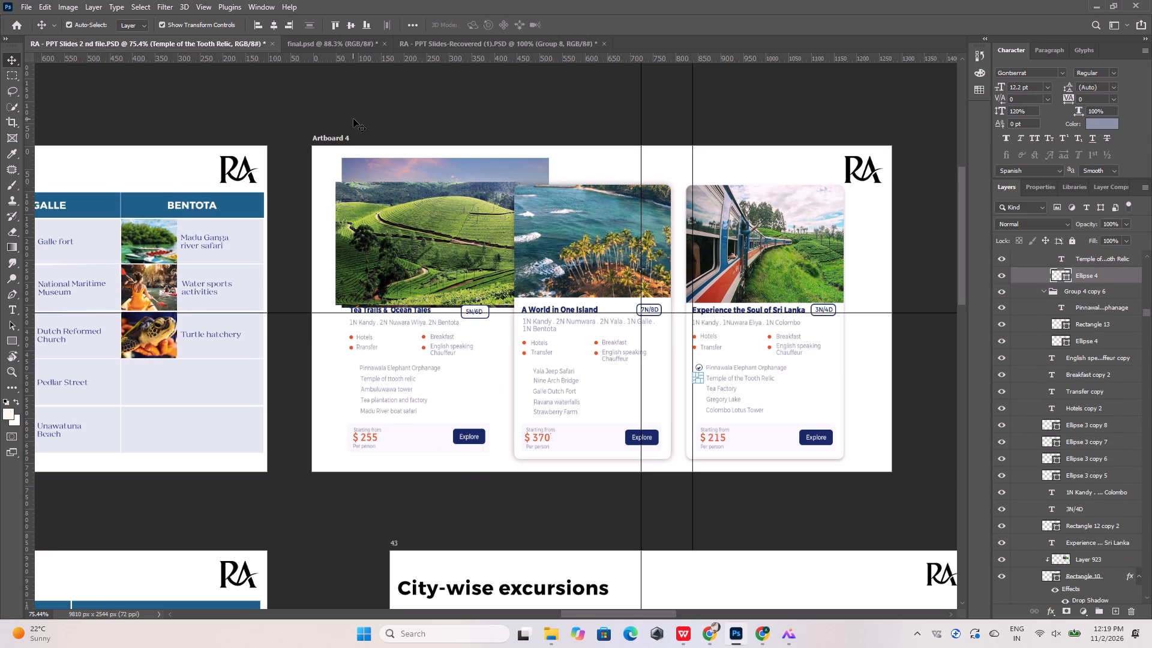
key("ctrl+z")
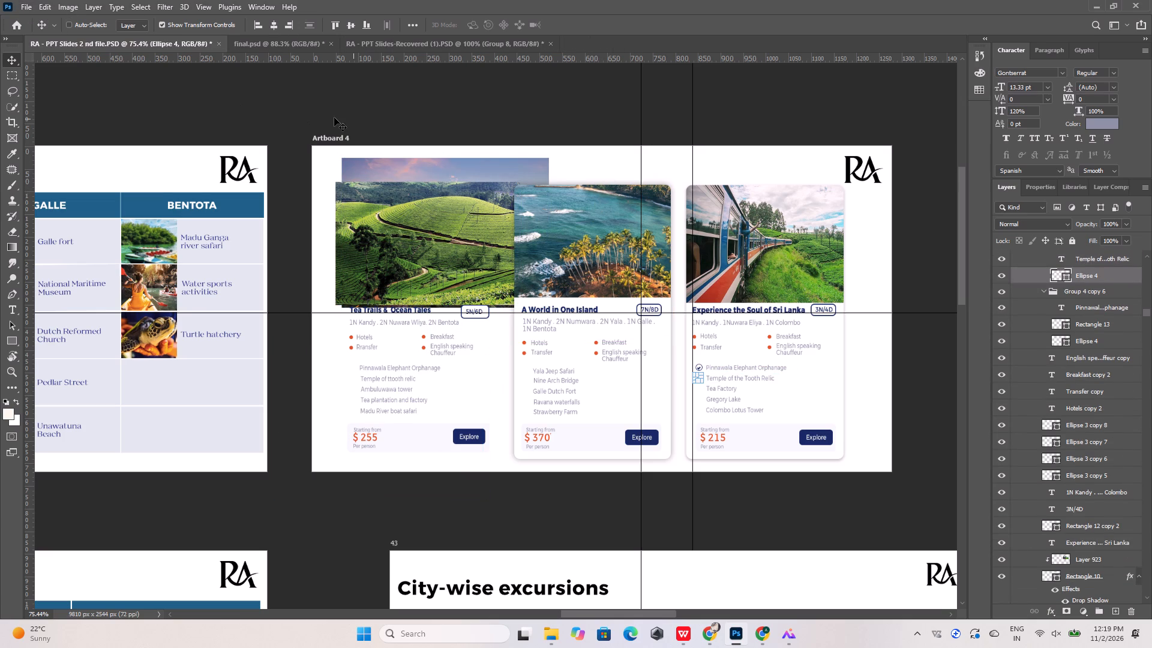
Save the document to Downloads as the Photoshop file RA - PPT Slides 2 nd file, replacing the existing one.
left_click(25, 9)
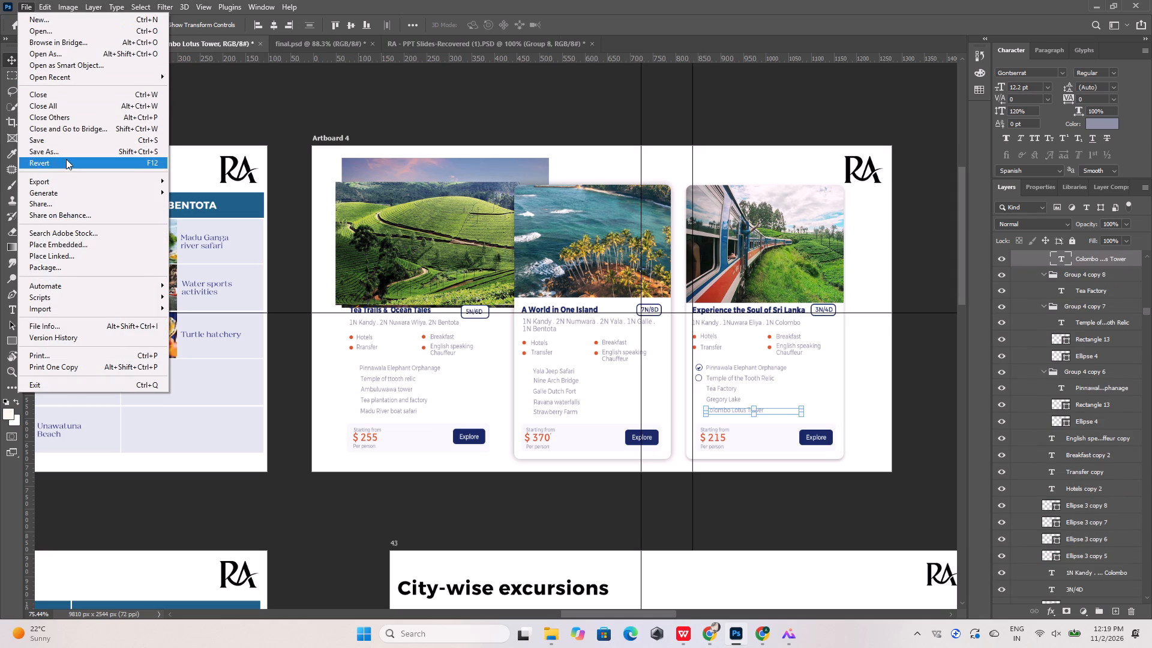
left_click(68, 156)
left_click(851, 476)
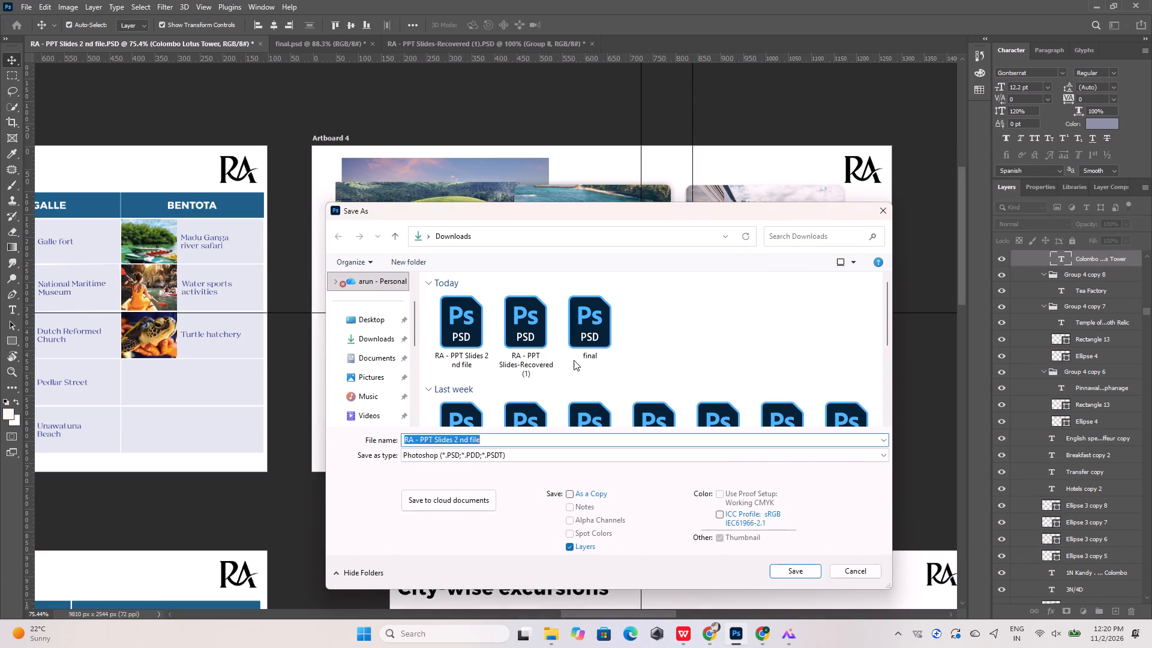
left_click(463, 322)
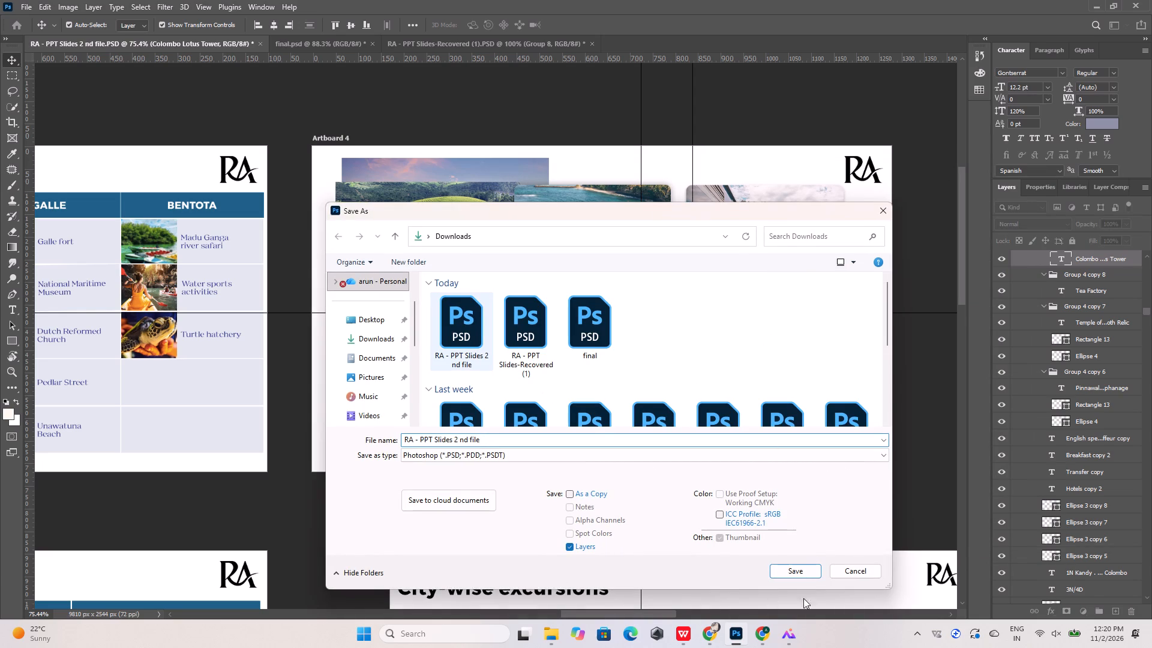
left_click(802, 568)
left_click(601, 311)
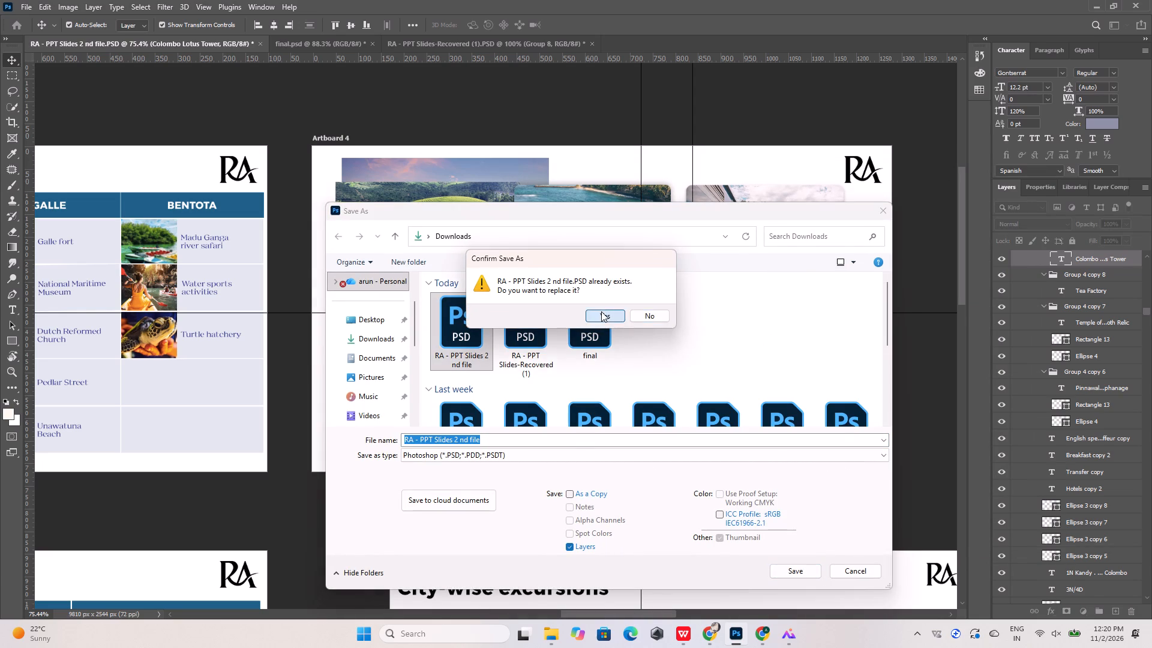
left_click(700, 176)
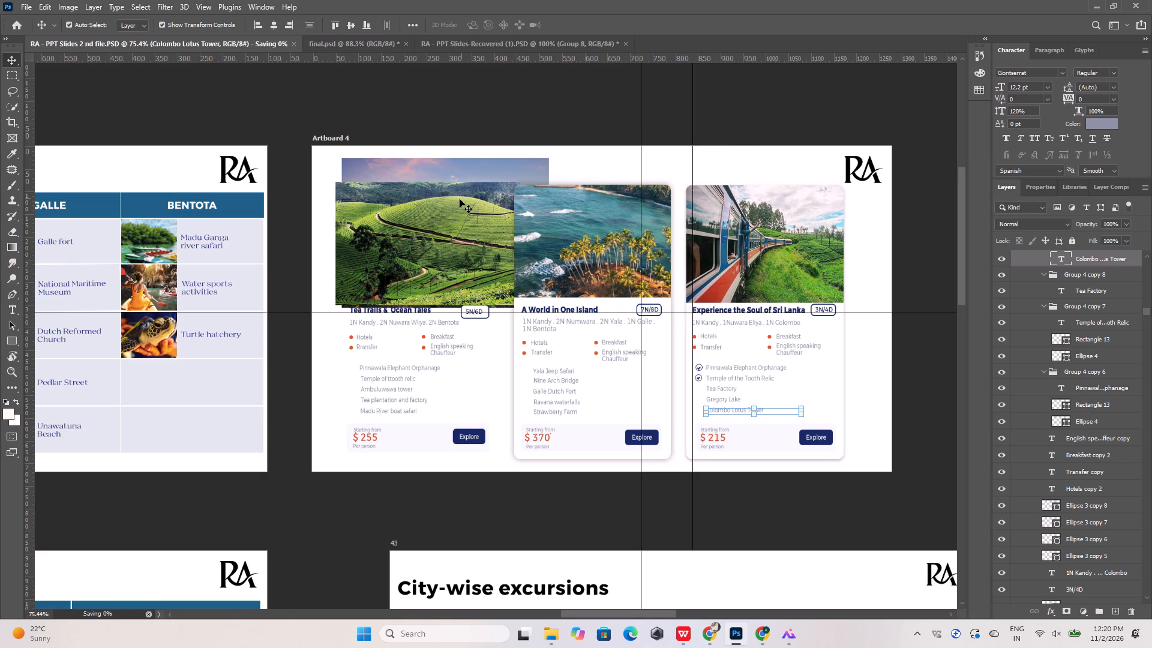
Undo the checkmark icon deletions beside Tea Factory, Gregory Lake and Colombo Lotus Tower on the Experience the Soul of Sri Lanka card.
left_click(503, 121)
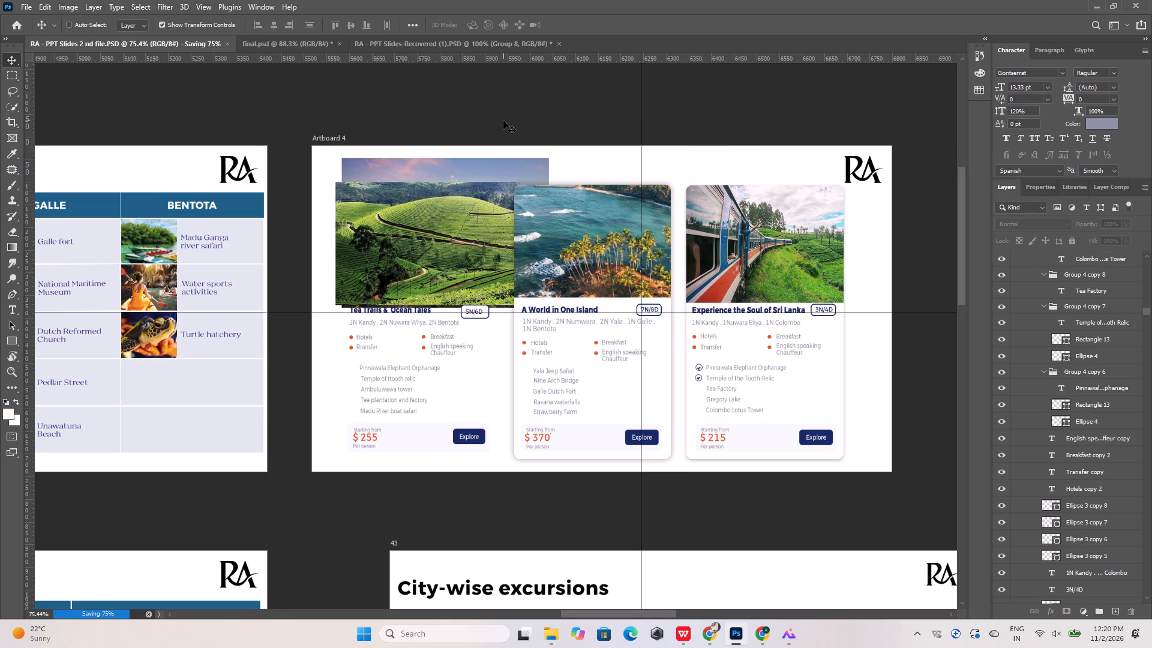
key("ctrl+z")
key("ctrl+z")
key("ctrl+z")
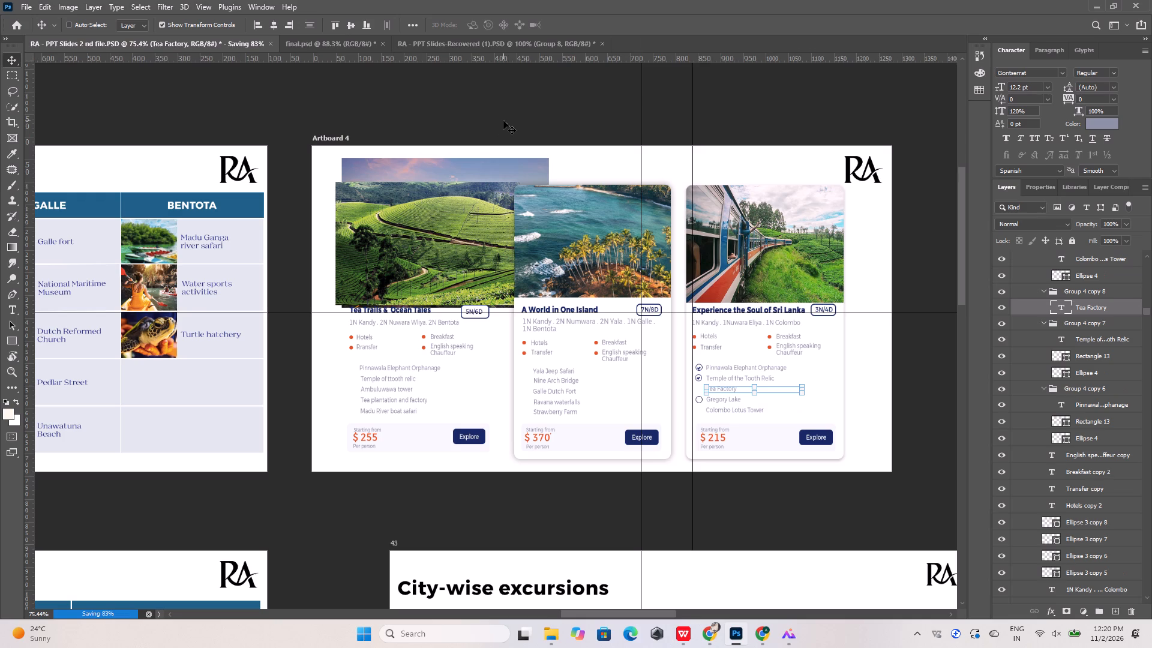
key("ctrl+z")
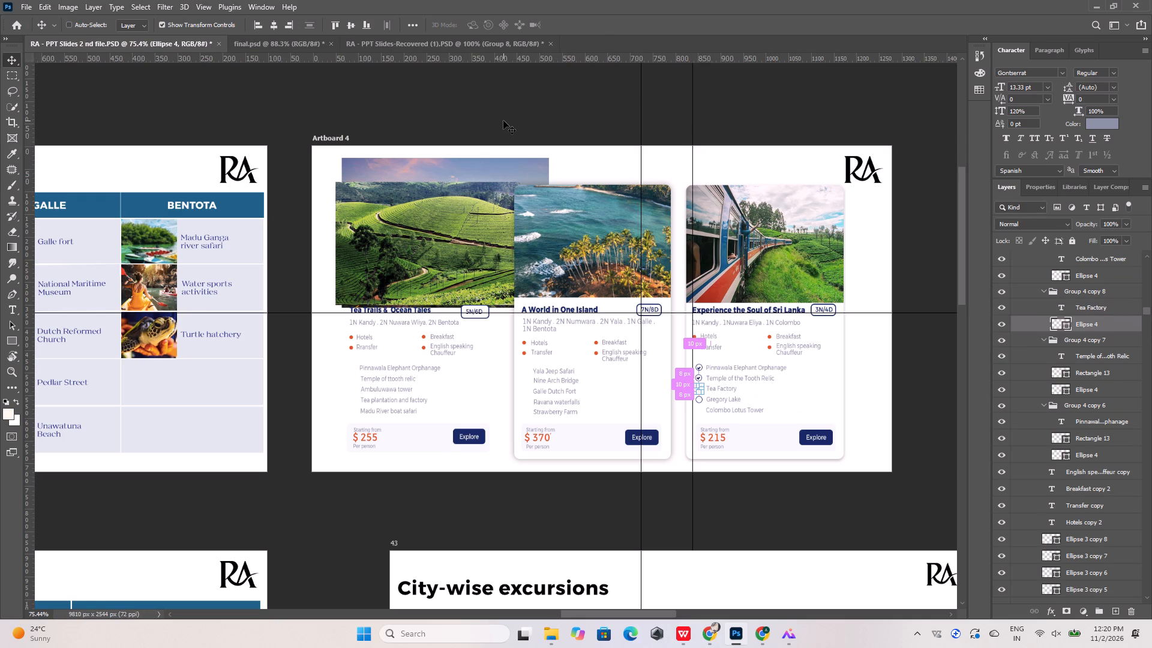
key("ctrl+z")
key("ctrl+z")
key("ctrl+z")
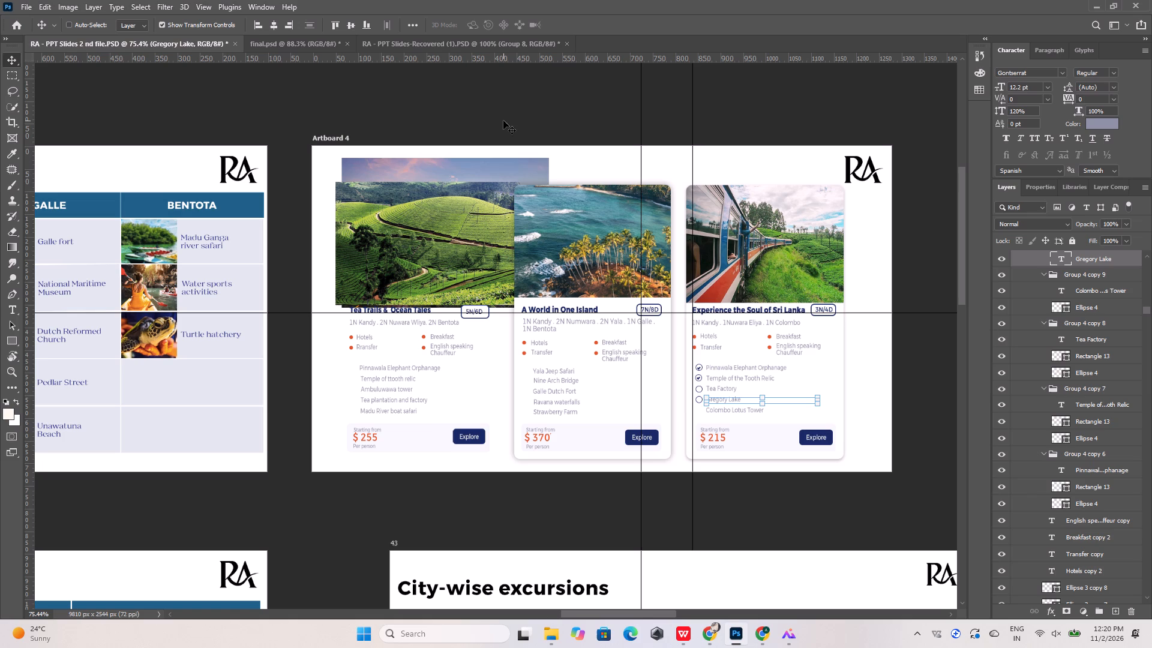
key("ctrl+z")
key("ctrl+z")
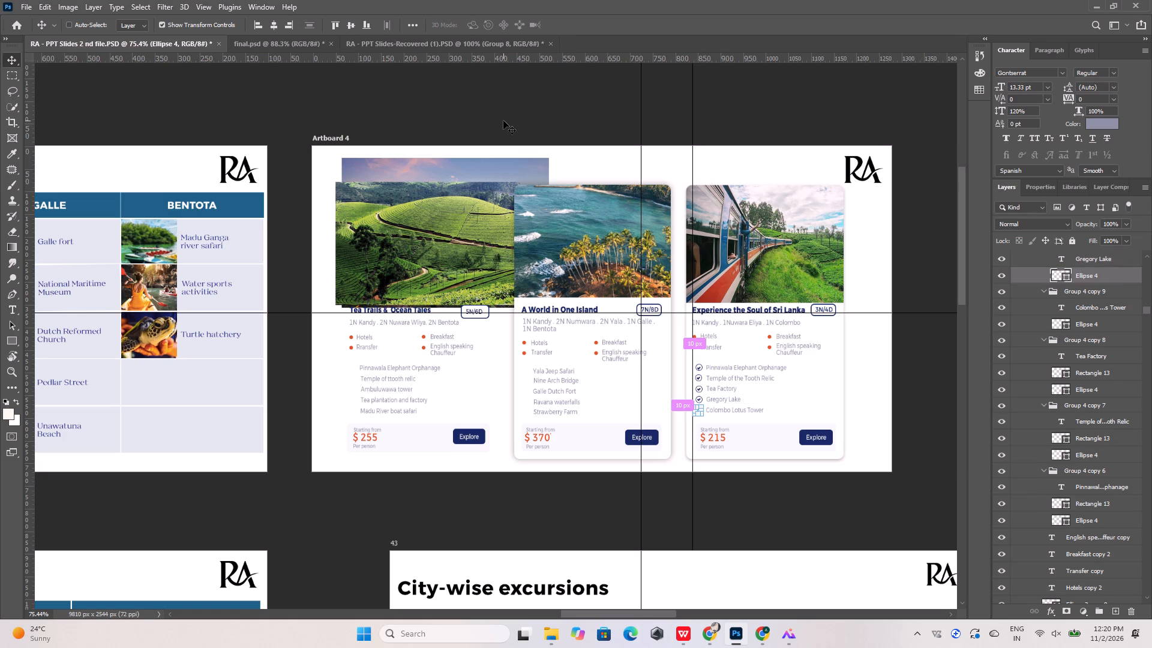
key("ctrl+z")
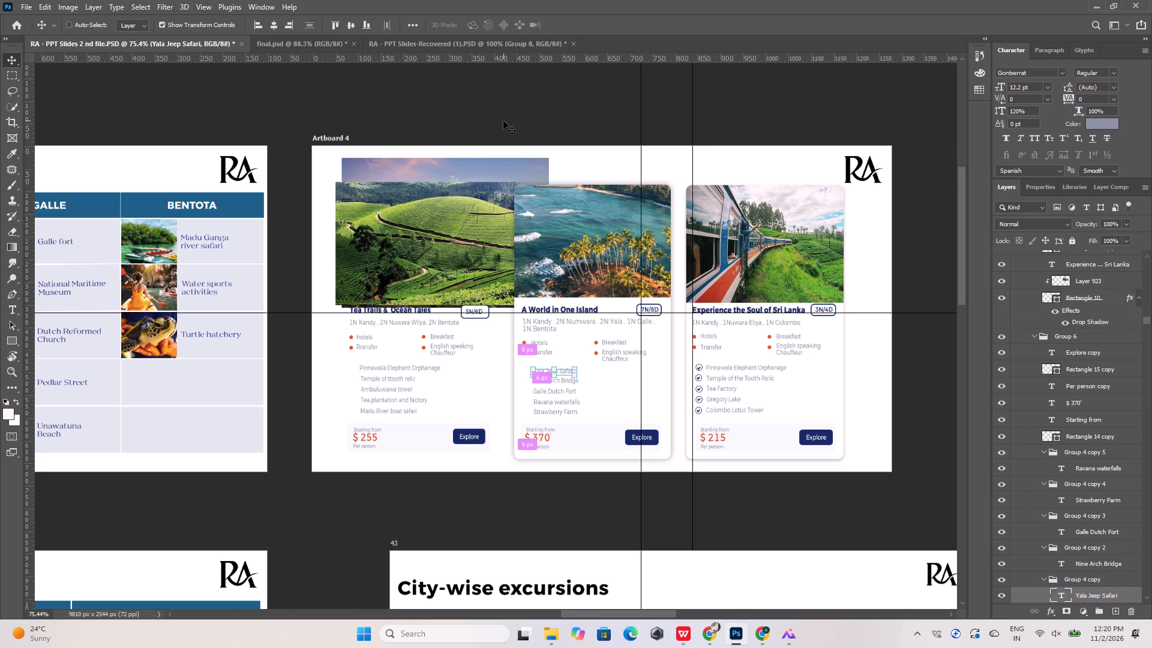
Undo the checkmark icon deletions for all five attractions on the A World in One Island card, from Yala Jeep Safari to Strawberry Farm.
key("ctrl+z")
key("ctrl+z")
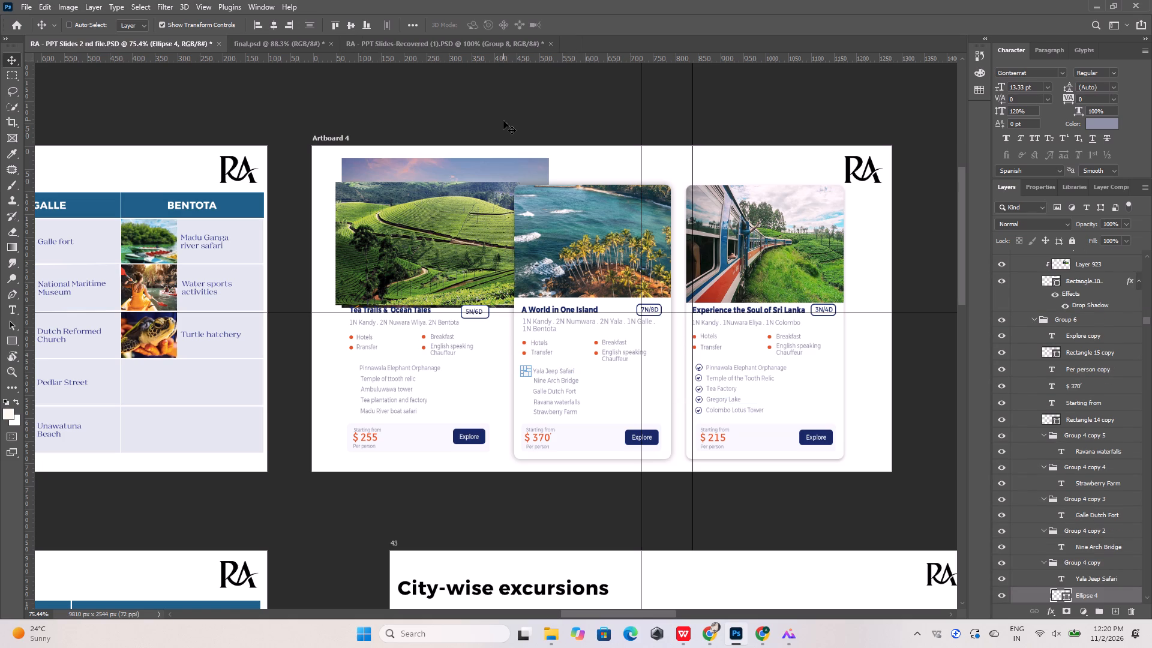
key("ctrl+z")
key("ctrl+z")
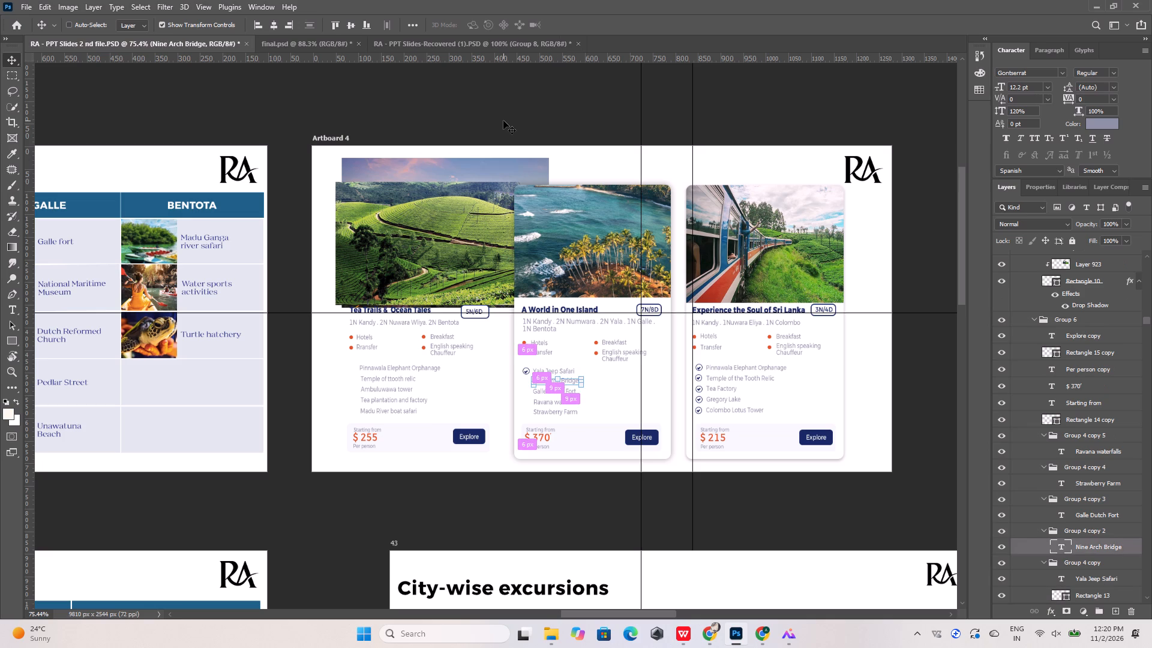
key("ctrl+z")
key("ctrl+z")
key("ctrl+z")
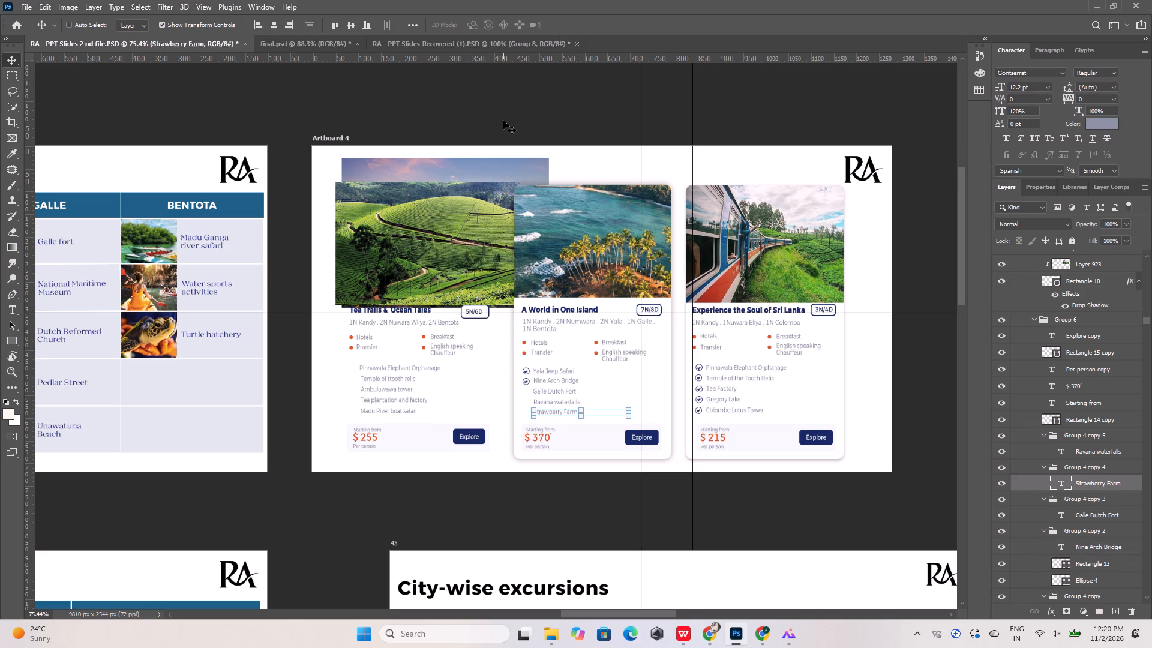
key("ctrl+z")
key("ctrl+z")
key("ctrl+z")
key("ctrl+z")
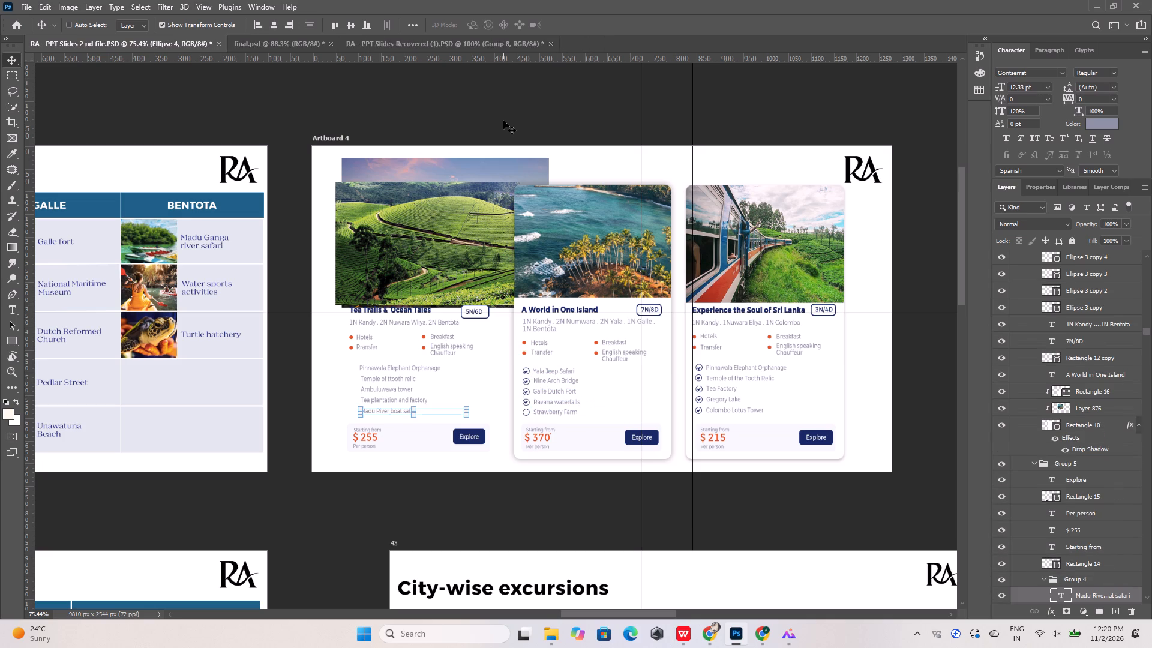
key("ctrl+z")
key("ctrl+z")
key("ctrl+z")
key("ctrl+z")
key("ctrl+z")
key("ctrl+z")
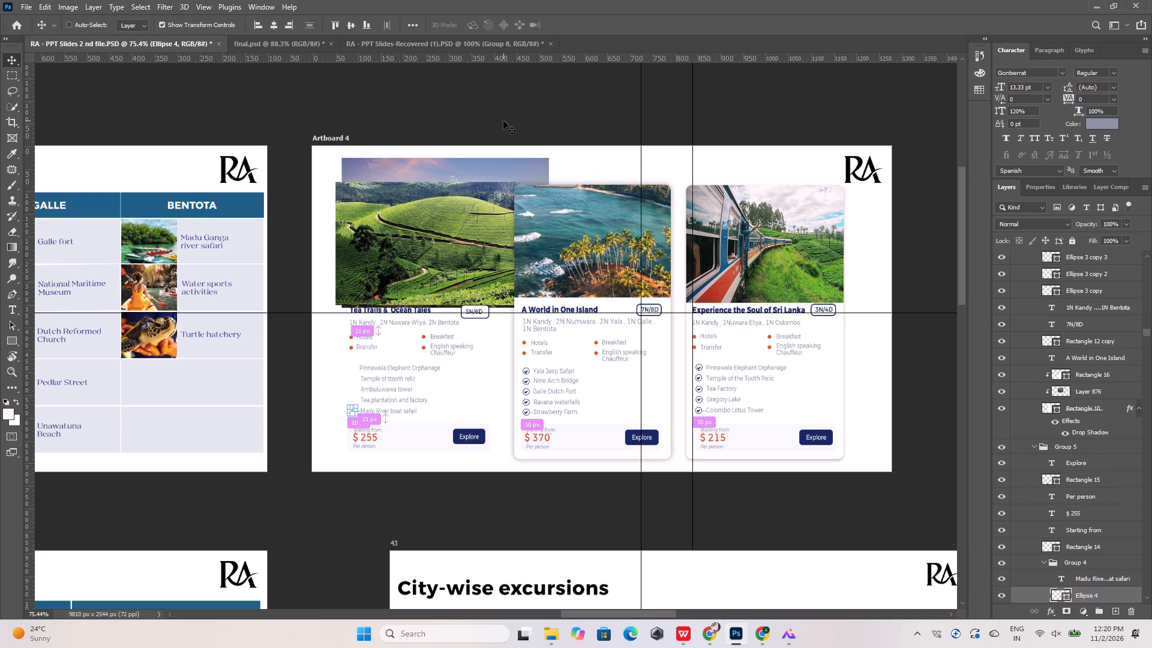
Undo the checkmark icon deletions beside Madu River boat safari and Tea plantation and factory on the Tea Trails & Ocean Tales card.
key("ctrl+z")
key("ctrl+z")
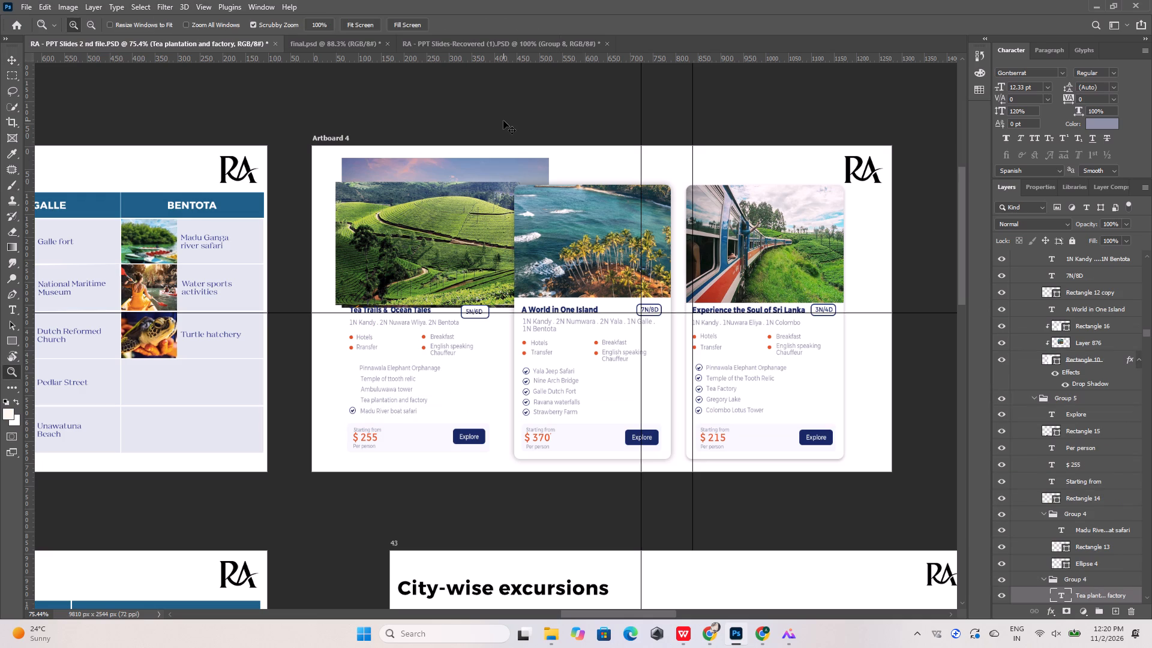
key("ctrl+z")
key("ctrl+z")
key("ctrl+z")
key("ctrl+z")
key("ctrl+z")
key("ctrl+z")
key("ctrl+z")
key("ctrl+z")
key("ctrl+z")
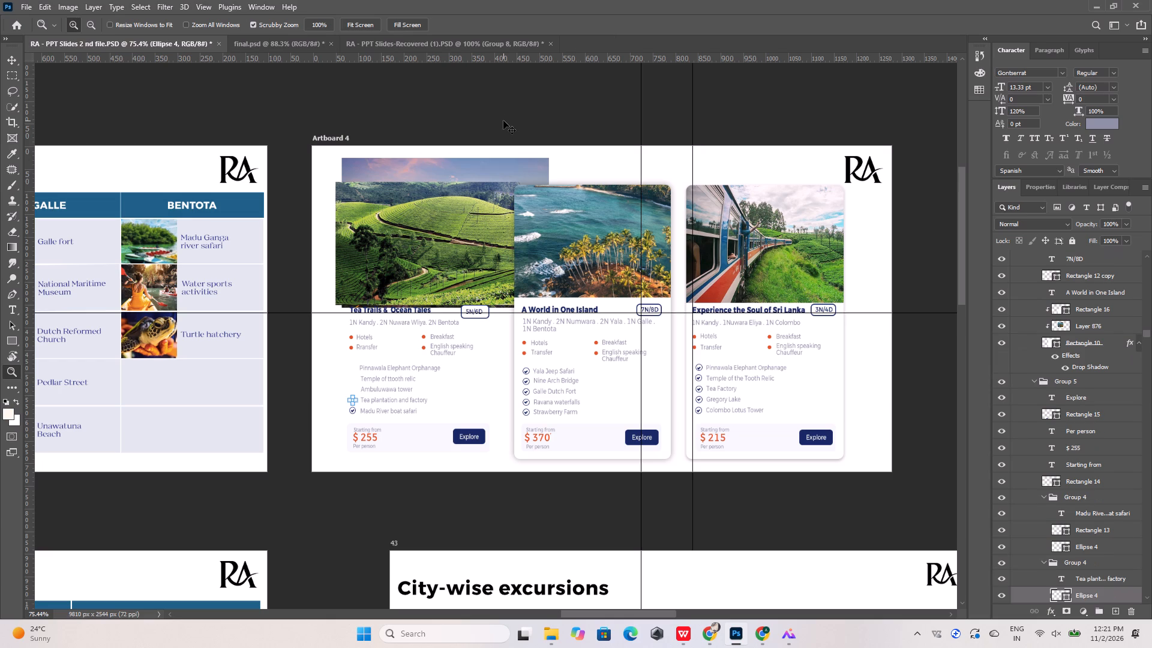
key("ctrl+z")
key("ctrl+z")
key("ctrl+z")
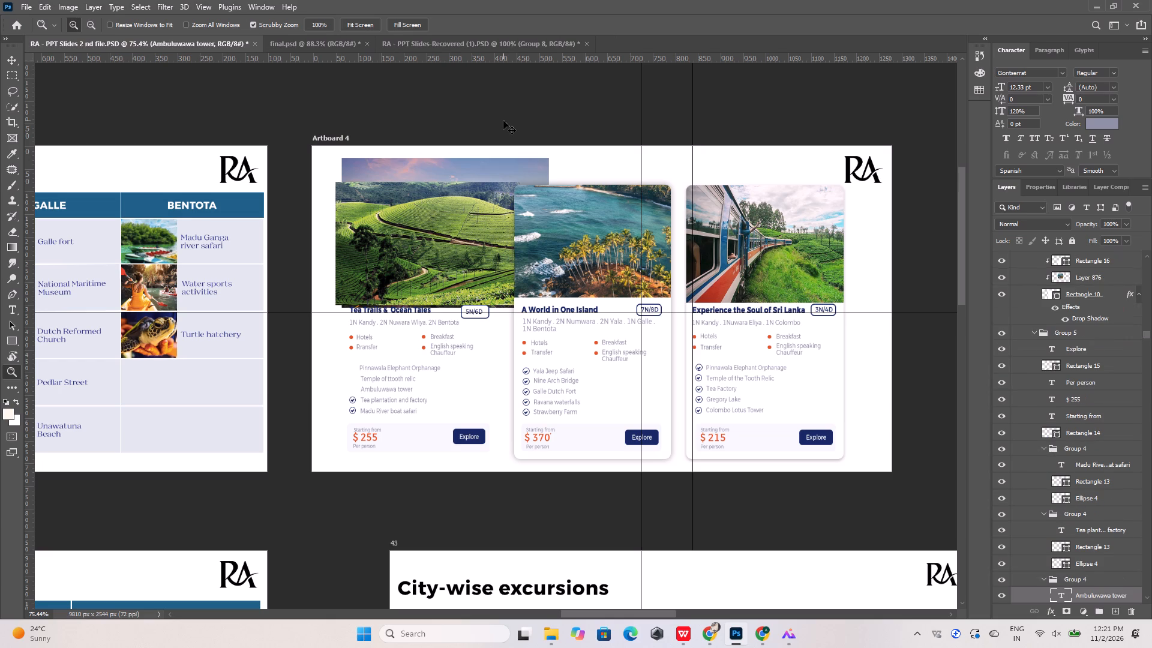
Undo the Tea Trails & Ocean Tales card's background deletion and its icon deletions beside Ambuluwawa tower, Temple of ttooth relic and Pinnawala Elephant Orphanage.
key("ctrl+z")
key("ctrl+z")
key("ctrl+z")
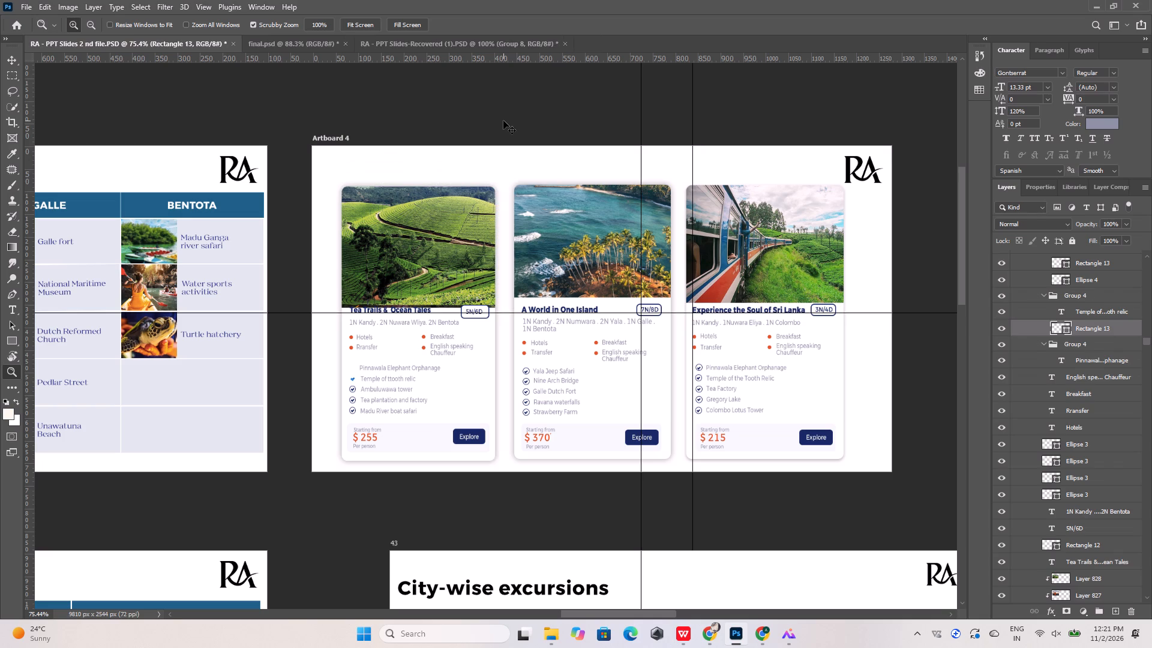
key("ctrl+z")
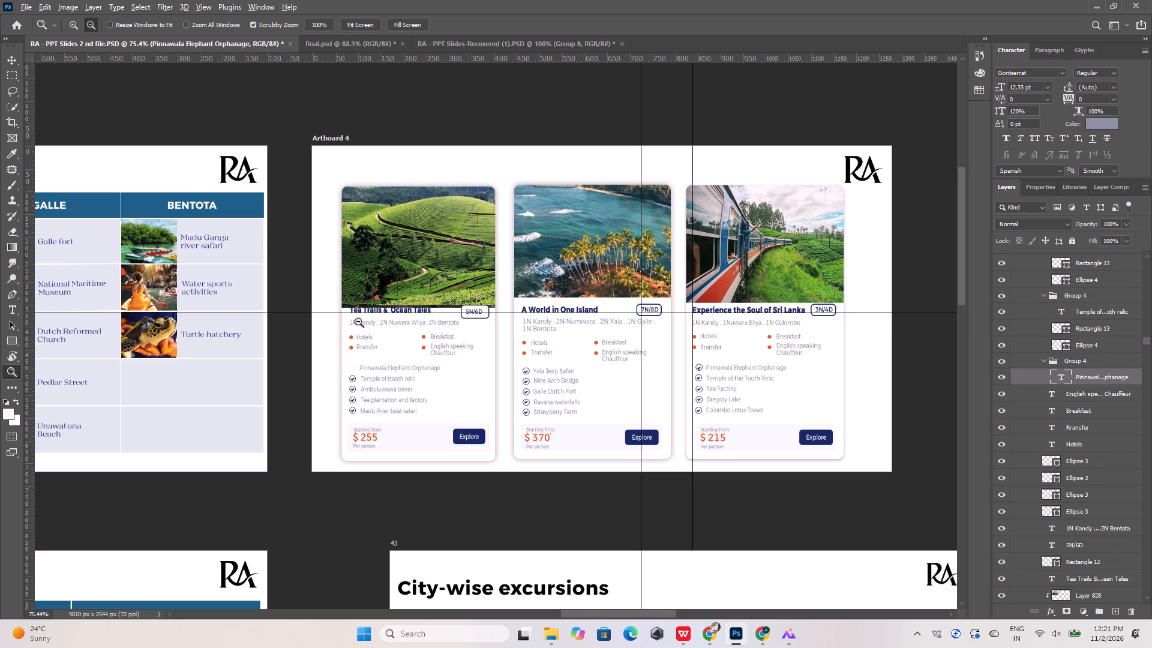
scroll(373, 328, "up", 13, "alt")
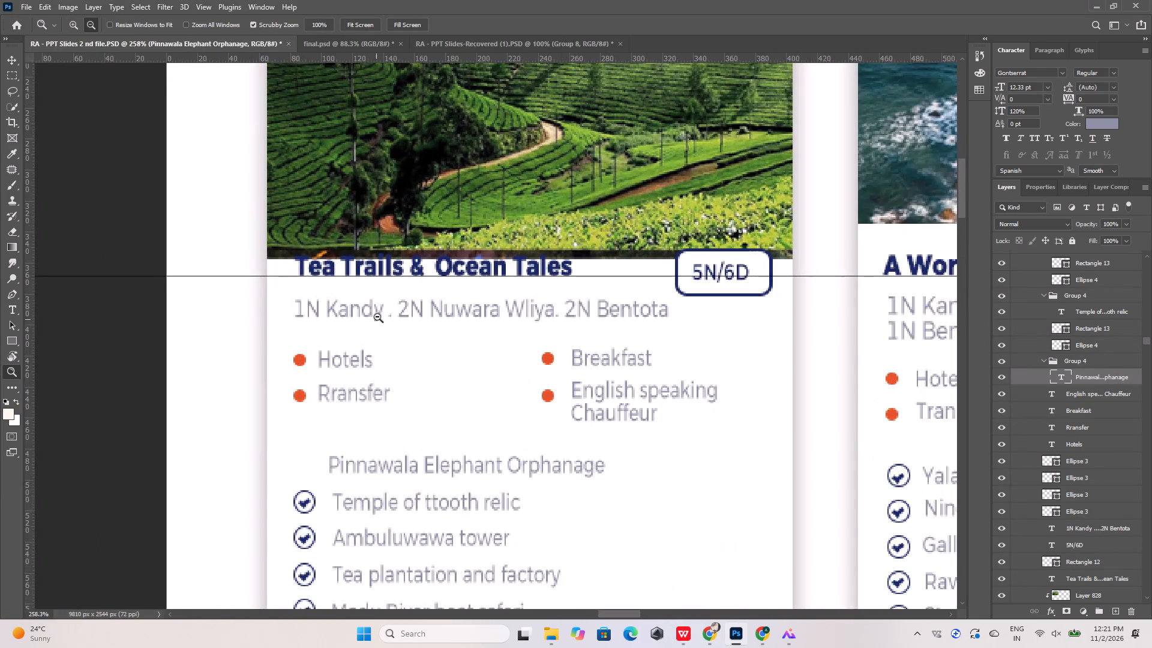
scroll(380, 312, "down", 9, "alt")
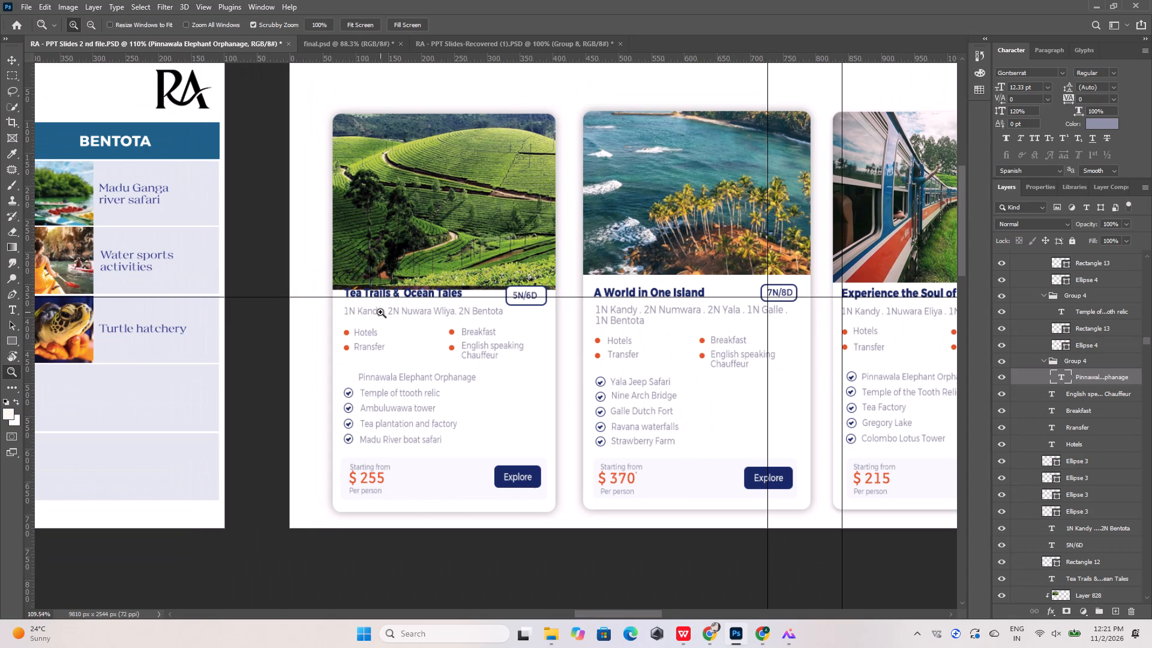
scroll(380, 312, "down", 4, "alt")
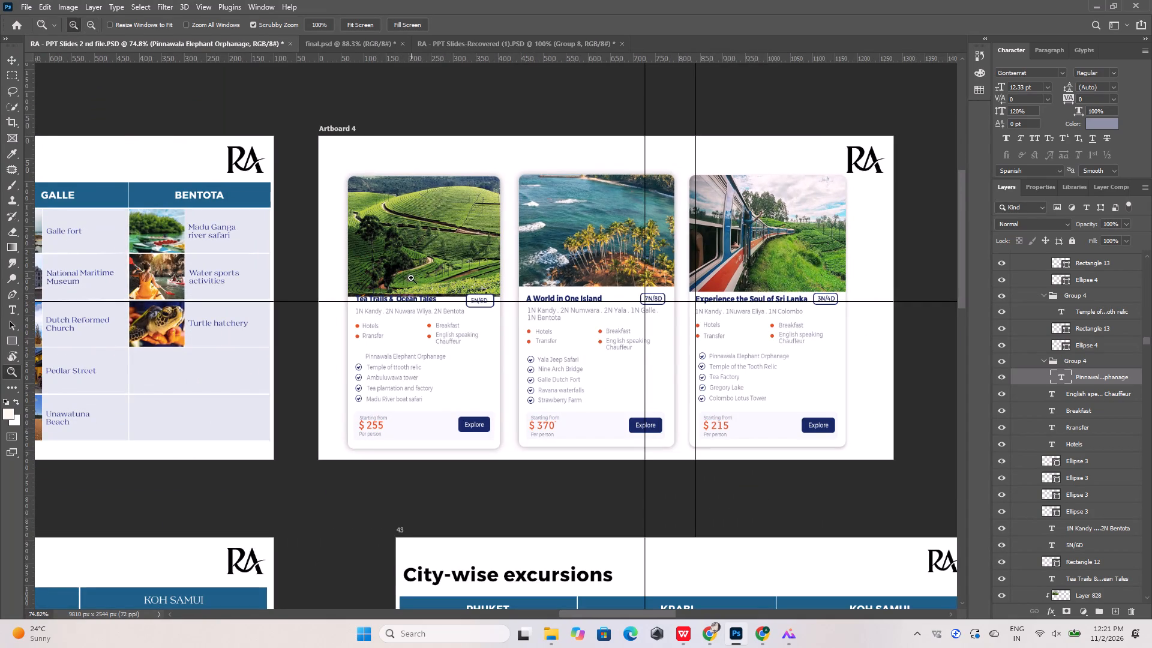
key("ctrl+z")
key("ctrl+z")
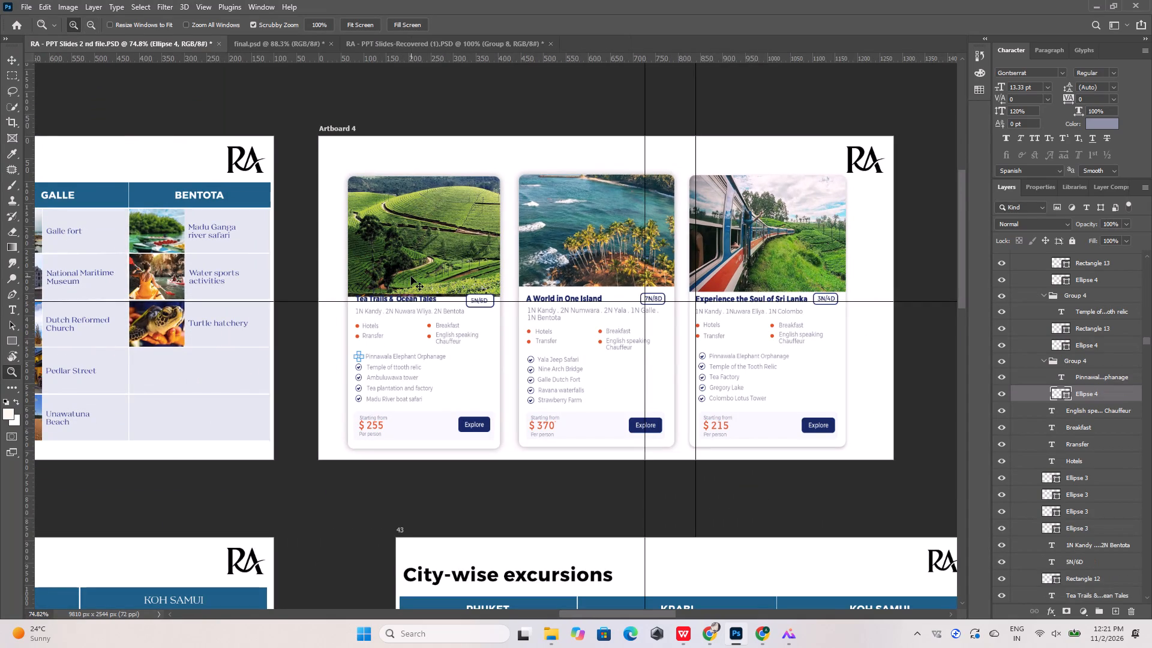
Move the tea plantation photo slightly upward within the Tea Trails & Ocean Tales card.
scroll(411, 277, "up", 5, "alt")
key("v")
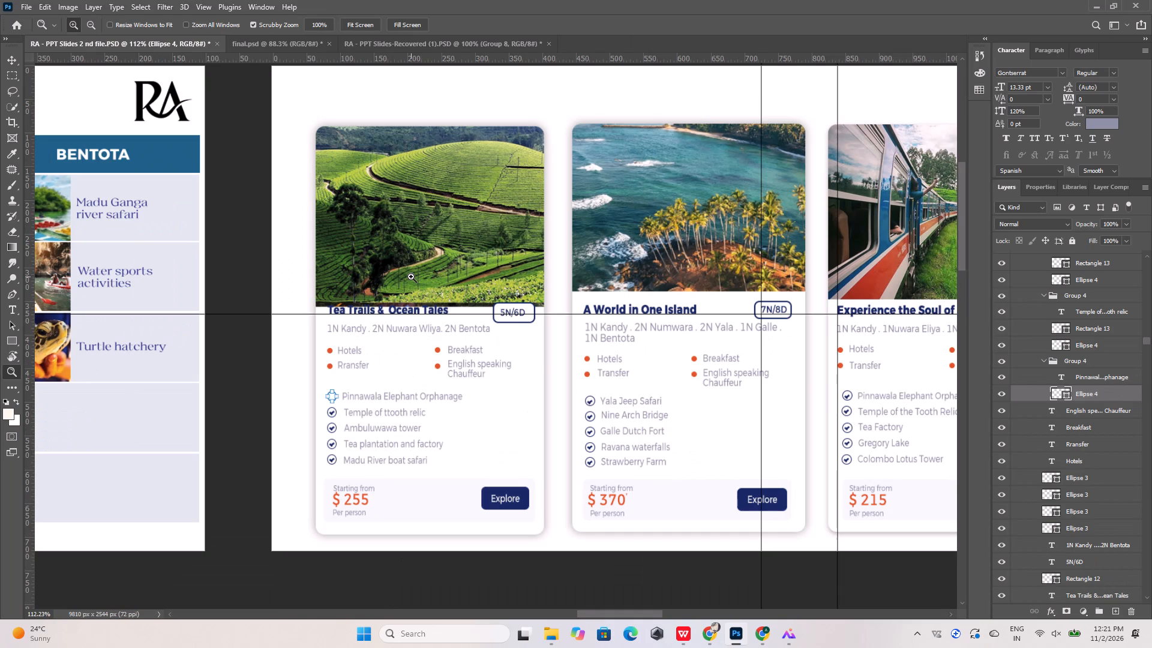
left_click(418, 264)
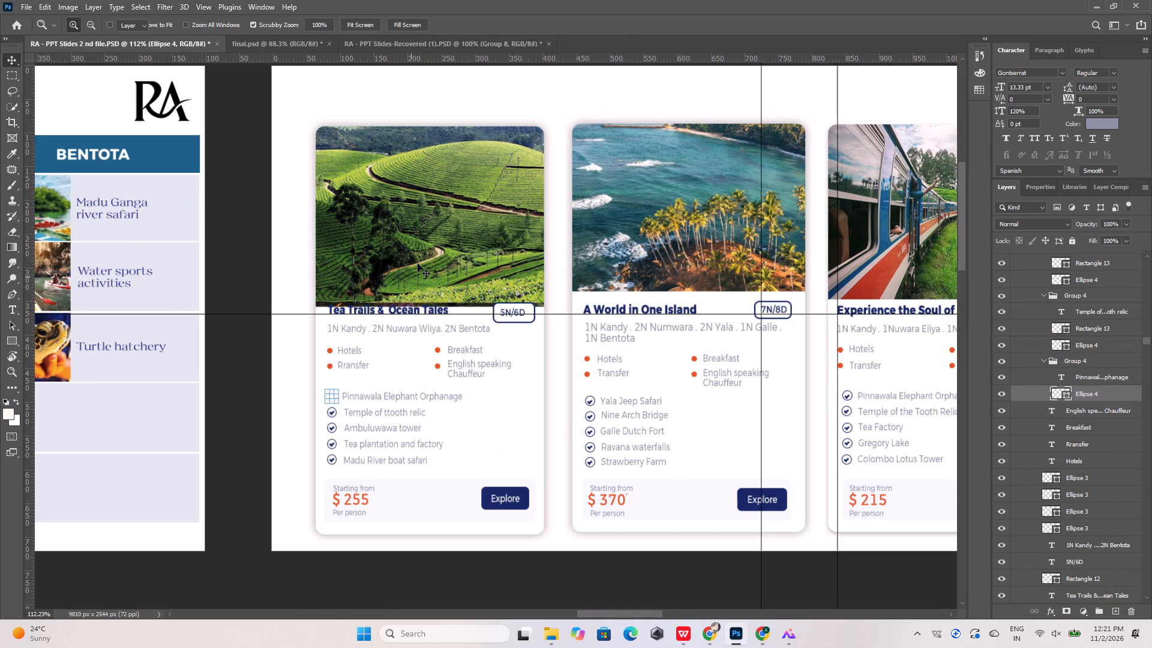
left_click_drag(418, 263, 414, 236)
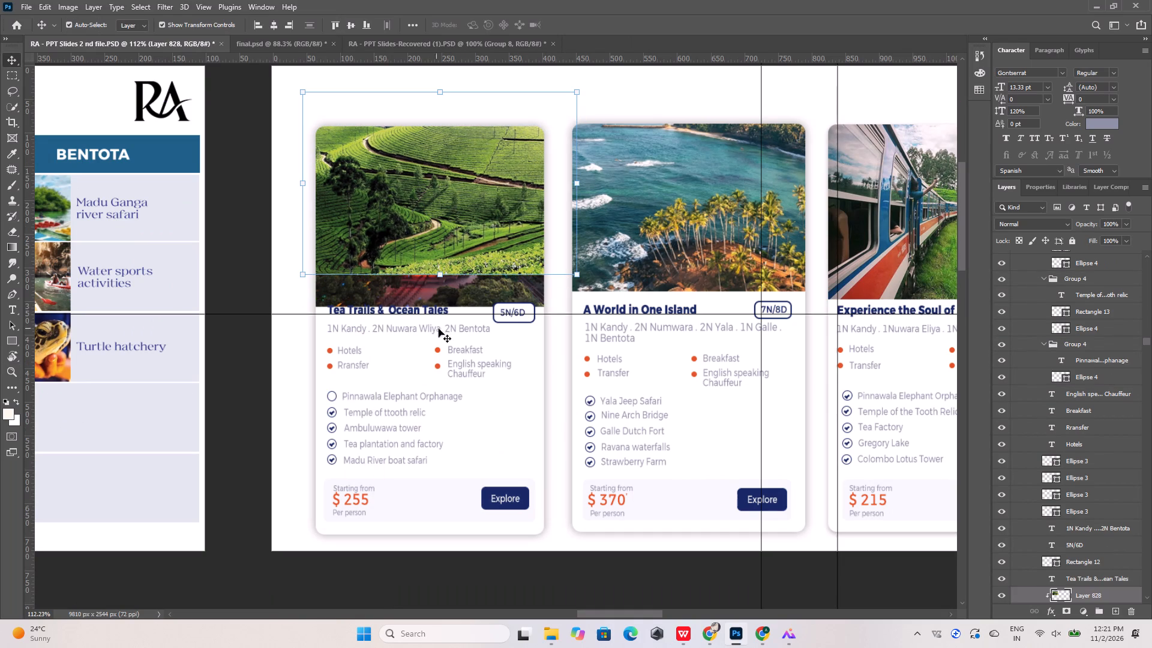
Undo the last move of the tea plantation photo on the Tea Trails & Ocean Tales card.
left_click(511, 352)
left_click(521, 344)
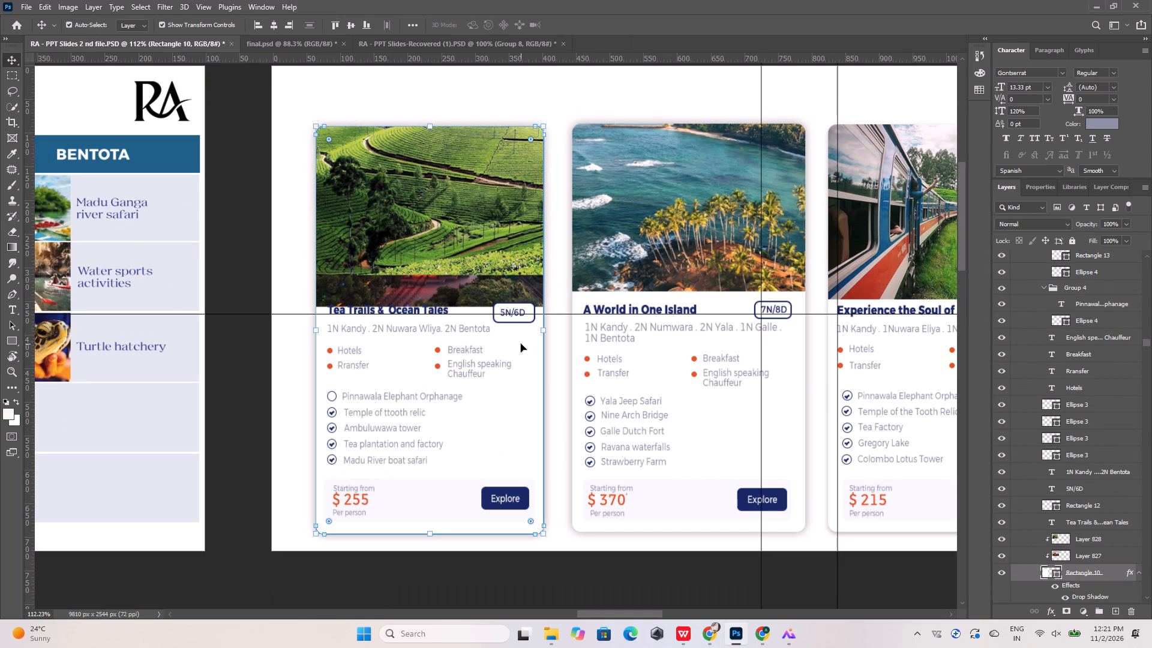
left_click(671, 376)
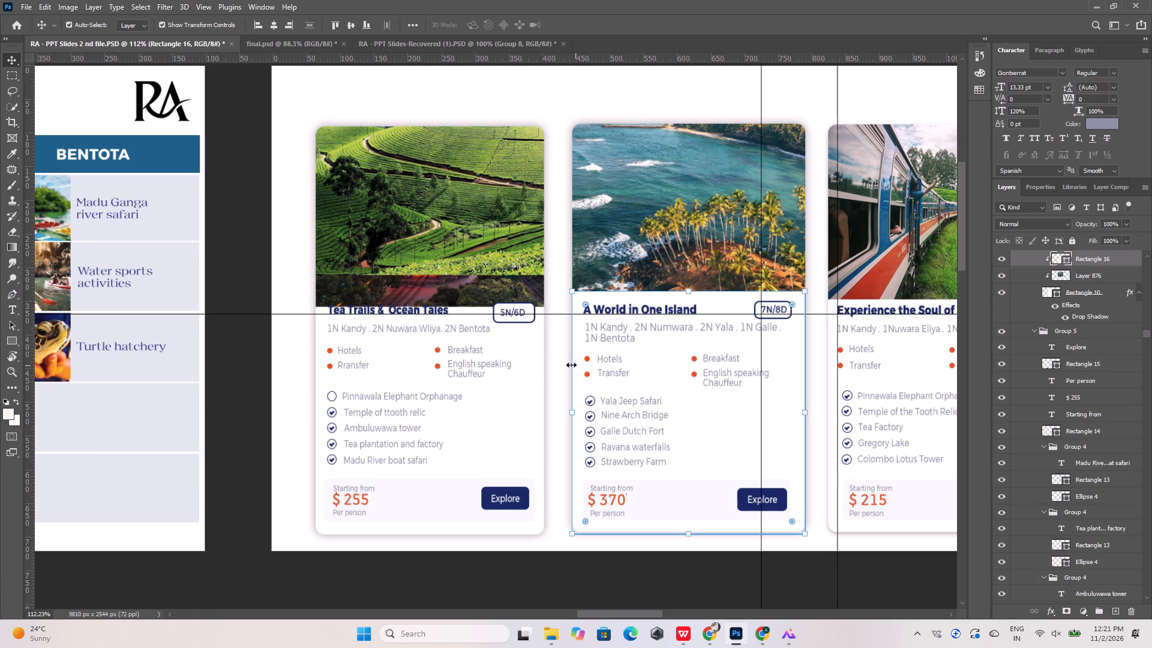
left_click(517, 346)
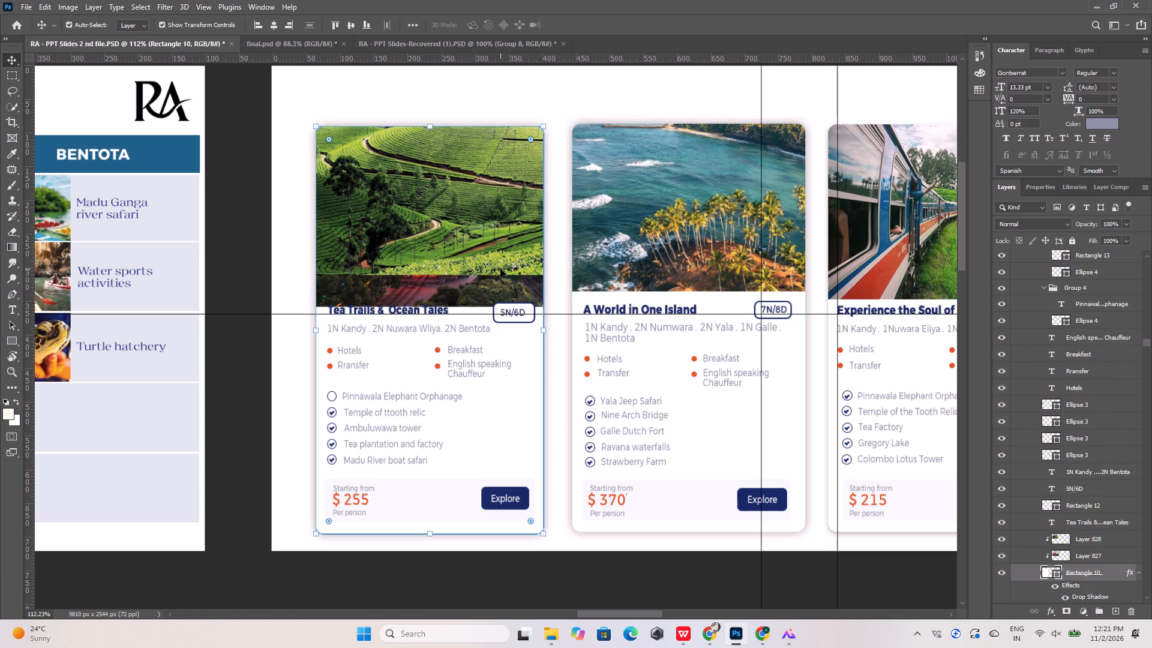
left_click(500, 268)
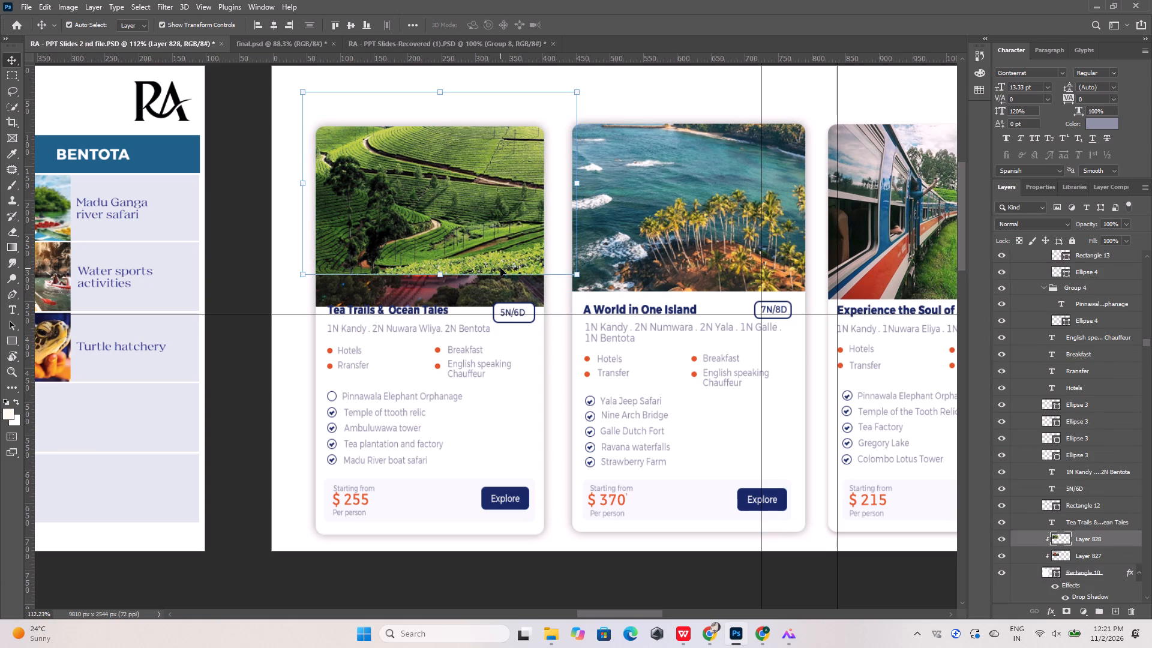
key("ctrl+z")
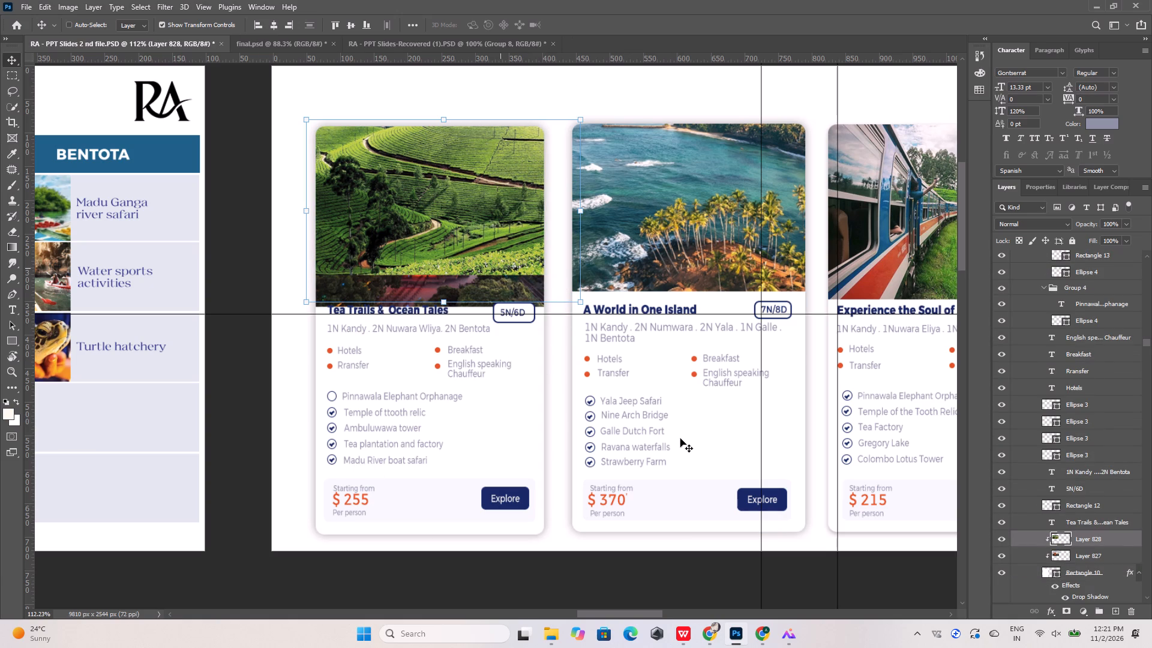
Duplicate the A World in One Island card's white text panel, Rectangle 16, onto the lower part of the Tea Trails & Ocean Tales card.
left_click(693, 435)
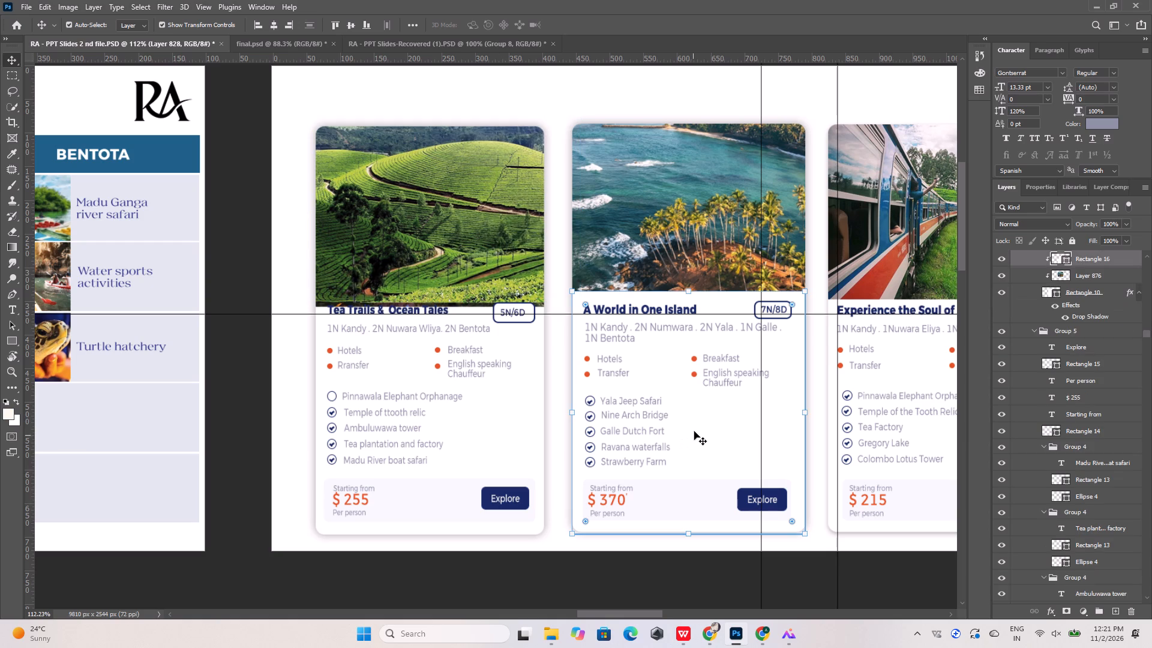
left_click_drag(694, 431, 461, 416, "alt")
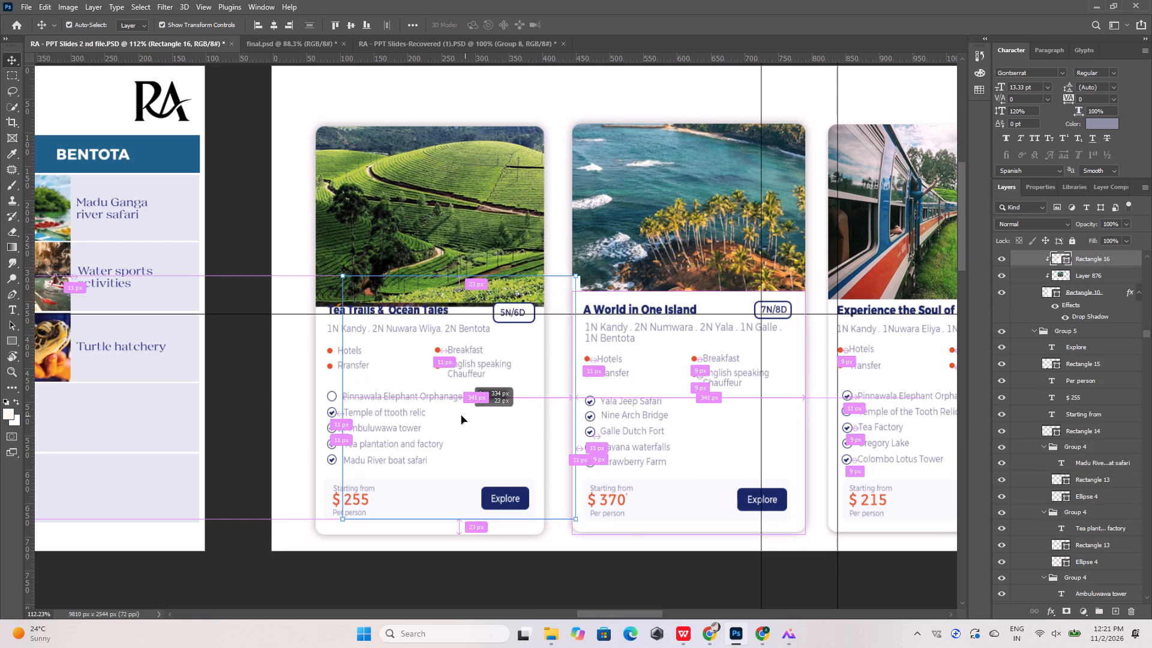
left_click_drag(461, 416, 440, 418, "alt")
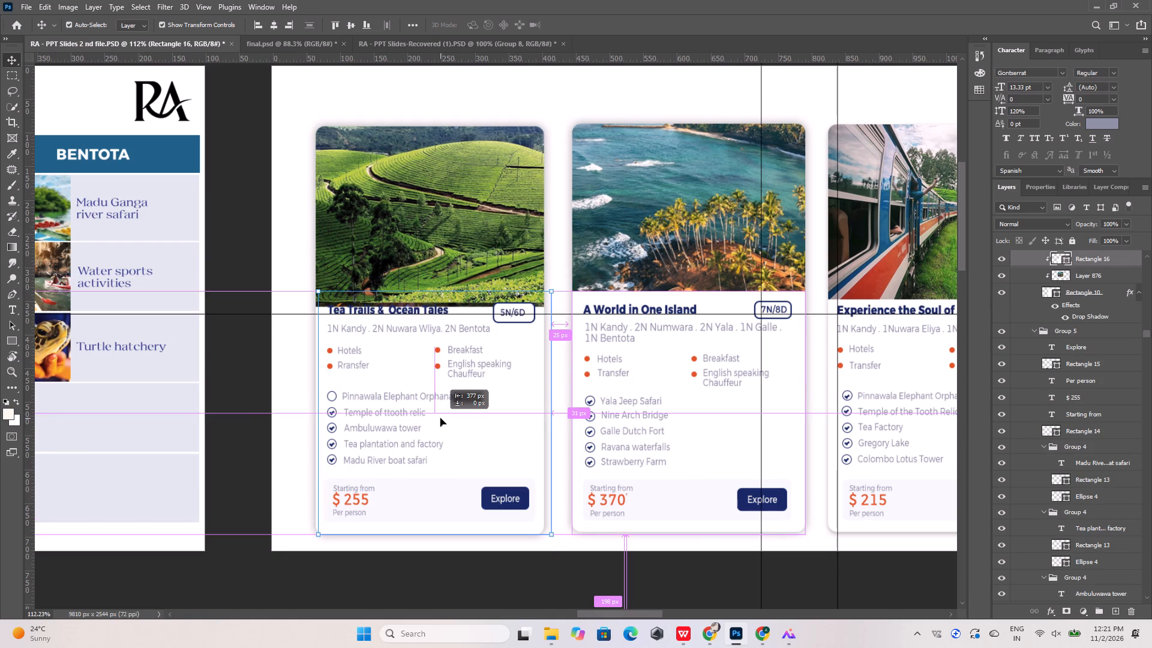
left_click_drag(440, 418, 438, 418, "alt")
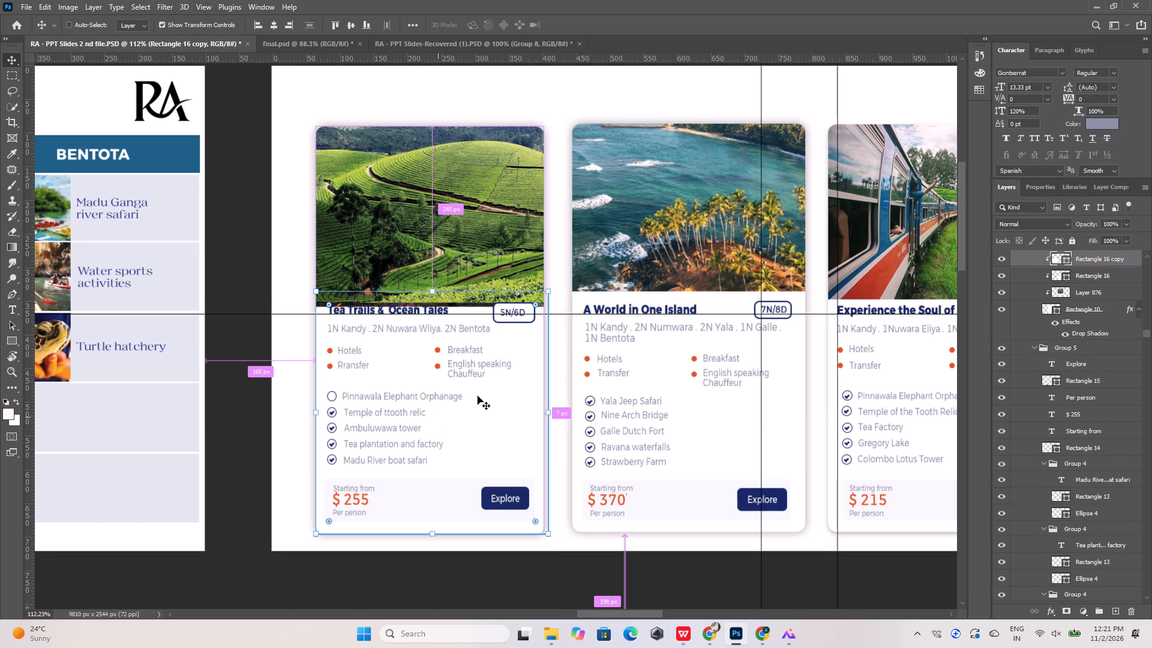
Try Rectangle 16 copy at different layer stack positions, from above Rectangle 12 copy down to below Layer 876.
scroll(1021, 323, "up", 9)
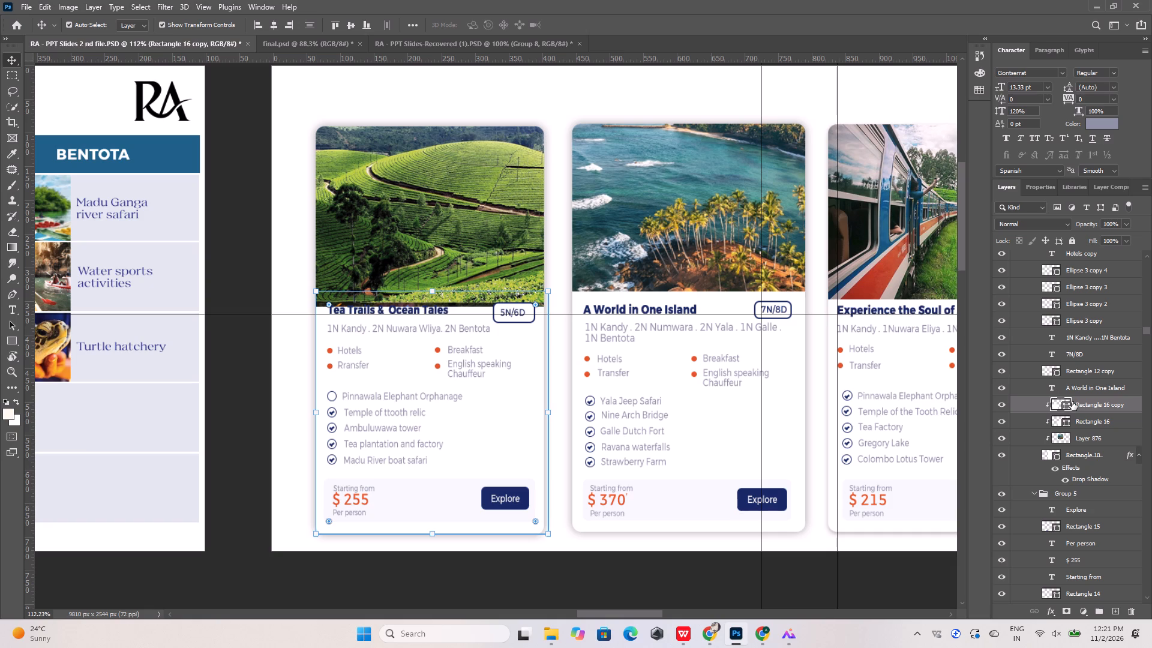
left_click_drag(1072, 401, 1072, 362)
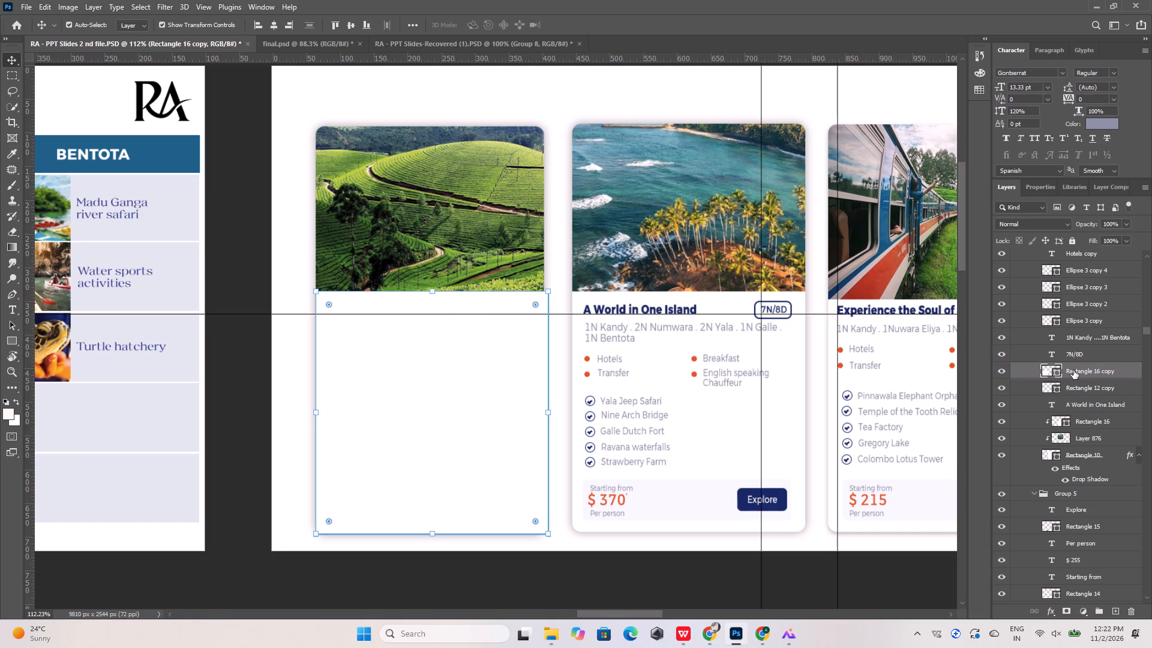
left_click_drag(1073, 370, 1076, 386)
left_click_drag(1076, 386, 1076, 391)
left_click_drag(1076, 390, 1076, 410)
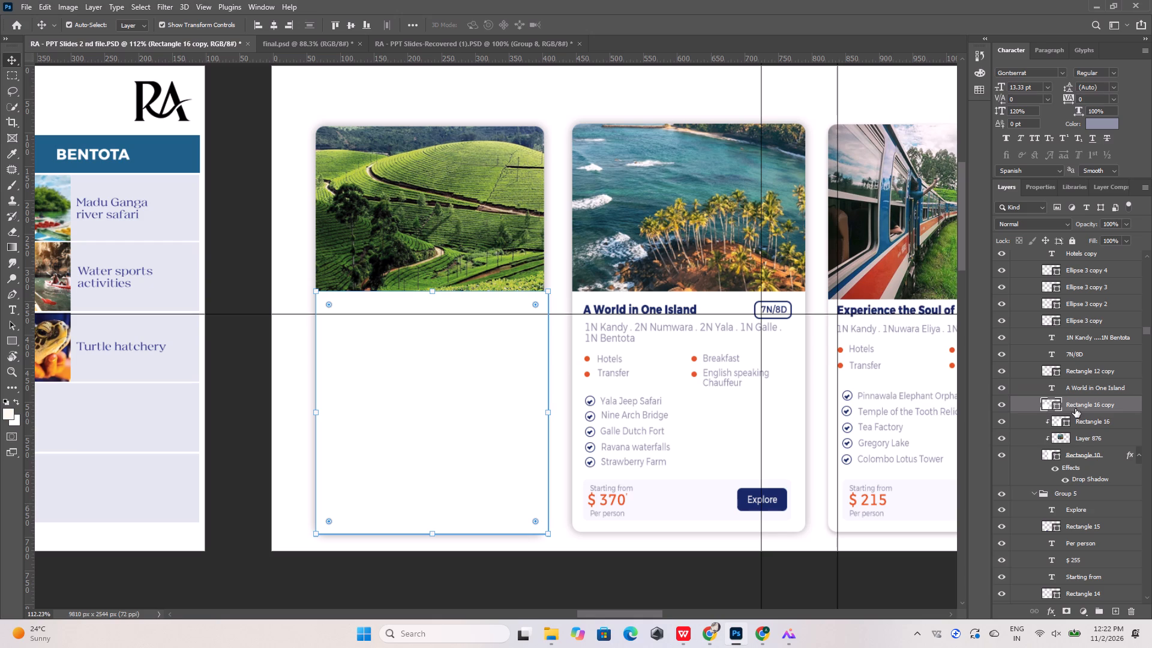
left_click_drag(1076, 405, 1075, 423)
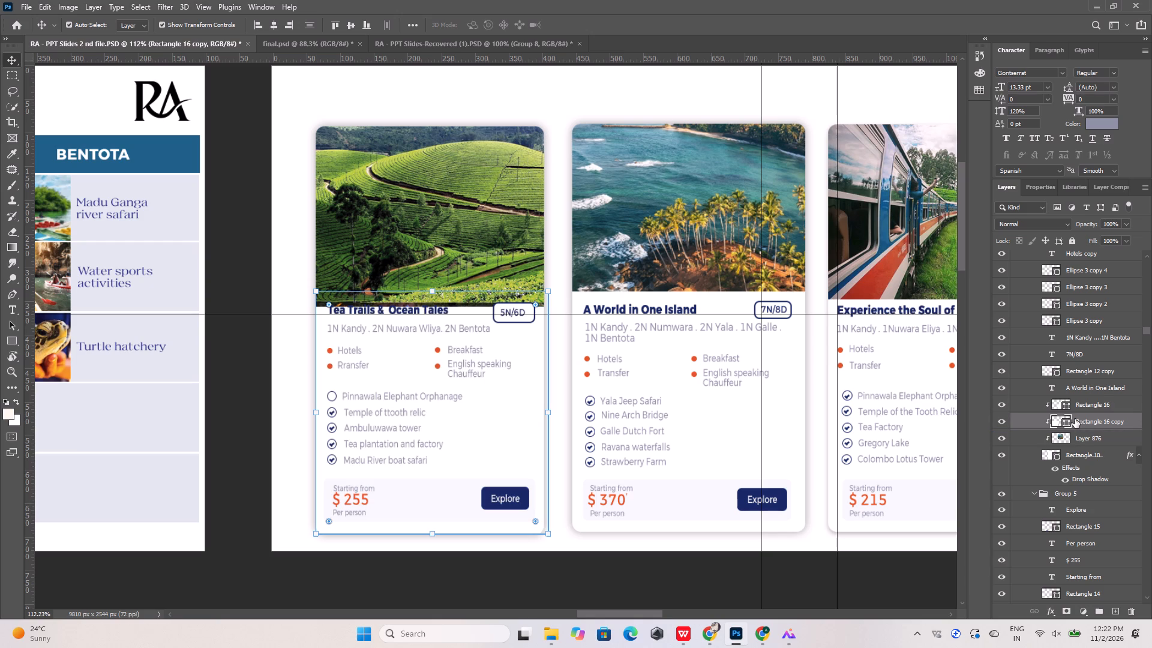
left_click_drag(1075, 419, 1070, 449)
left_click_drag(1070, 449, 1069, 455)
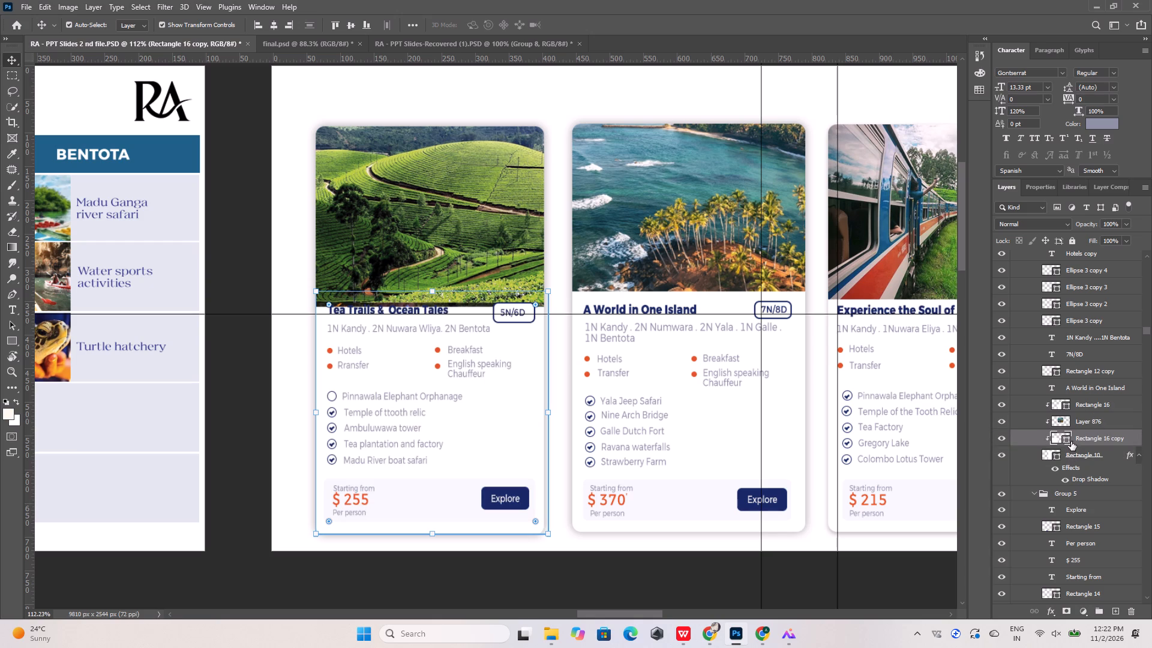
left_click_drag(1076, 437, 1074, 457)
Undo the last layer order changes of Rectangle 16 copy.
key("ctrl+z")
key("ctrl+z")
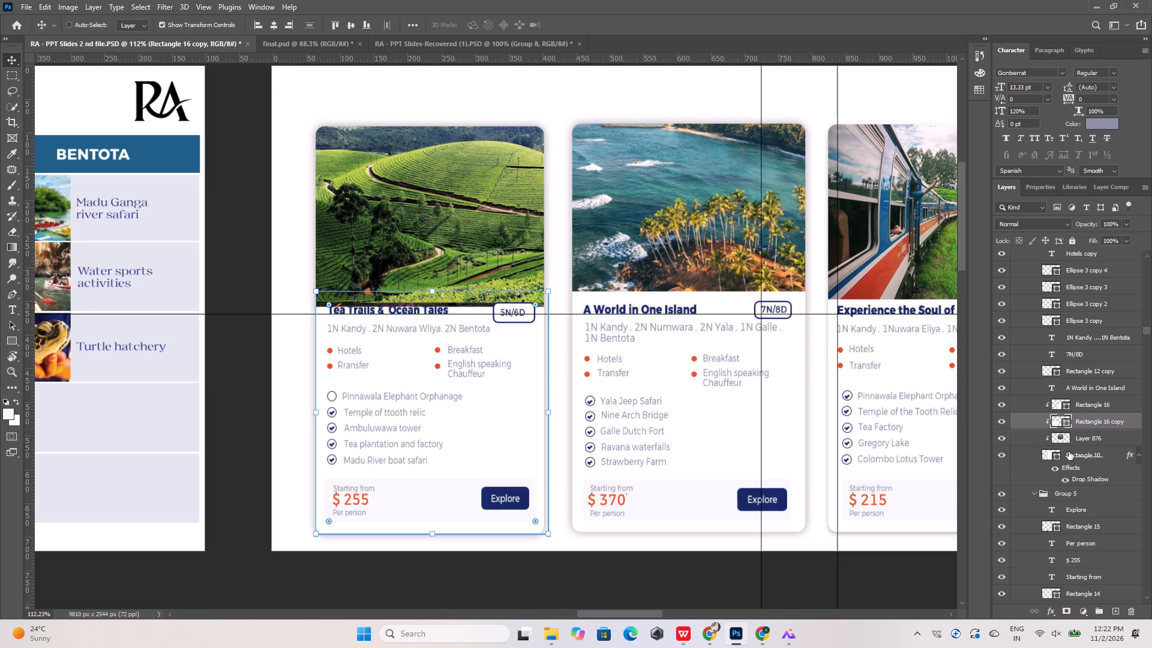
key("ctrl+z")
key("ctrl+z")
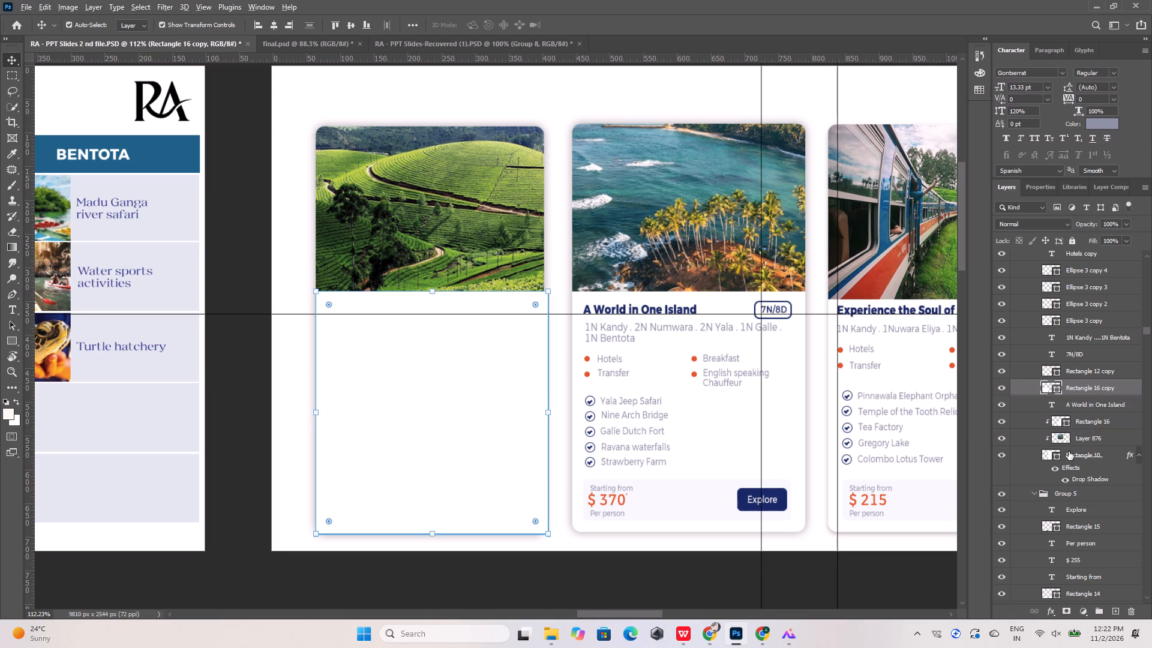
Delete all three package cards and the RA logo from Artboard 4.
scroll(494, 374, "down", 9, "alt")
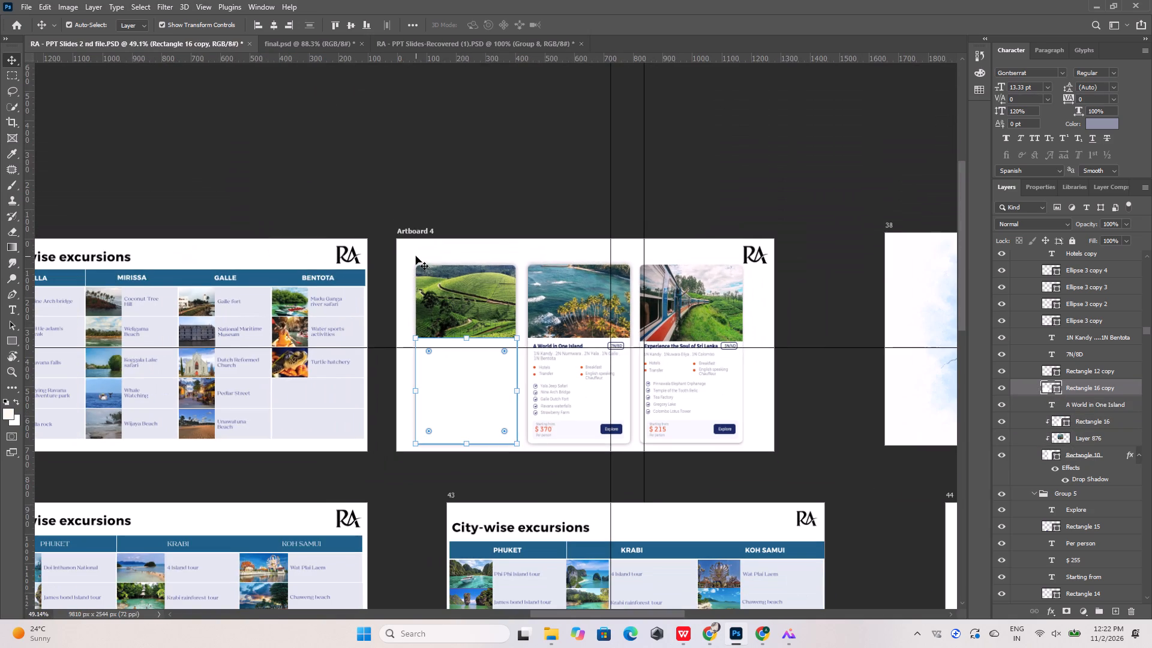
left_click_drag(416, 256, 762, 445)
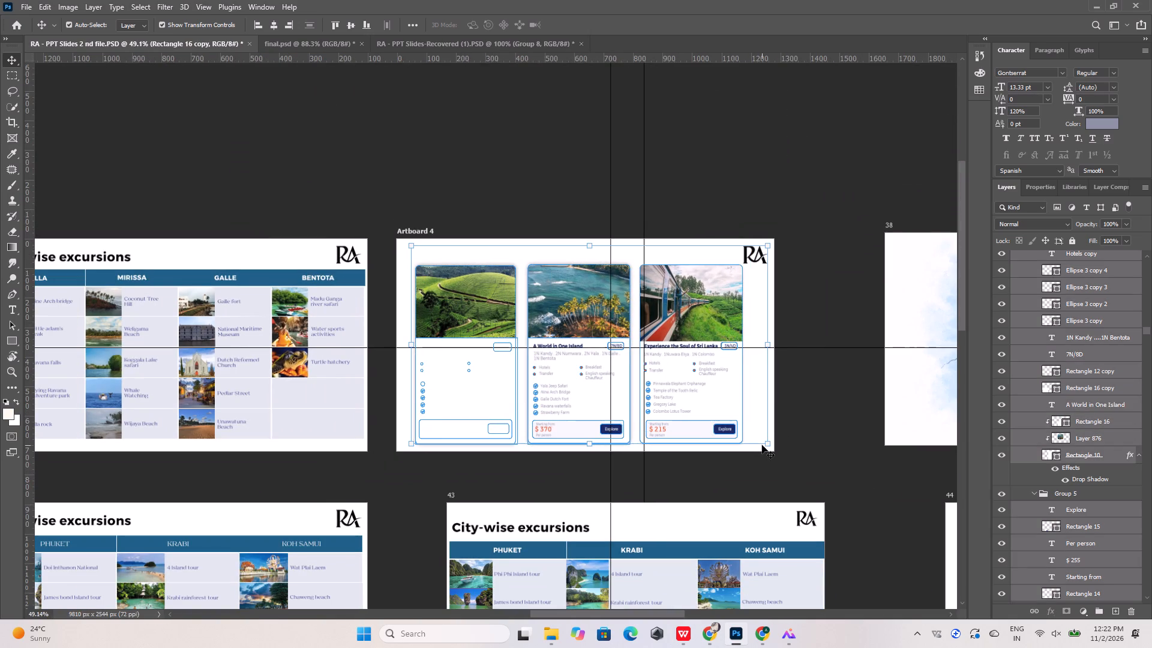
key("Delete")
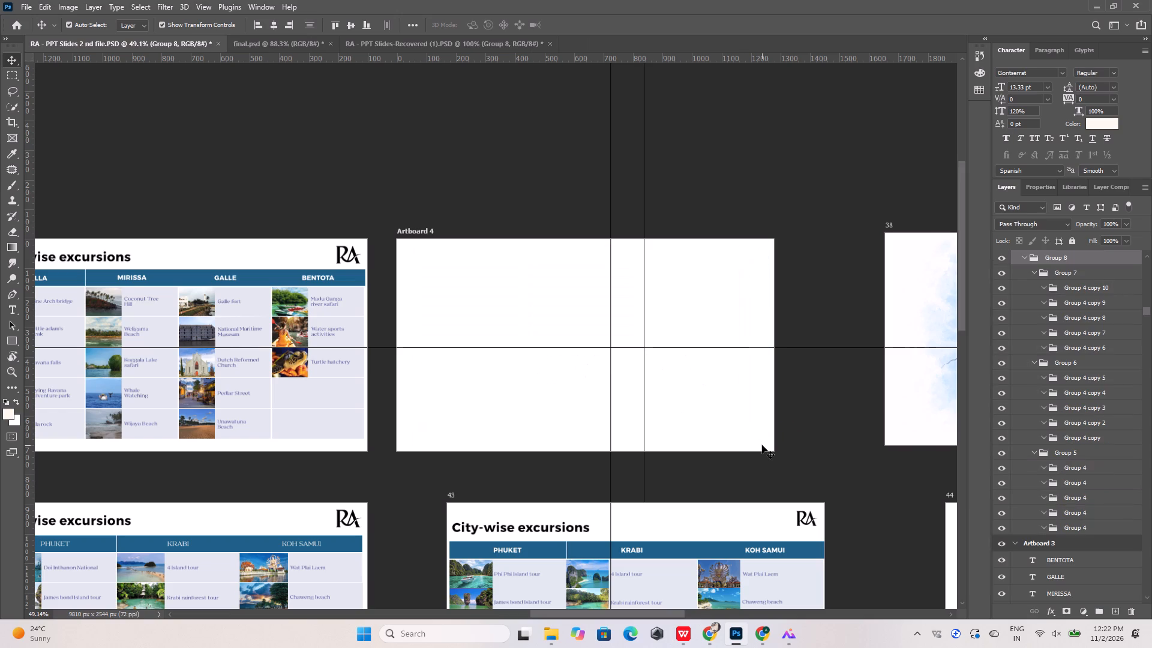
Copy the RA logo from the neighbouring City-wise excursions artboard and paste it in the same position on Artboard 4.
left_click(356, 259)
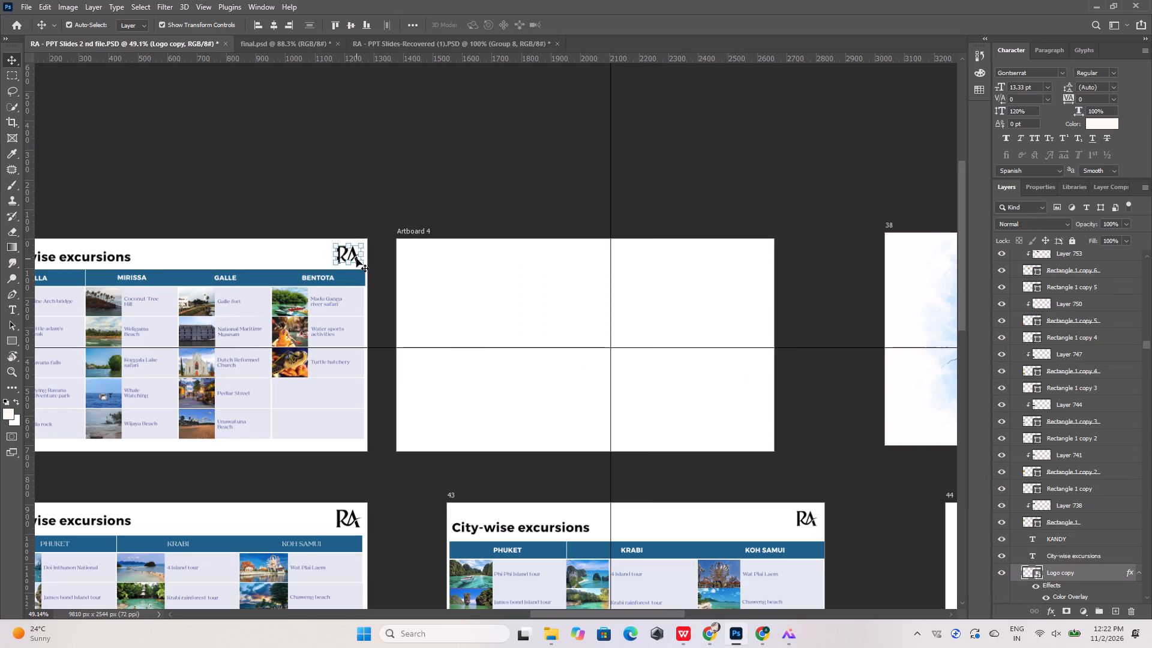
key("ctrl+c")
left_click(488, 269)
key("ctrl+shift+v")
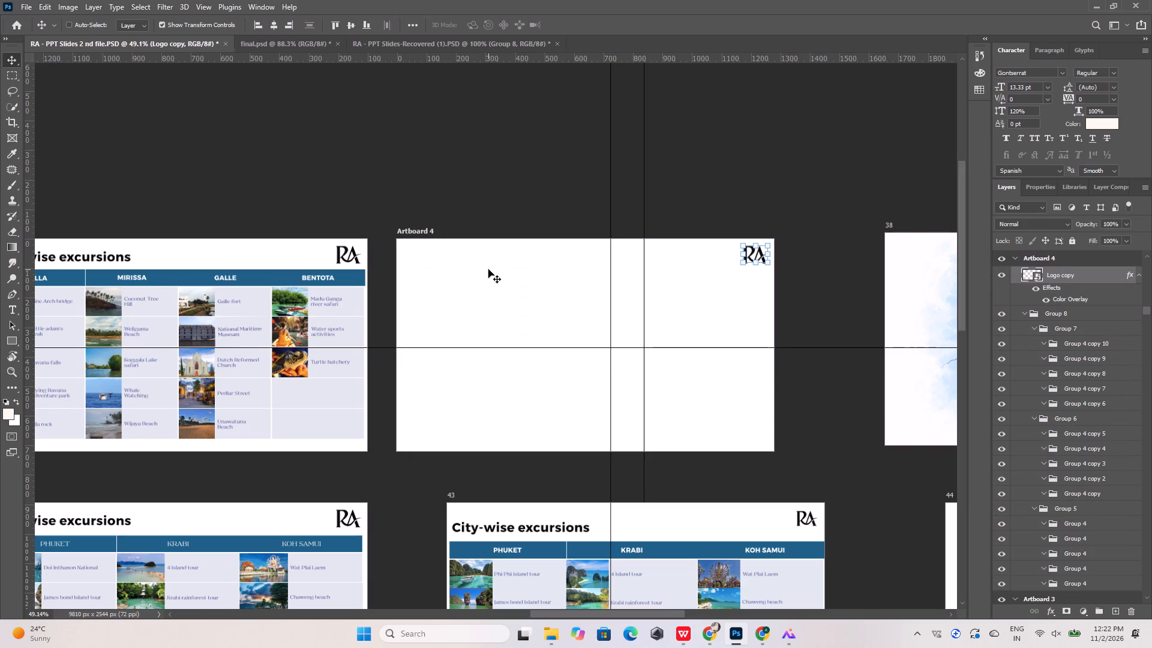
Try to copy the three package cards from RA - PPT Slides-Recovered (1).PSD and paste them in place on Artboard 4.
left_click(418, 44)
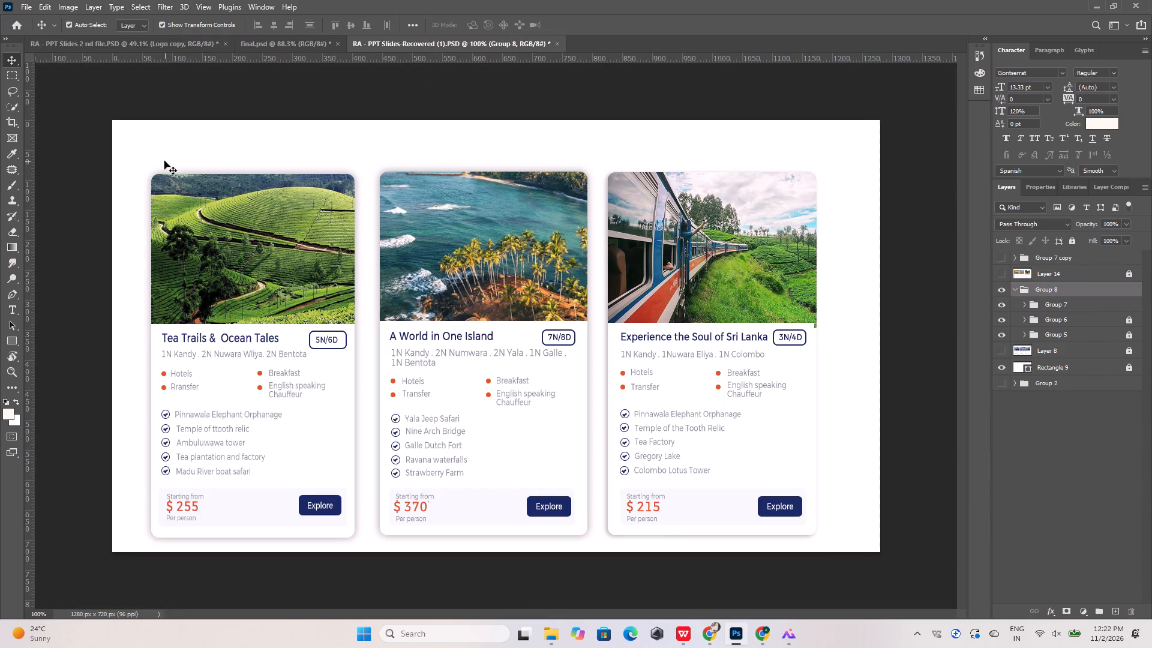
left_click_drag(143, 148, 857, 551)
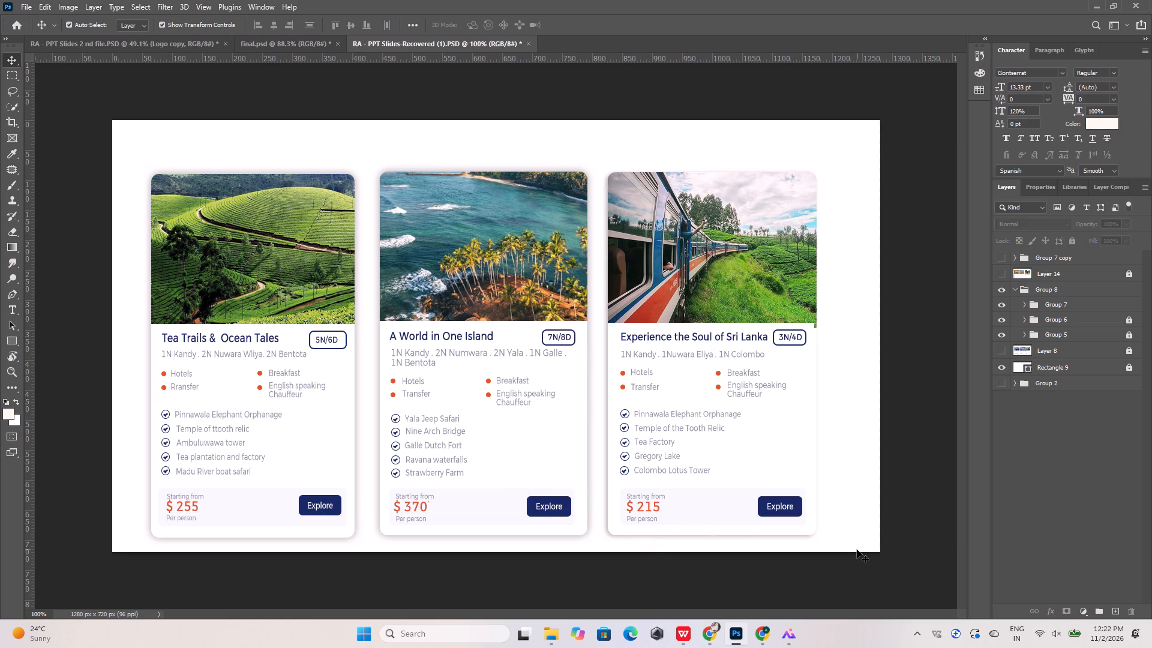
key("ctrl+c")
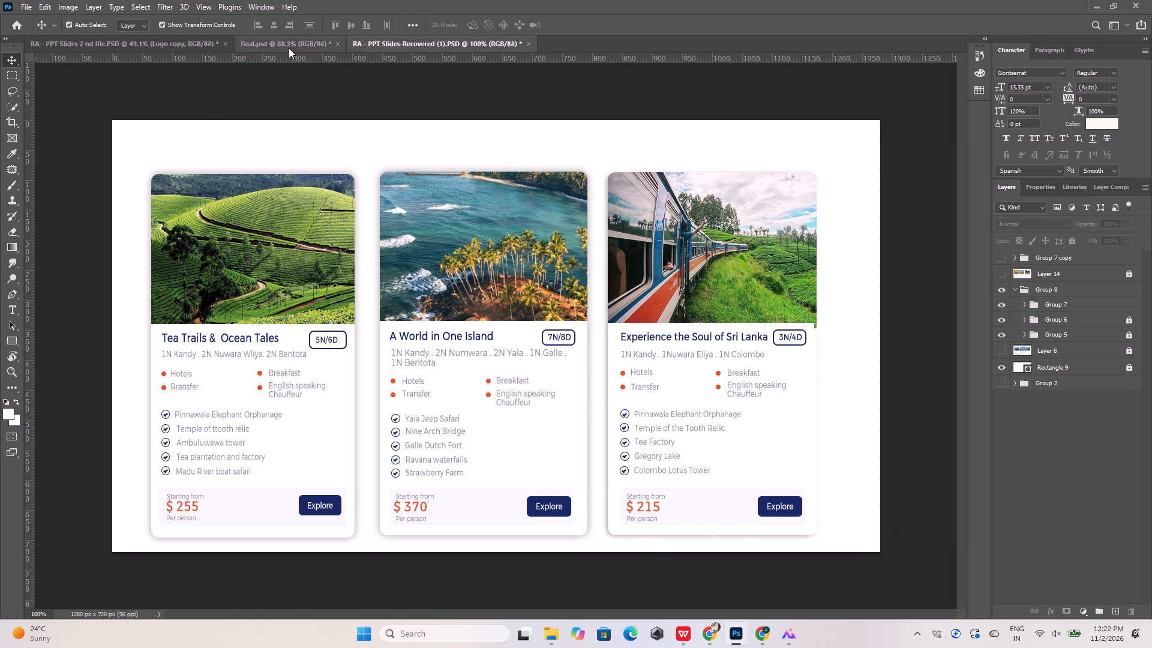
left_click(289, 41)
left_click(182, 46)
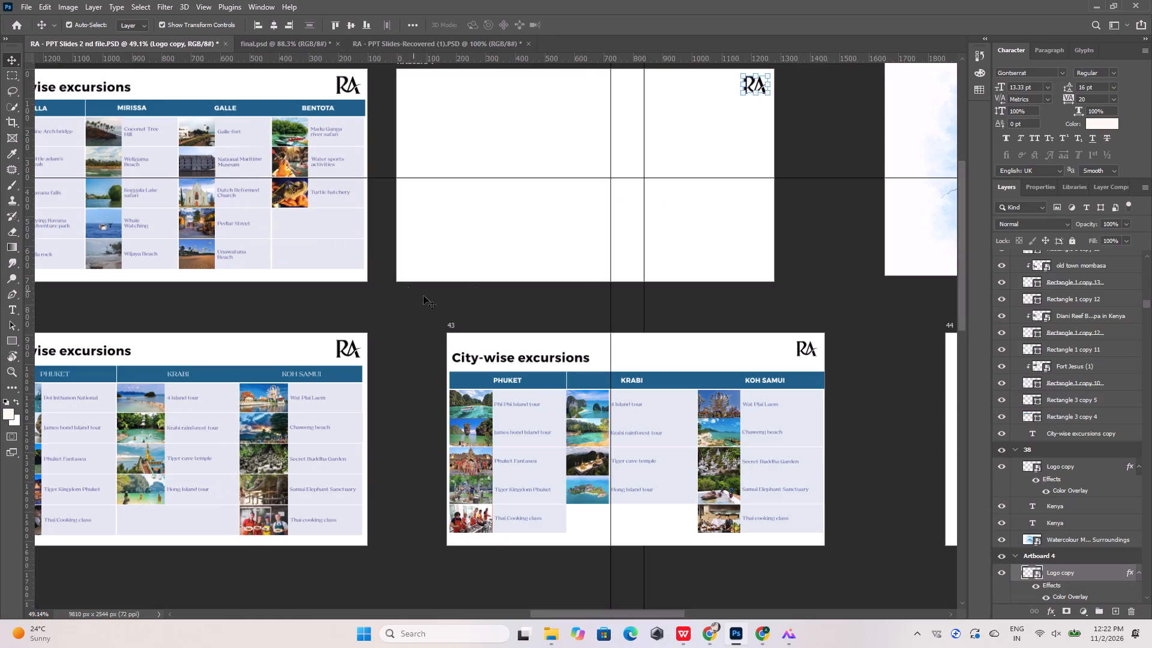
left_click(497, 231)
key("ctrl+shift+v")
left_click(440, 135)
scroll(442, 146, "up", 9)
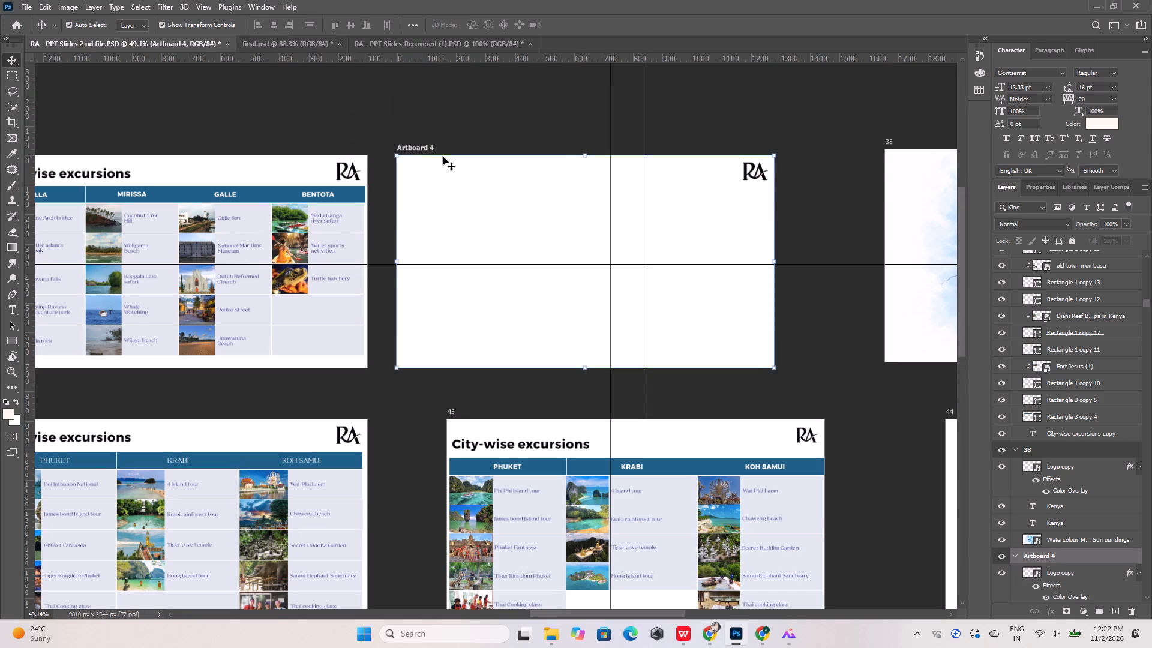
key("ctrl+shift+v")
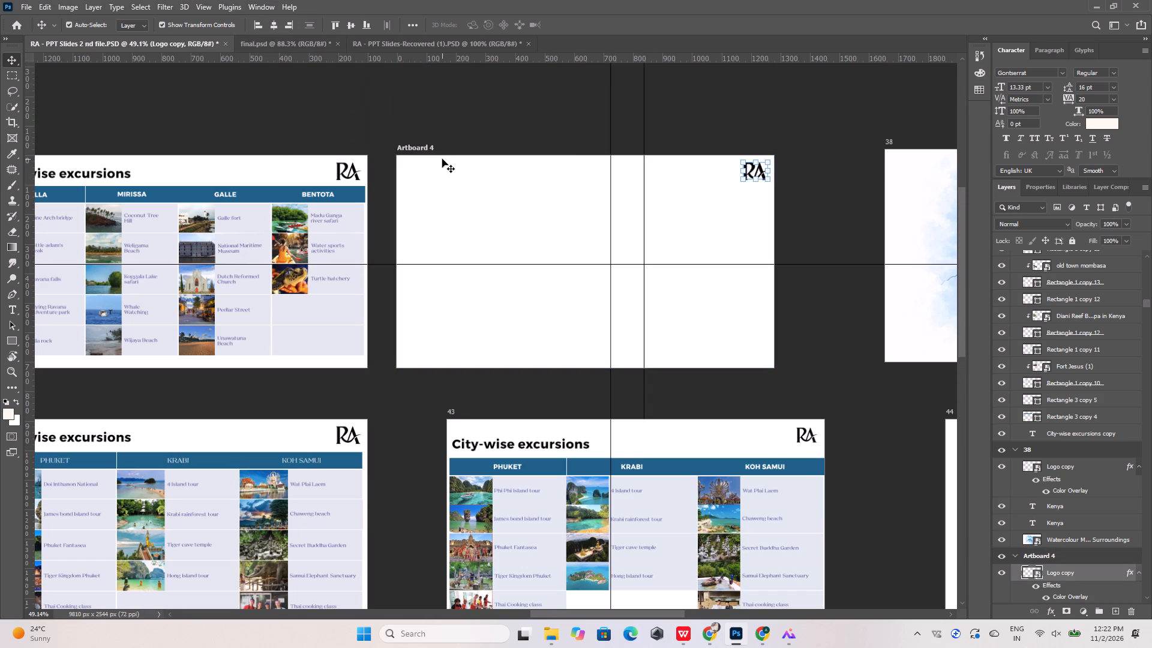
In RA - PPT Slides-Recovered (1).PSD, unlock Layer 14, Group 6, Group 5, Layer 8 and Rectangle 9.
left_click(393, 46)
left_click_drag(140, 146, 824, 519)
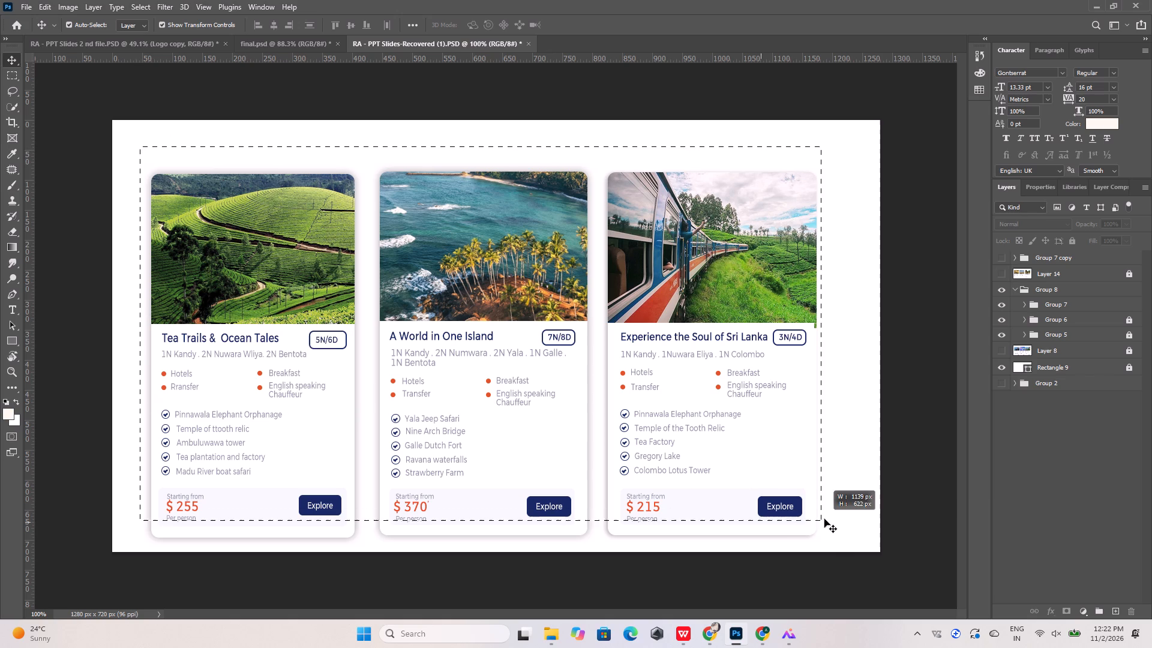
left_click_drag(824, 519, 853, 544)
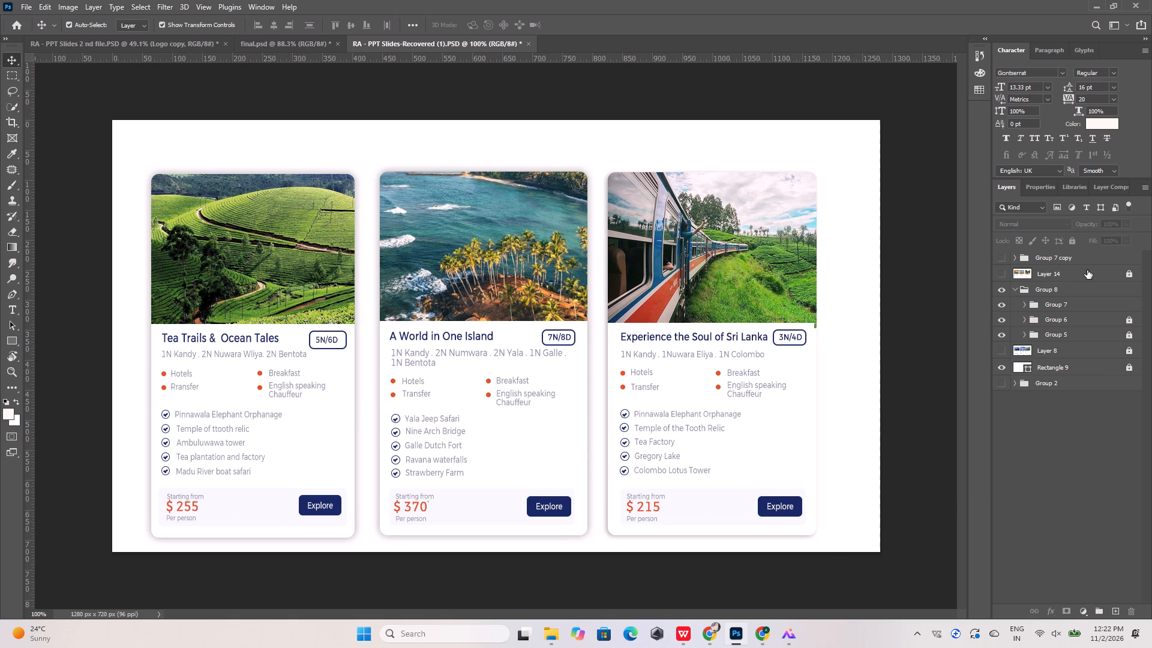
left_click(1129, 274)
left_click(1127, 322)
left_click(1129, 336)
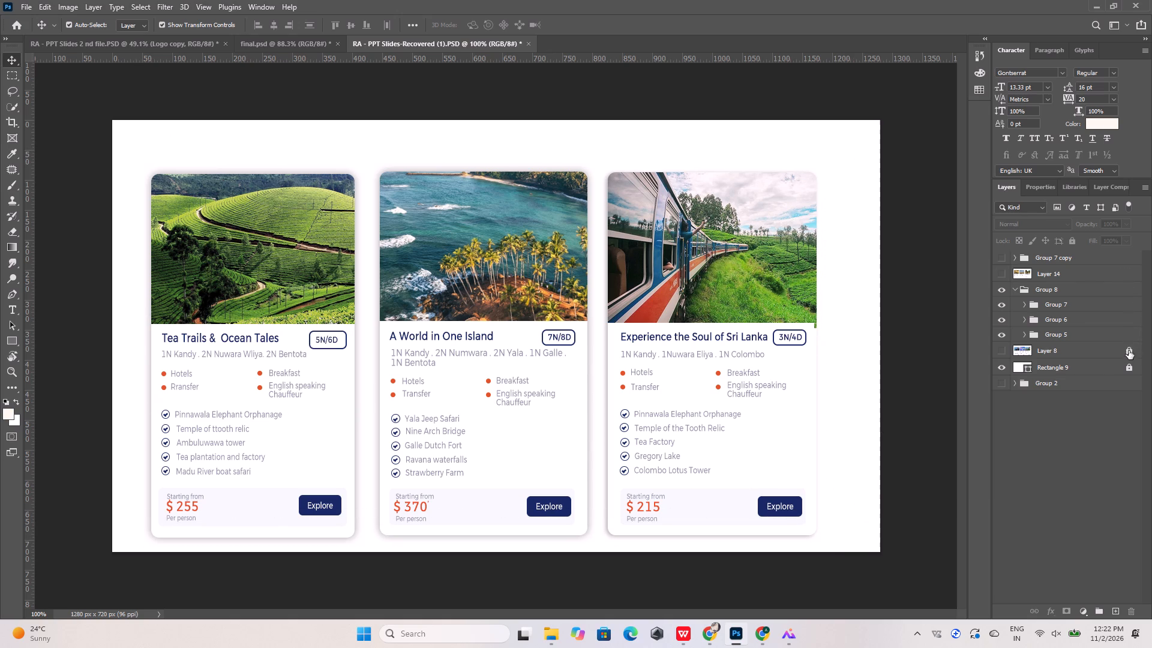
left_click(1128, 352)
left_click(1128, 370)
Copy Group 8 with the three package cards from RA - PPT Slides-Recovered (1).PSD and paste it in place on Artboard 4.
left_click(1042, 307)
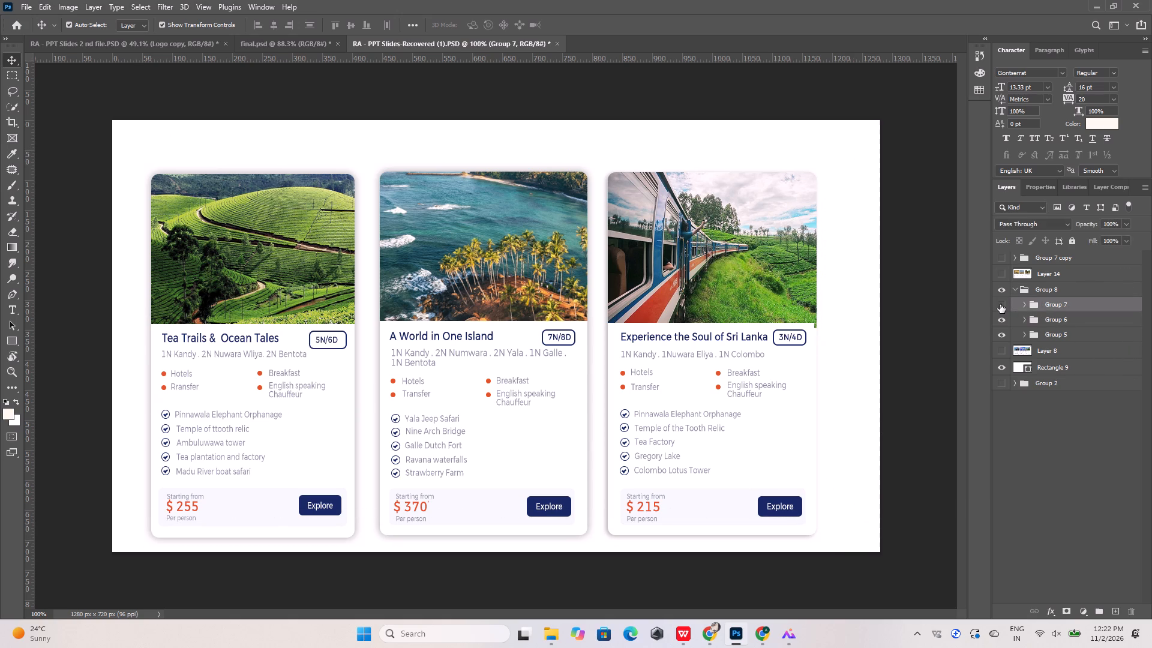
left_click(1000, 304)
left_click(1000, 304)
left_click(1002, 289)
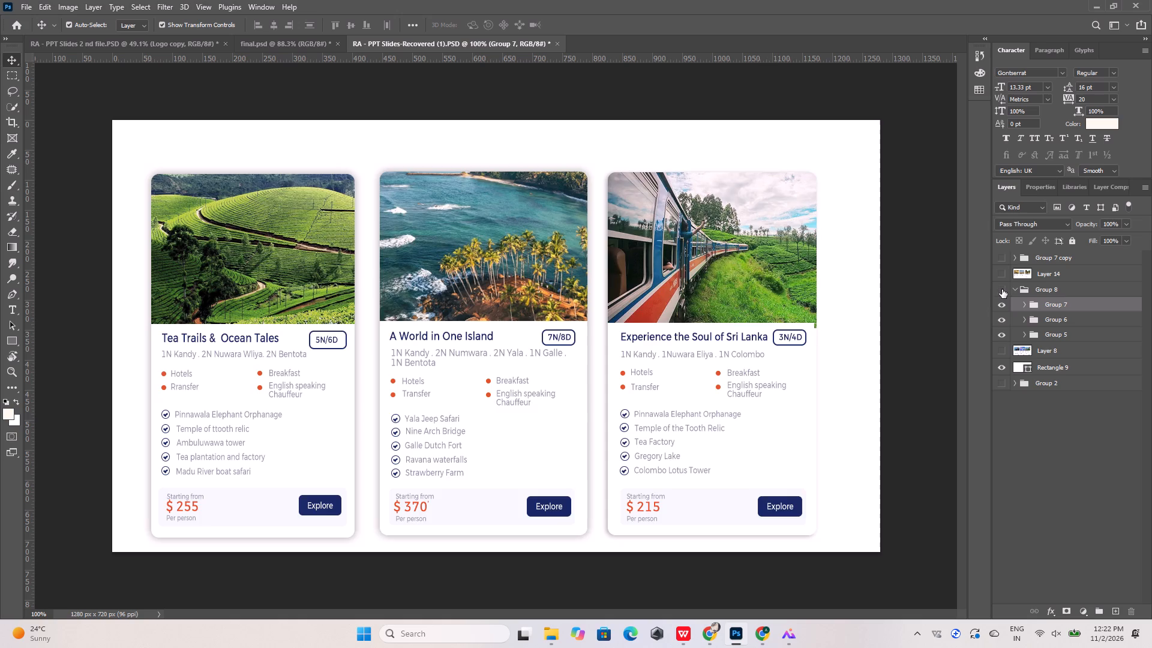
left_click(1002, 289)
left_click(998, 333)
left_click(998, 333)
left_click(1015, 287)
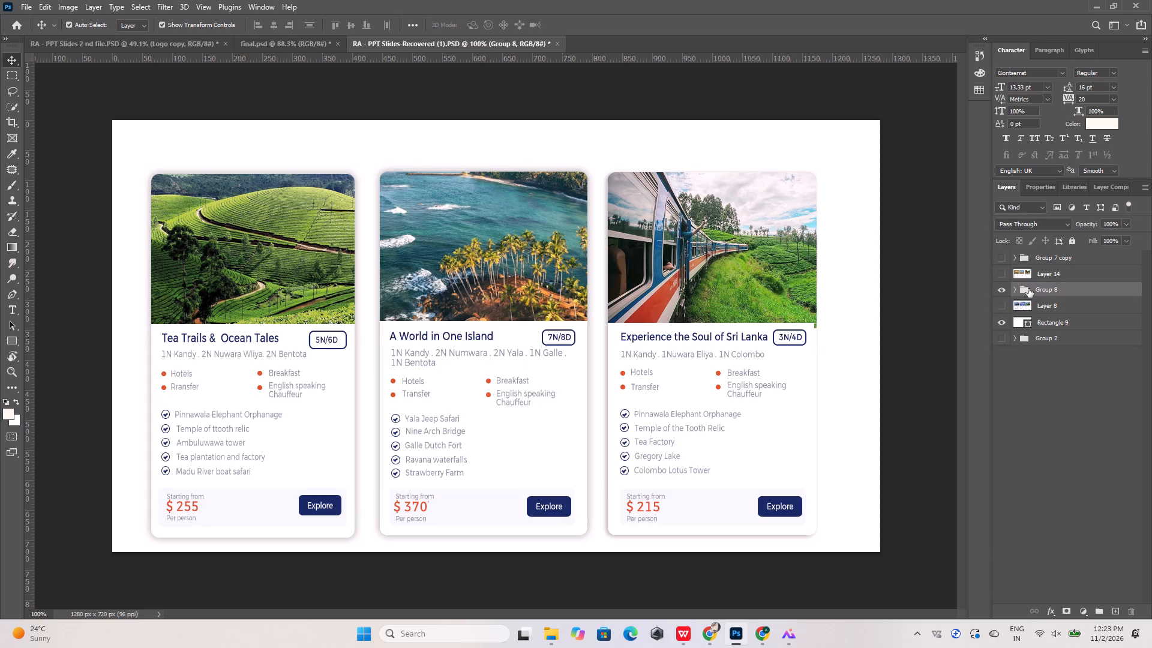
key("ctrl+c")
left_click(178, 45)
left_click(470, 203)
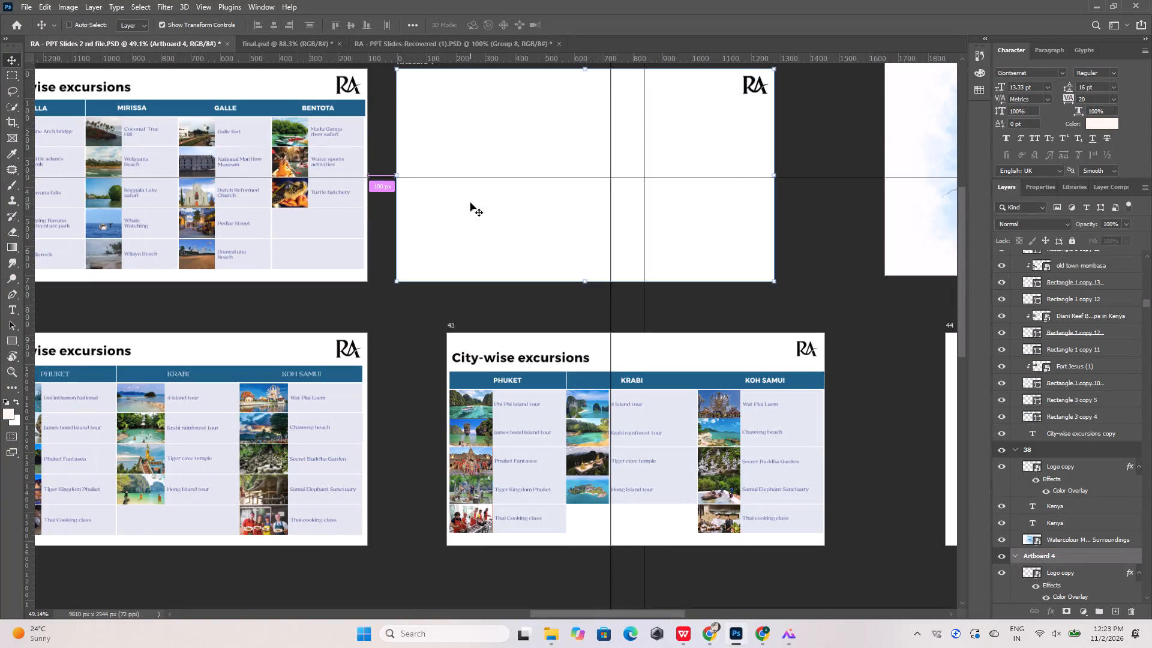
key("ctrl+shift+v")
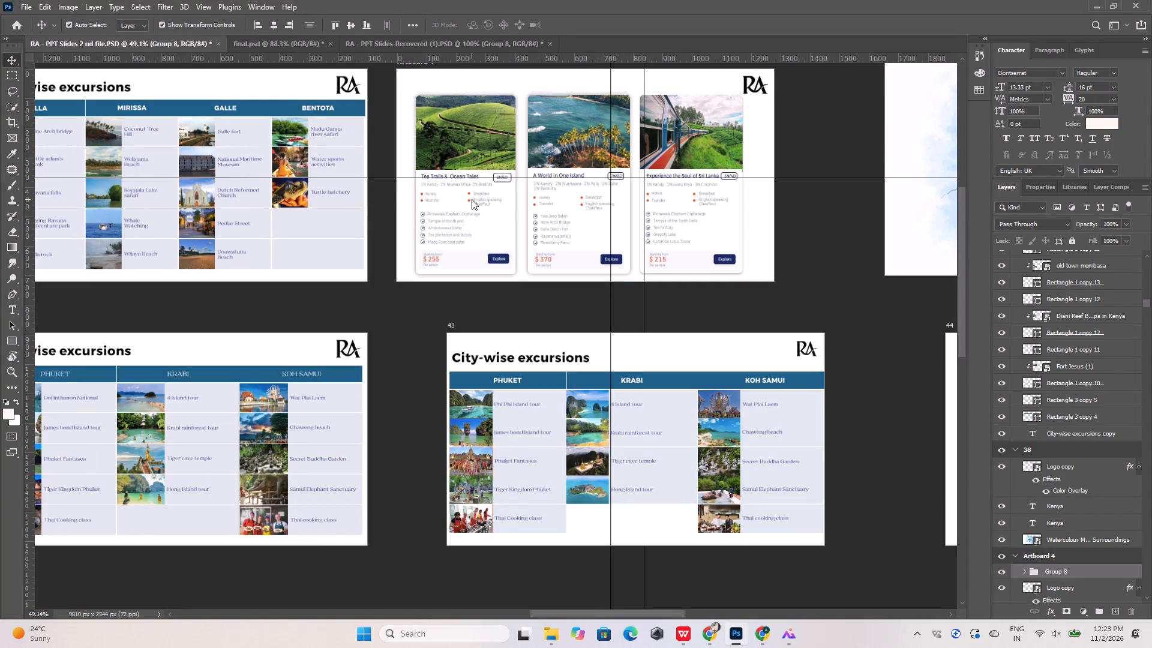
Delete the tick and circle icons beside all five activities on the Tea Trails & Ocean Tales card.
scroll(489, 175, "up", 6, "alt")
scroll(382, 240, "up", 4, "alt")
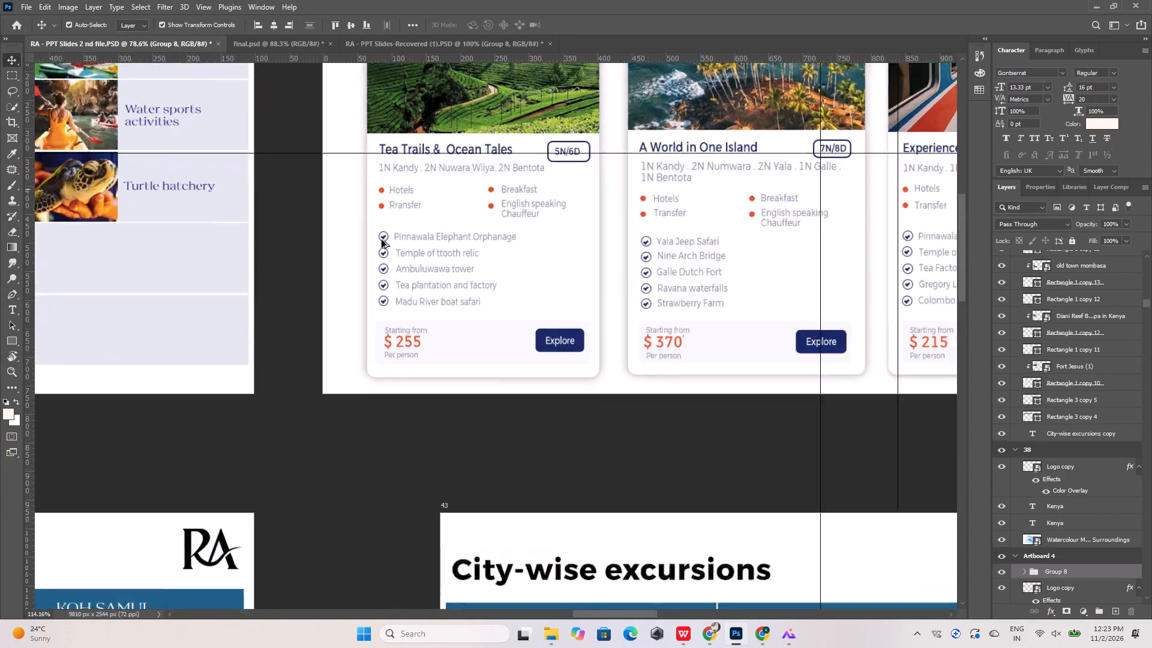
scroll(382, 240, "up", 11, "alt")
left_click(385, 232)
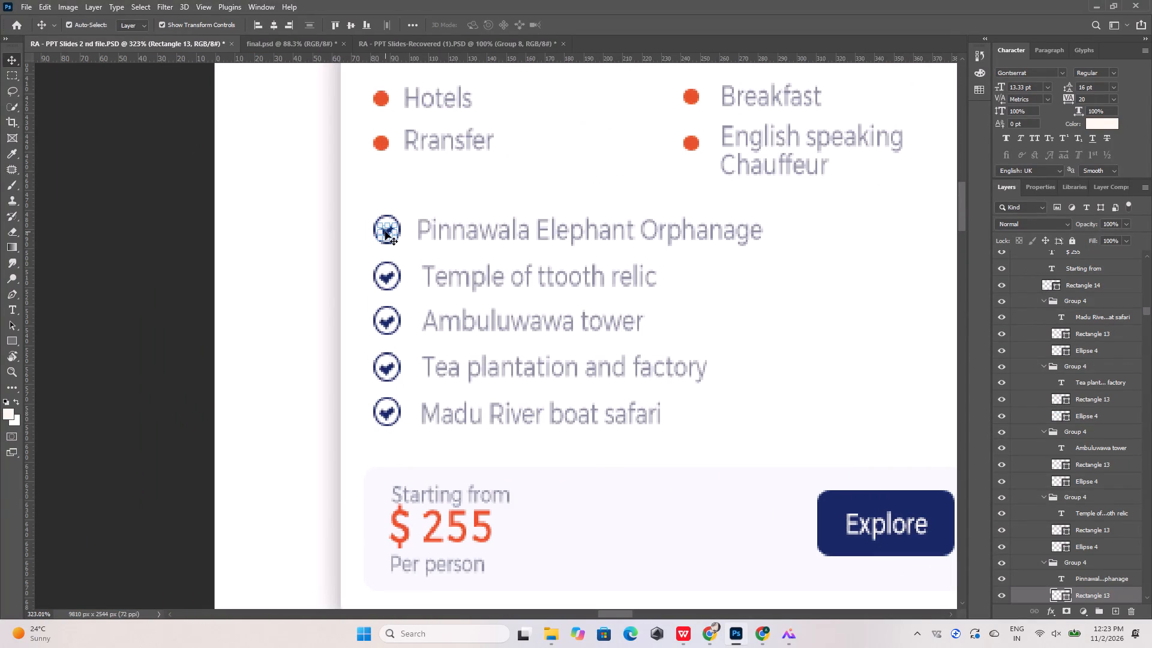
key("Delete")
key("Delete")
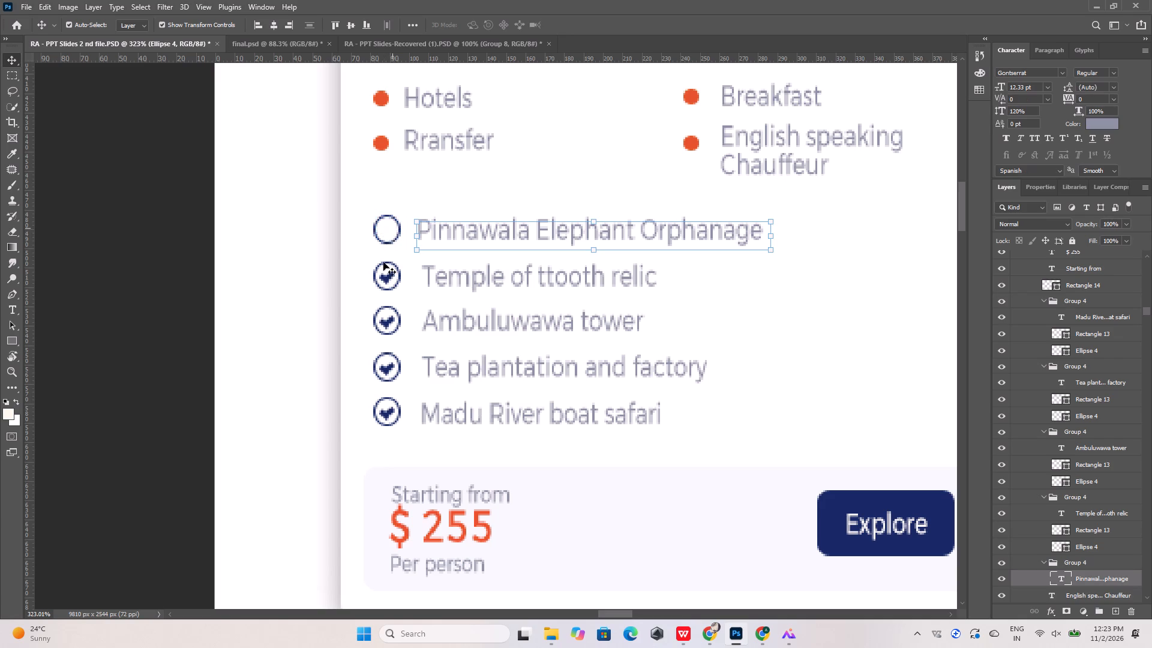
left_click(386, 279)
key("Delete")
key("Delete")
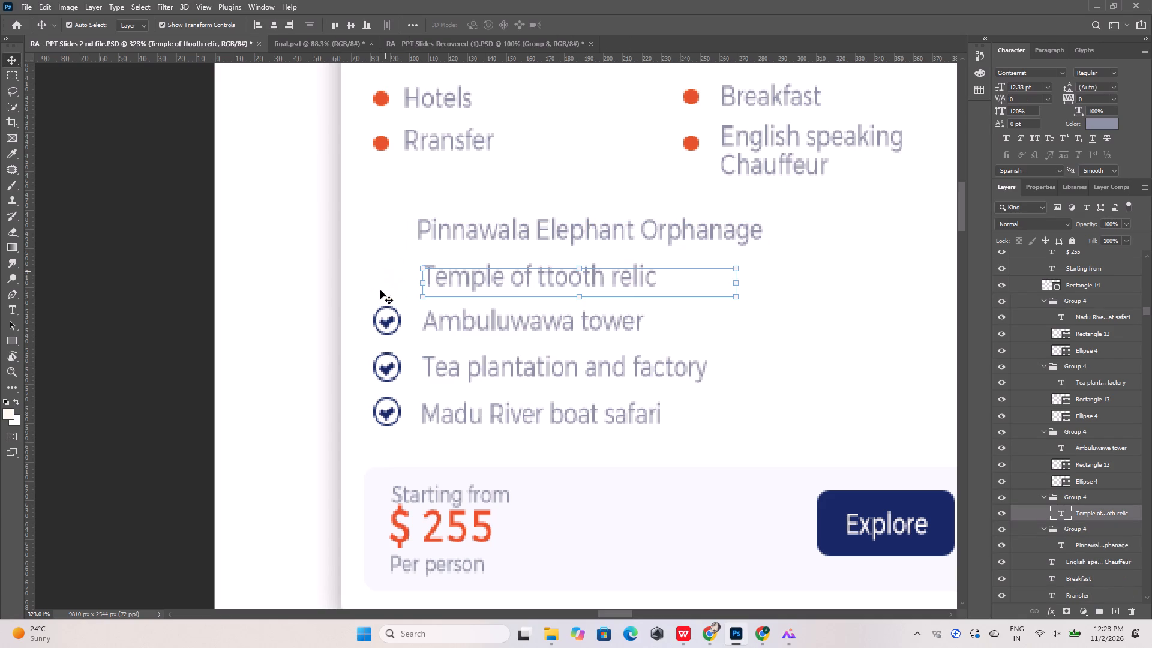
left_click(383, 323)
key("Delete")
key("Delete")
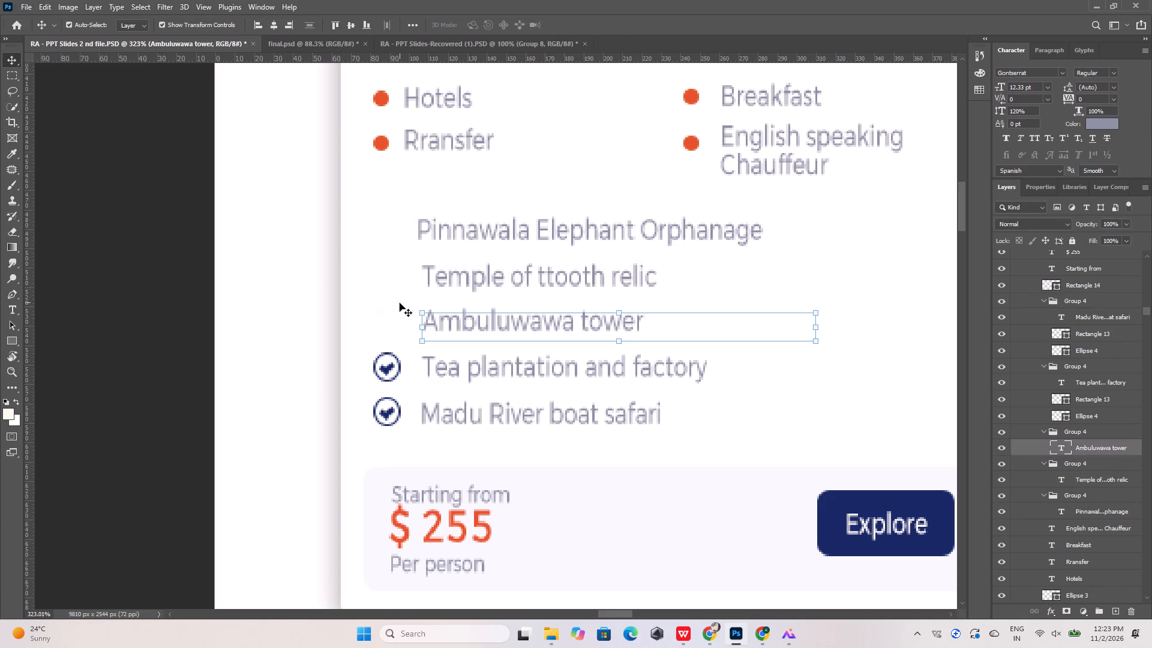
left_click(385, 371)
key("Delete")
key("Delete")
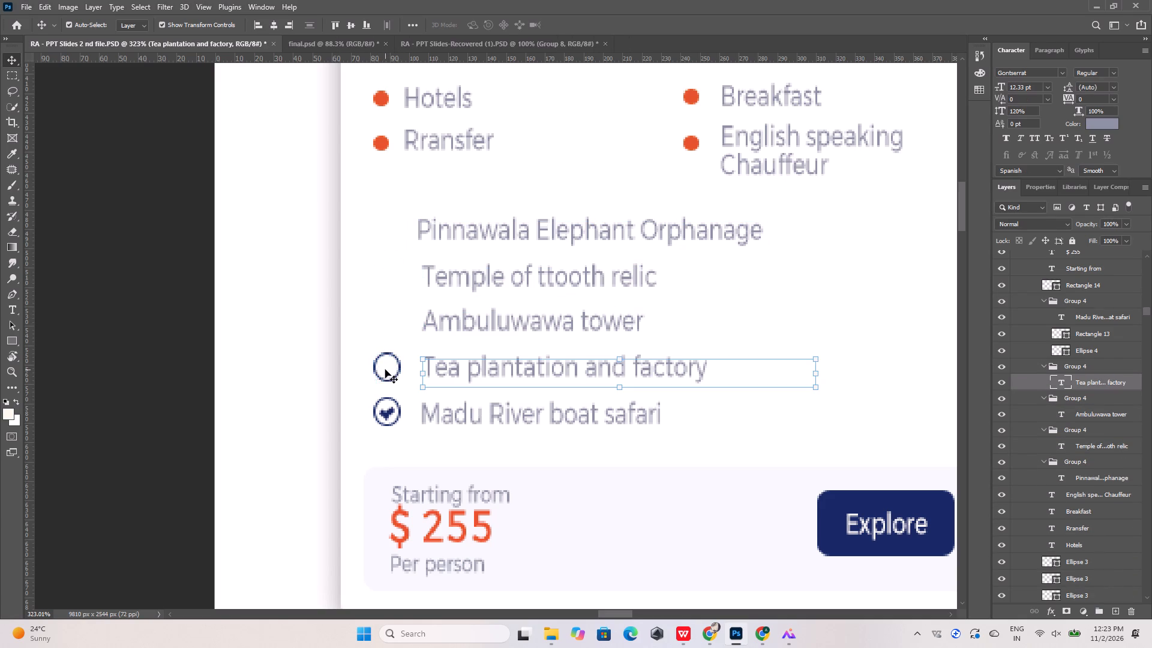
left_click(386, 413)
key("Delete")
key("Delete")
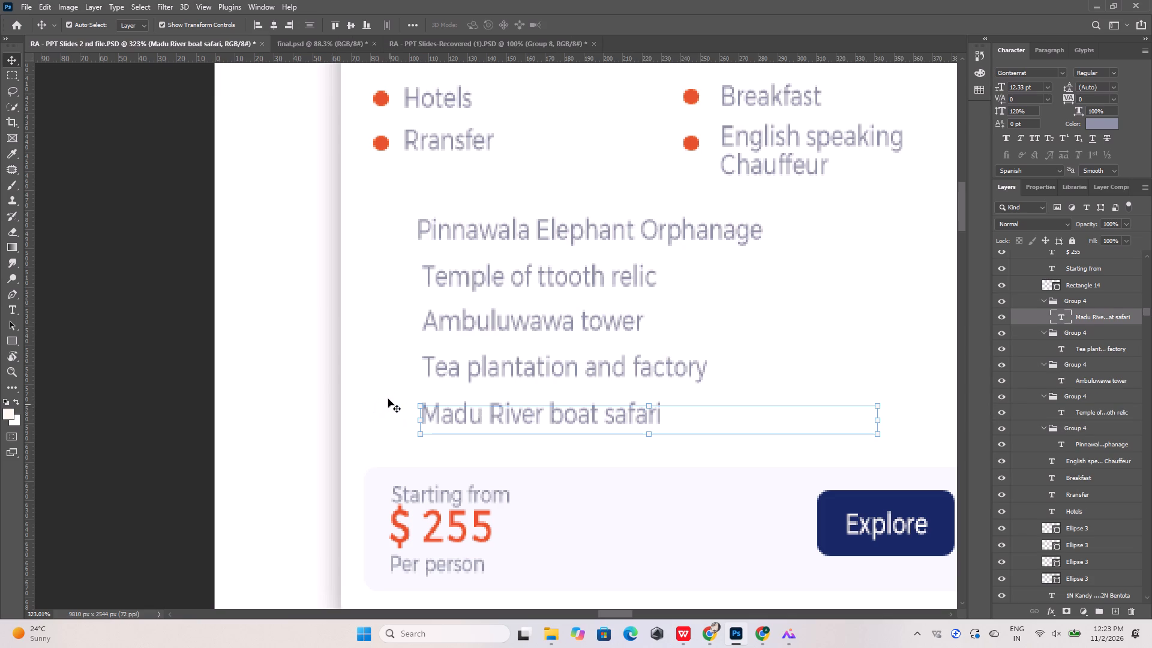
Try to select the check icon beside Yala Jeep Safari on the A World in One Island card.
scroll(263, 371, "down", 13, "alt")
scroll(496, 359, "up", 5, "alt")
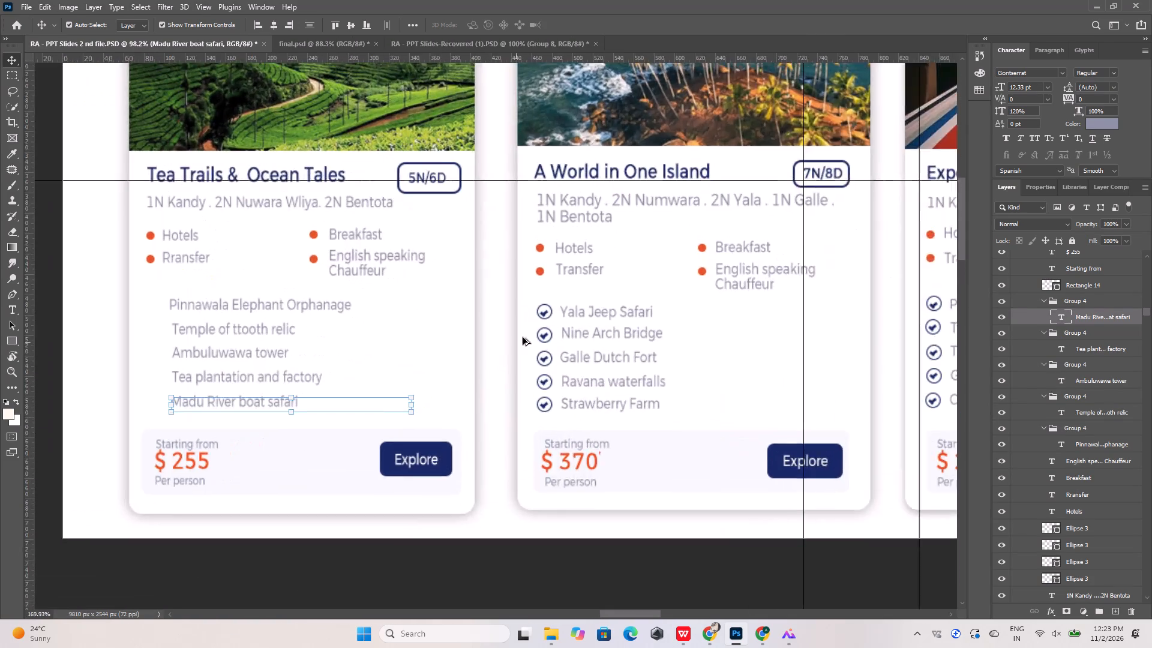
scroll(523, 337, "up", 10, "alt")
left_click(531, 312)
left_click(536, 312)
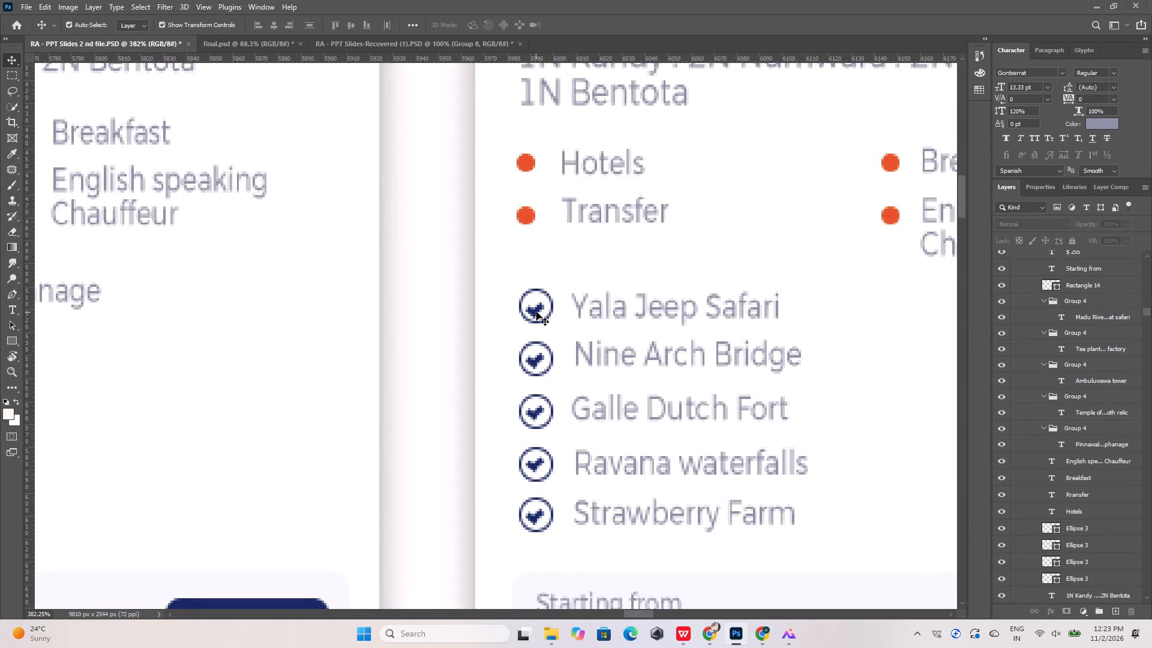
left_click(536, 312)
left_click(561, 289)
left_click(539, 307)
Search the layer stack for the groups holding the A World in One Island card's check icons and activity texts.
scroll(1030, 350, "down", 15)
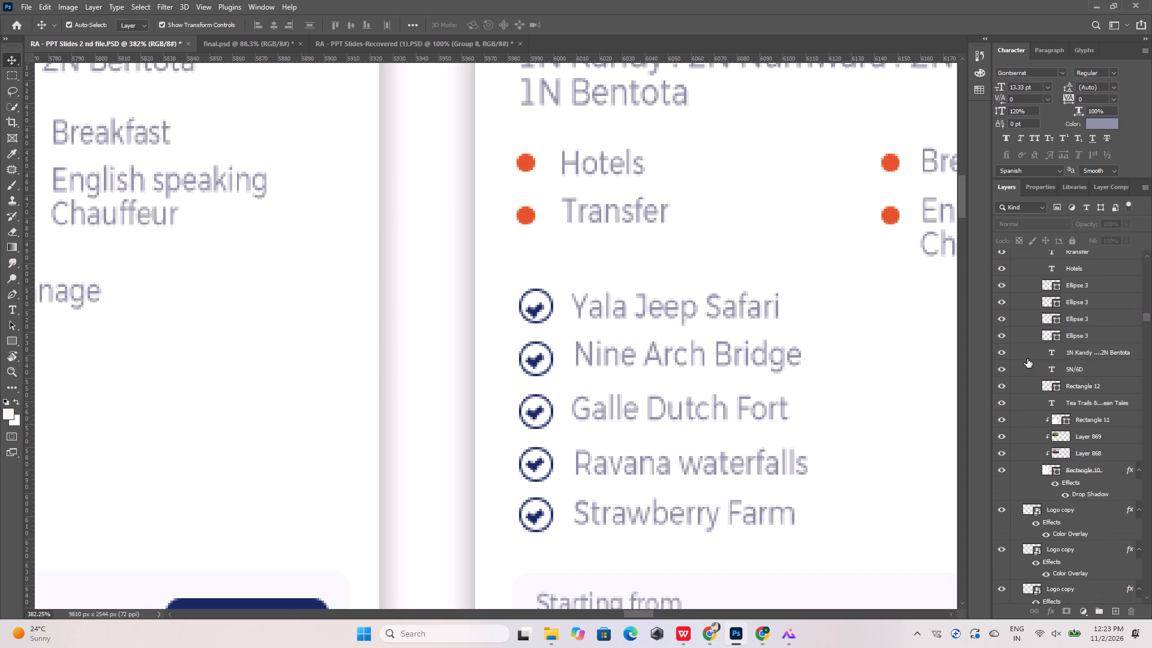
scroll(1027, 359, "down", 2)
scroll(1027, 359, "down", 20)
scroll(1027, 359, "down", 7)
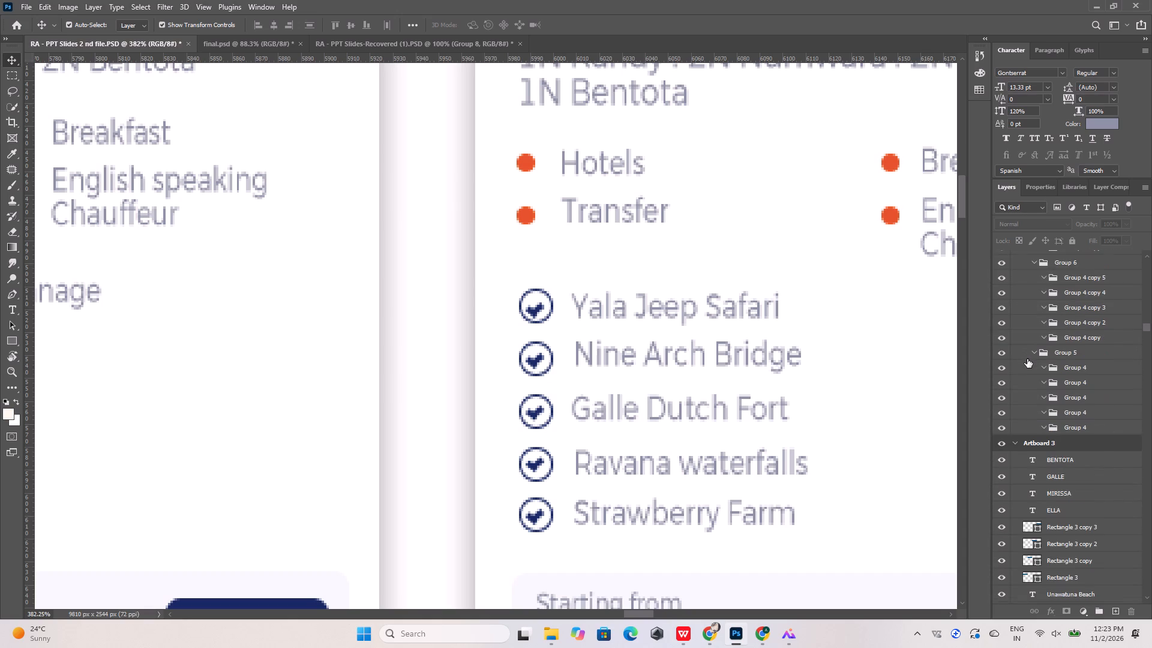
scroll(1027, 359, "up", 10)
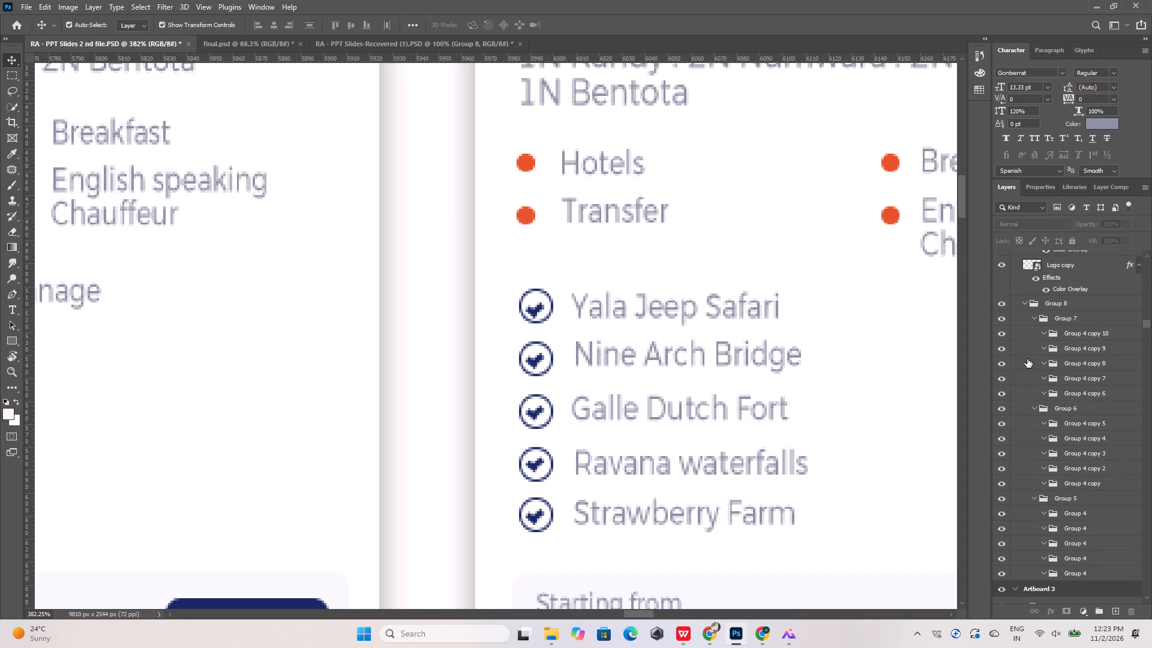
left_click(641, 310)
double_click(643, 307)
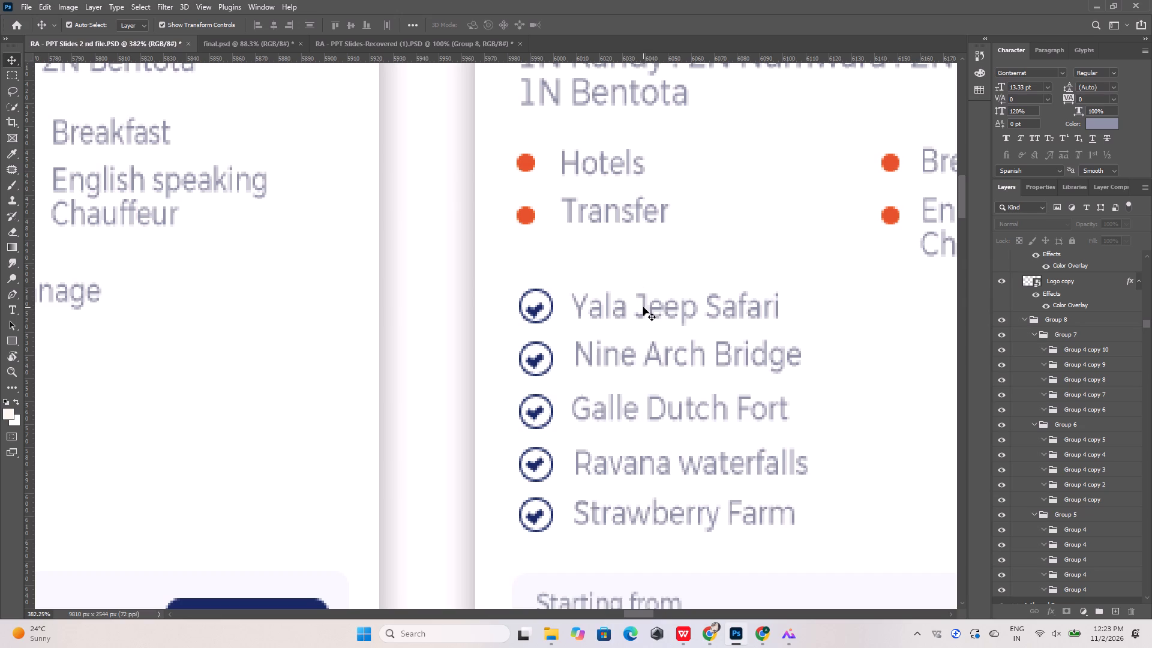
left_click(244, 185)
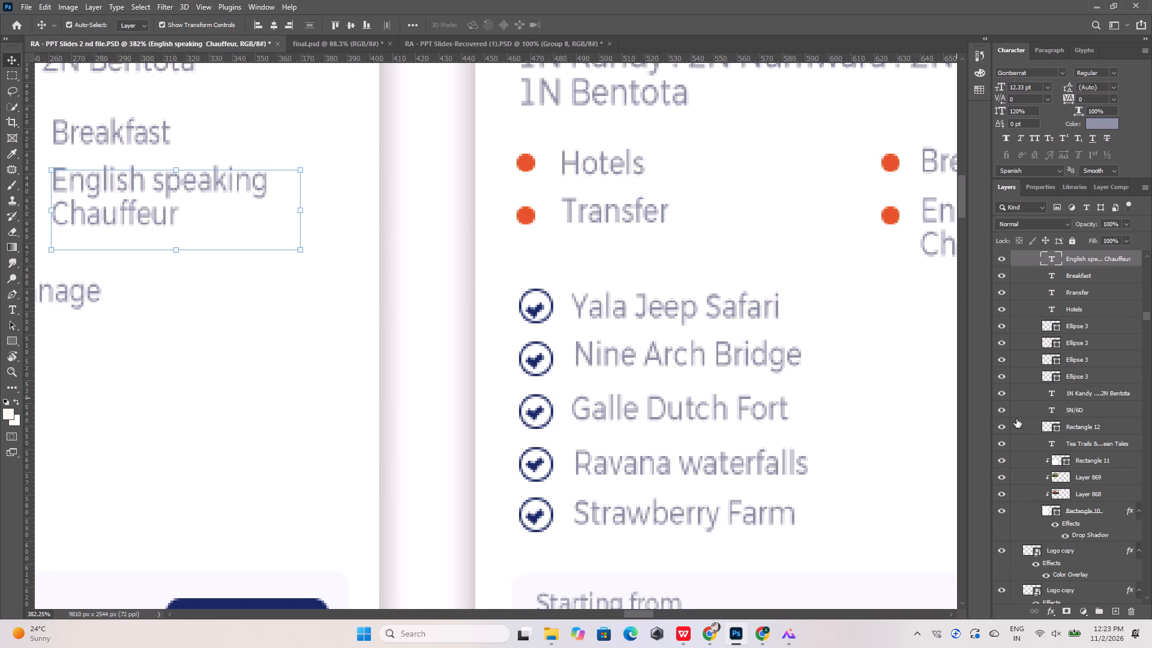
scroll(1070, 436, "down", 11)
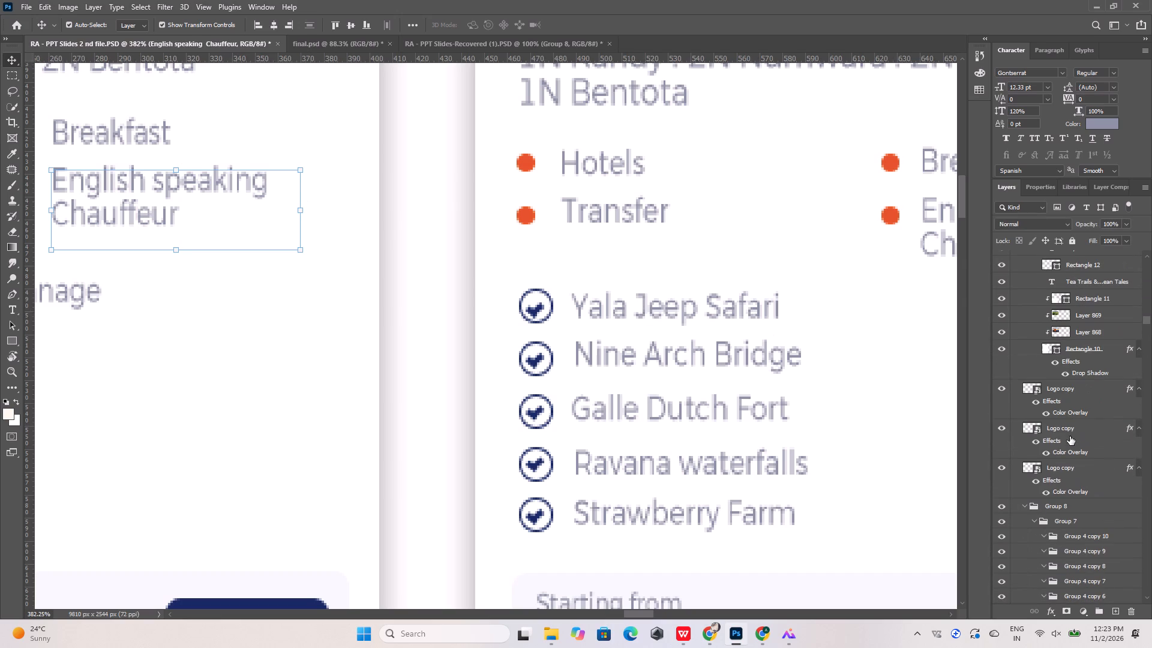
scroll(1070, 436, "down", 4)
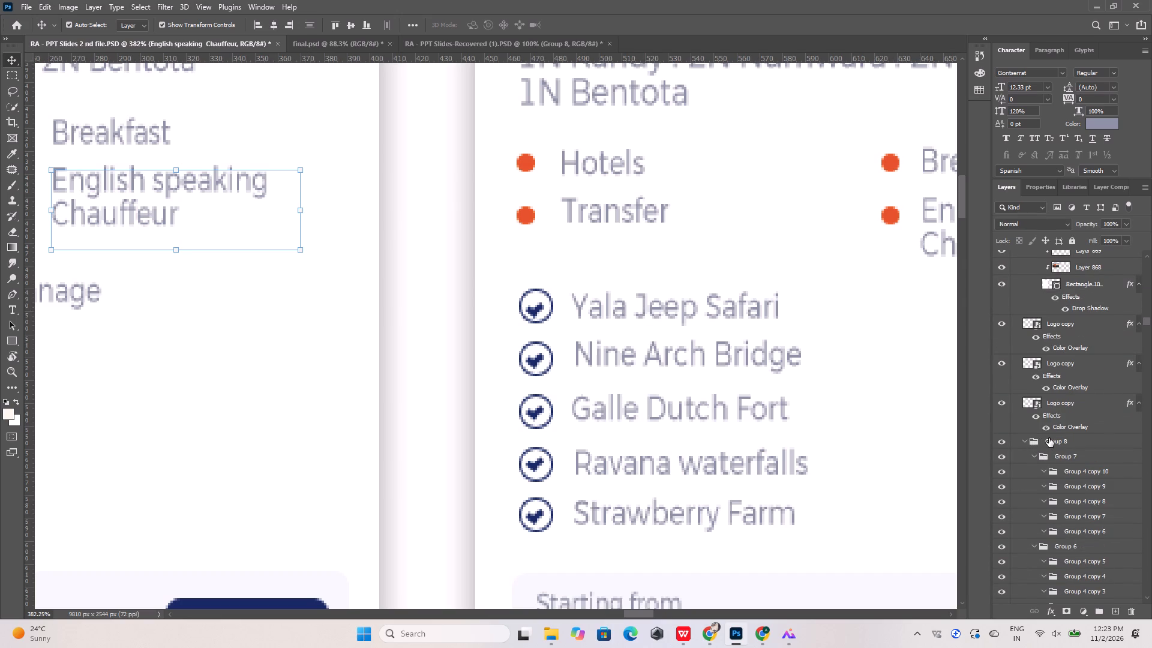
left_click(1049, 438)
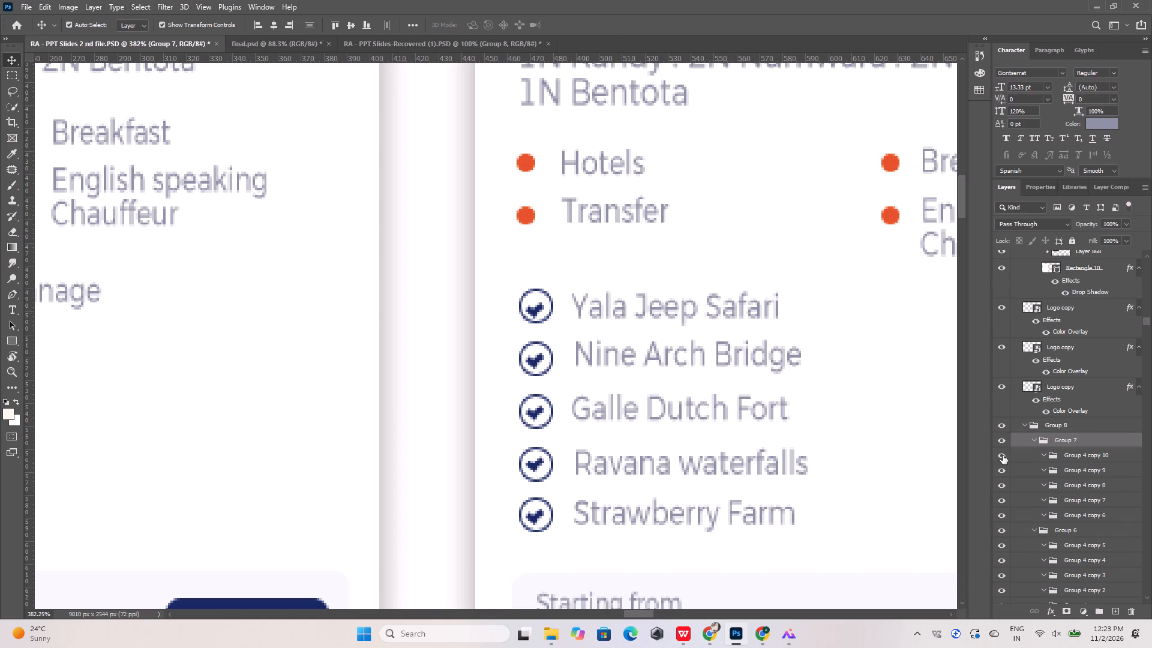
left_click(1001, 456)
left_click(1001, 456)
Try to free-transform Group 4 copy 10 in the lower Group 8, check what it holds on the canvas, and hide it.
scroll(539, 332, "down", 18, "alt")
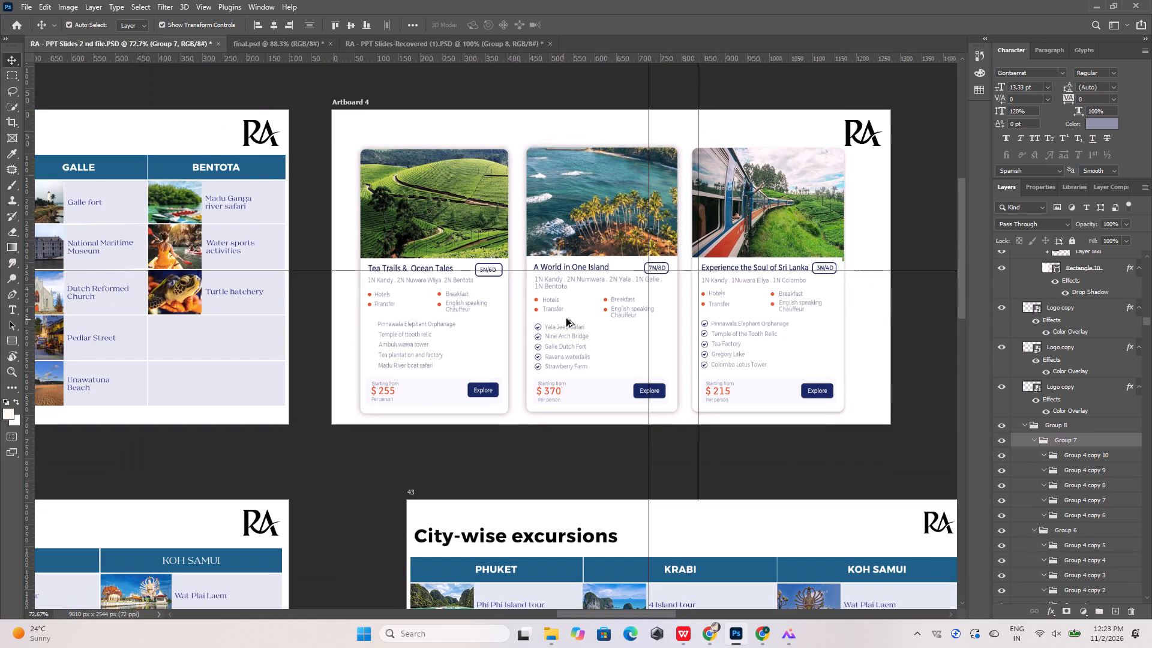
left_click(1102, 456)
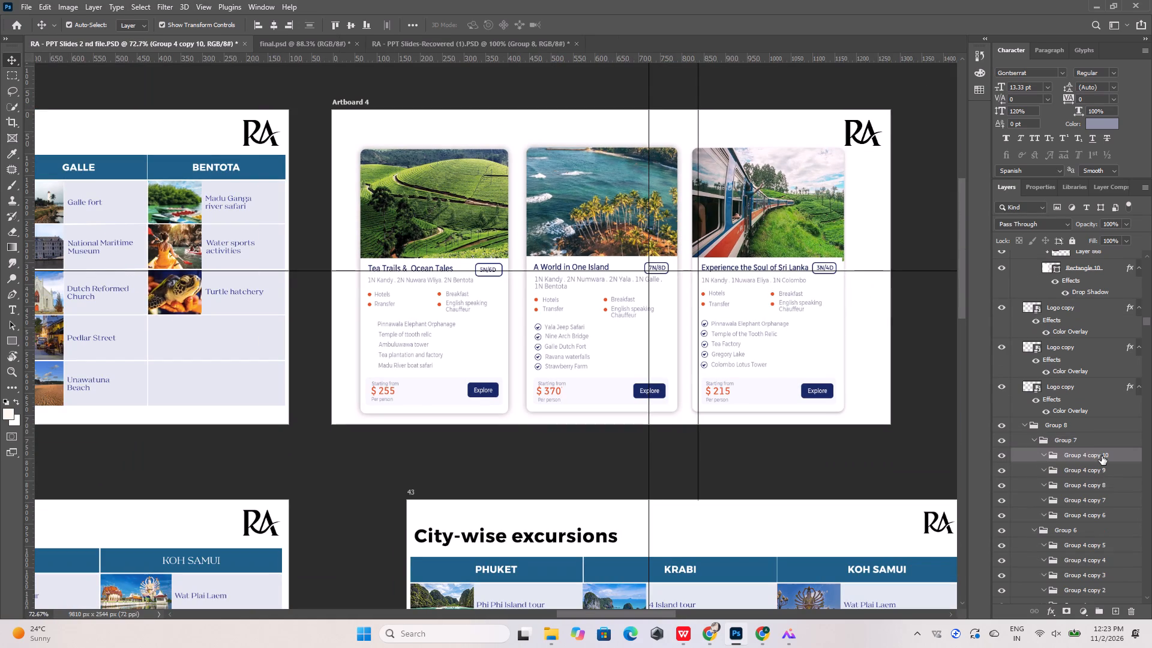
key("ctrl+t")
scroll(639, 284, "down", 18, "alt")
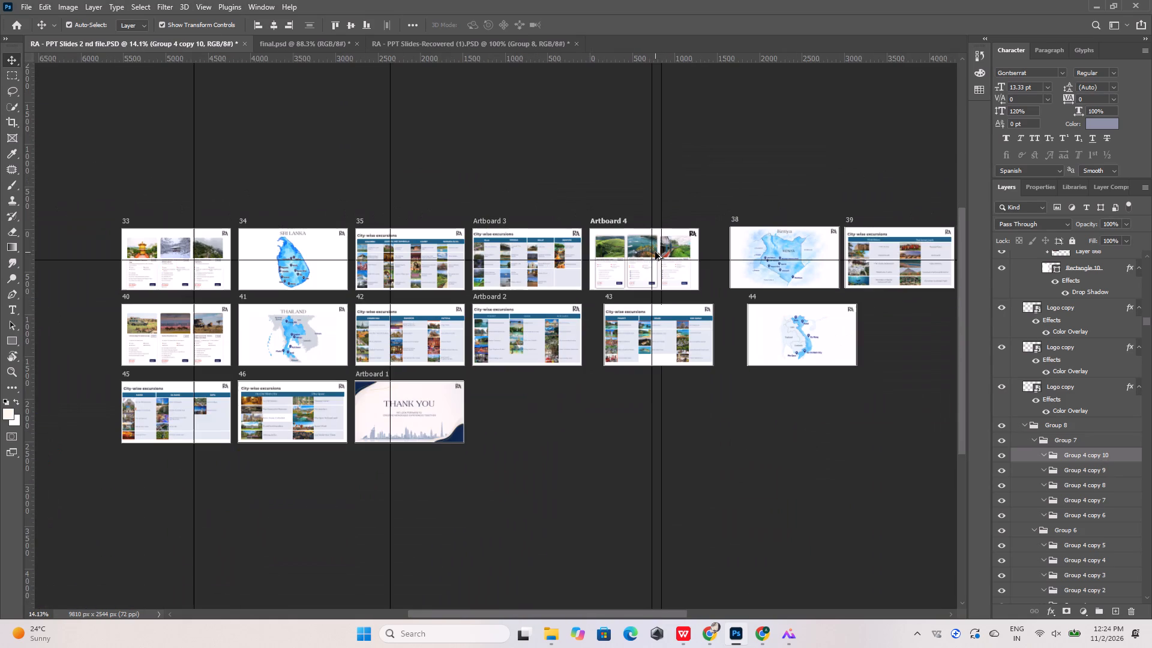
scroll(655, 252, "up", 5, "alt")
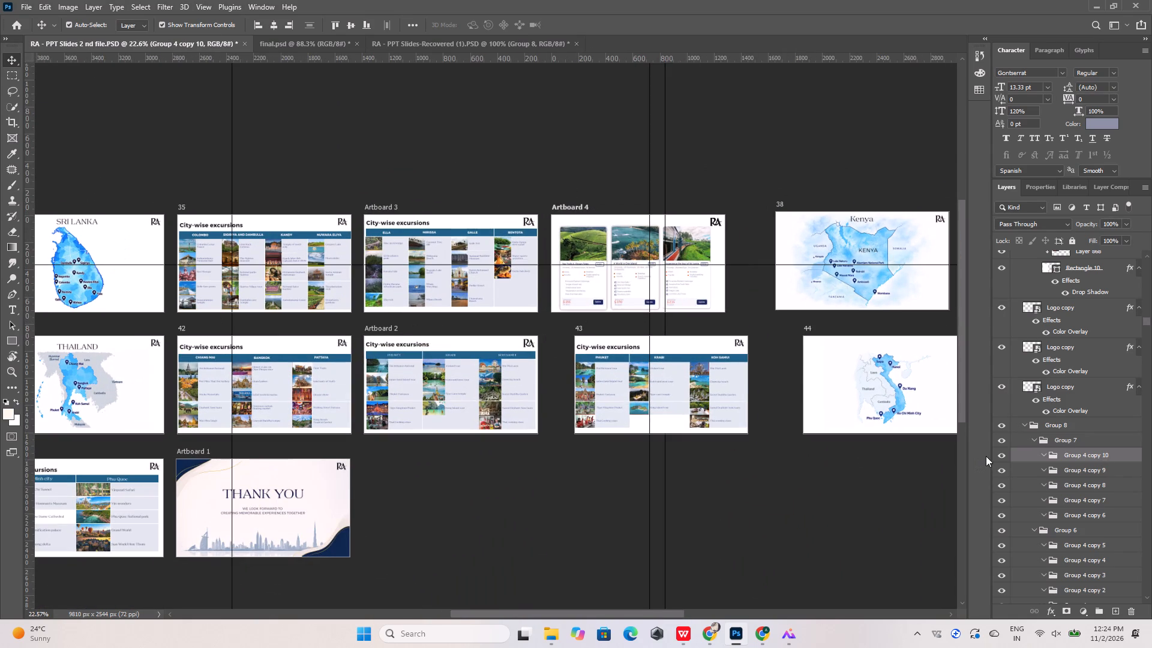
left_click(1001, 454)
left_click(1001, 454)
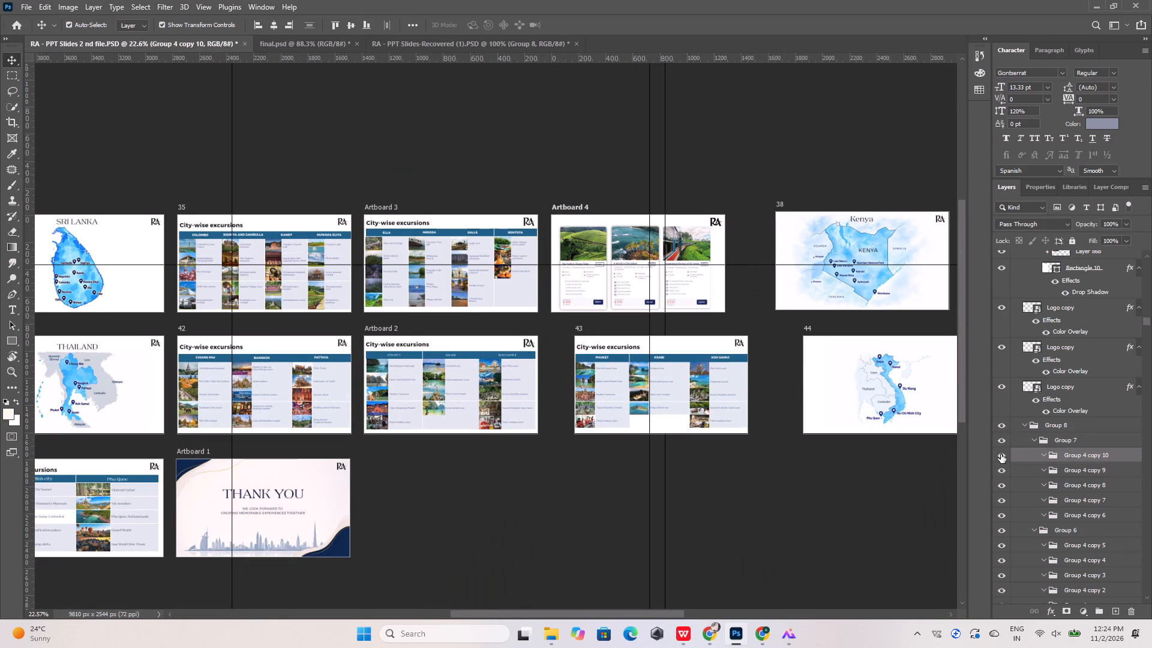
left_click(1001, 454)
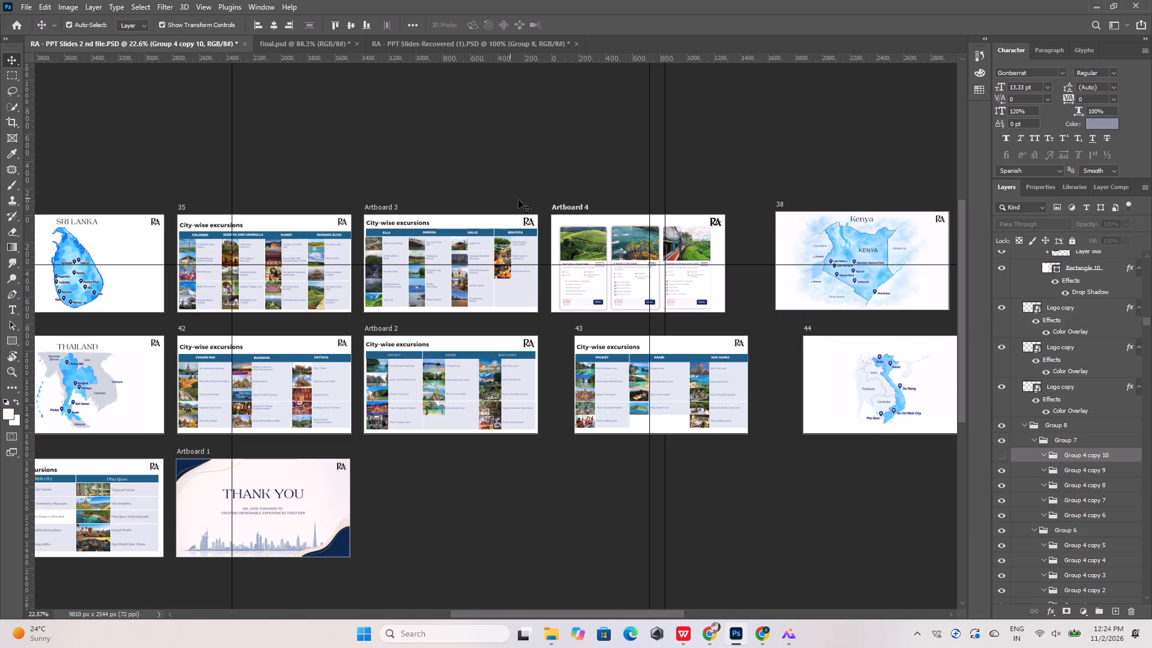
Unlock the Explore button, per-person text, $ 370 price, Starting from text and their background rectangles in Artboard 4's Group 6.
left_click(565, 209)
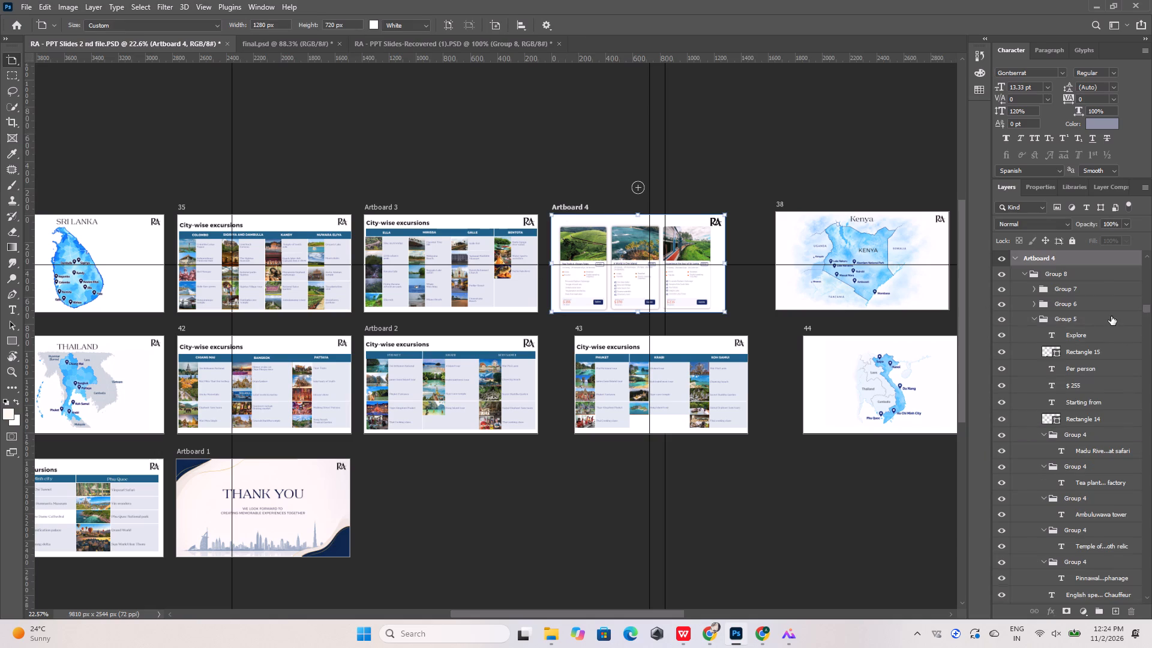
left_click(1033, 303)
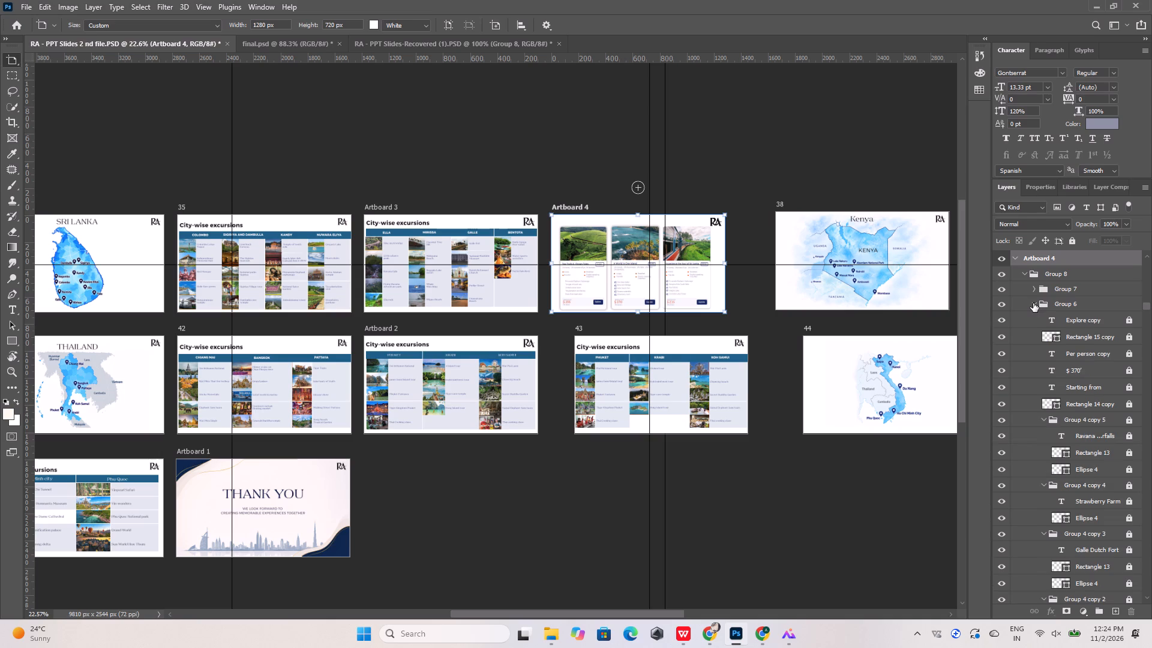
left_click(1128, 321)
left_click(1129, 340)
left_click(1127, 352)
left_click(1129, 374)
left_click(1129, 389)
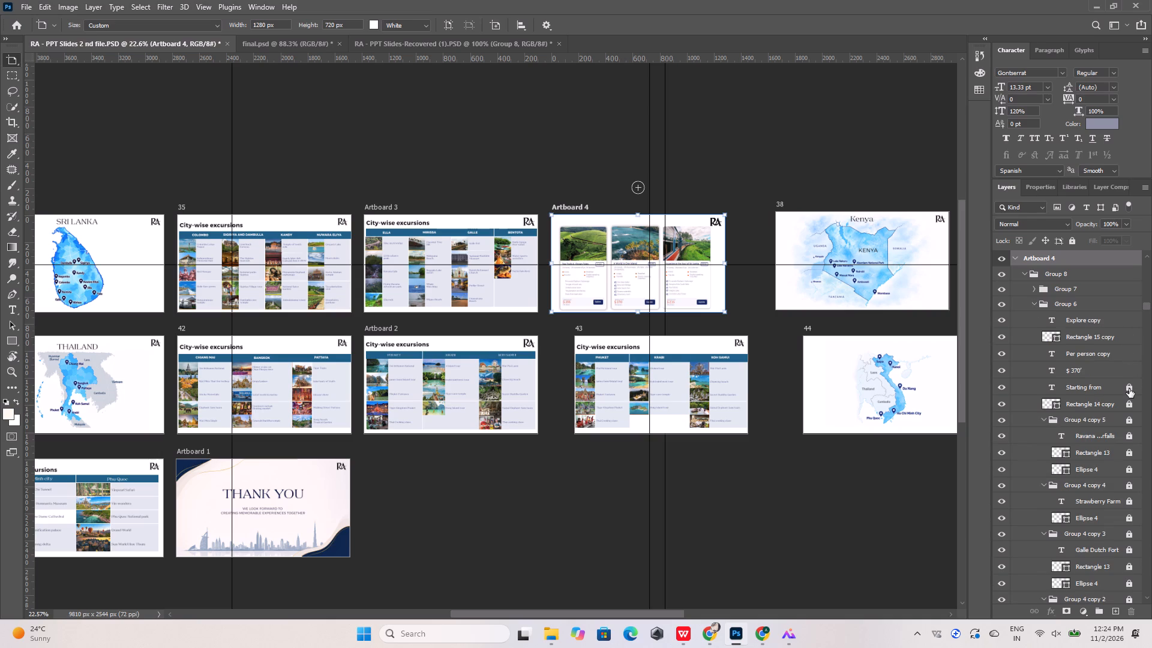
left_click(1129, 400)
Unlock Group 4 copy 5 and Group 4 copy 4 with their Ravana waterfalls and Strawberry Farm layers, plus the Group 4 copy 3 folder.
left_click(1133, 422)
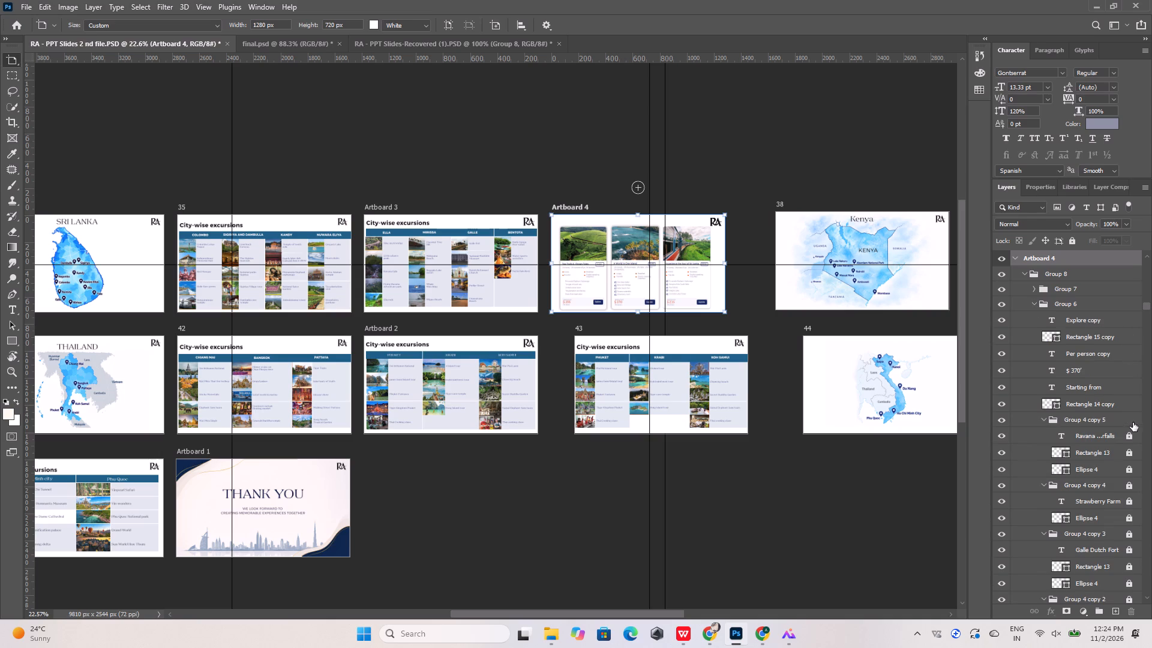
left_click(1132, 436)
scroll(1131, 436, "down", 6)
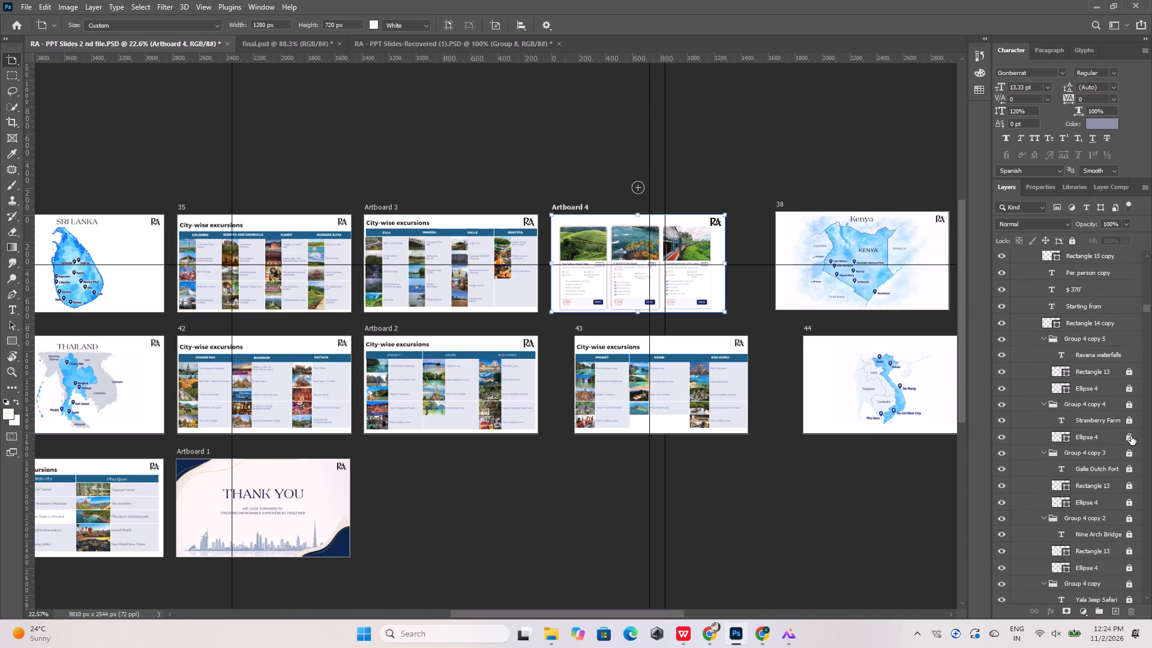
scroll(1131, 436, "down", 5)
left_click(1129, 274)
left_click(1127, 294)
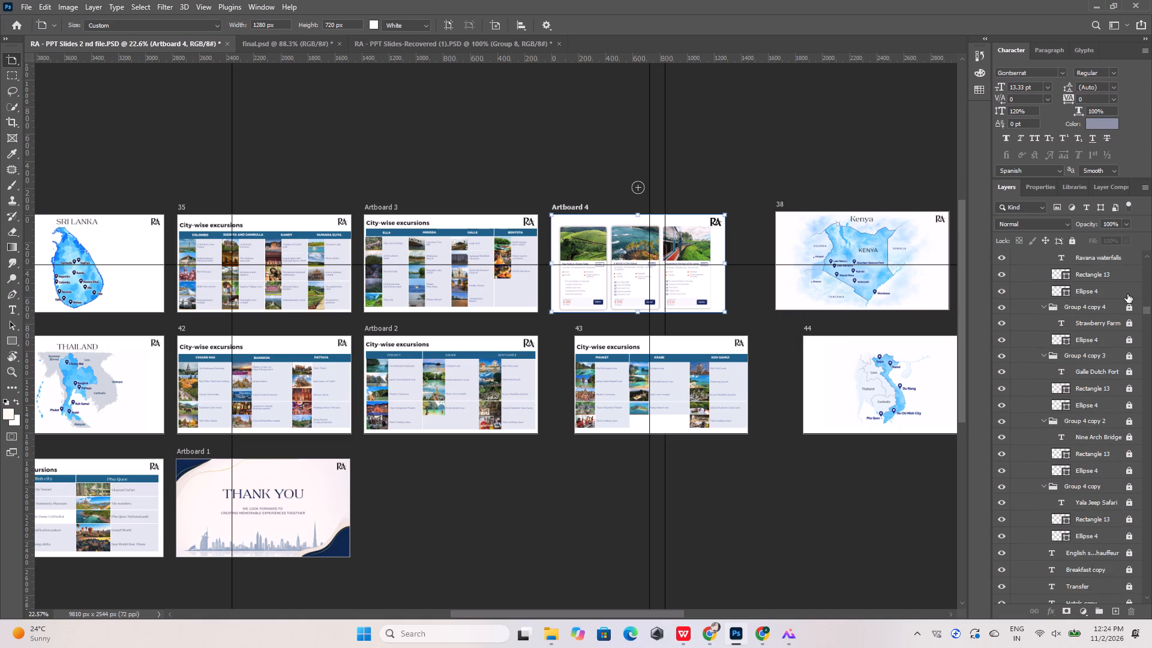
left_click(1129, 312)
left_click(1129, 325)
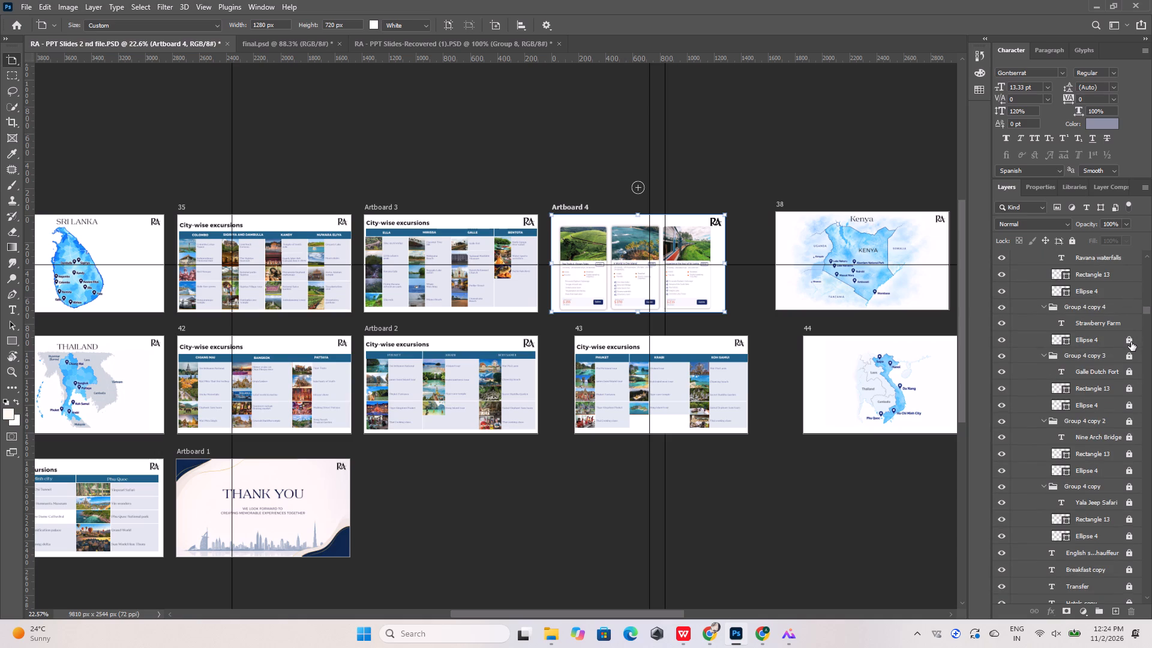
left_click(1131, 341)
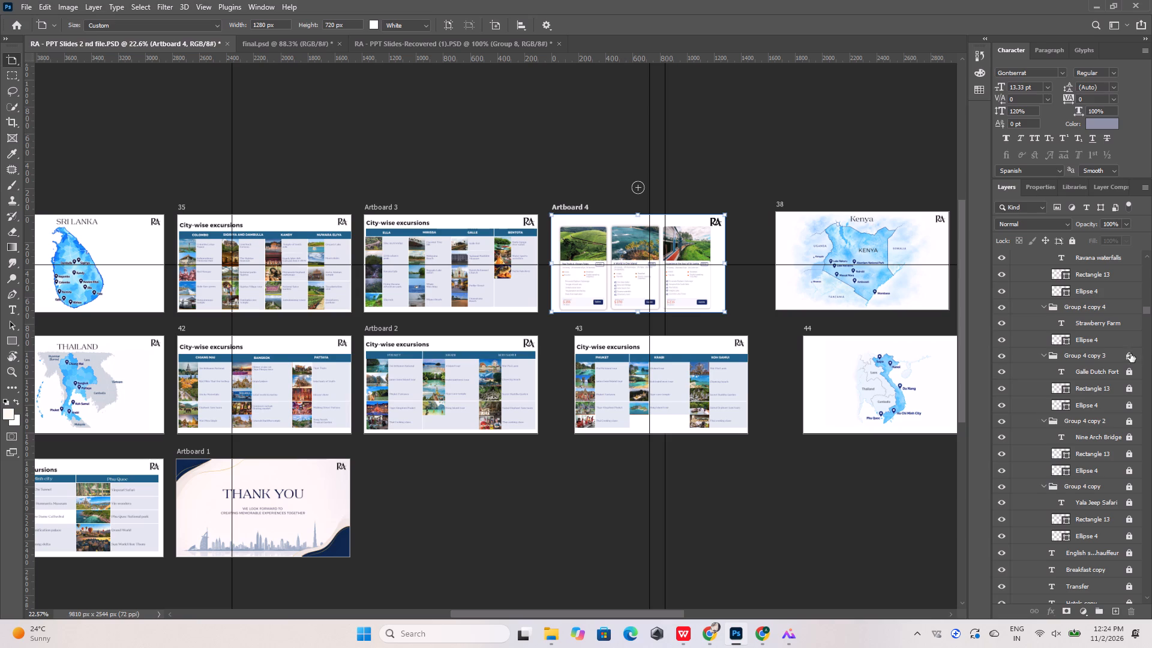
left_click(1128, 356)
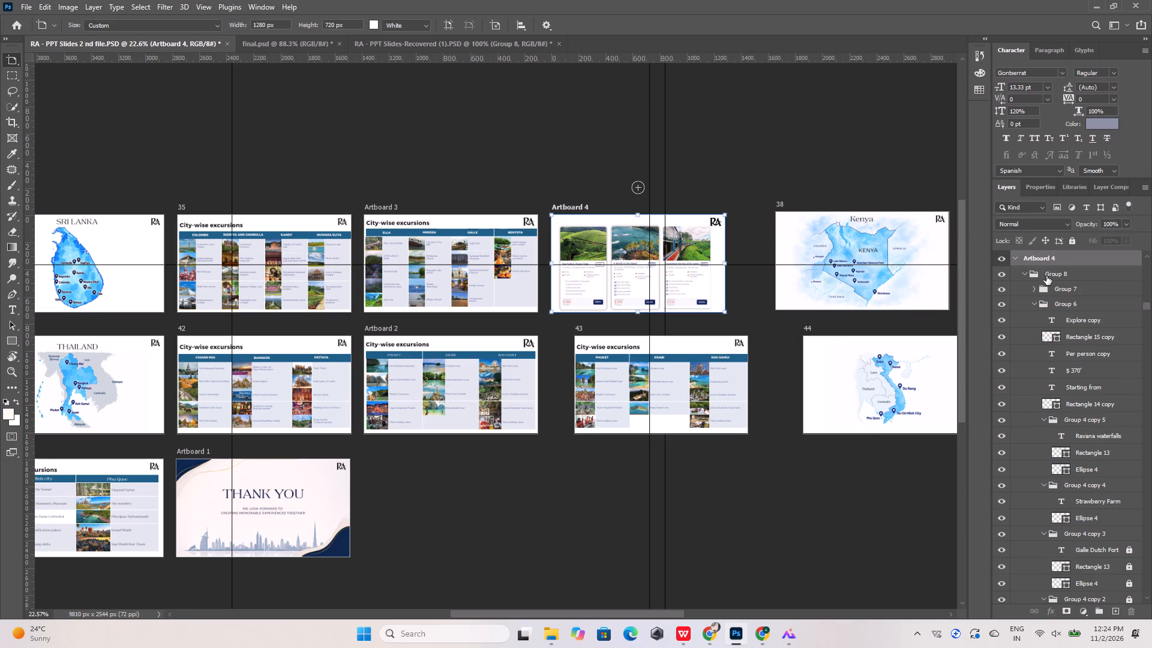
Unlock the Explore button, per-person text, $ 215 price, Starting from text and their background rectangles in Group 7.
left_click(1054, 286)
left_click(1037, 288)
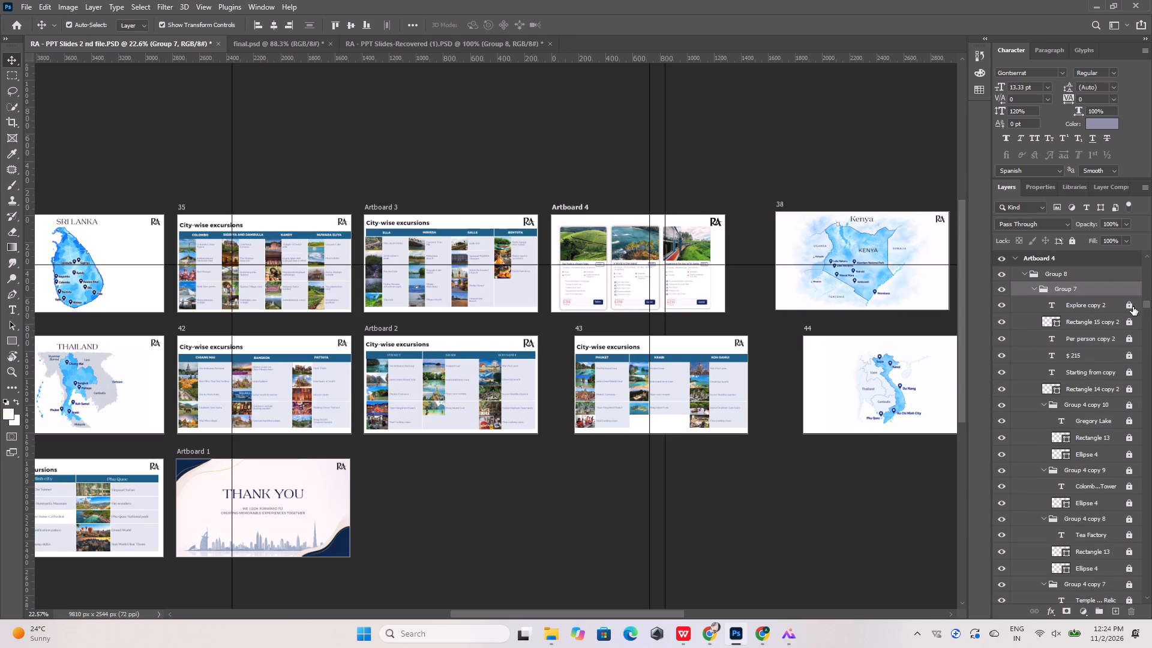
left_click(1129, 307)
left_click(1129, 324)
left_click(1128, 340)
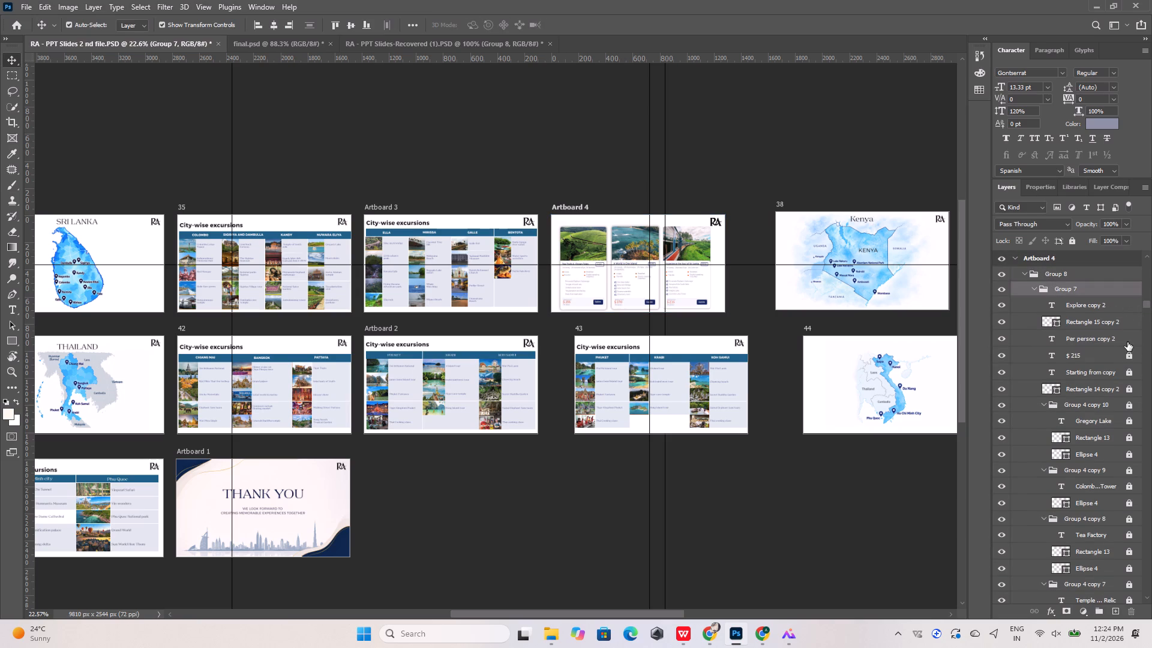
left_click(1127, 352)
left_click(1127, 373)
left_click(1129, 391)
Unlock Group 4 copy 10 and Group 4 copy 9 in Group 7 with their Gregory Lake and Colombo Lotus Tower texts and icon shapes.
left_click_drag(1129, 403, 1129, 409)
left_click(1130, 421)
left_click(1129, 440)
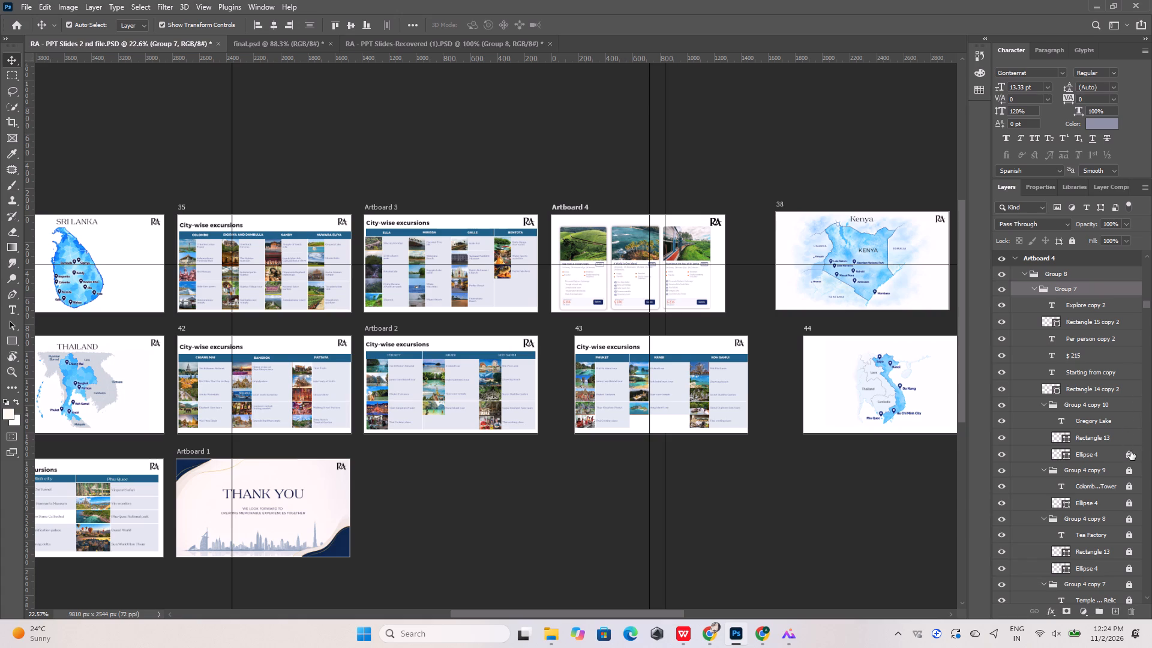
left_click(1131, 457)
left_click(1130, 473)
left_click(1129, 487)
left_click(1129, 501)
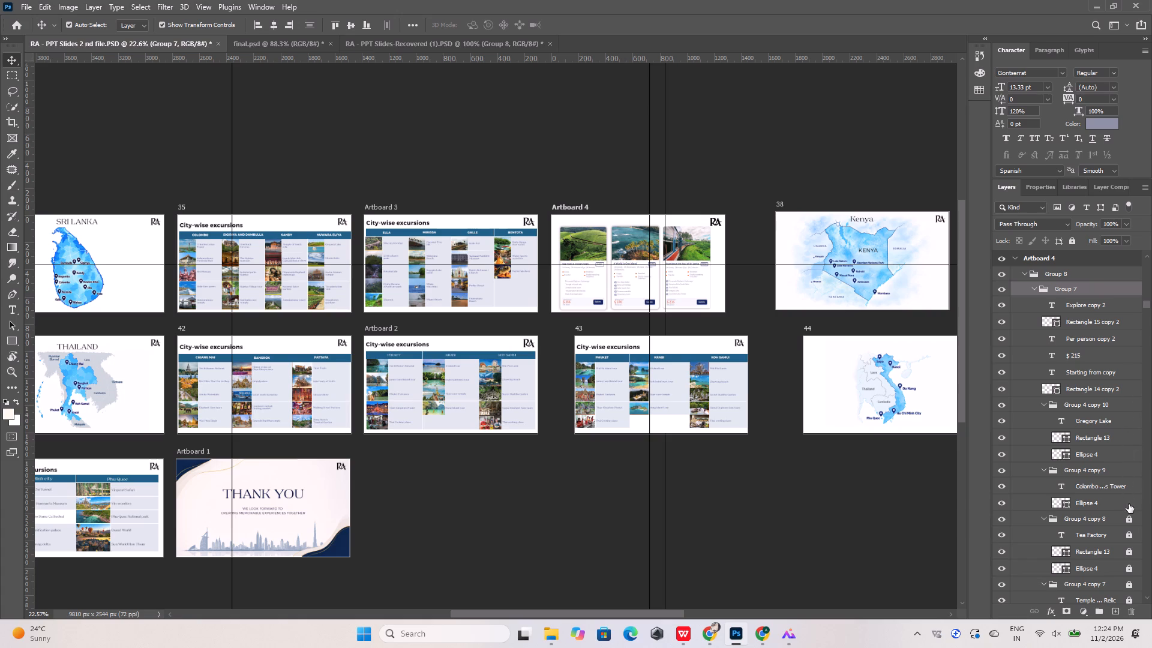
Unlock Group 4 copy 8, copy 7 and copy 6 in Group 7, including the activity text, Rectangle 13 and Ellipse 4 in each.
scroll(1129, 504, "down", 11)
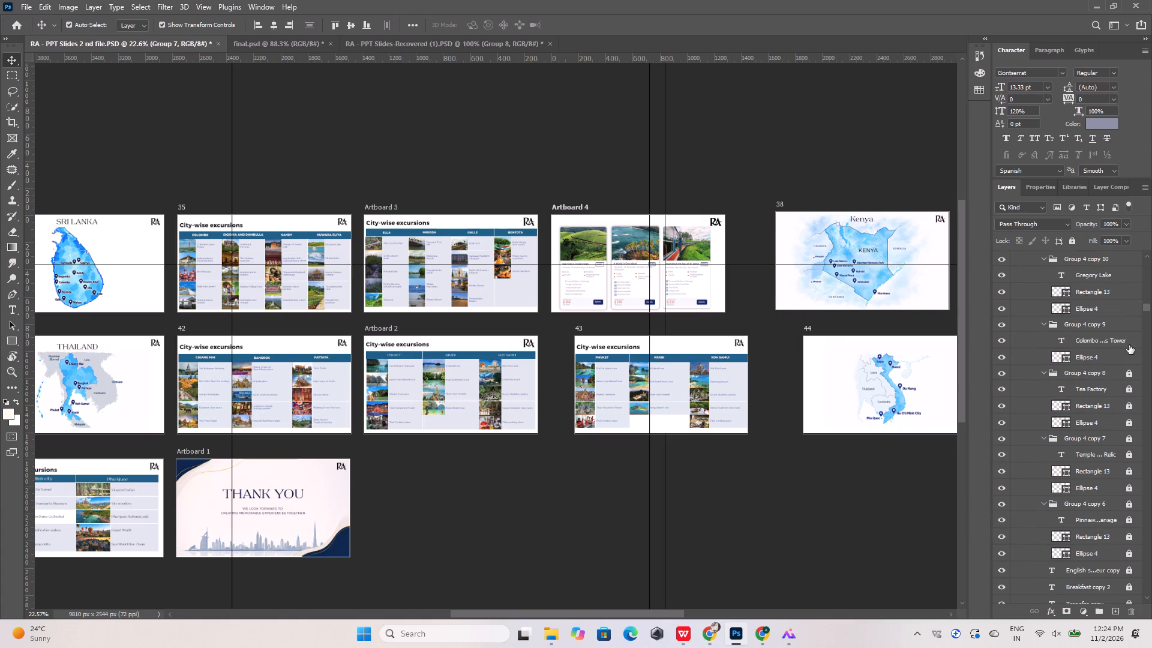
left_click(1129, 344)
left_click(1128, 361)
left_click(1128, 378)
left_click(1128, 382)
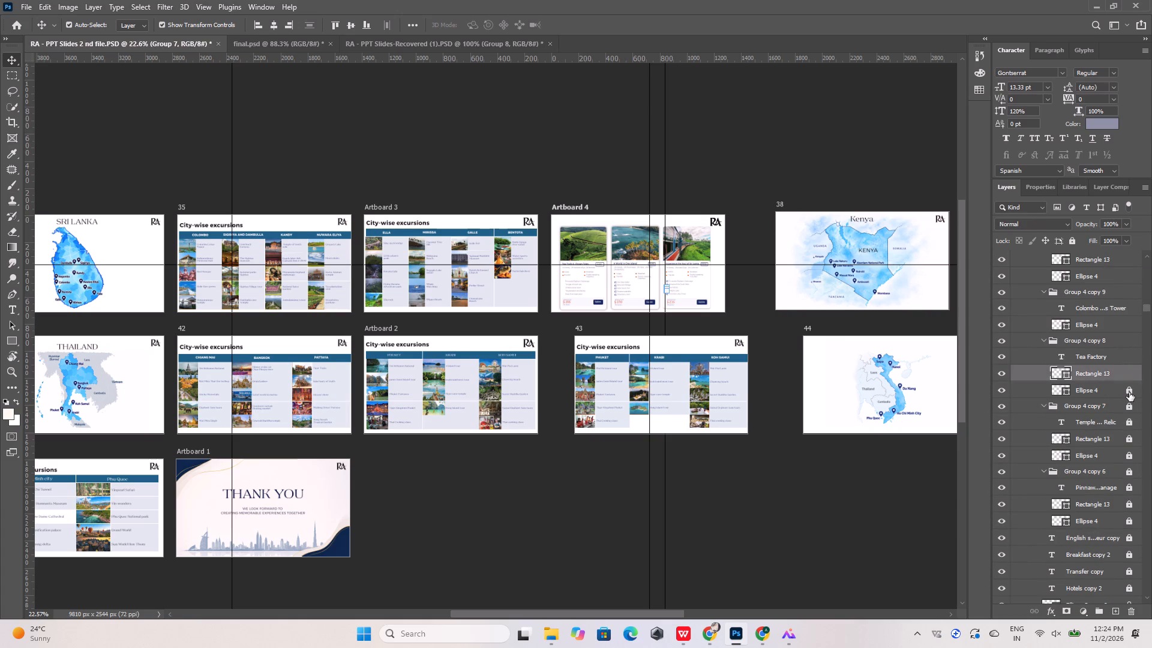
left_click(1129, 394)
left_click(1130, 407)
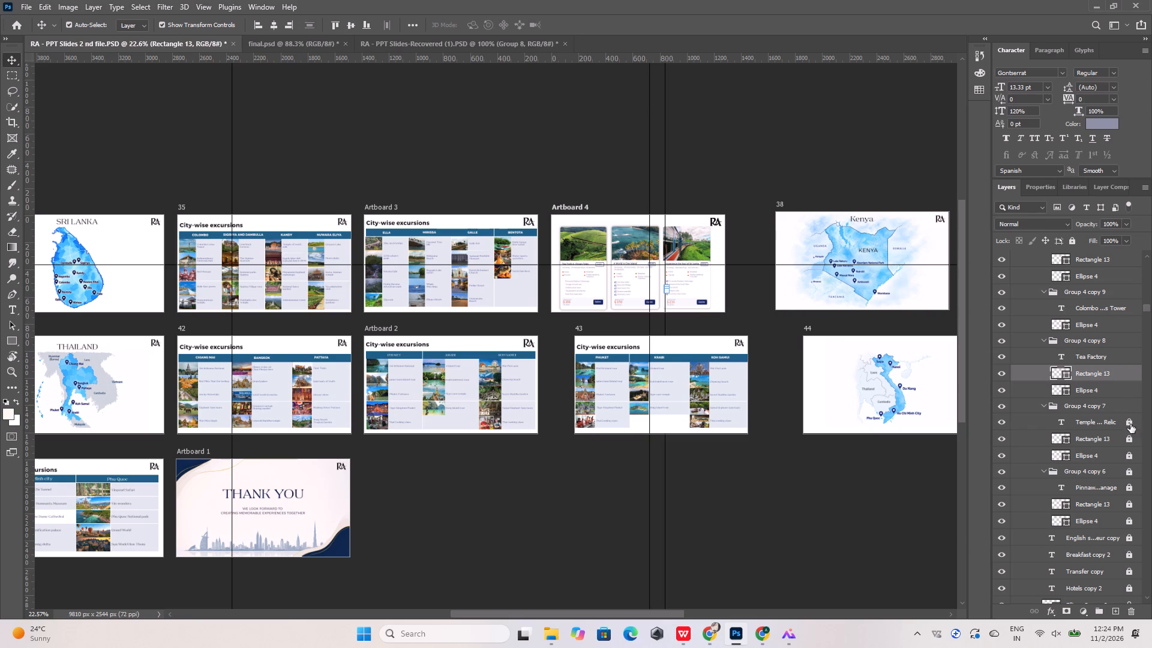
left_click(1130, 424)
left_click(1130, 440)
left_click(1130, 457)
left_click(1129, 472)
scroll(1126, 467, "down", 12)
left_click(1130, 295)
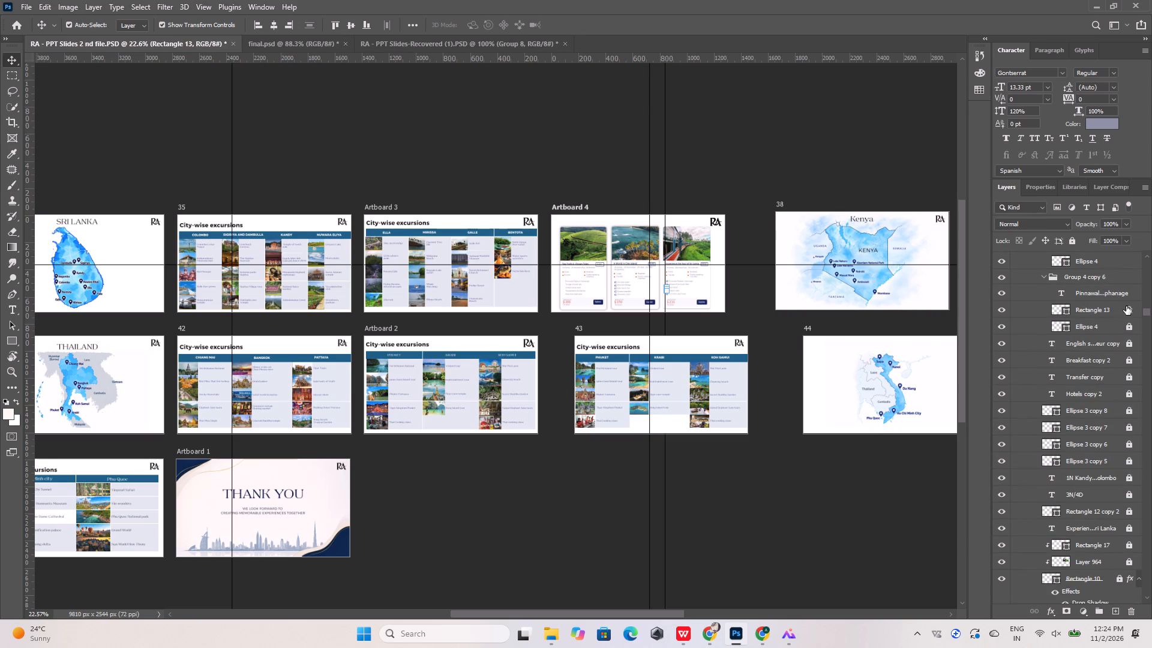
left_click(1126, 311)
left_click(1129, 329)
Unlock Group 7's English speaking Chauffeur, Breakfast, Transfer and Hotels texts and their bullets, Ellipse 3 copy 5 to copy 8.
left_click_drag(1129, 336, 1129, 343)
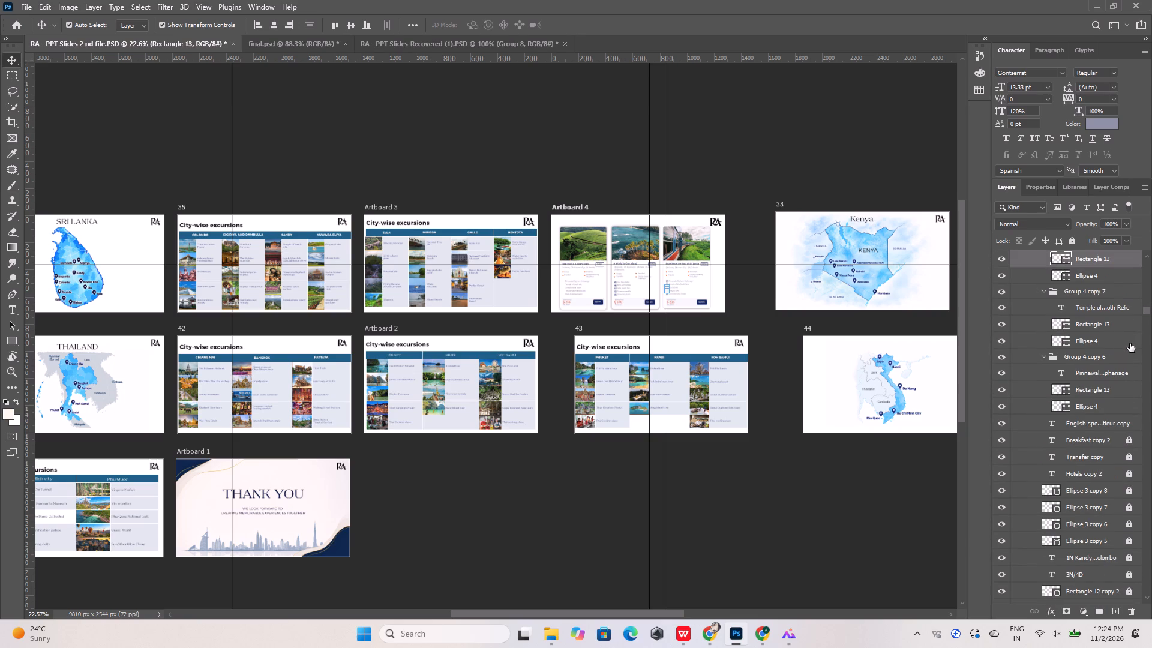
left_click(1127, 442)
left_click(1130, 459)
scroll(1125, 442, "down", 17)
scroll(1106, 292, "up", 4)
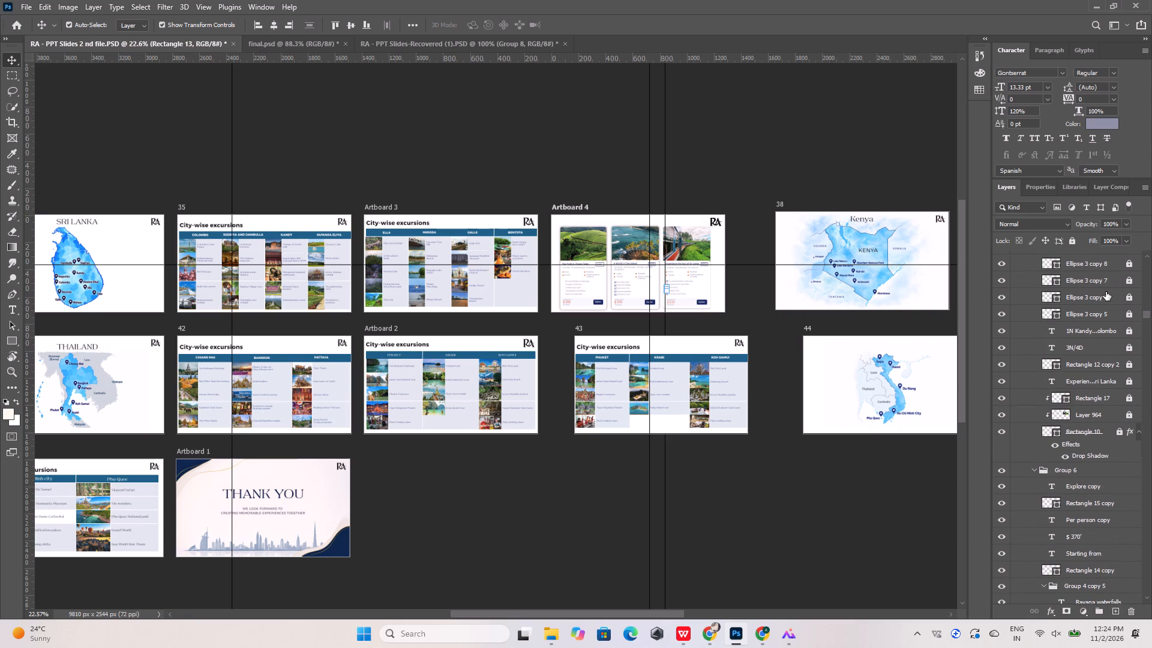
scroll(1106, 292, "up", 2)
left_click(1132, 298)
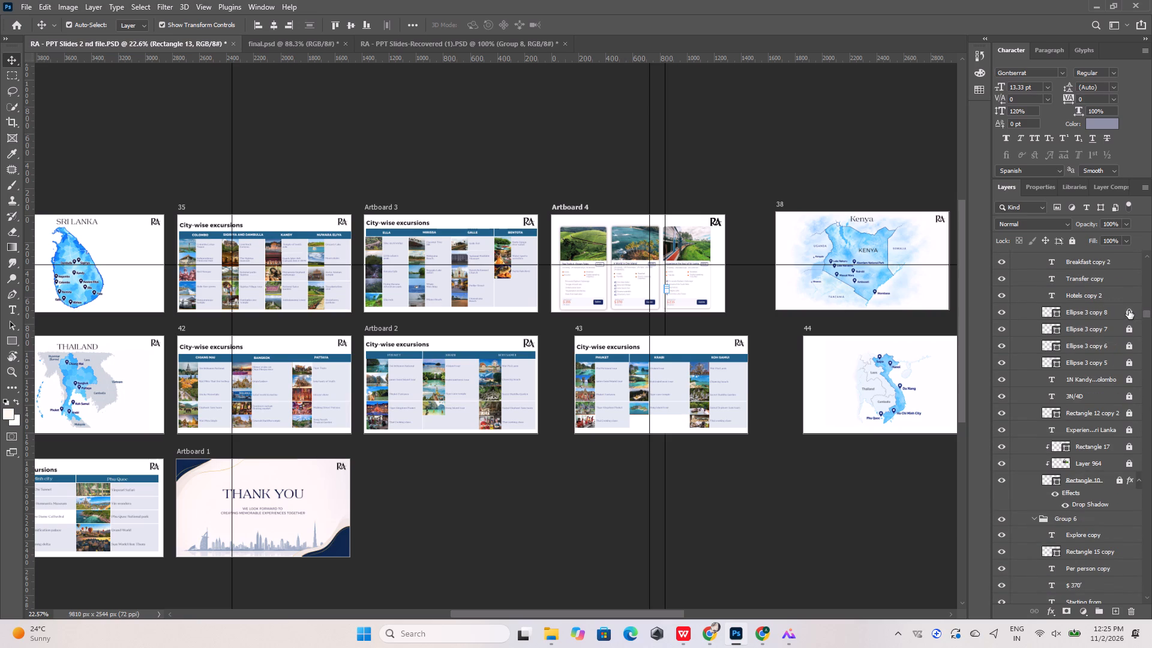
left_click(1129, 311)
left_click(1129, 332)
left_click(1129, 347)
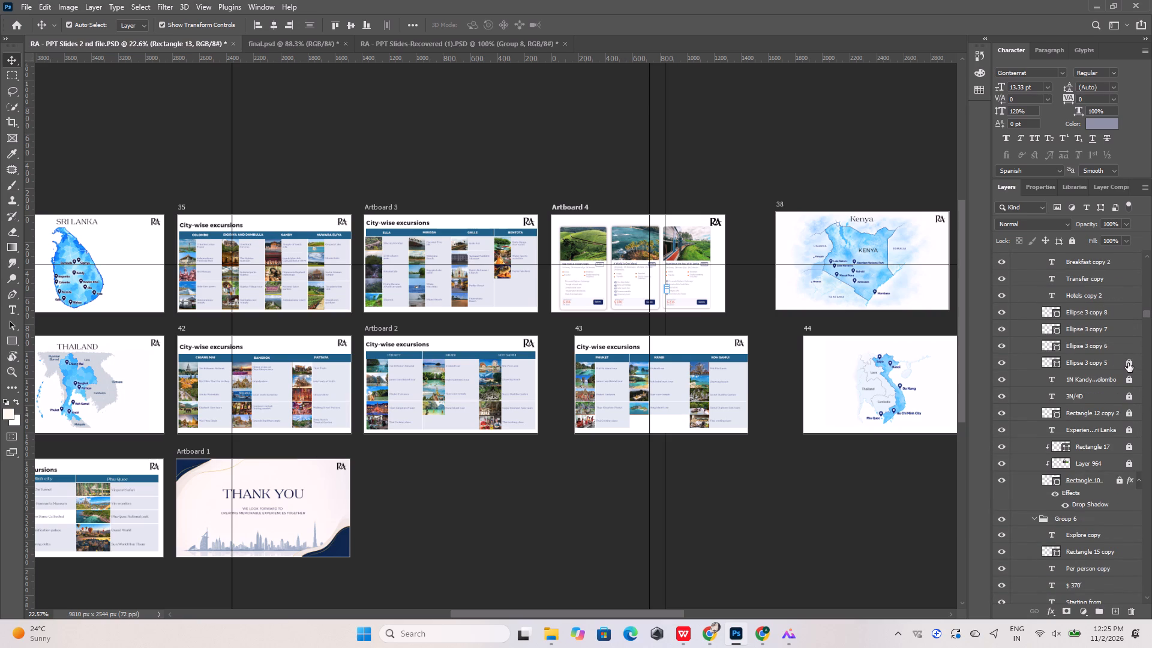
left_click(1128, 363)
Unlock Group 7's itinerary text, 3N/4D label and its frame, card title, Rectangle 17, Layer 964 photo and base Rectangle 10.
left_click(1128, 382)
left_click(1129, 400)
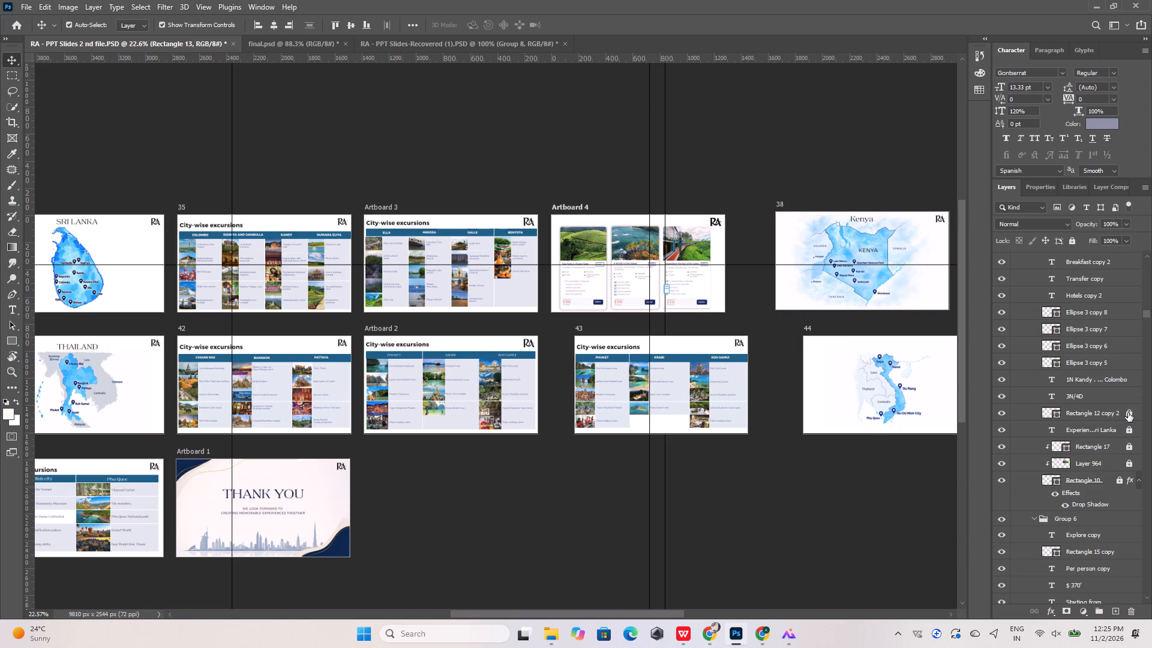
left_click(1128, 413)
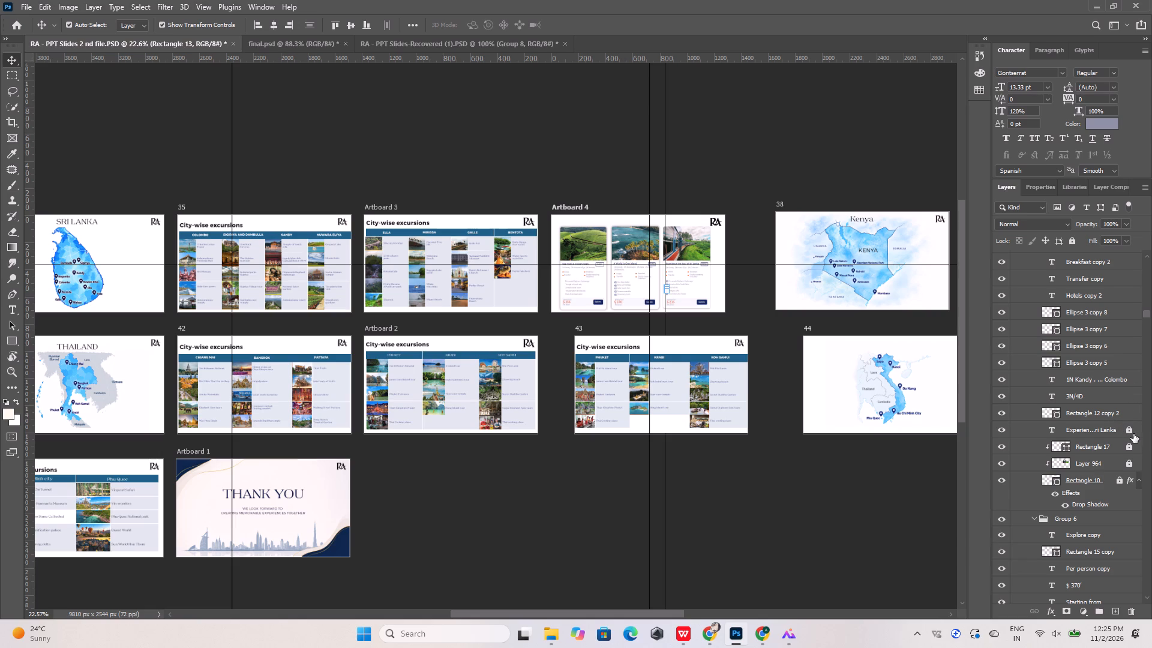
left_click(1130, 434)
scroll(1130, 434, "down", 6)
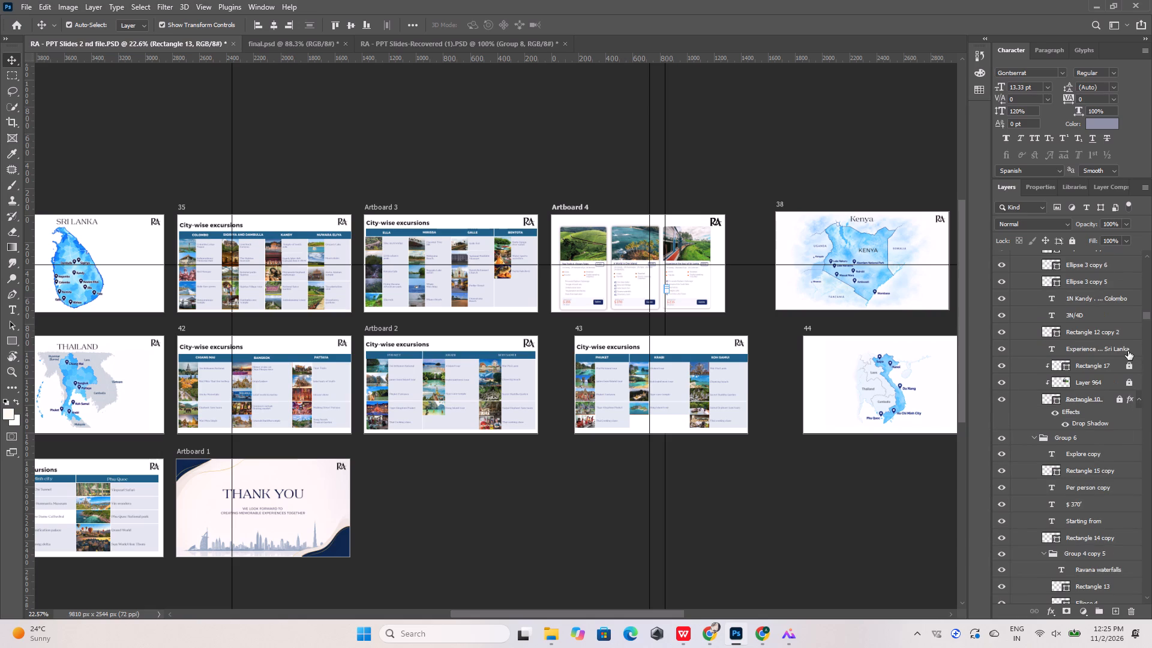
left_click(1128, 351)
left_click(1129, 369)
left_click(1121, 385)
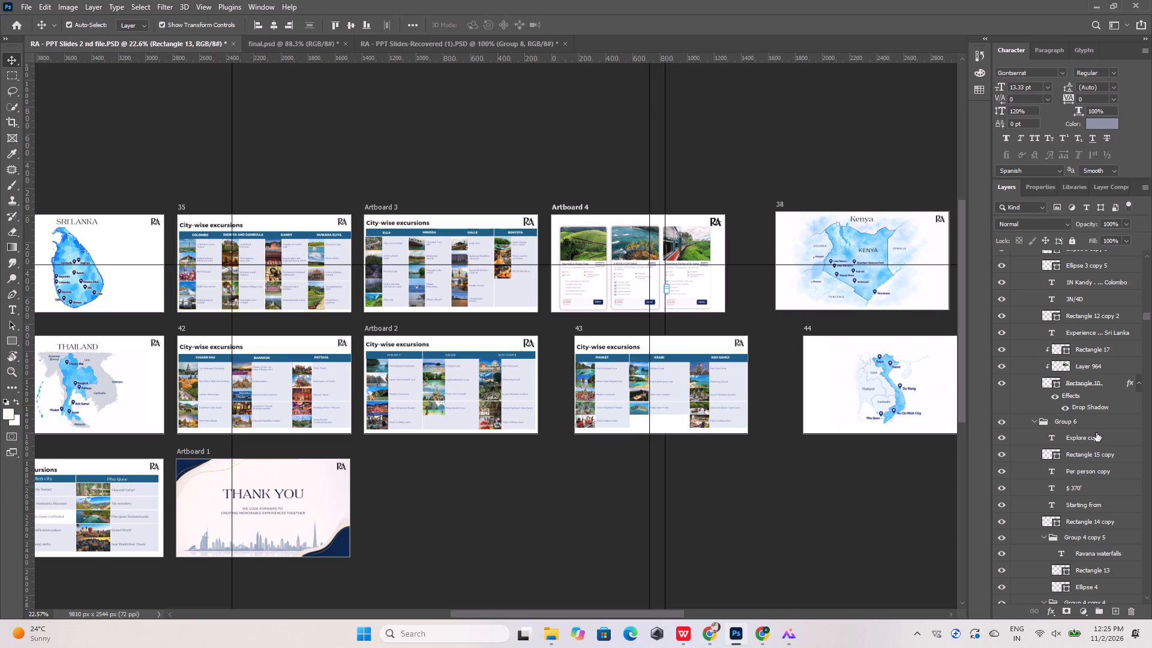
Look through Artboard 4's unlocked layers and select Group 4 copy 9 in Group 7.
scroll(1096, 433, "down", 3)
scroll(1096, 433, "up", 20)
scroll(1096, 433, "up", 5)
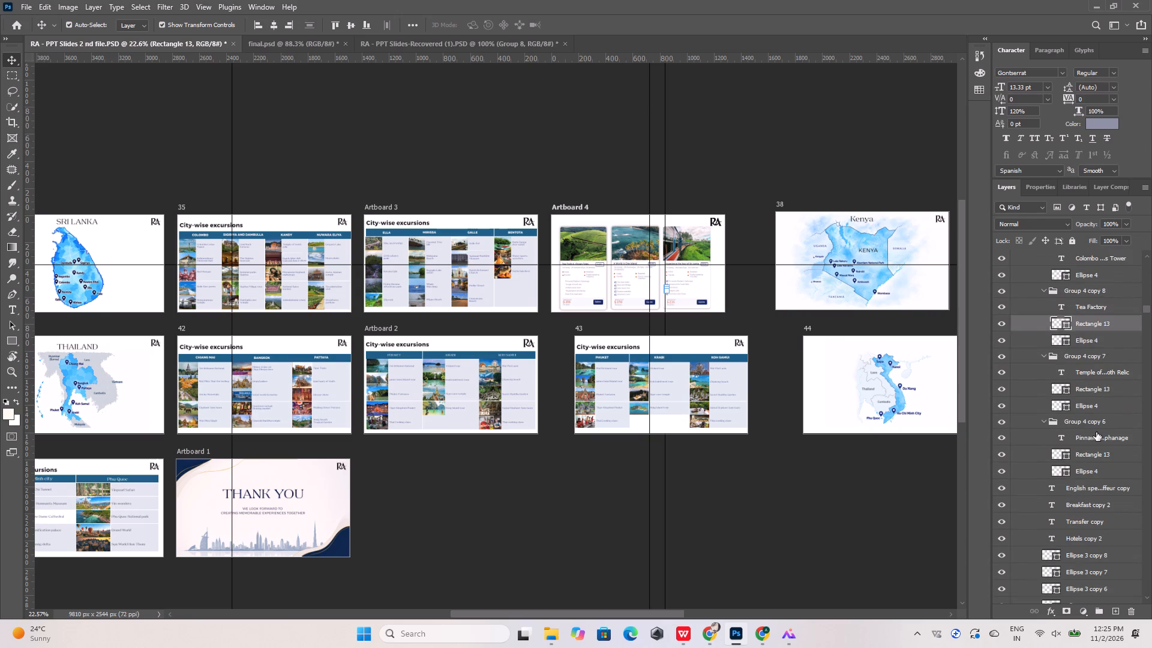
scroll(1055, 328, "up", 20)
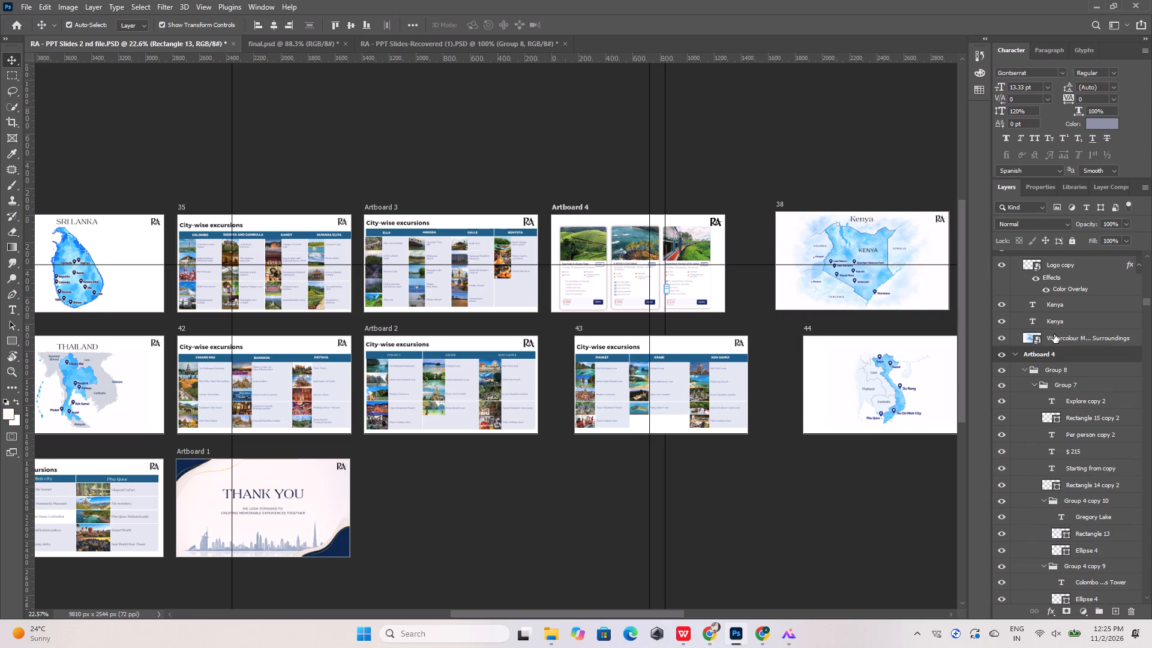
scroll(1046, 411, "down", 12)
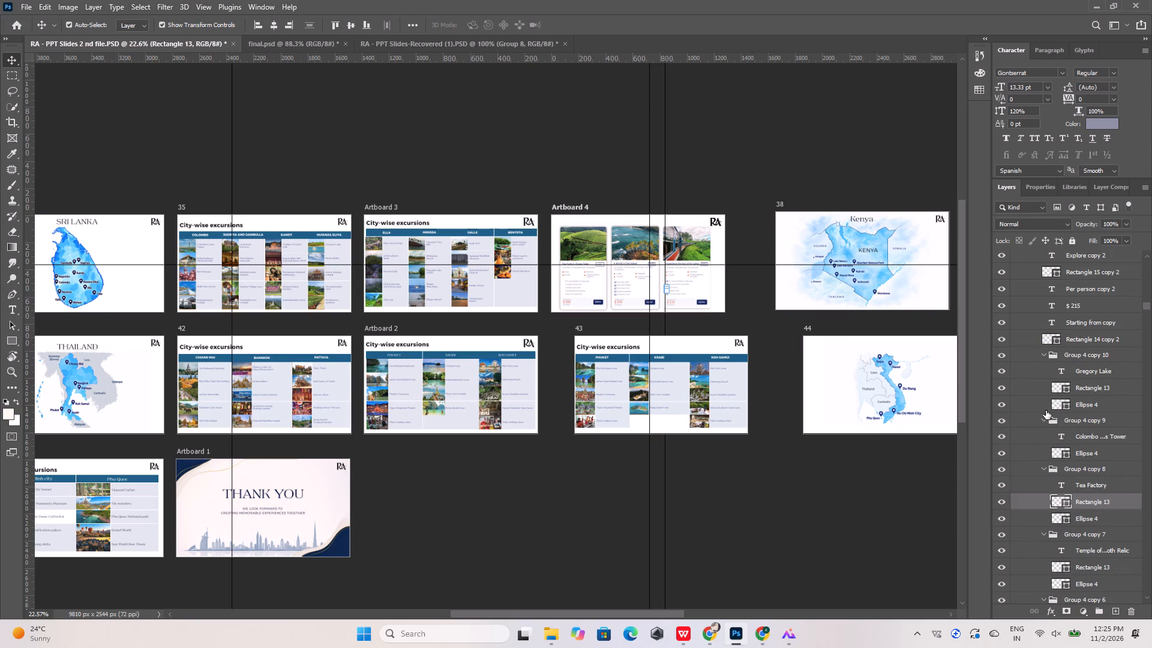
left_click(1081, 391)
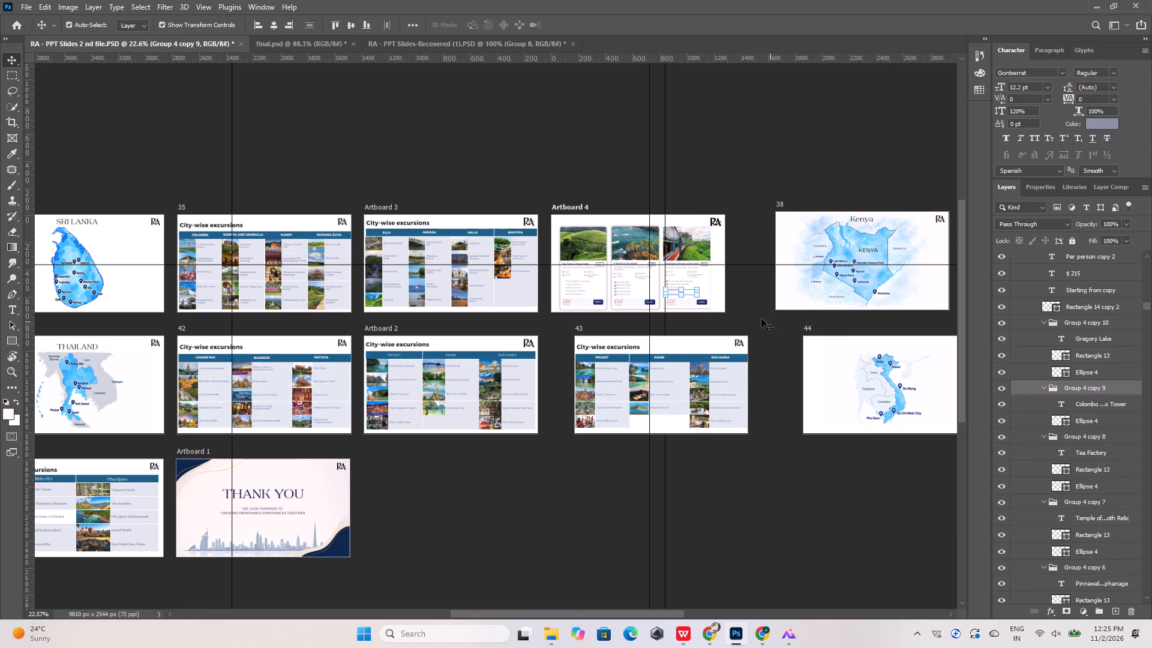
Collapse Group 7 and toggle Group 6's visibility to identify the layers of the A World in One Island card.
scroll(649, 262, "up", 18, "alt")
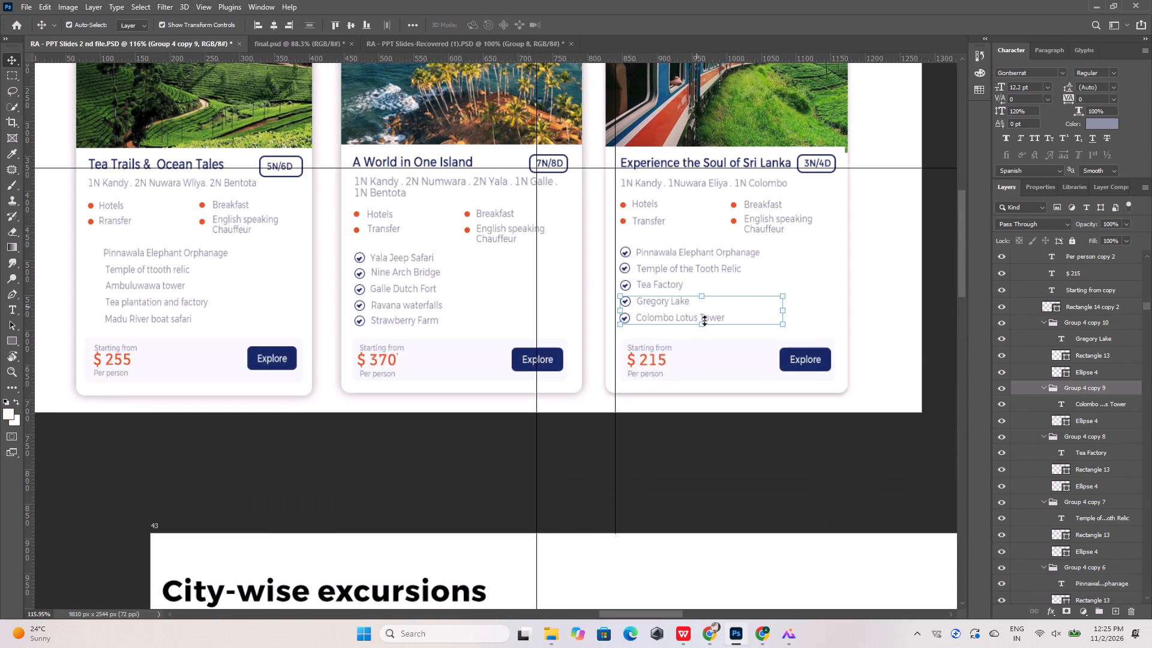
scroll(358, 262, "up", 12, "alt")
left_click(359, 254)
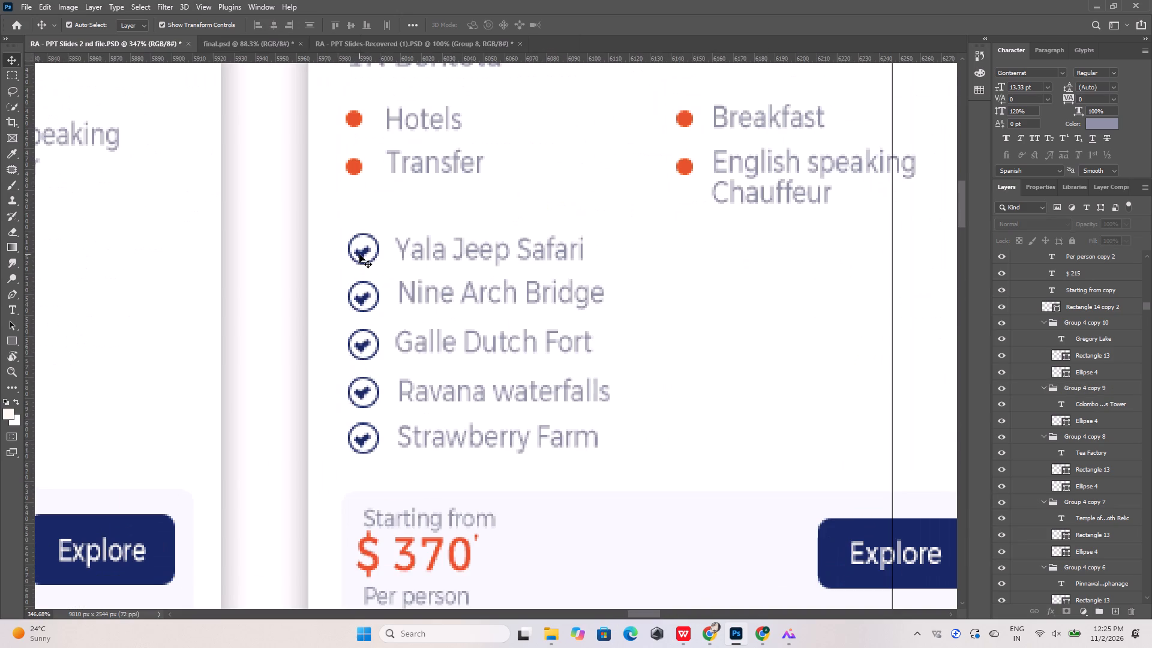
left_click(359, 254)
scroll(1025, 362, "up", 10)
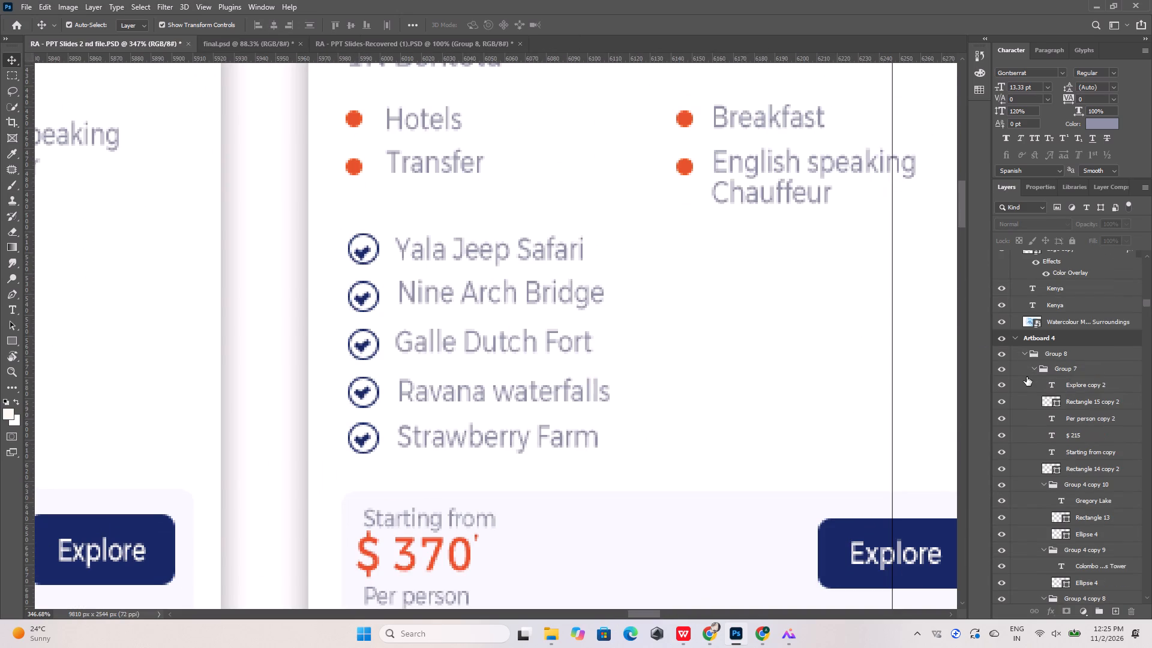
left_click(1034, 370)
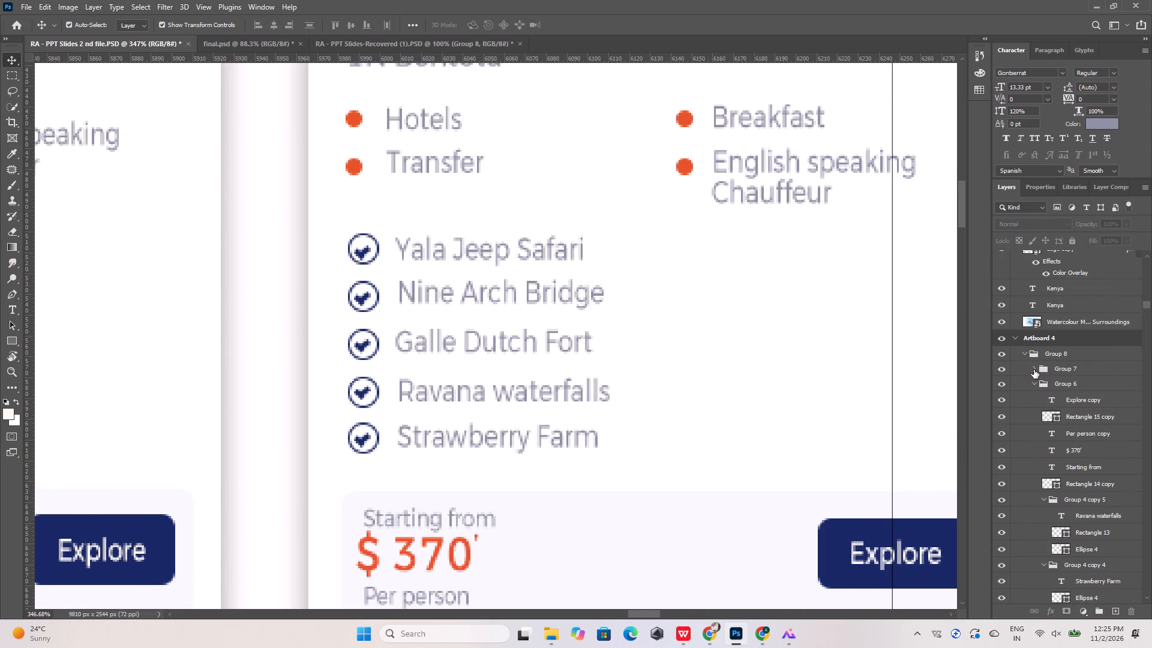
left_click(1004, 386)
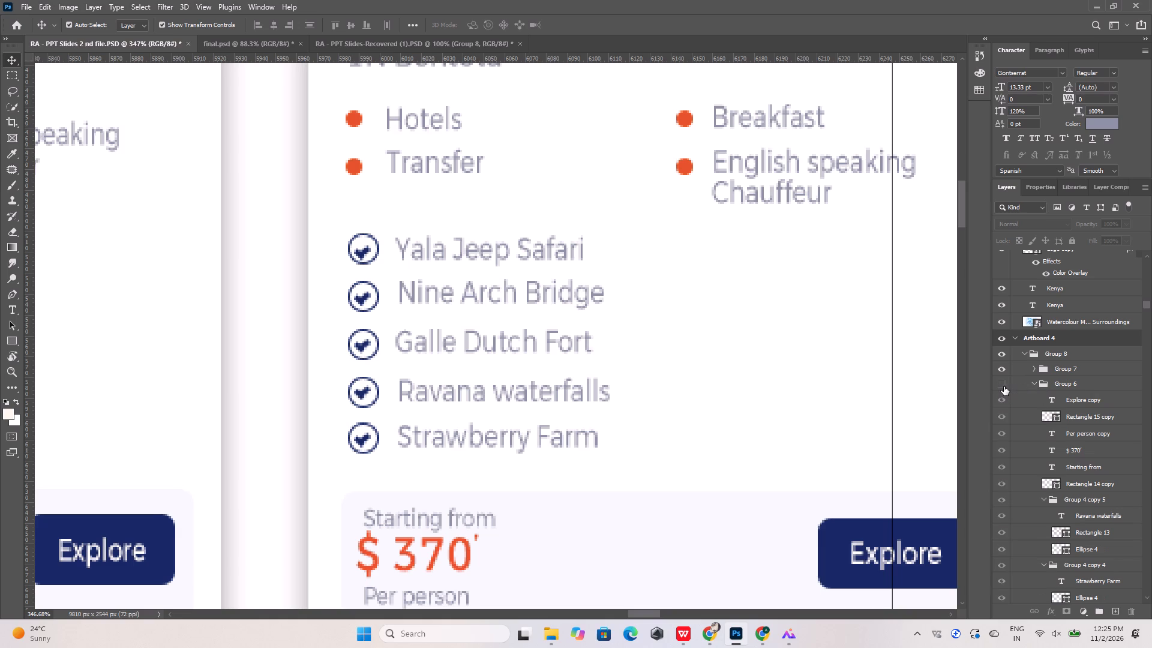
left_click(1004, 386)
Unlock Group 4 copy 3 and copy 2 in Group 6, including the activity text, Rectangle 13 and Ellipse 4 in each.
scroll(1048, 423, "down", 17)
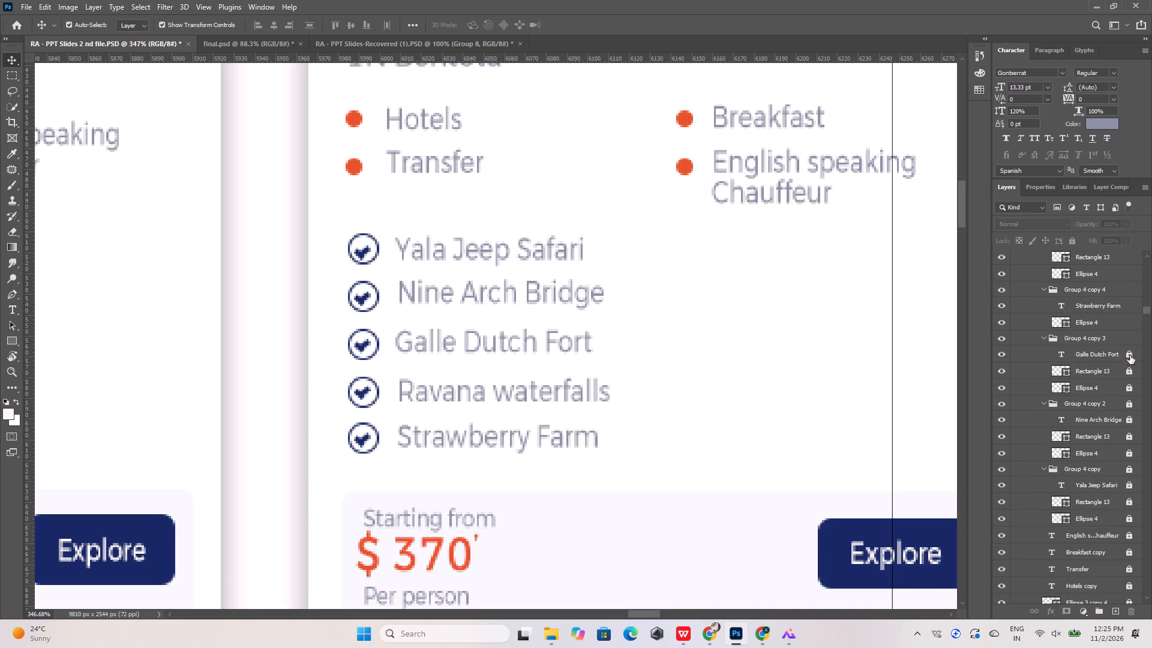
left_click(1130, 355)
left_click(1128, 375)
left_click(1128, 388)
left_click(1129, 401)
left_click_drag(1129, 415, 1129, 422)
left_click(1129, 438)
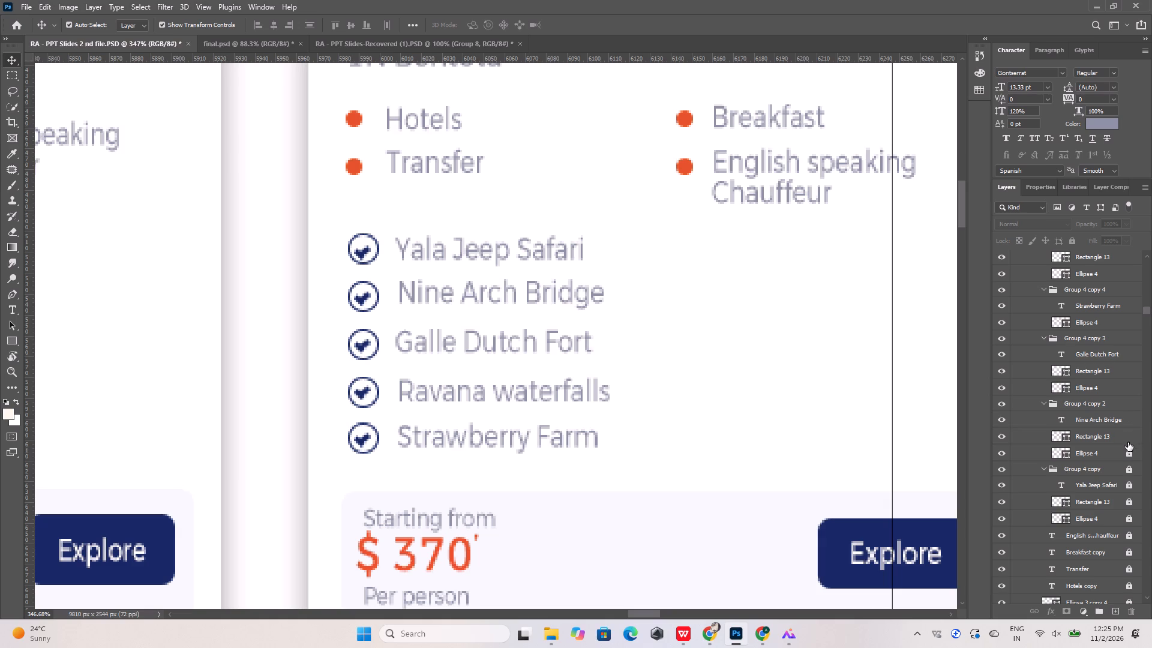
left_click(1128, 456)
Unlock Group 4 copy in Group 6 with its Yala Jeep Safari text, Rectangle 13 and Ellipse 4.
left_click(1129, 474)
scroll(1129, 474, "down", 2)
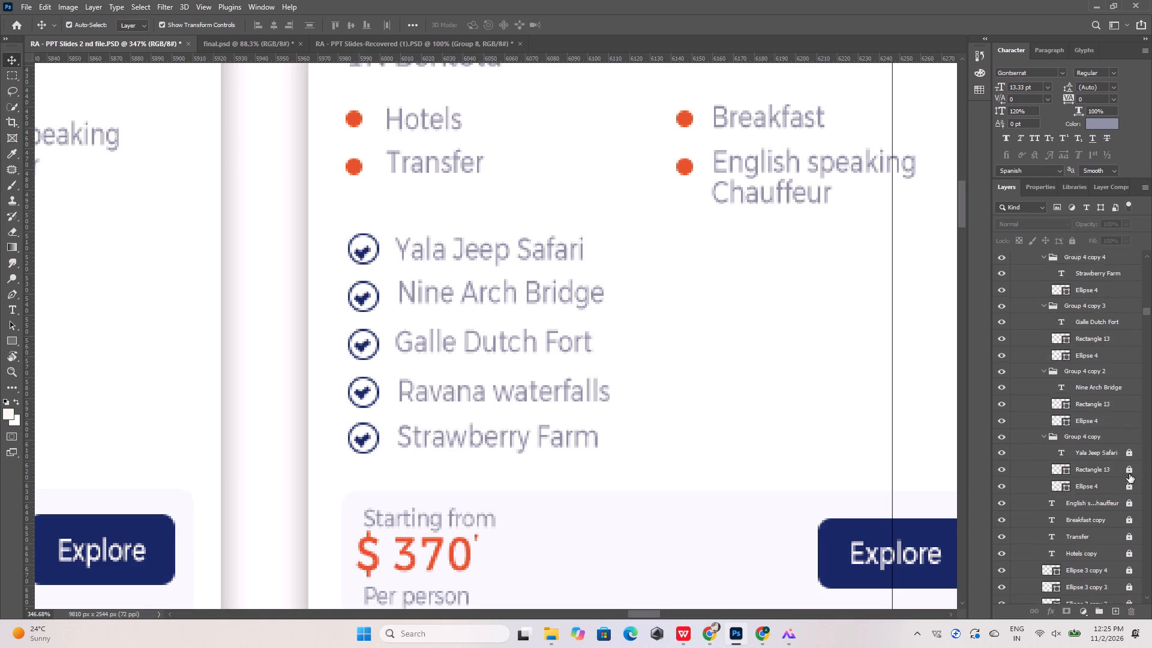
scroll(1129, 474, "down", 7)
left_click(1129, 340)
left_click(1127, 359)
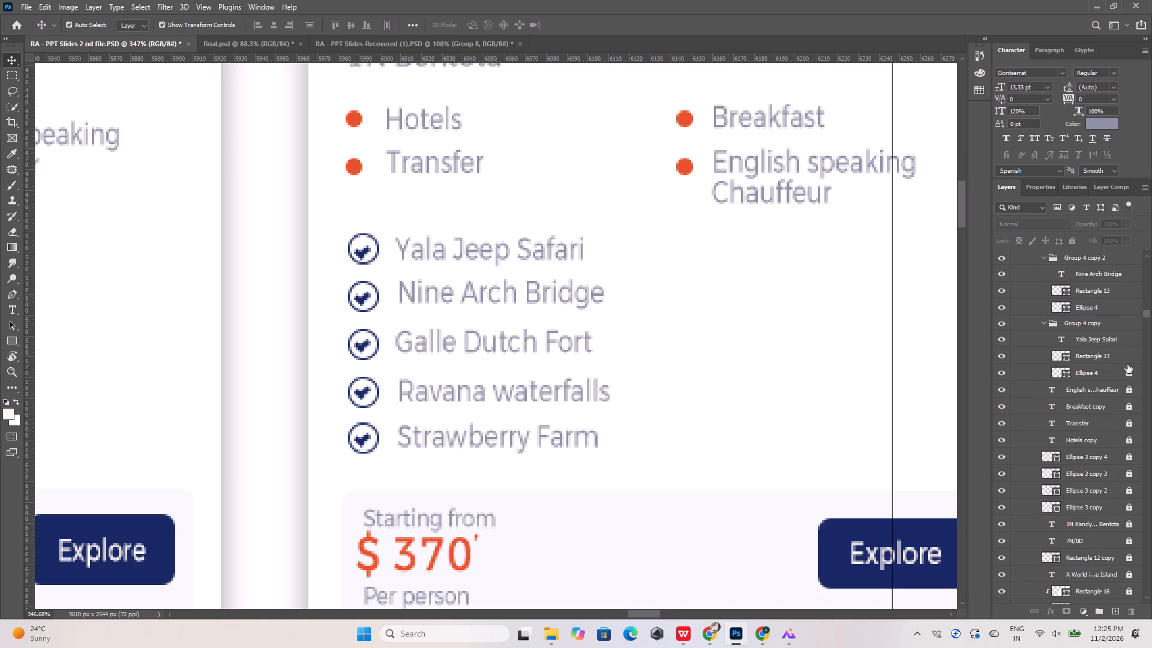
left_click(1128, 376)
Unlock Group 6's English speaking Chauffeur, Breakfast, Transfer and Hotels texts and the Ellipse 3 copy 4 bullet.
left_click(1129, 394)
left_click(1129, 408)
left_click(1087, 328)
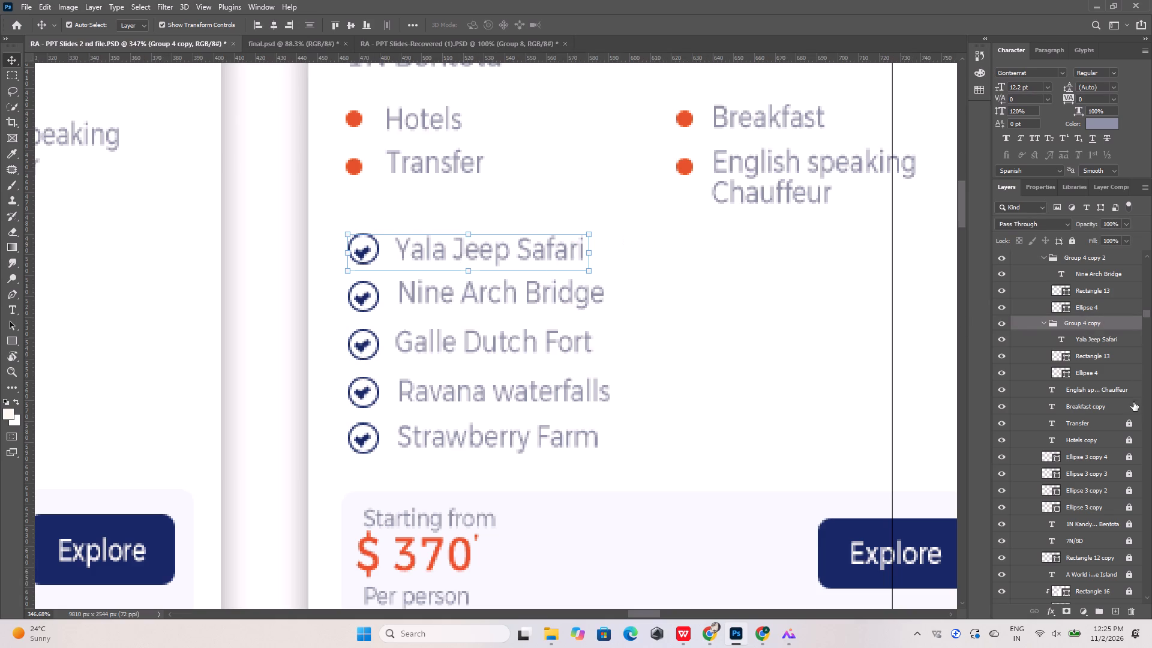
left_click(1129, 427)
left_click(1129, 444)
left_click(1128, 459)
Select the Yala Jeep Safari text and toggle Group 4 copy's visibility to check which elements it holds.
left_click(1086, 337)
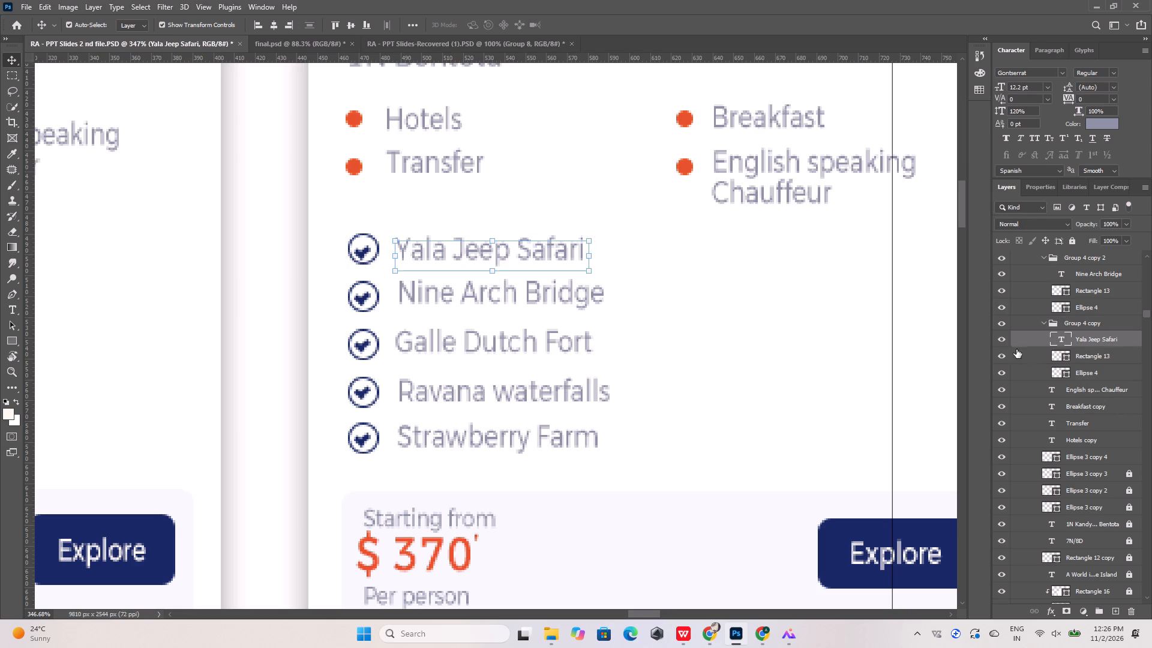
left_click(1001, 322)
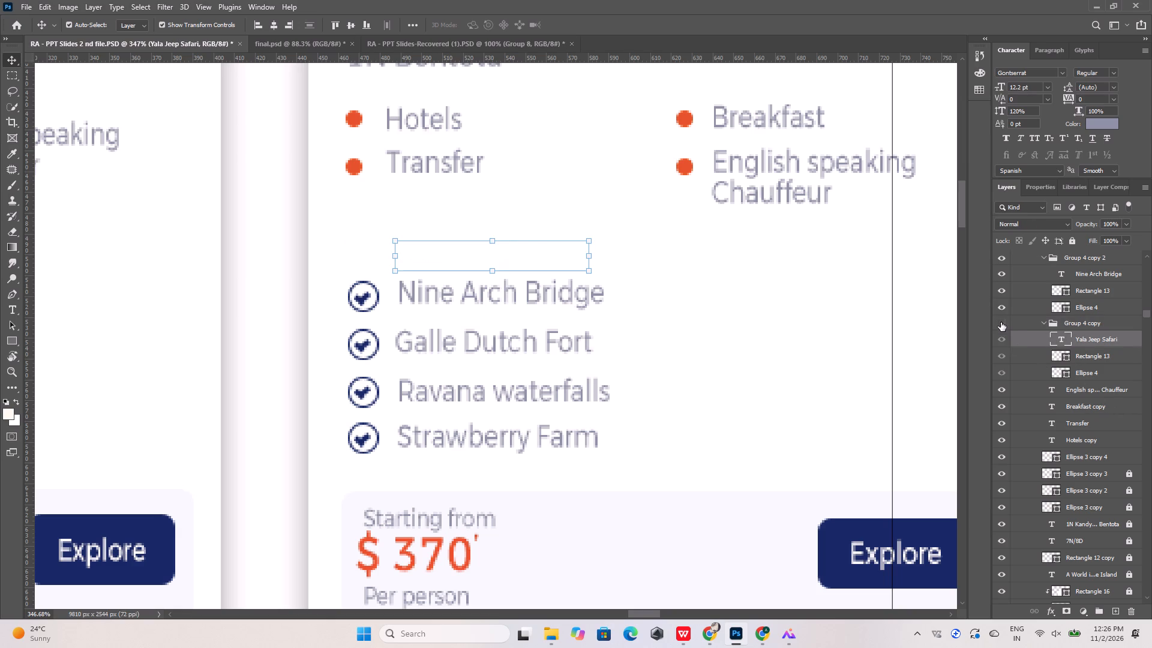
left_click(1001, 322)
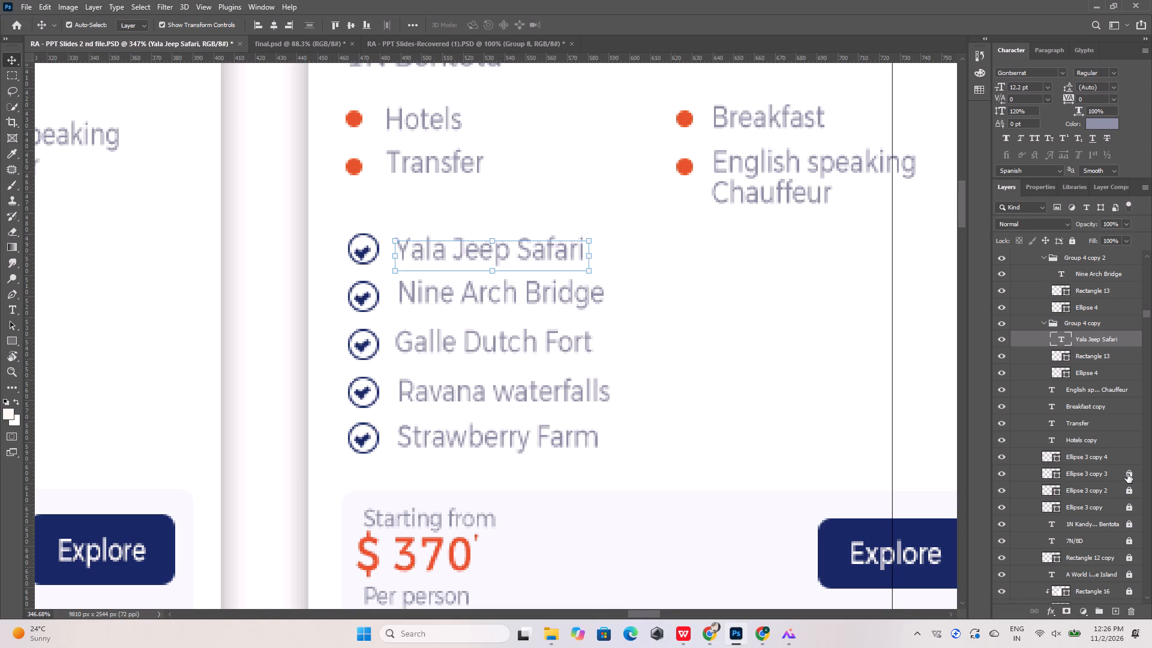
Unlock Group 6's remaining bullets: Ellipse 3 copy 3, Ellipse 3 copy 2 and Ellipse 3 copy.
left_click(1128, 474)
left_click(1129, 491)
scroll(1129, 491, "down", 12)
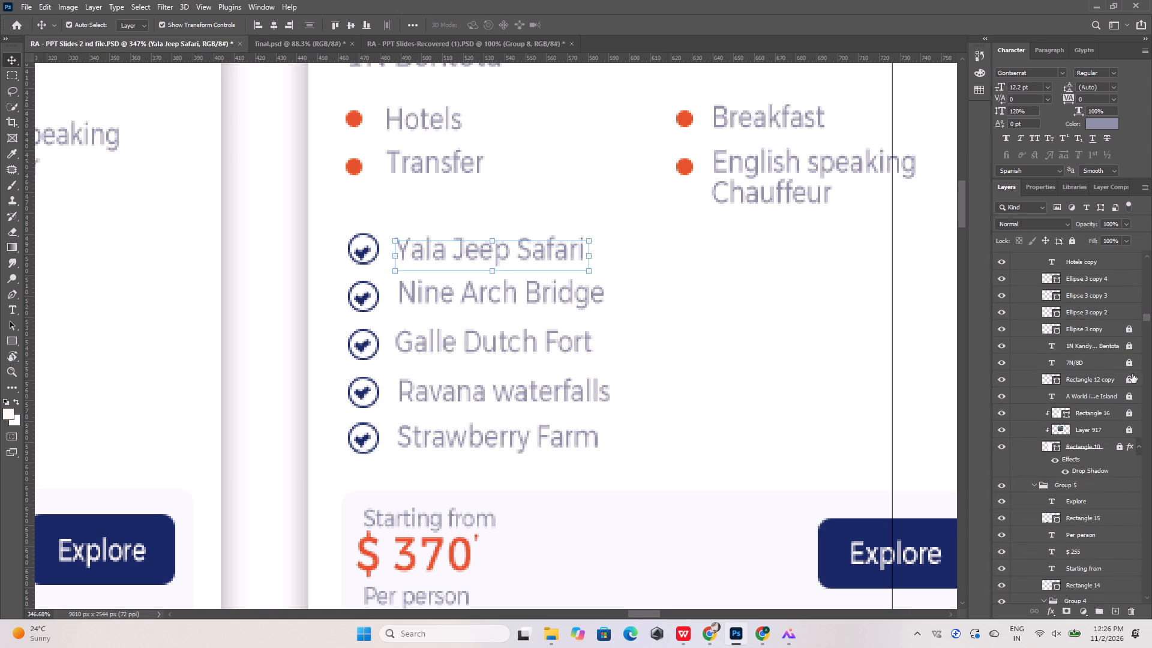
left_click(1127, 310)
Unlock Group 6's itinerary text, 7N/8D label and its frame, card title, Rectangle 16, Layer 917 photo and base Rectangle 10.
left_click(1127, 332)
left_click(1129, 346)
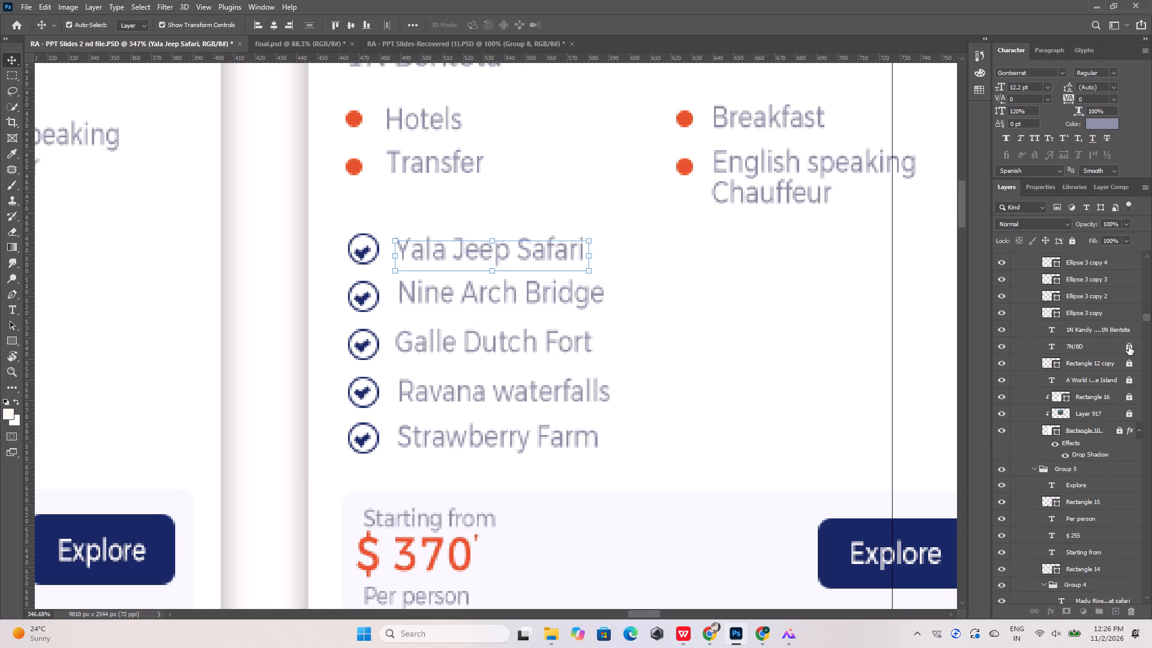
left_click(1127, 367)
left_click(1127, 382)
left_click(1127, 397)
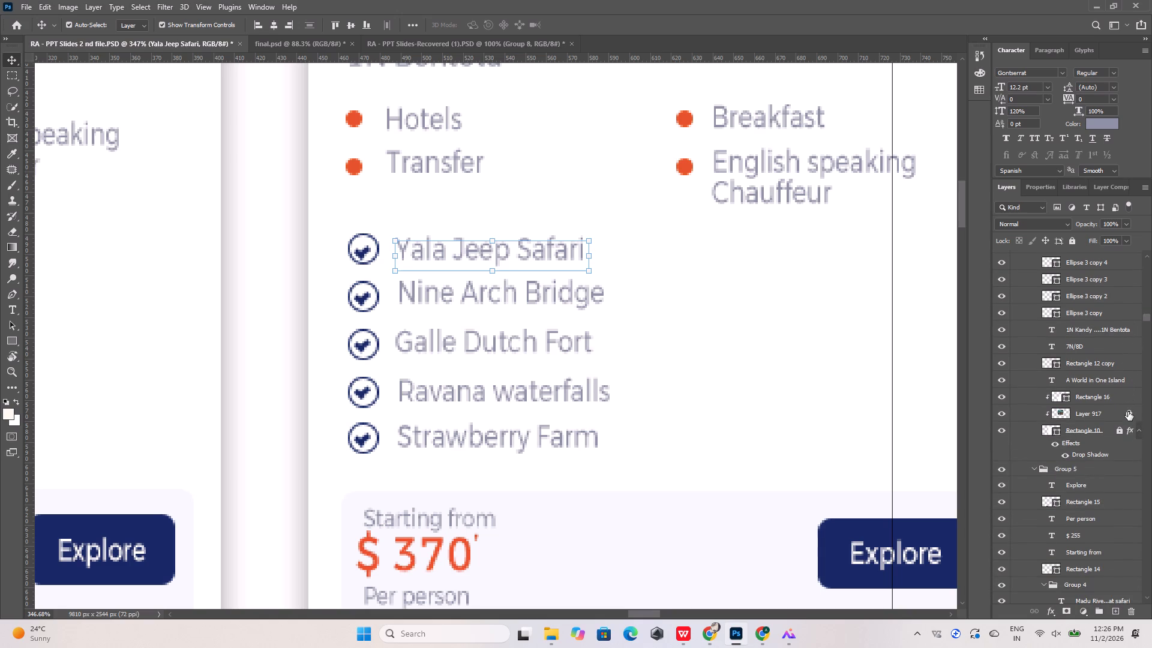
left_click(1128, 413)
left_click(1120, 432)
Delete the check marks and their circles beside Yala Jeep Safari and Nine Arch Bridge.
left_click(358, 257)
left_click(362, 255)
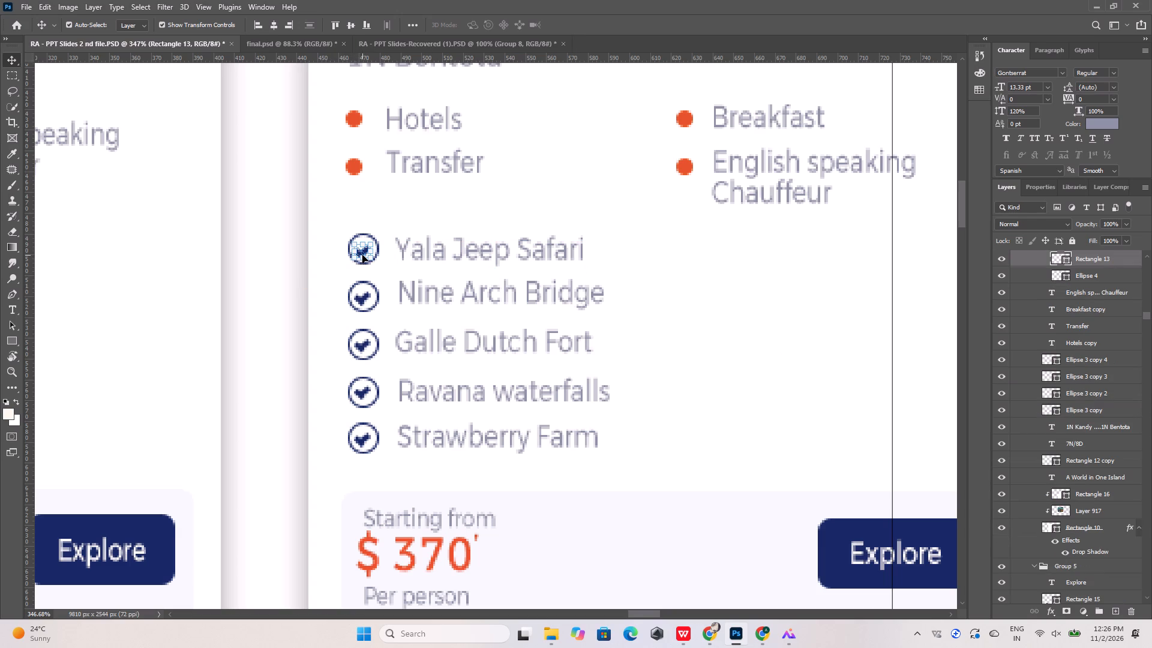
key("Delete")
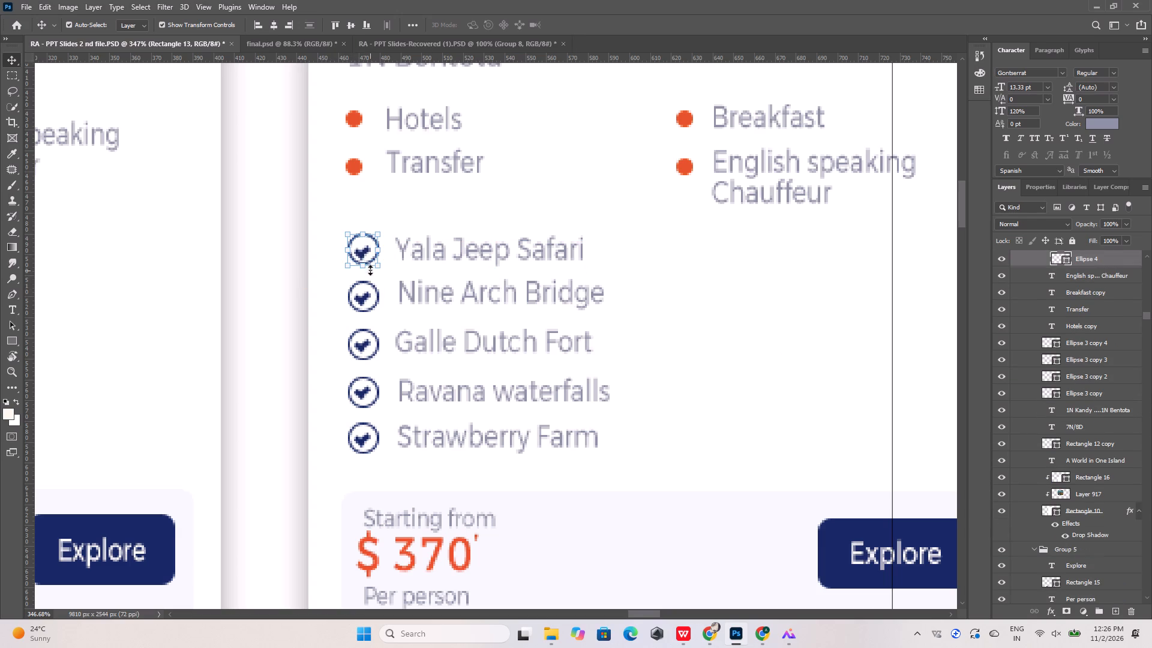
key("Delete")
left_click(362, 301)
key("Delete")
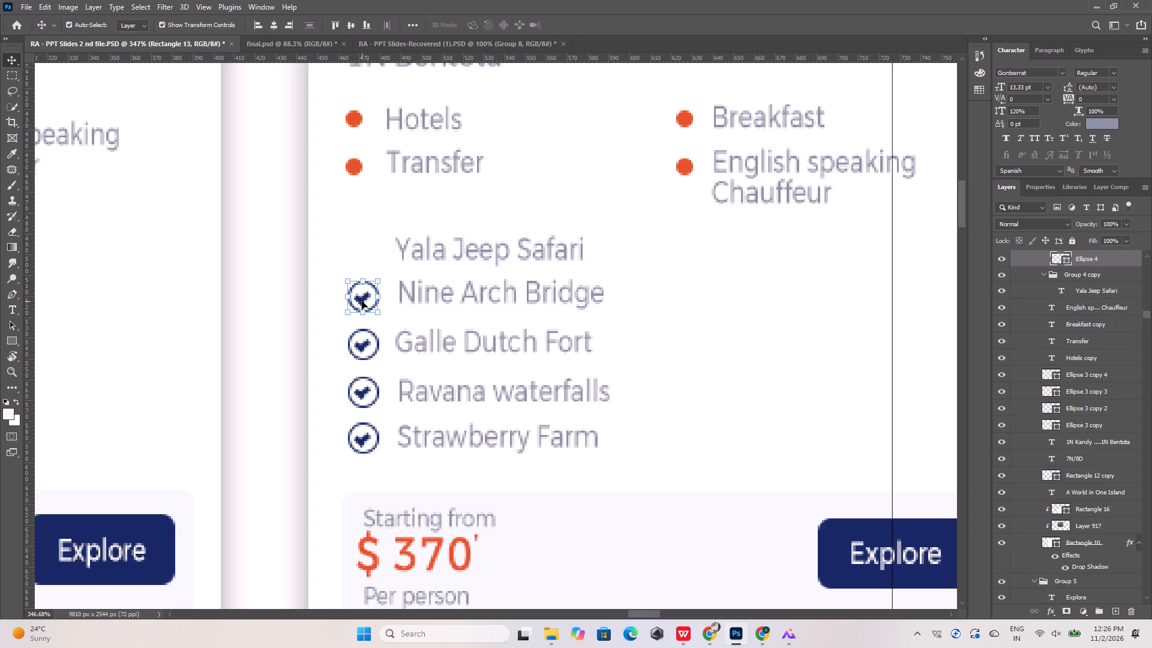
key("Delete")
Delete the check marks beside Galle Dutch Fort and Ravana waterfalls, plus the Ellipse 4 circle beside Galle Dutch Fort.
left_click(362, 346)
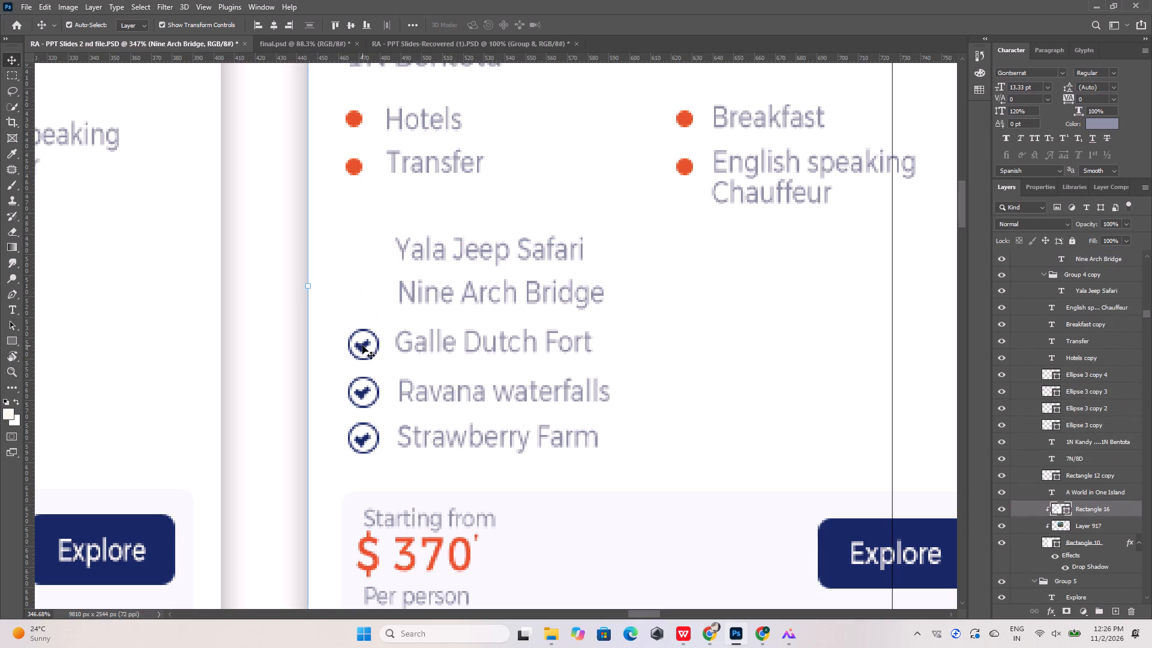
left_click(362, 346)
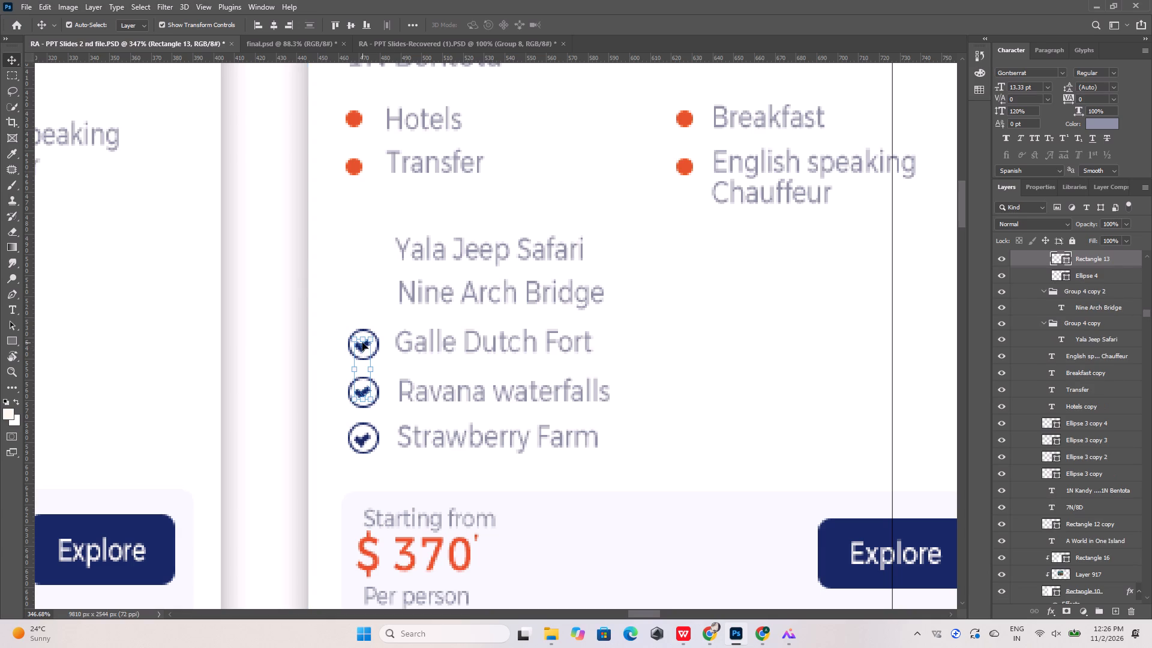
key("Delete")
key("Delete")
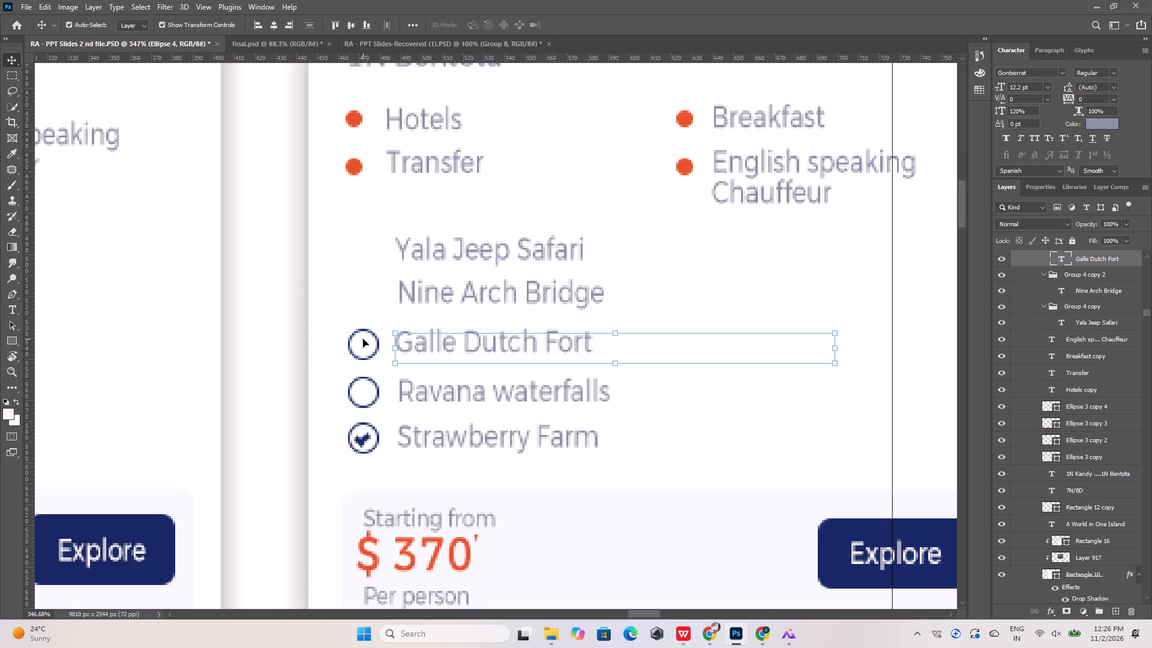
Delete the check mark and circle beside Strawberry Farm and the remaining circle beside Ravana waterfalls.
left_click(364, 439)
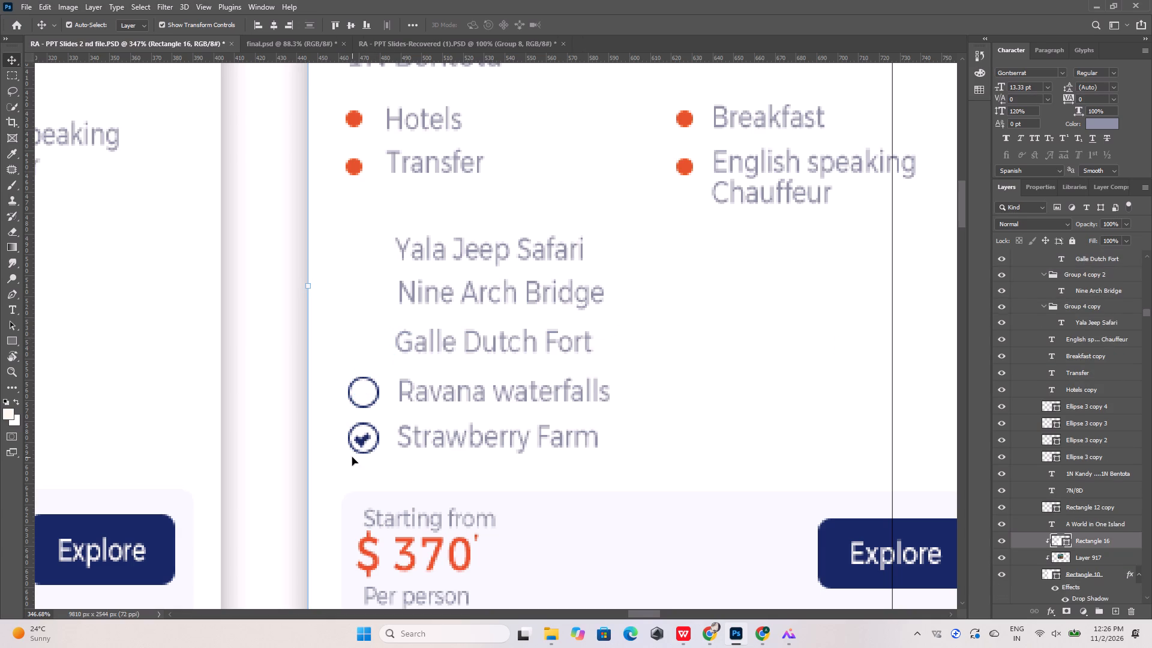
scroll(356, 444, "up", 14, "alt")
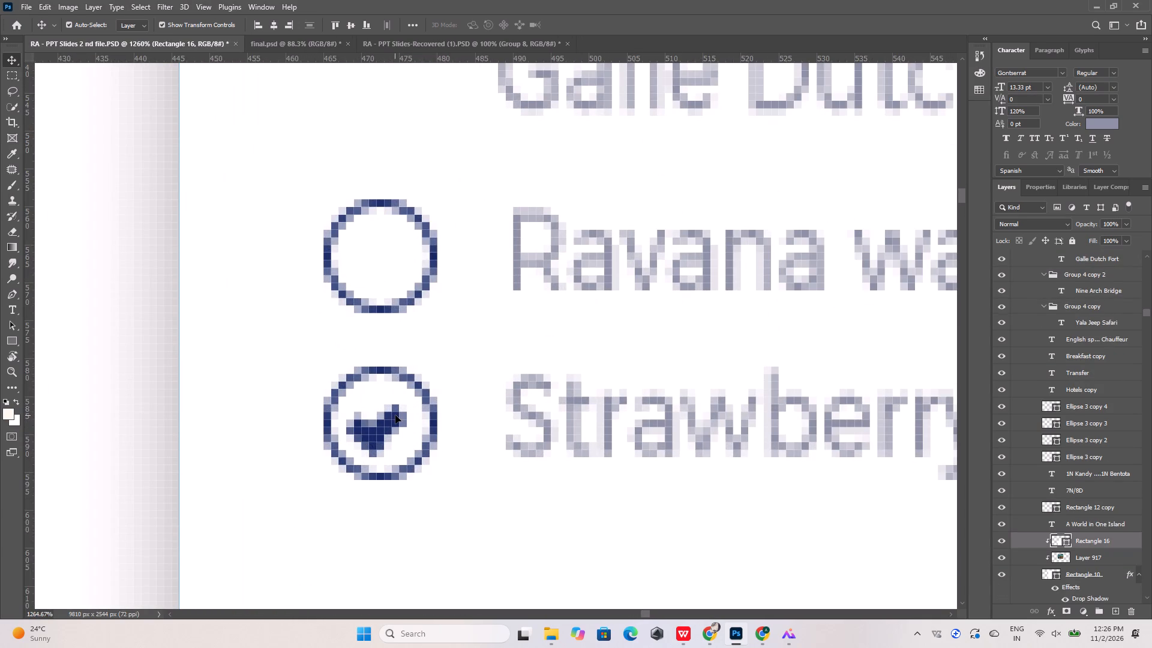
left_click(382, 434)
scroll(376, 437, "down", 2, "alt")
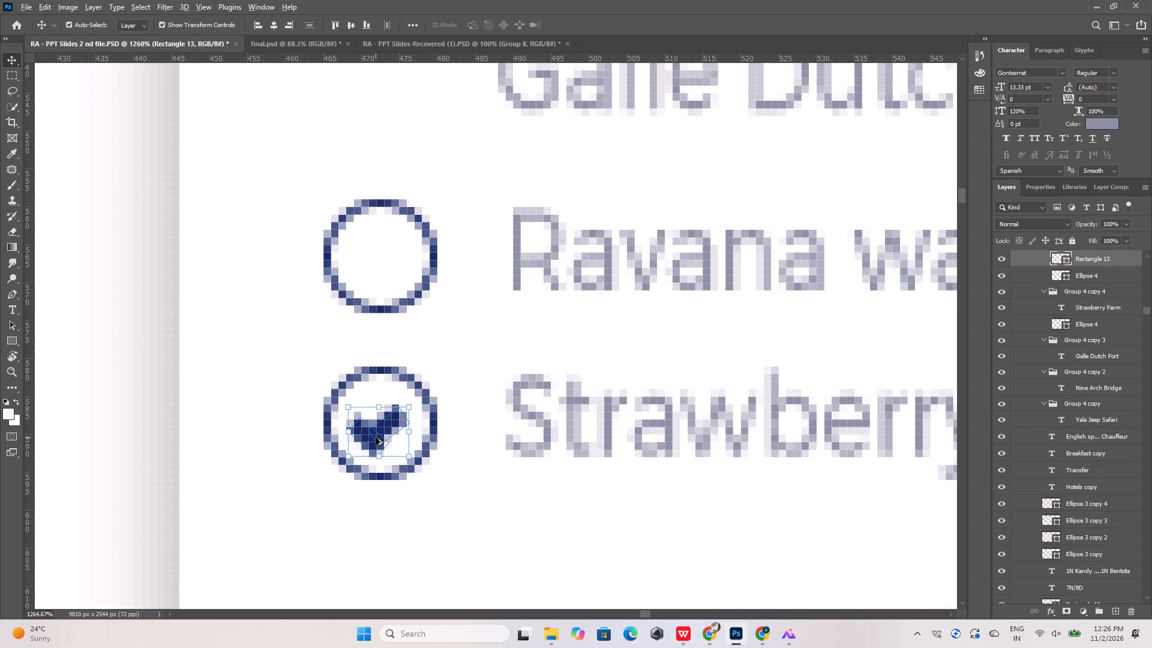
scroll(376, 437, "down", 20, "alt")
scroll(376, 437, "down", 7, "alt")
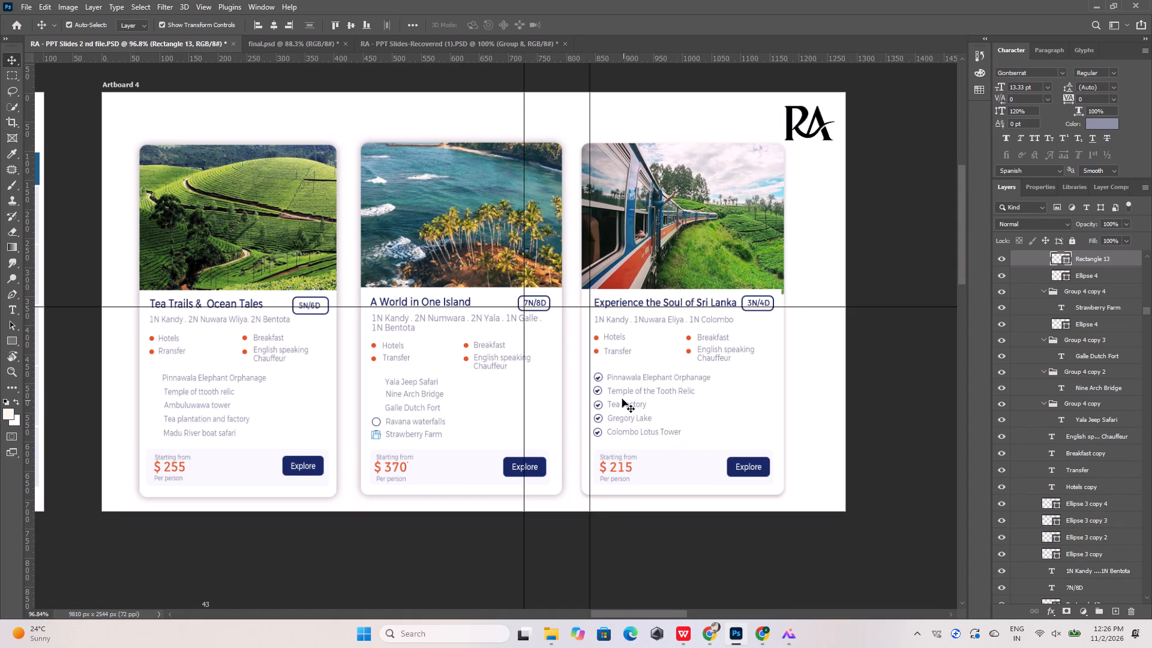
scroll(596, 386, "up", 3, "alt")
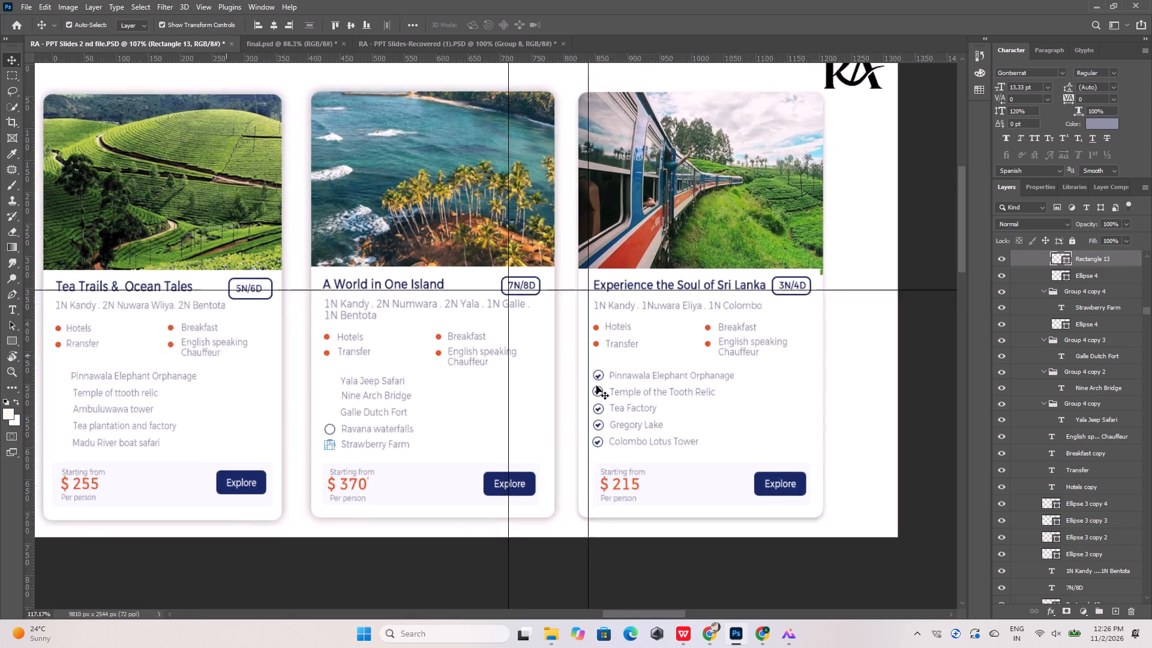
scroll(596, 386, "up", 4, "alt")
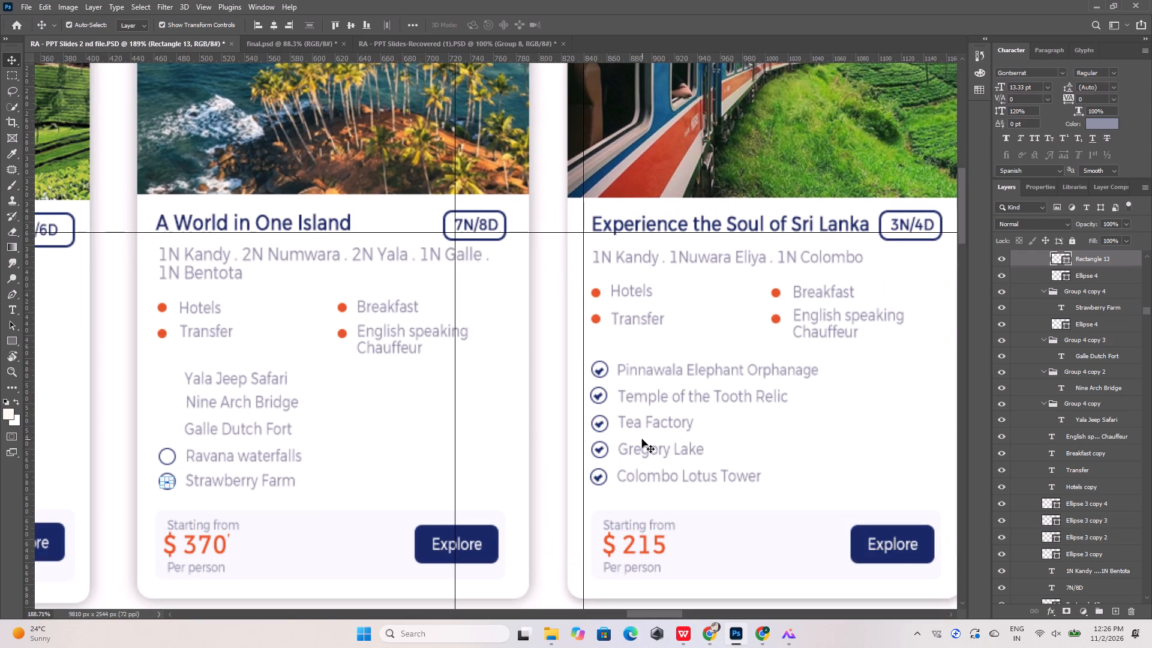
scroll(184, 466, "up", 12, "alt")
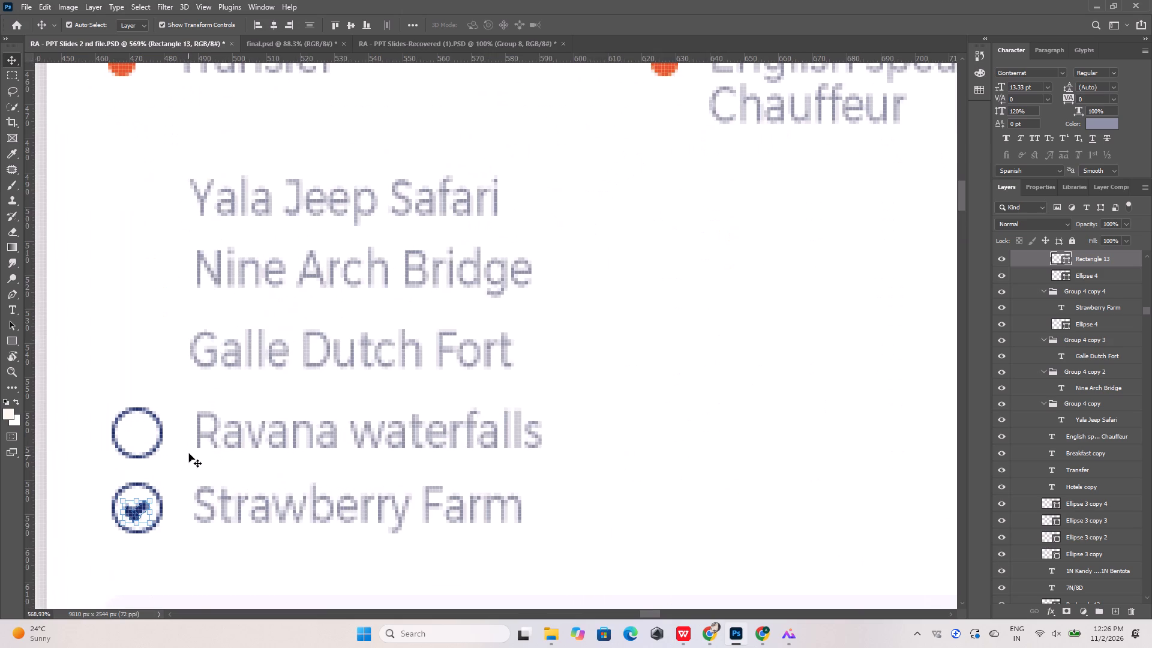
key("Delete")
key("Delete")
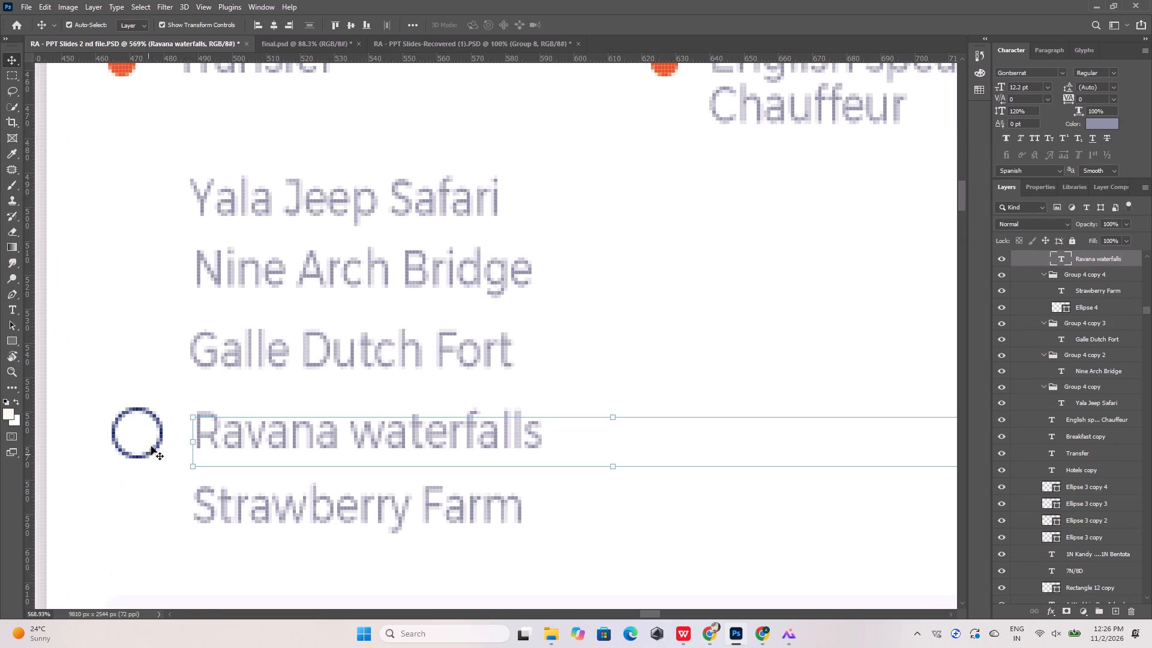
left_click(156, 443)
left_click(160, 439)
key("Delete")
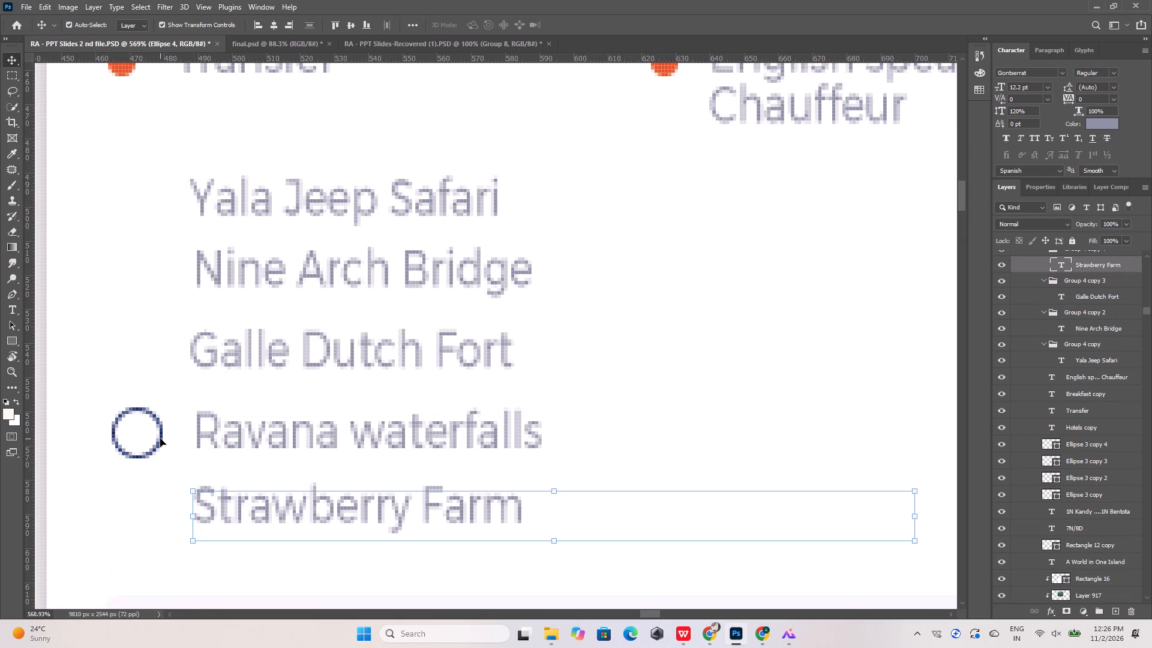
Delete the check marks and circles beside Pinnawala Elephant Orphanage, Temple of the Tooth Relic and Tea Factory on the 3N/4D card.
scroll(147, 439, "down", 19, "alt")
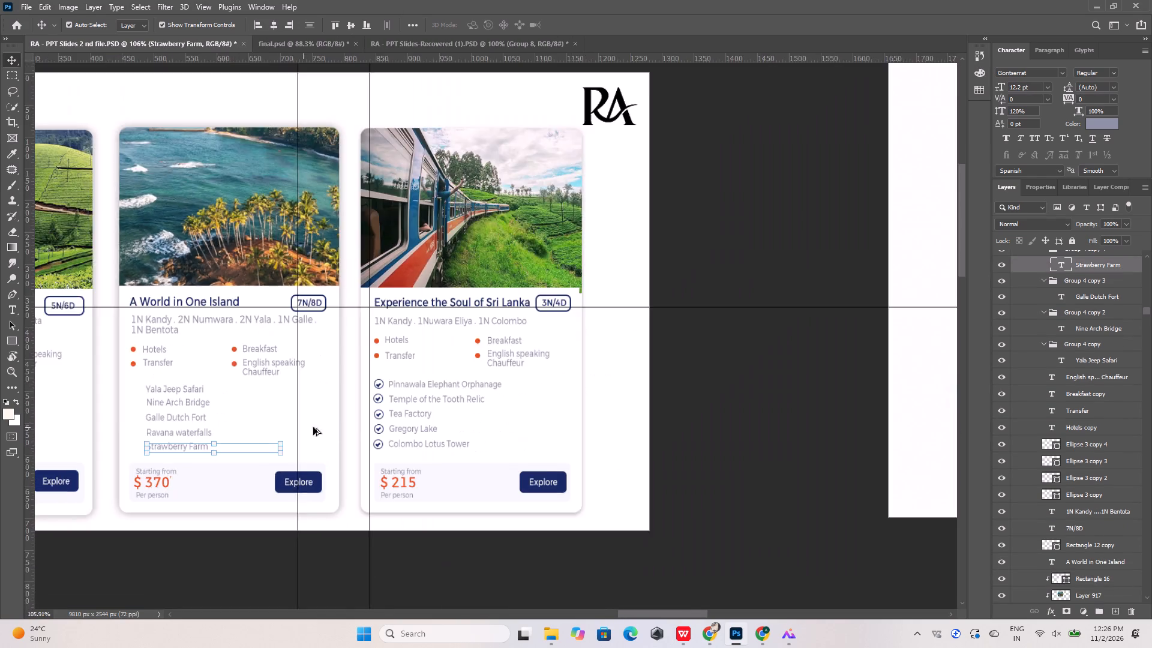
scroll(343, 426, "up", 10, "alt")
left_click(400, 329)
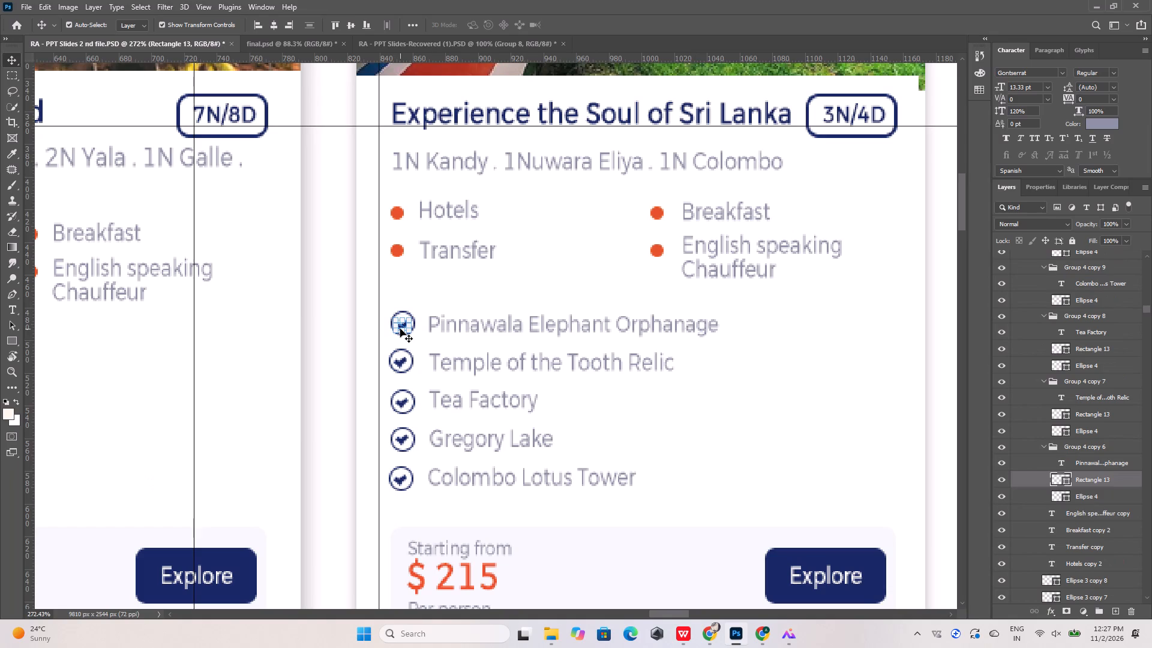
key("Delete")
key("Delete")
left_click(399, 363)
key("Delete")
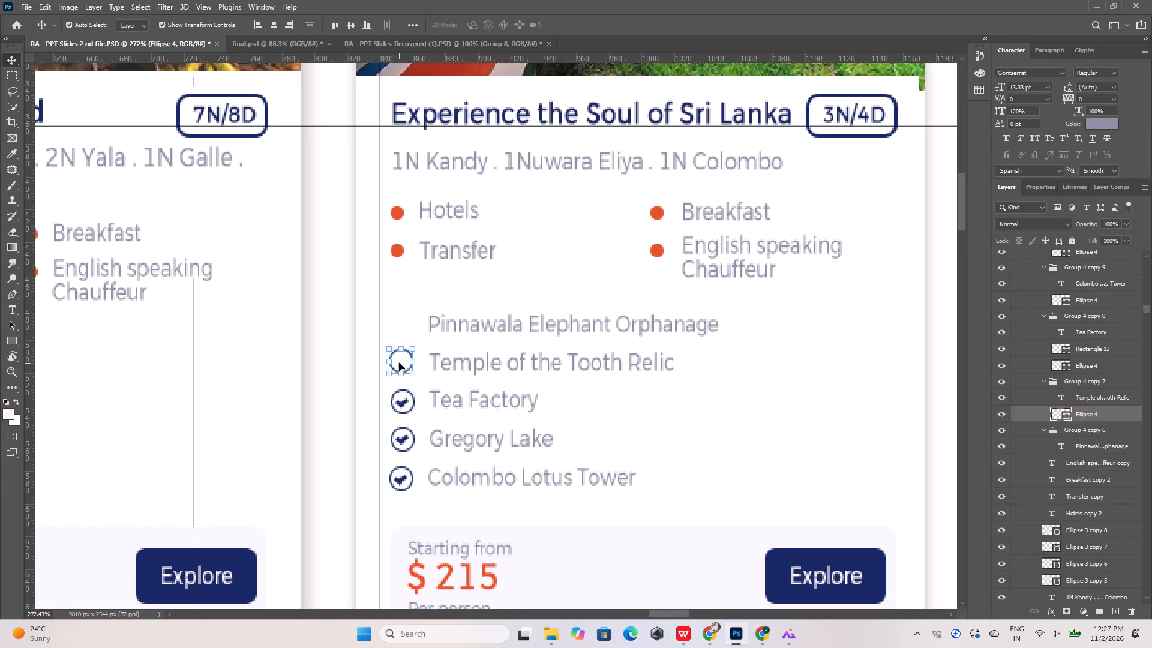
key("Delete")
left_click(401, 405)
key("Delete")
key("Delete")
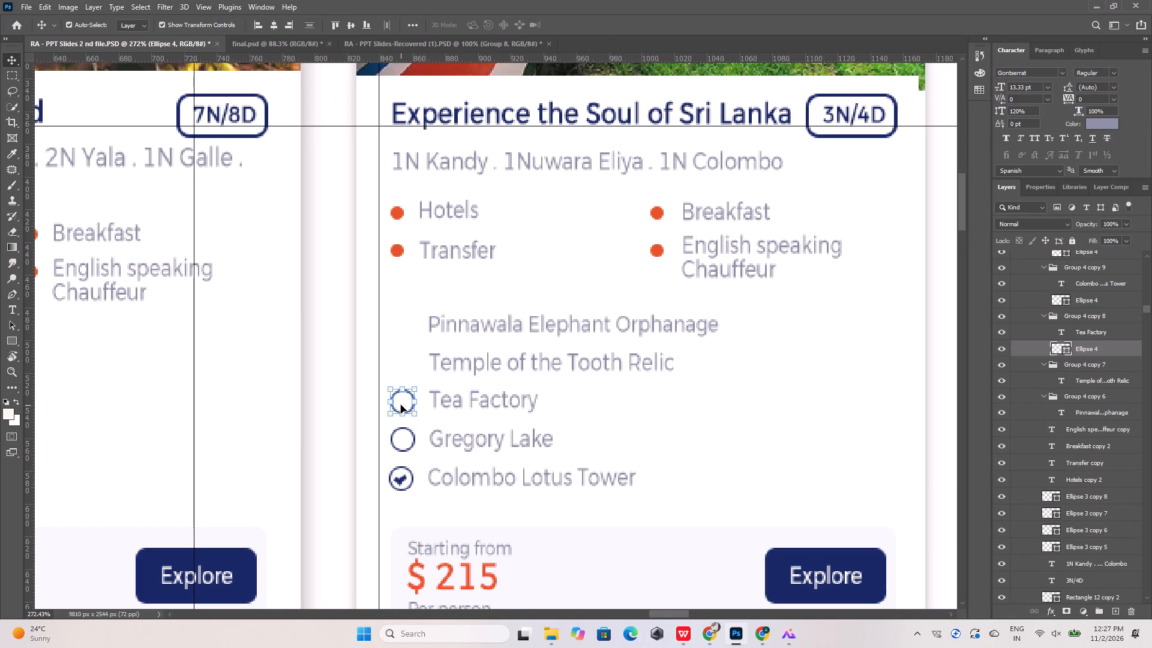
Delete the remaining circle beside Gregory Lake and the check mark and circle beside Colombo Lotus Tower.
left_click(413, 439)
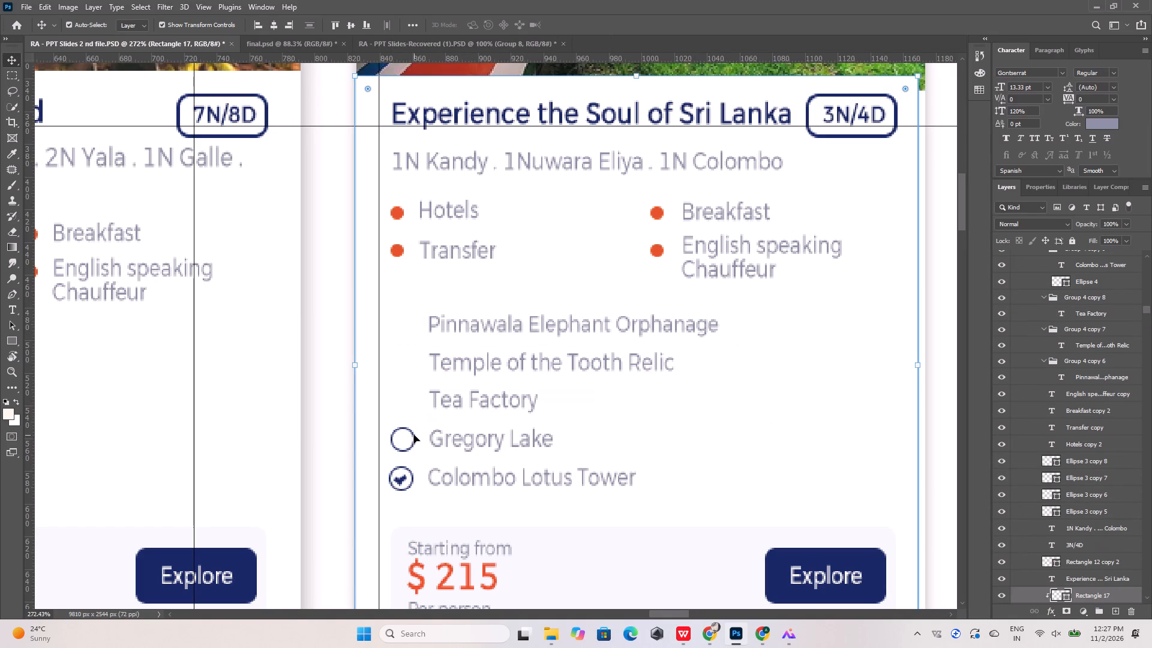
left_click(414, 435)
key("Delete")
left_click(400, 482)
key("Delete")
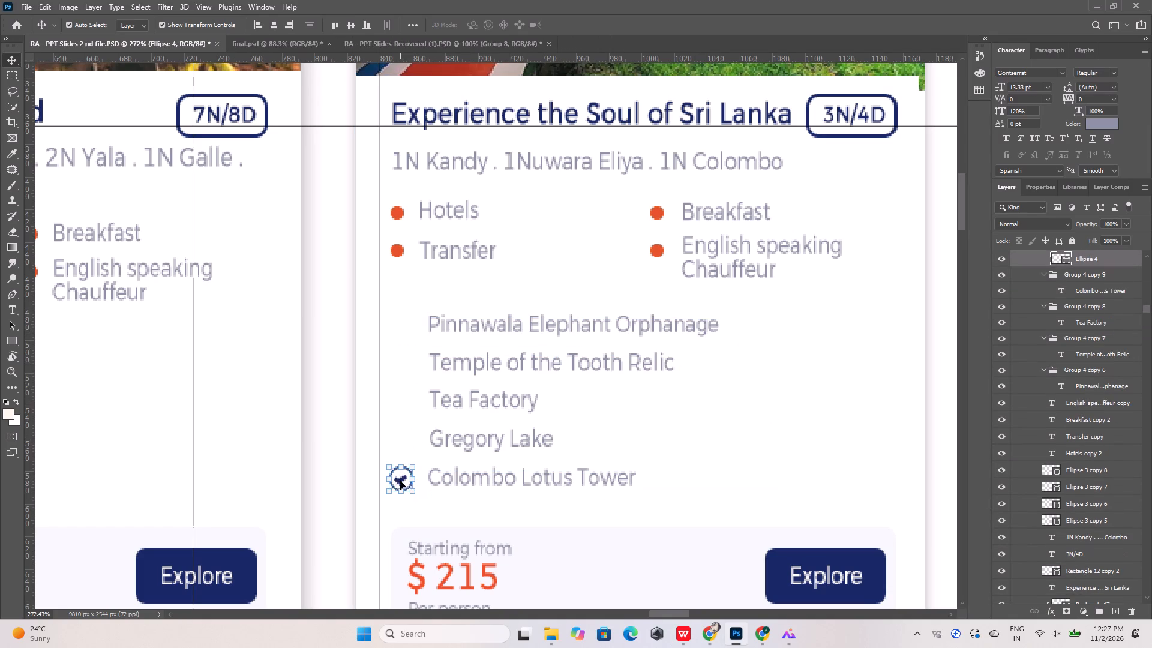
key("Delete")
Move the horizontal guide slightly down to the baseline of the Tea Trails & Ocean Tales title.
scroll(345, 337, "down", 6, "alt")
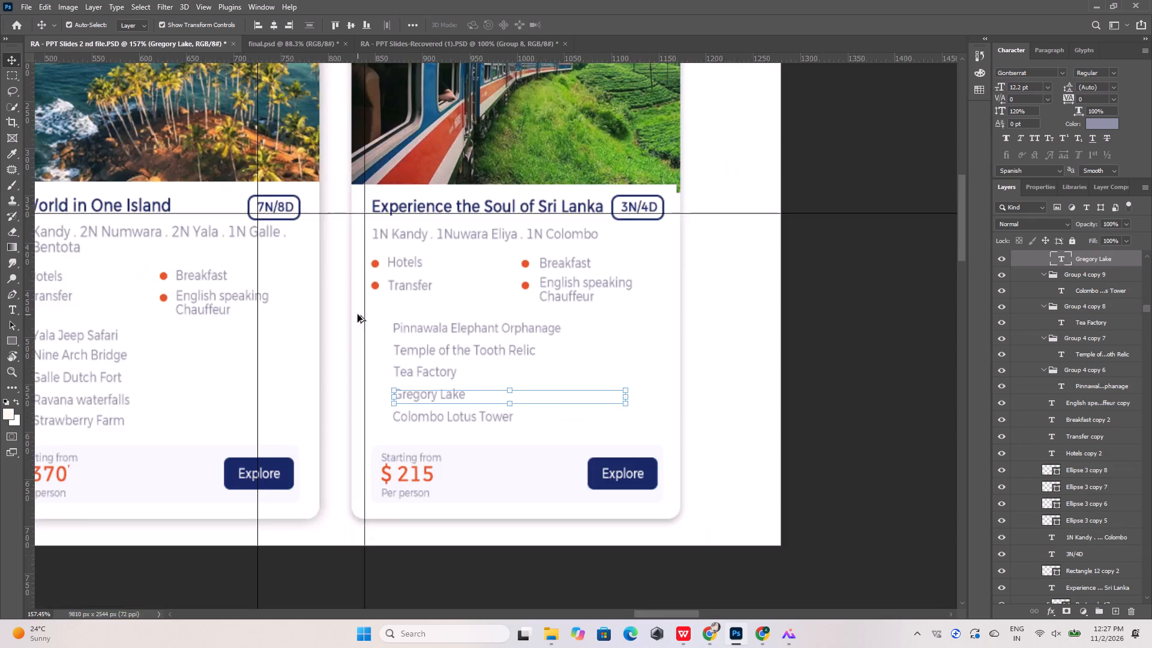
scroll(358, 314, "down", 15, "alt")
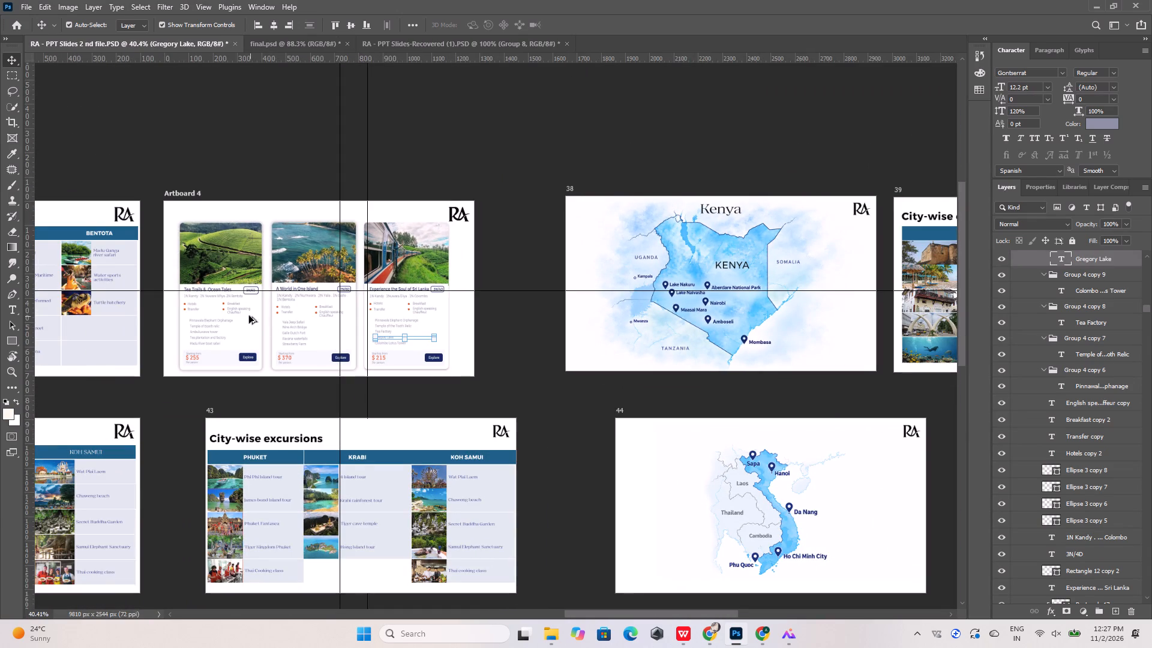
scroll(241, 313, "up", 5, "alt")
scroll(160, 280, "up", 5, "alt")
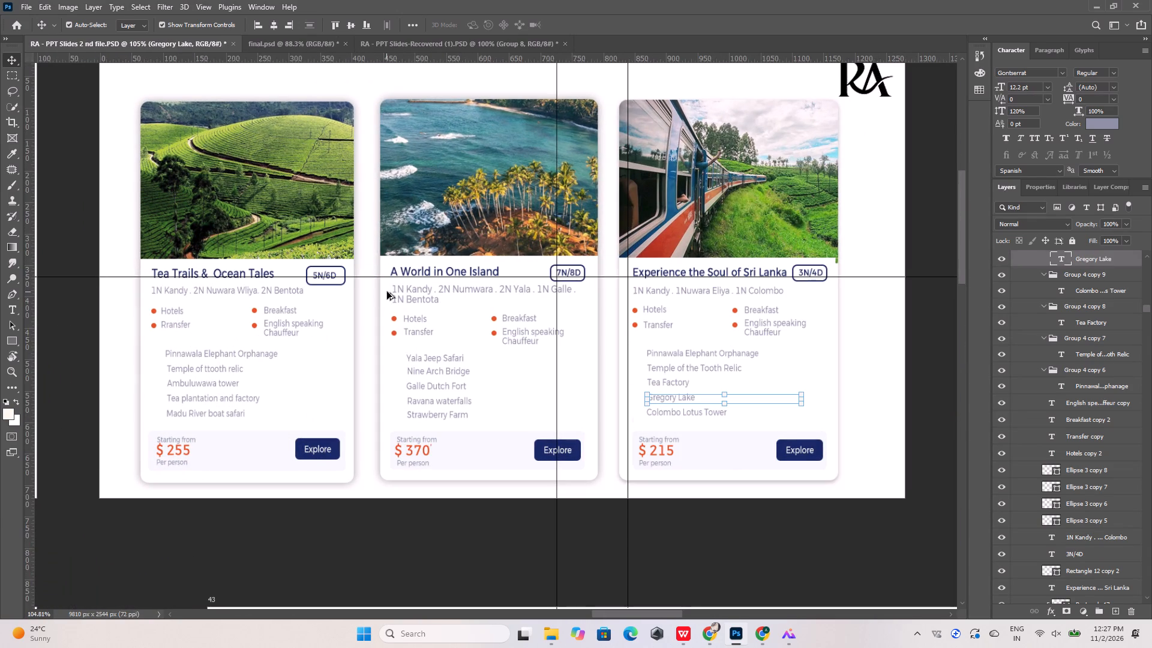
scroll(184, 283, "up", 15, "alt")
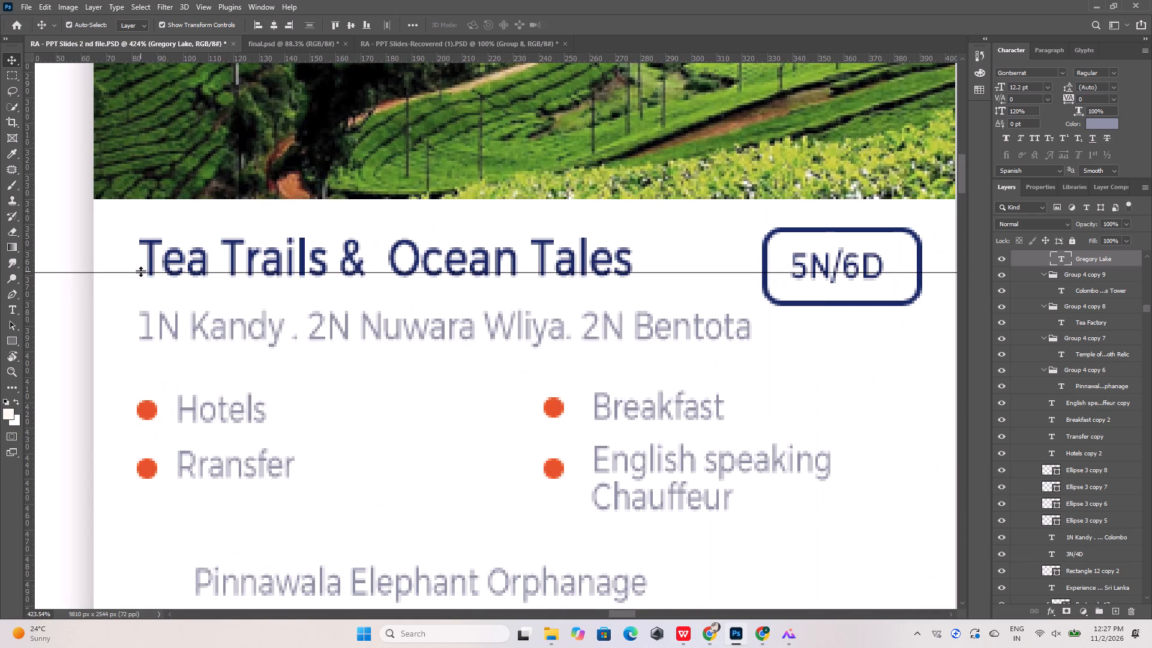
left_click(140, 271)
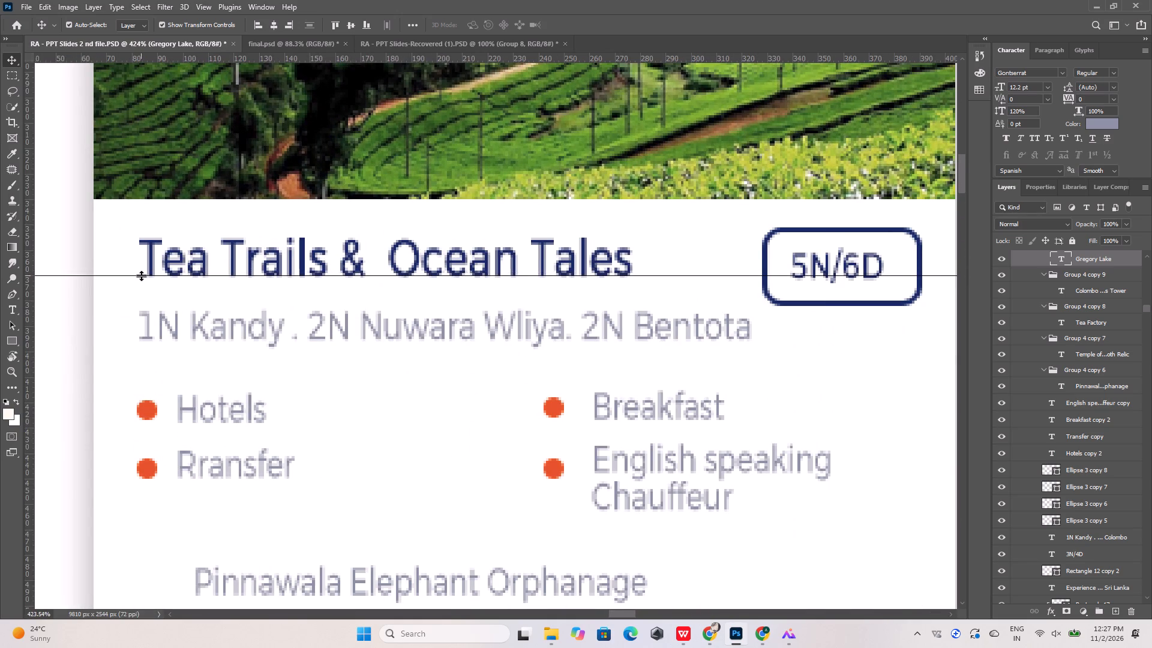
Nudge the A World in One Island title down 3 px toward the horizontal guide.
scroll(141, 275, "down", 17, "alt")
scroll(429, 265, "up", 11, "alt")
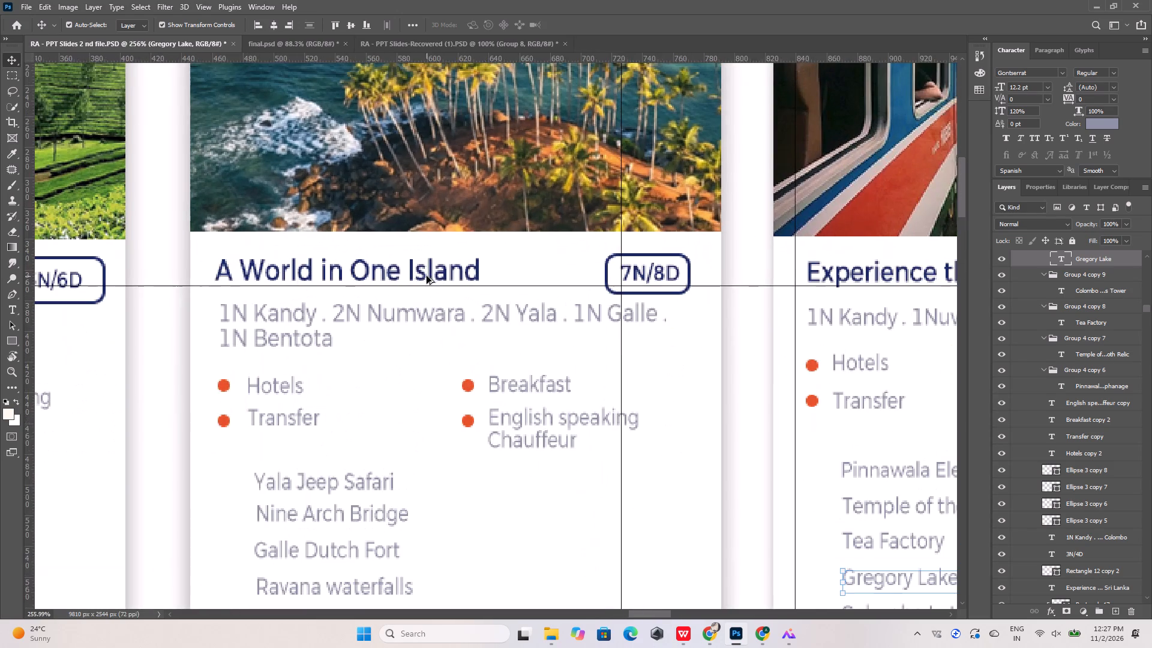
left_click(431, 274)
key("Down")
key("Down")
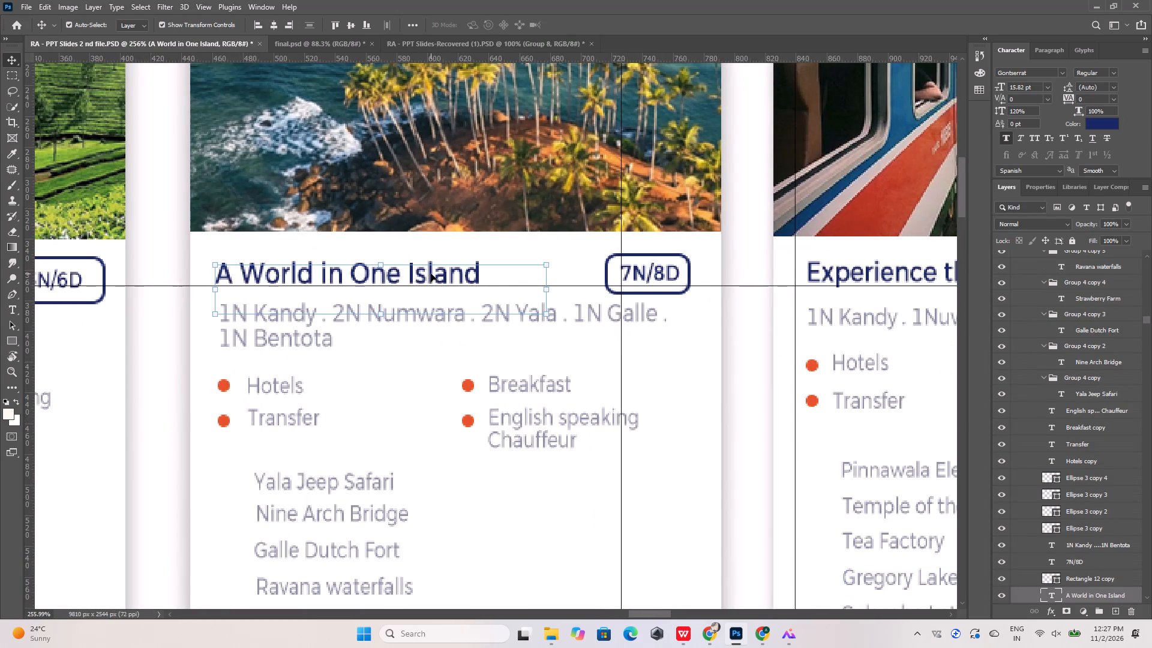
key("Down")
Nudge the Experience the Soul of Sri Lanka title down 3 px toward the horizontal guide.
scroll(314, 291, "down", 12, "alt")
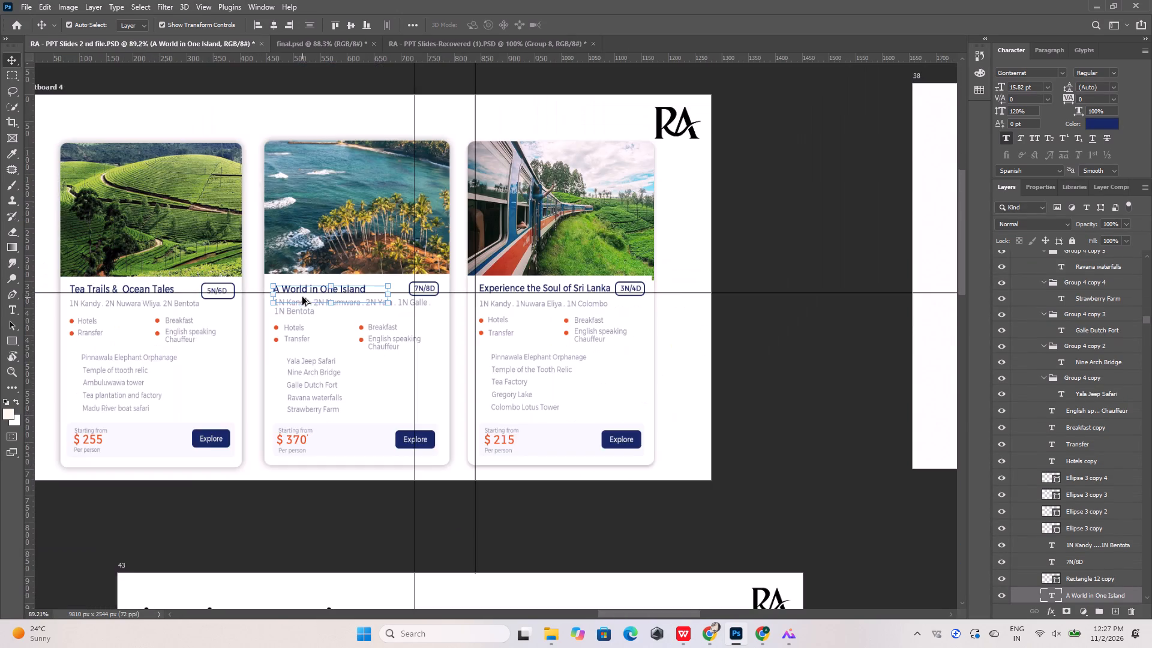
scroll(523, 292, "up", 12, "alt")
left_click(536, 288)
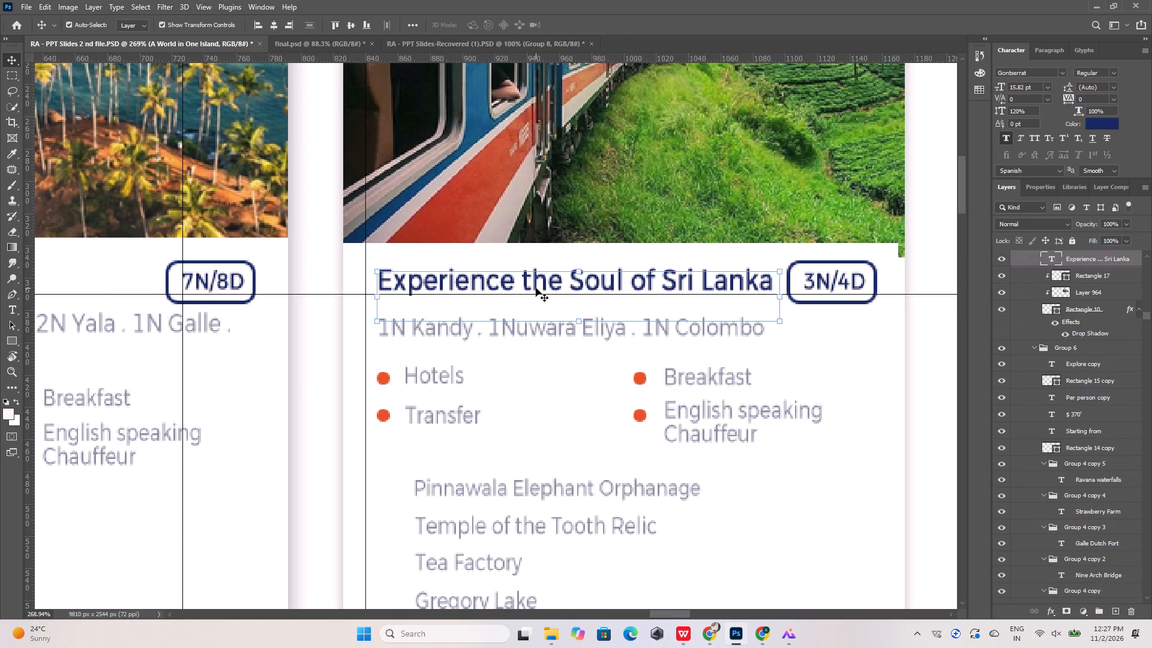
key("Down")
key("Down")
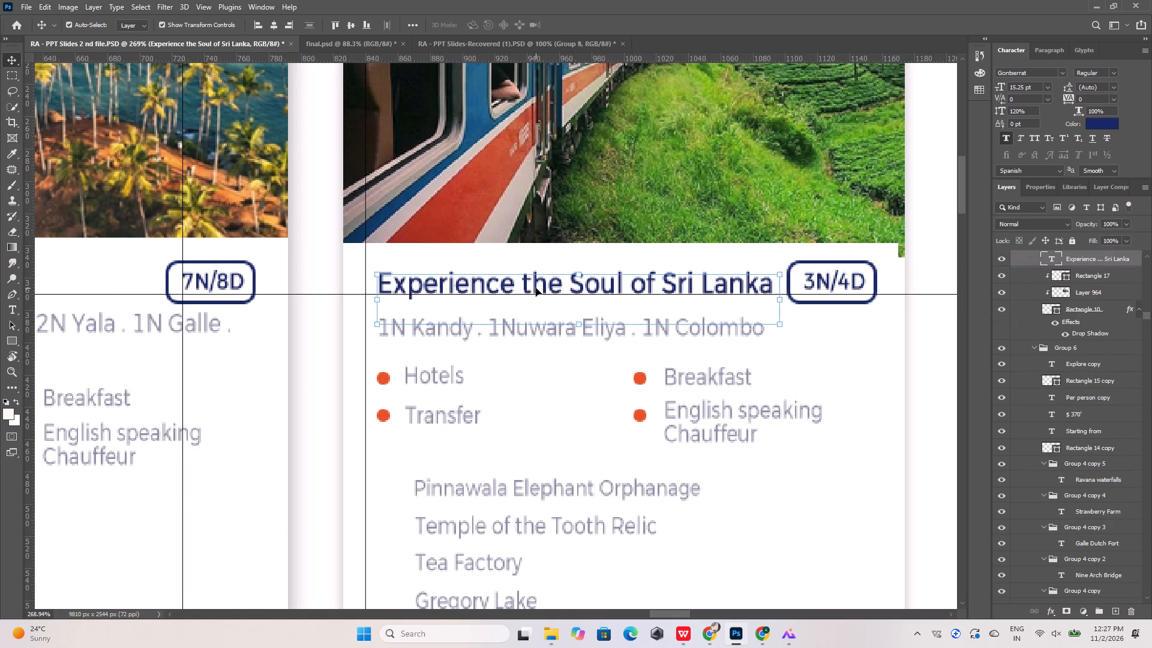
key("Down")
Set the Tea Trails & Ocean Tales title to 15 pt Montserrat Bold.
scroll(532, 298, "down", 10, "alt")
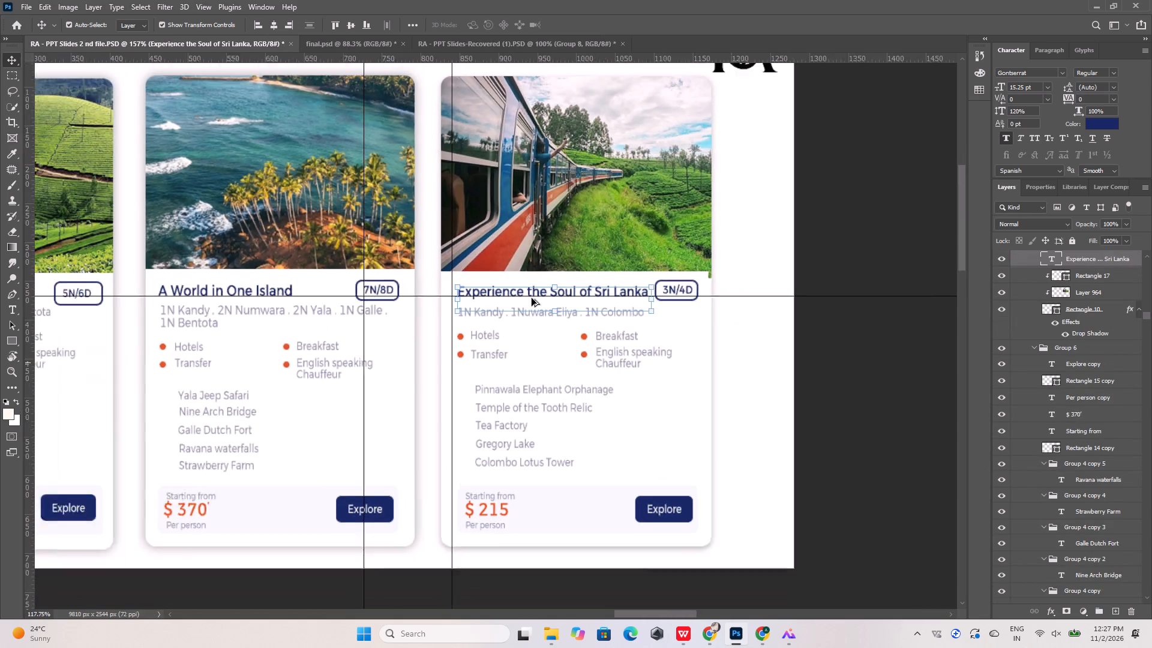
scroll(394, 284, "down", 5, "alt")
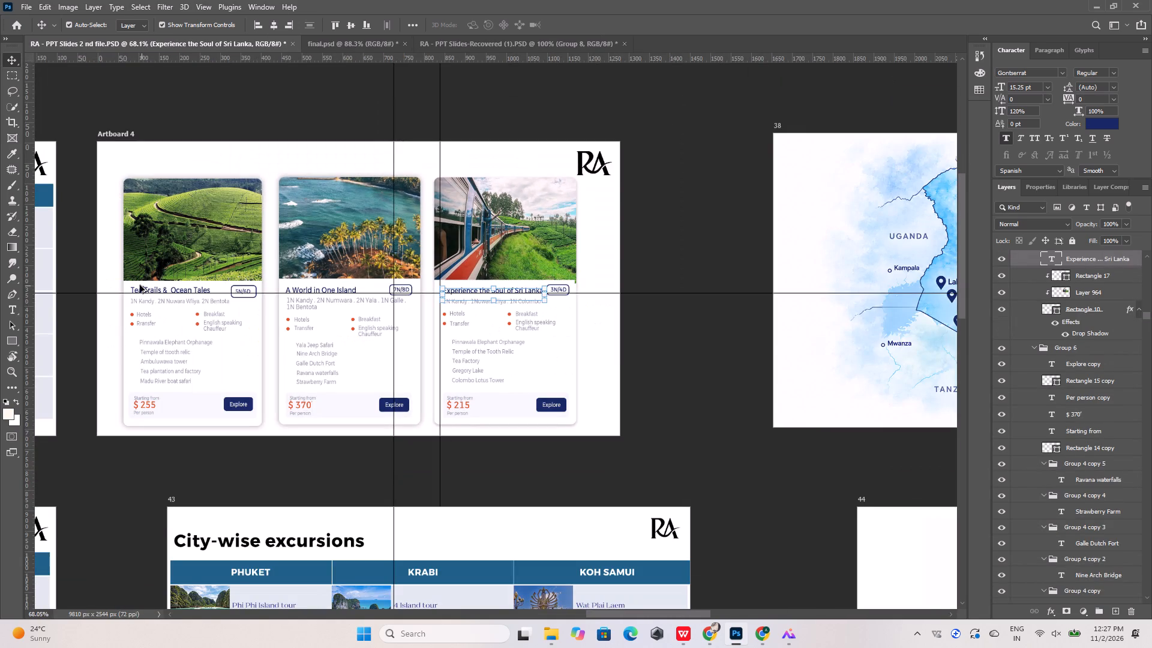
scroll(139, 285, "up", 11, "alt")
double_click(161, 294)
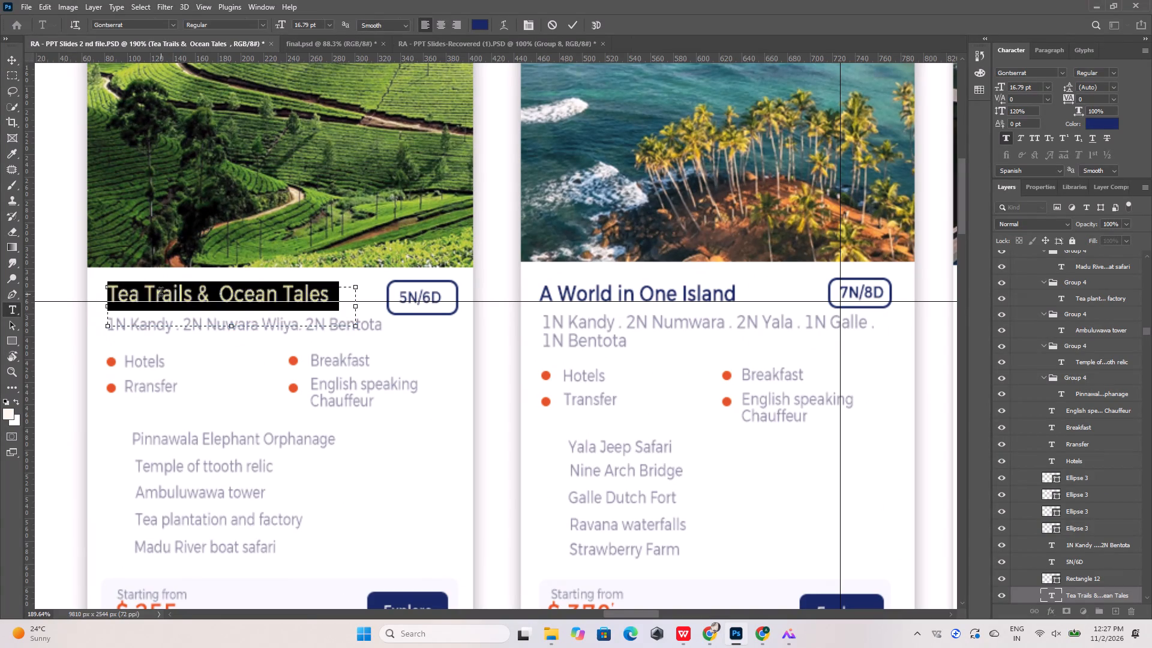
left_click_drag(319, 24, 277, 26)
left_click_drag(277, 26, 279, 27)
type("15")
key("Return")
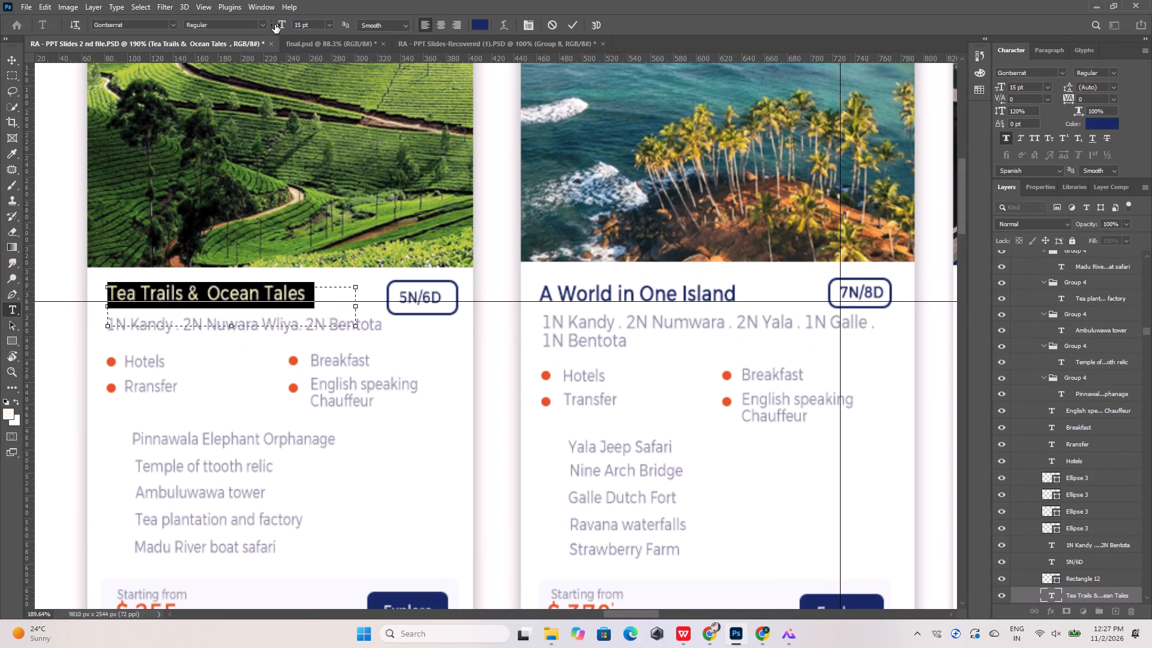
left_click(265, 25)
left_click(244, 47)
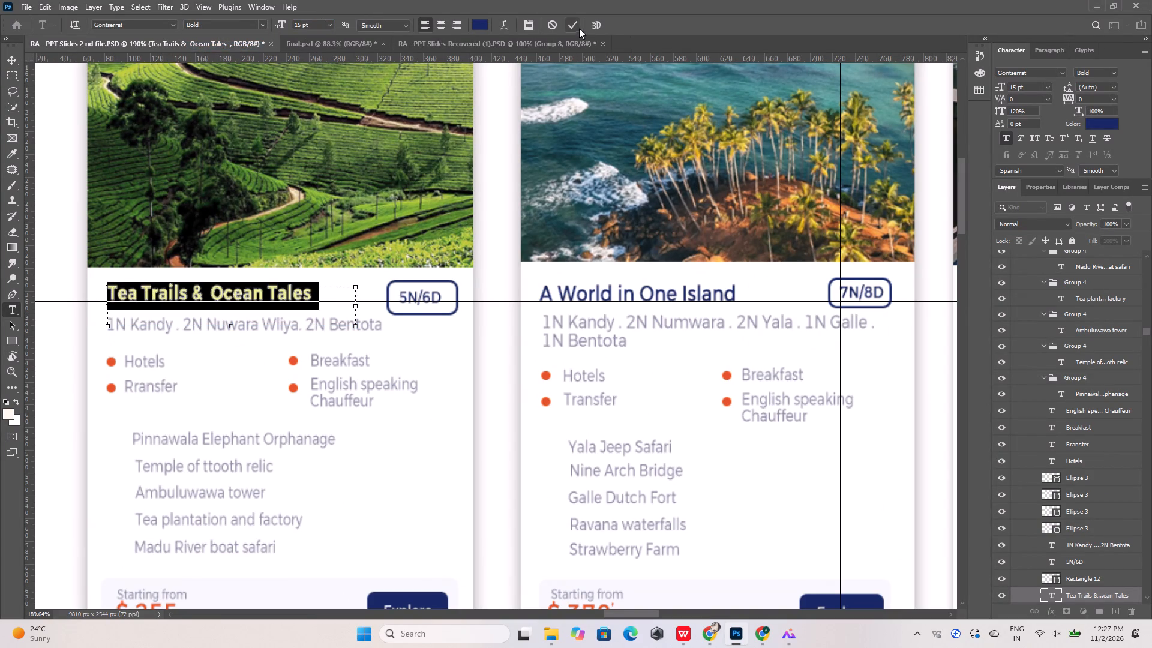
left_click(571, 25)
Set the A World in One Island title to 15 pt Montserrat Bold.
left_click(616, 292)
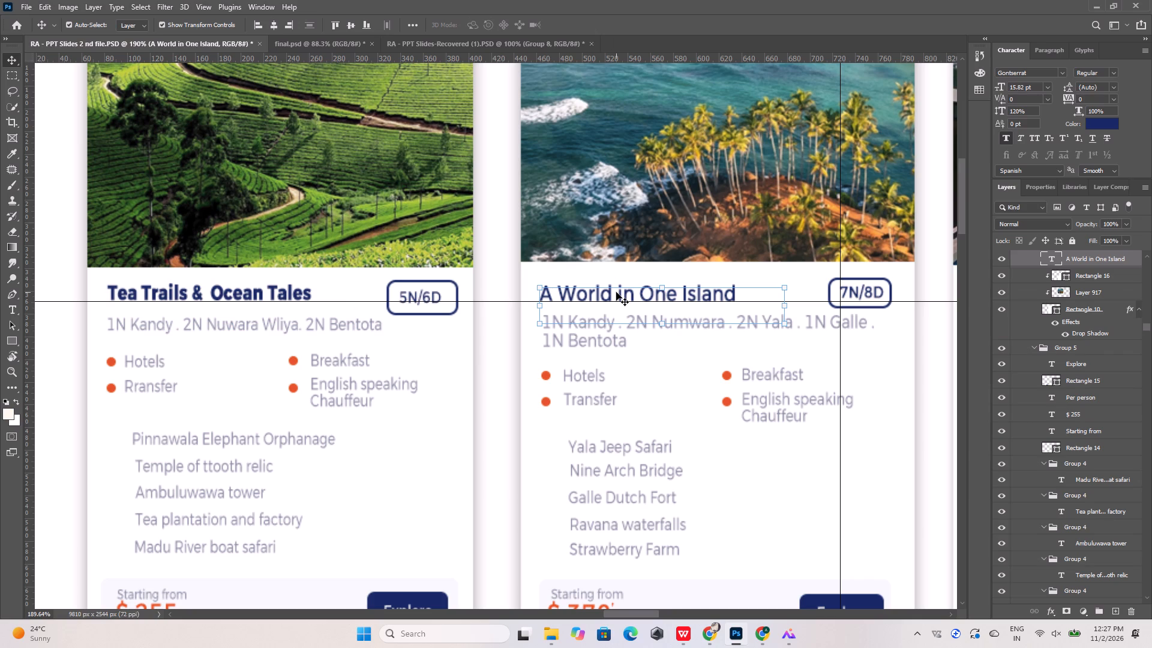
double_click(616, 292)
left_click_drag(319, 25, 263, 22)
type("15")
key("Return")
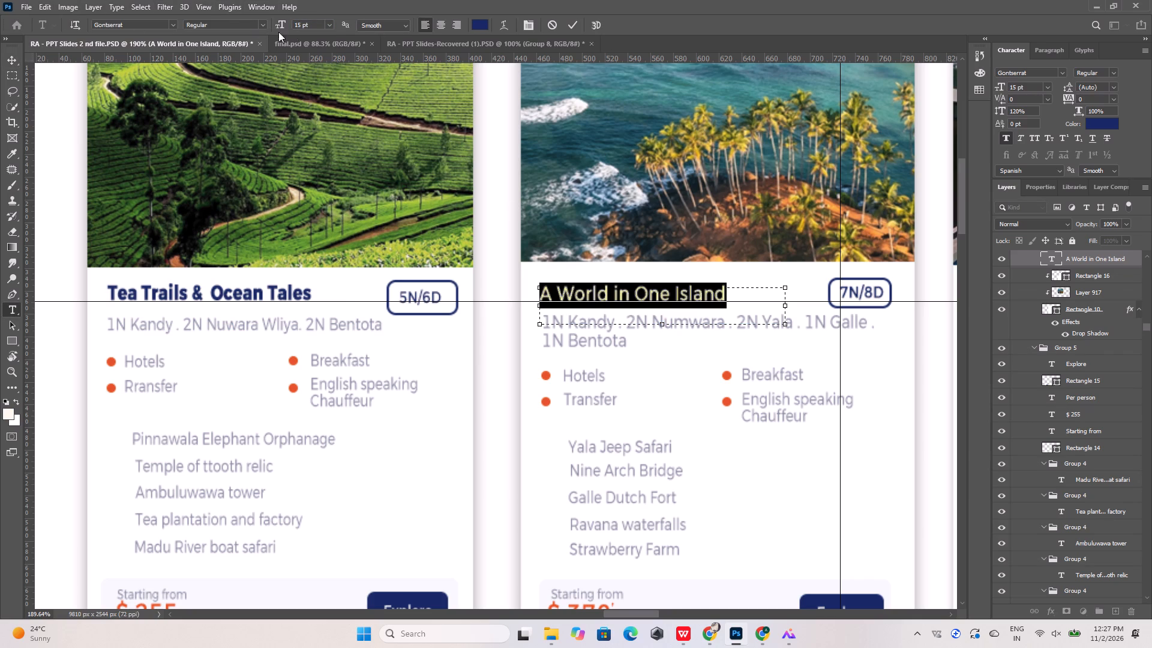
left_click(262, 25)
left_click(251, 49)
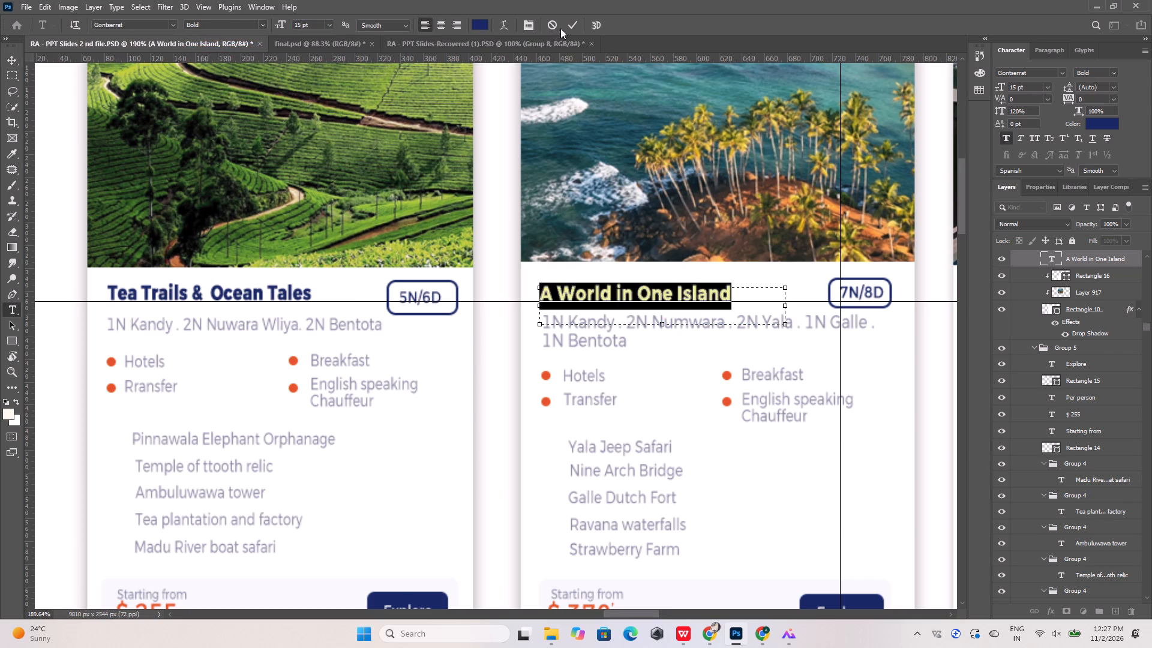
left_click(570, 25)
Nudge the A World in One Island title down 1 px to sit on the horizontal guide.
scroll(181, 295, "down", 6, "alt")
scroll(394, 300, "up", 6, "alt")
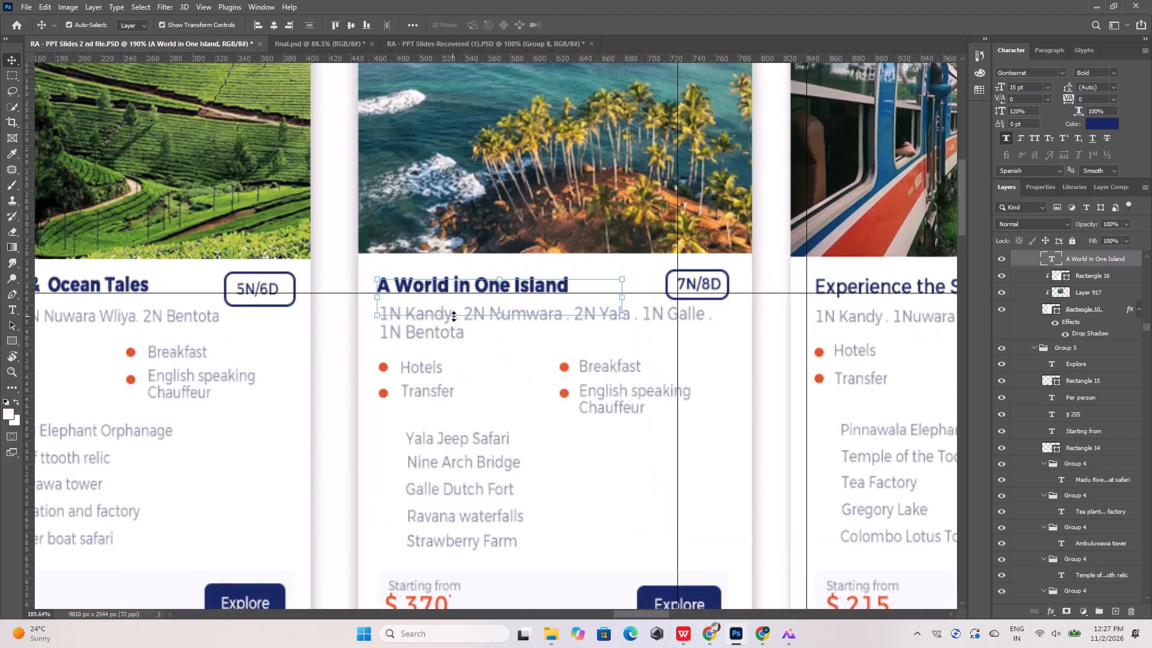
scroll(454, 316, "up", 10, "alt")
key("Down")
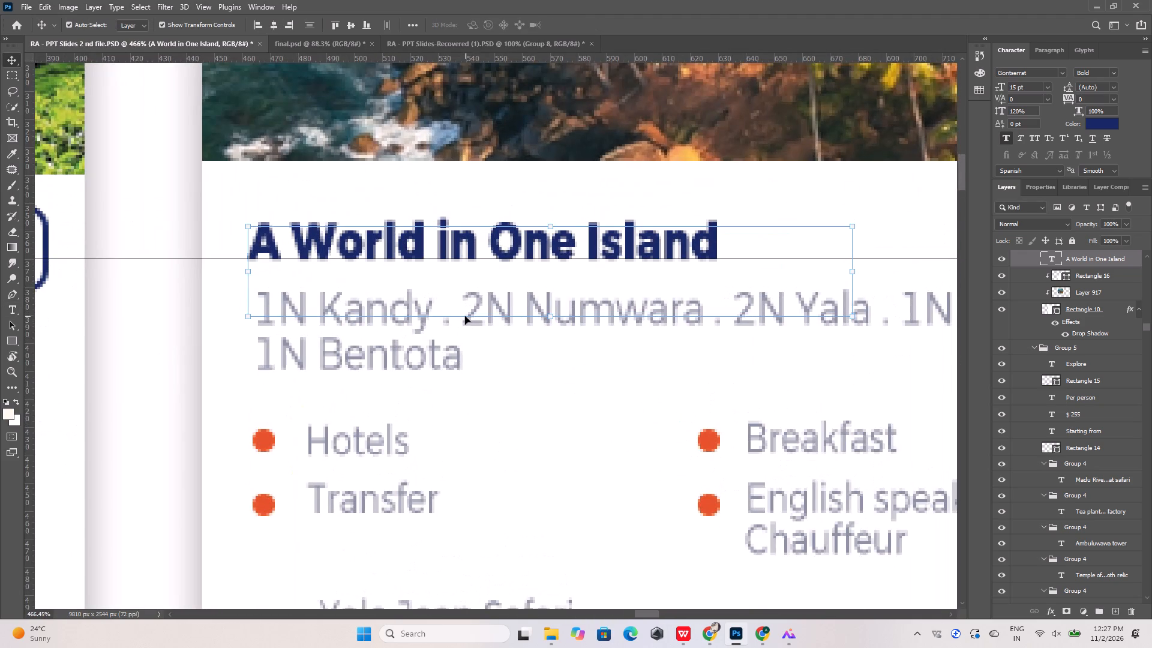
Change the font size of the Experience the Soul of Sri Lanka title.
scroll(205, 238, "down", 19, "alt")
scroll(458, 233, "up", 5, "alt")
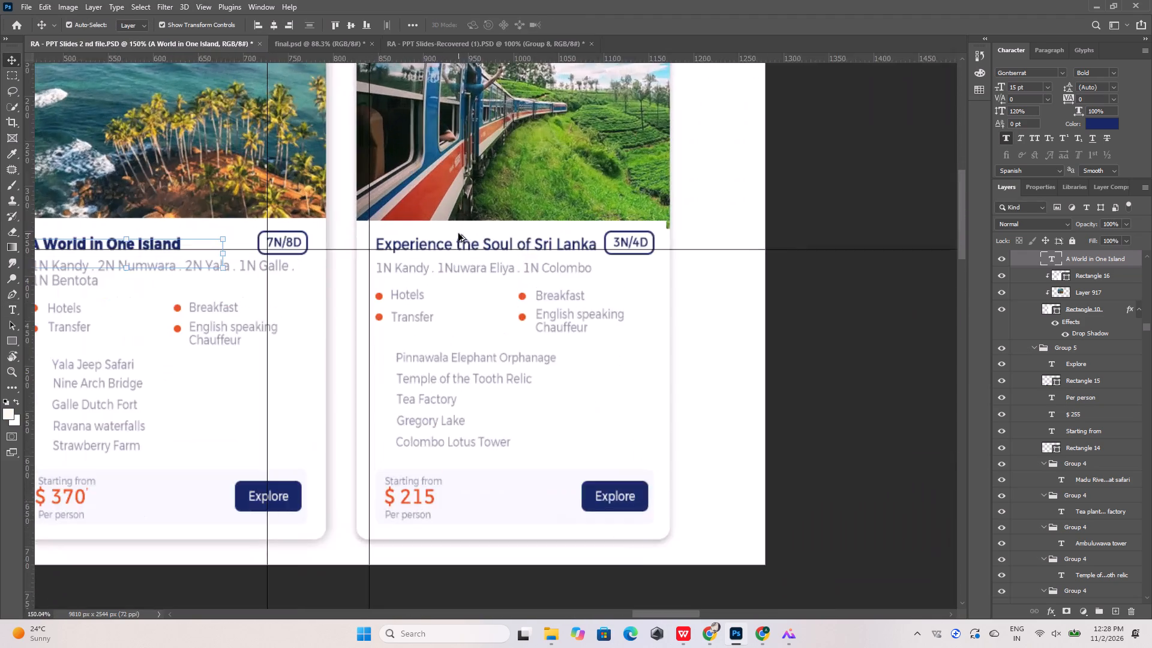
scroll(458, 233, "up", 5, "alt")
left_click(459, 248)
double_click(459, 248)
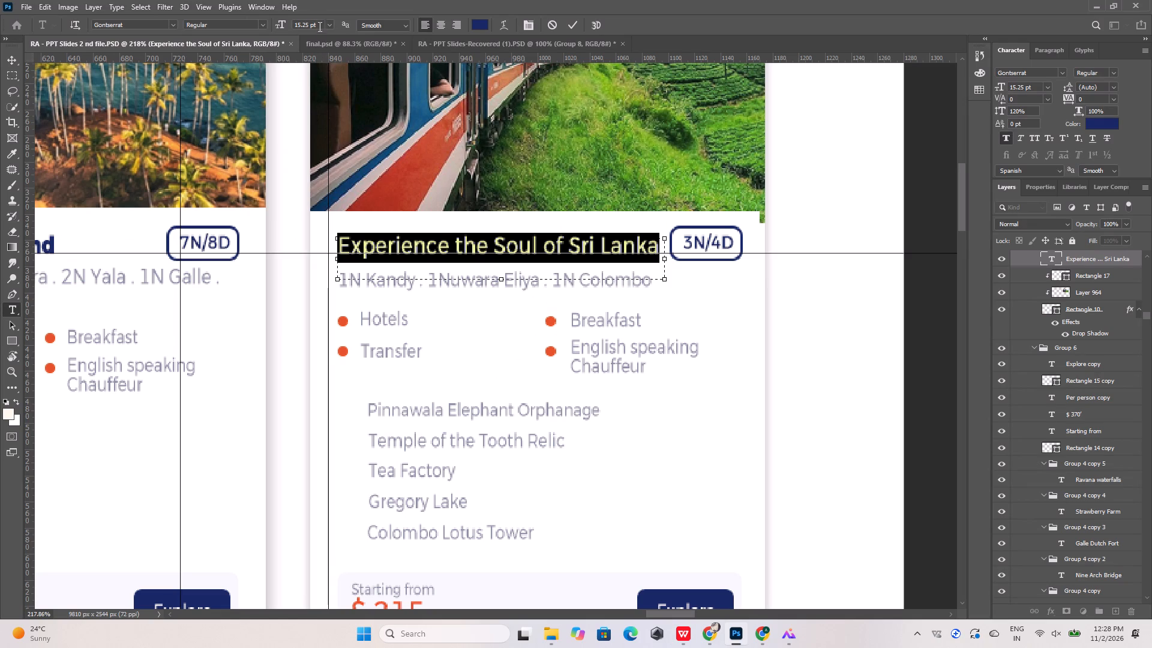
left_click_drag(319, 26, 275, 32)
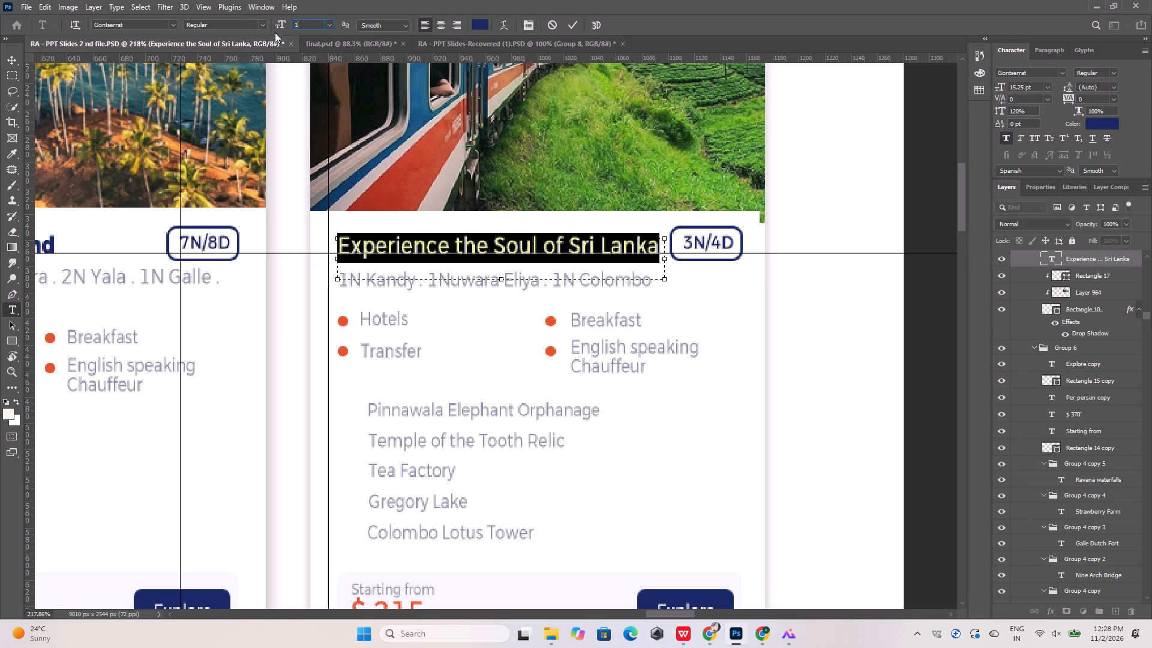
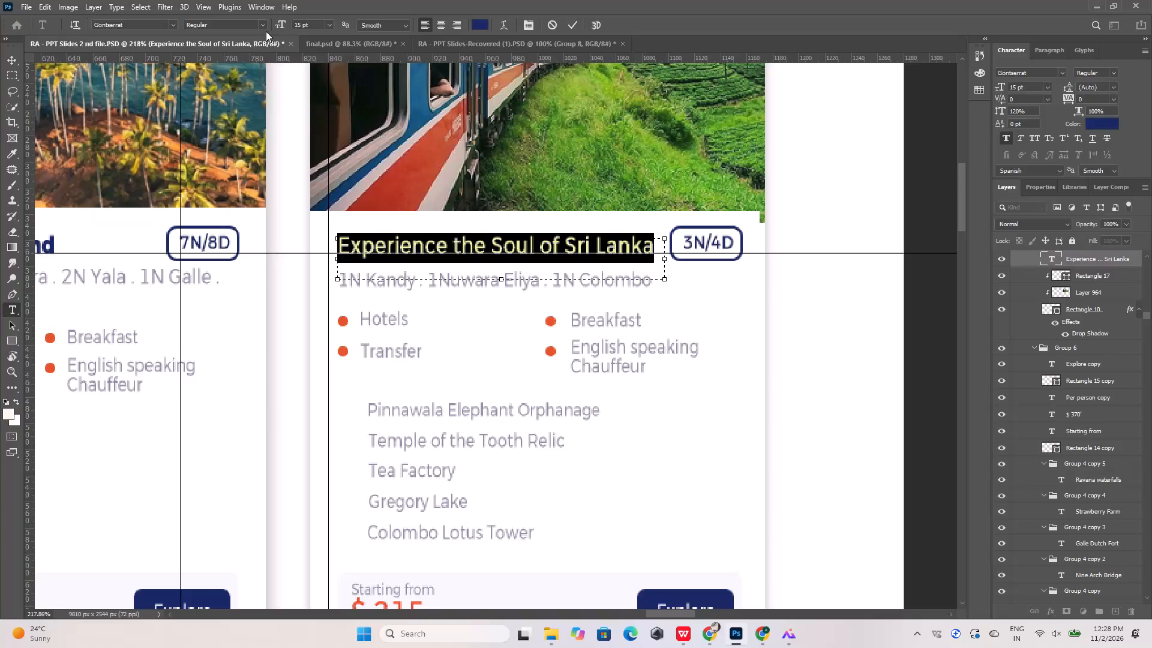
Set the Experience the Soul of Sri Lanka title to Montserrat Bold.
left_click(266, 27)
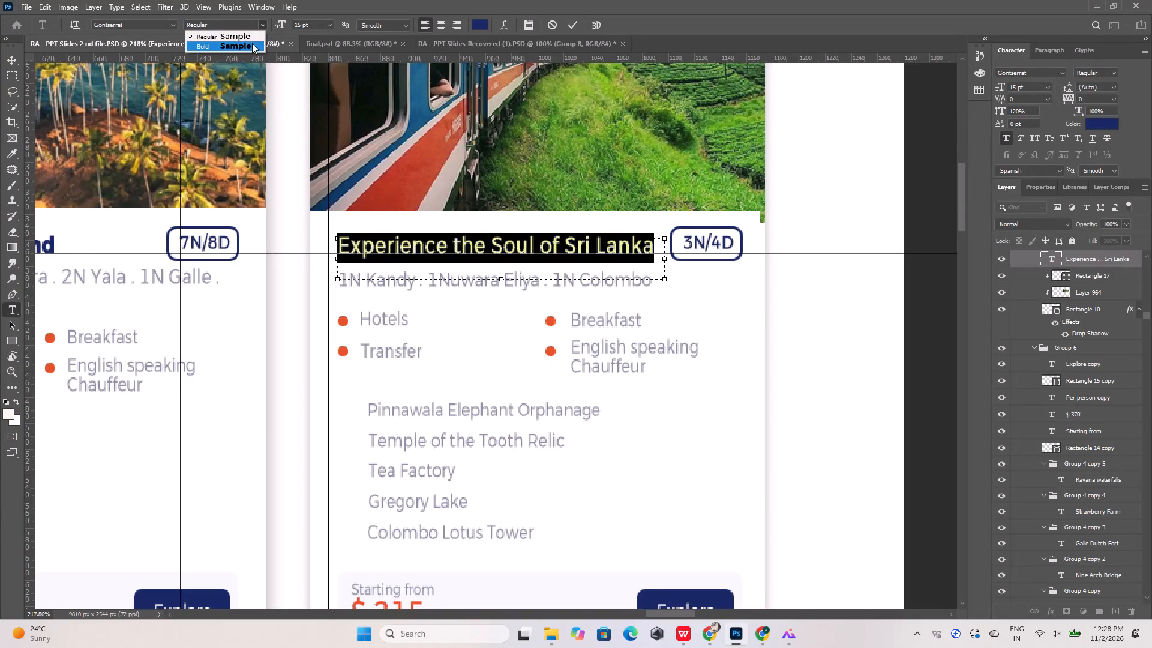
left_click(252, 43)
left_click(574, 23)
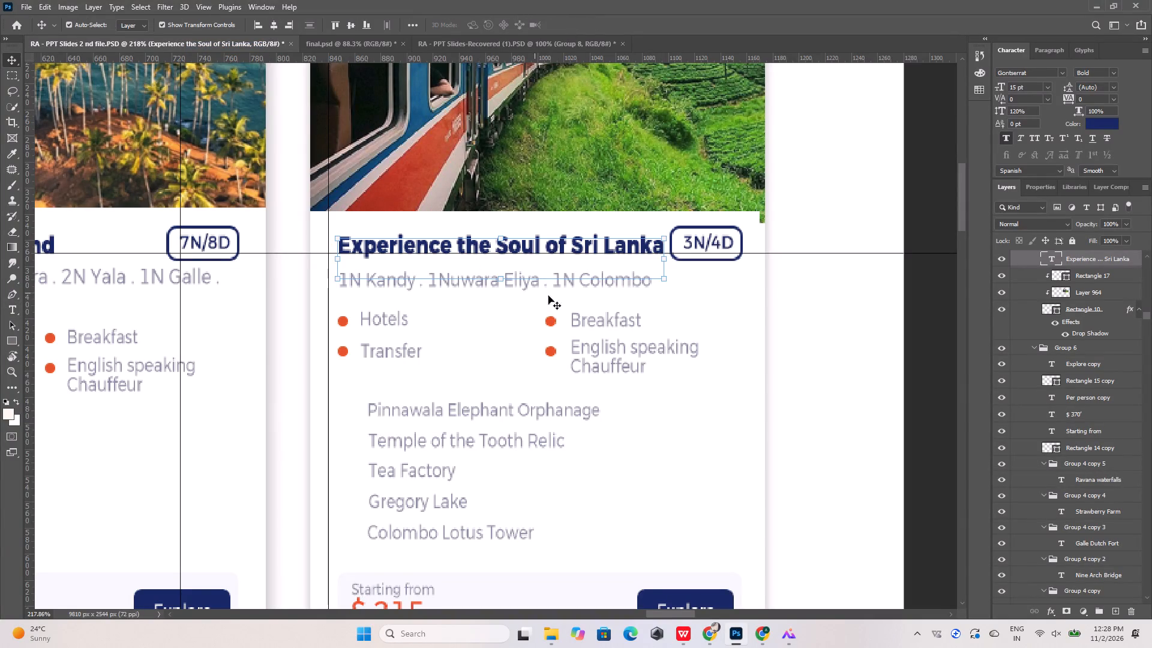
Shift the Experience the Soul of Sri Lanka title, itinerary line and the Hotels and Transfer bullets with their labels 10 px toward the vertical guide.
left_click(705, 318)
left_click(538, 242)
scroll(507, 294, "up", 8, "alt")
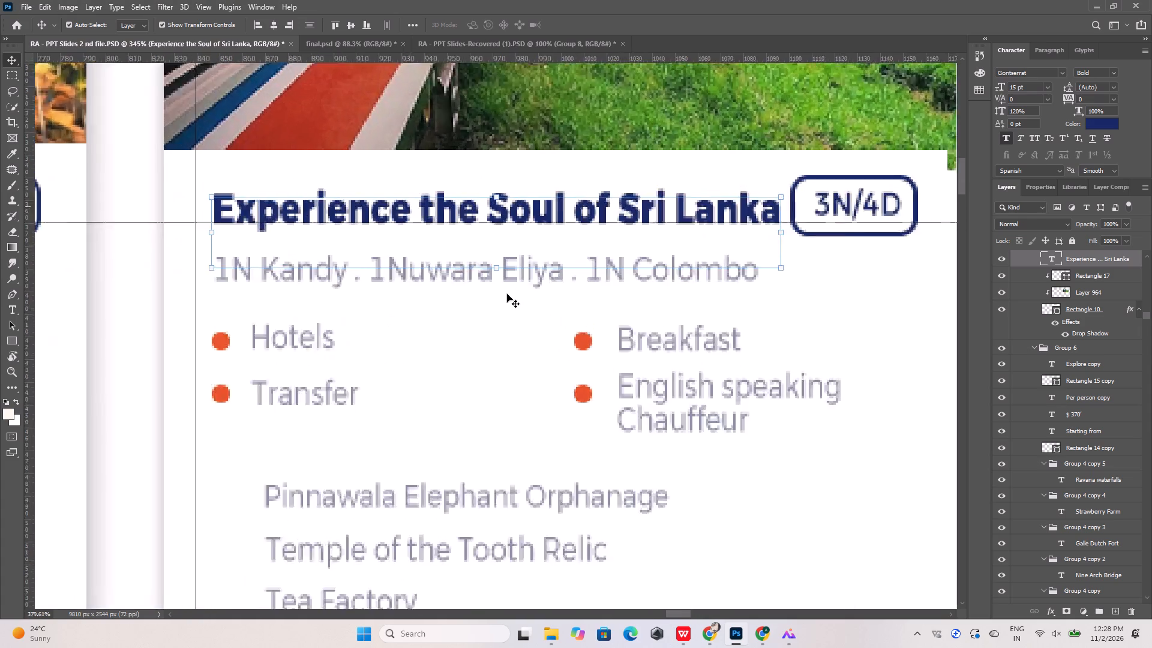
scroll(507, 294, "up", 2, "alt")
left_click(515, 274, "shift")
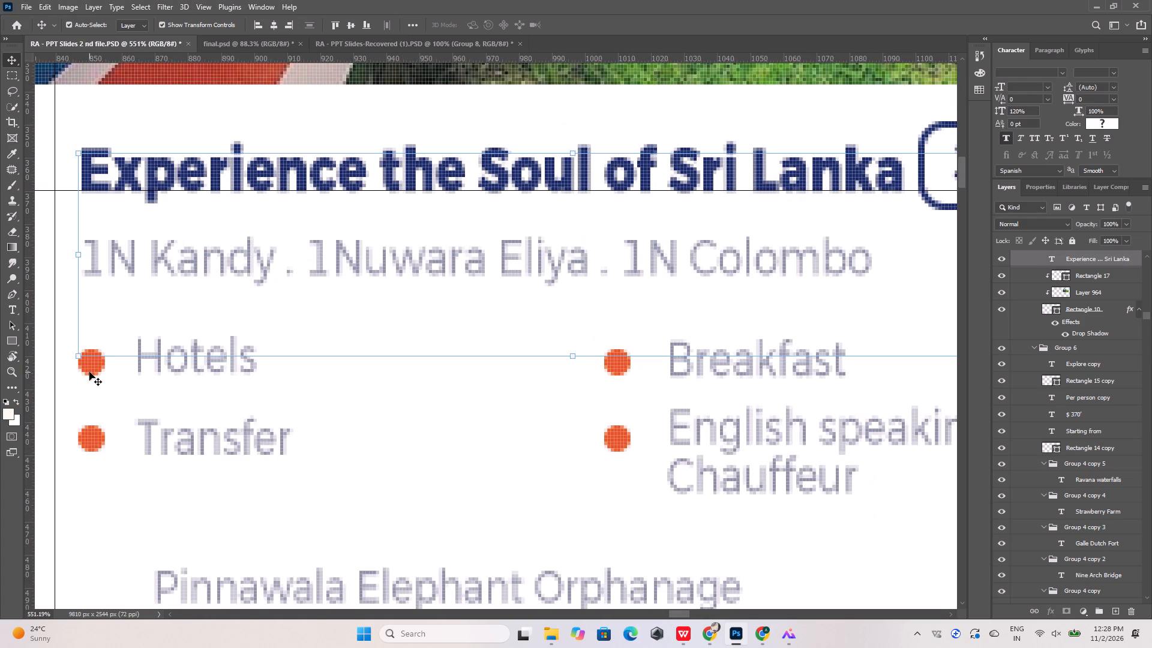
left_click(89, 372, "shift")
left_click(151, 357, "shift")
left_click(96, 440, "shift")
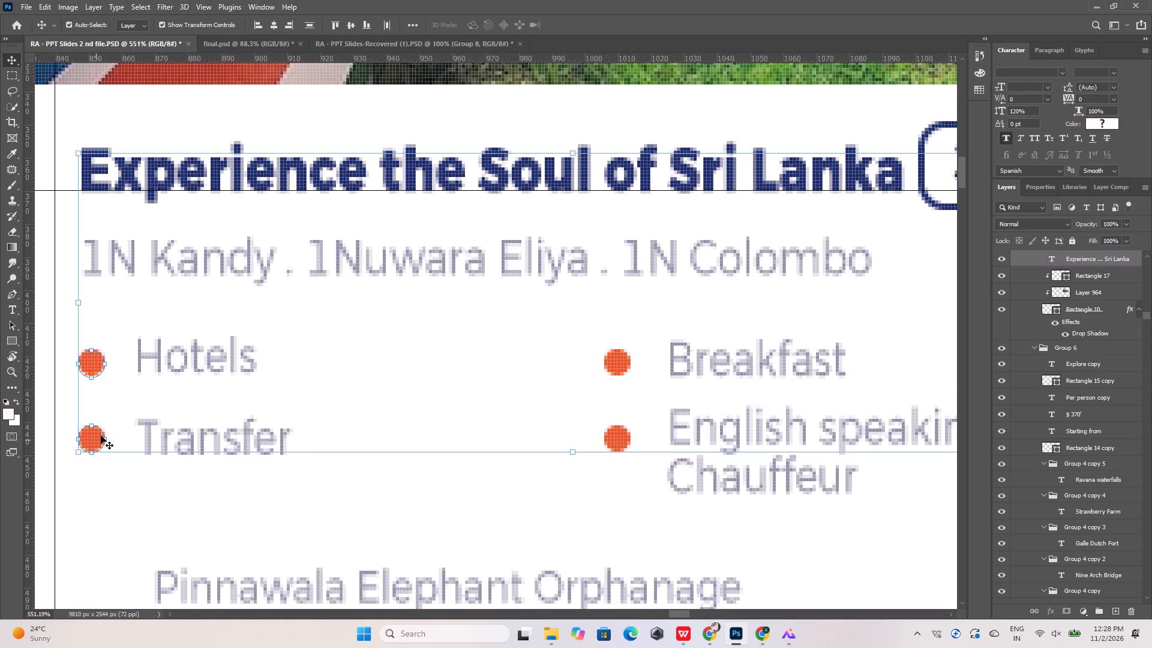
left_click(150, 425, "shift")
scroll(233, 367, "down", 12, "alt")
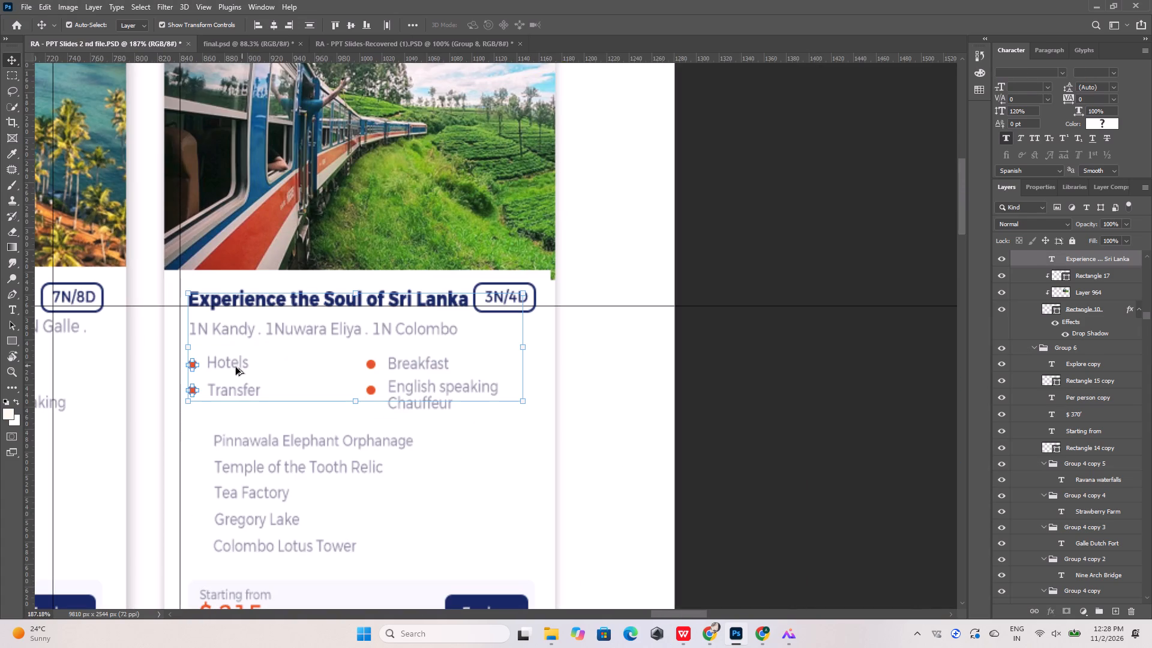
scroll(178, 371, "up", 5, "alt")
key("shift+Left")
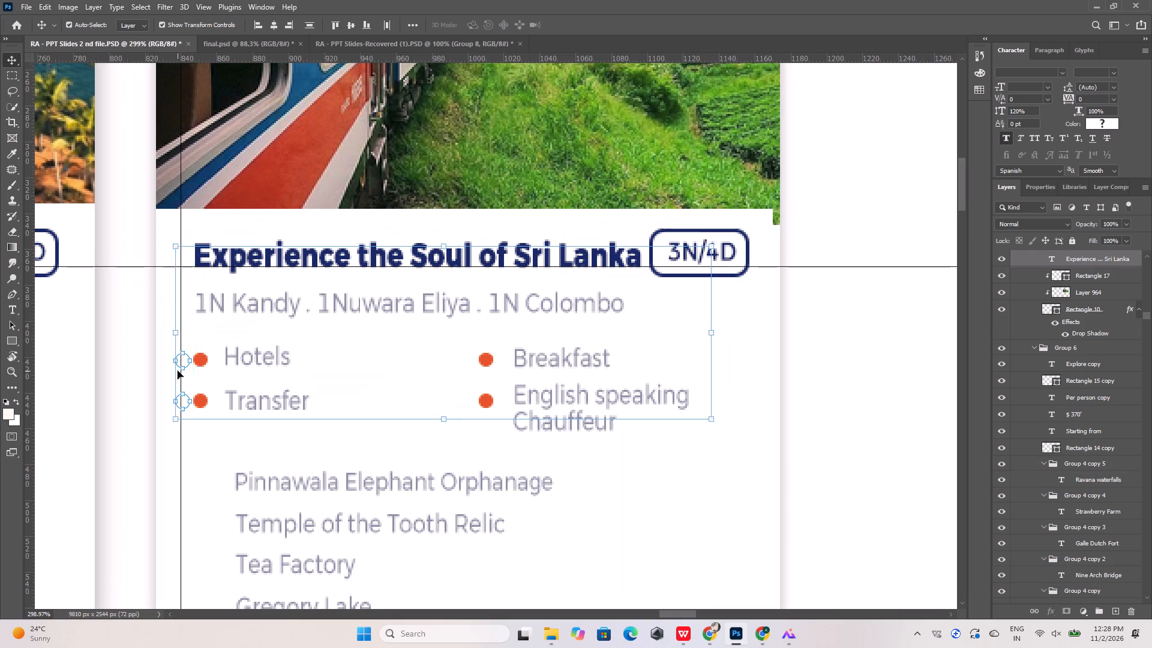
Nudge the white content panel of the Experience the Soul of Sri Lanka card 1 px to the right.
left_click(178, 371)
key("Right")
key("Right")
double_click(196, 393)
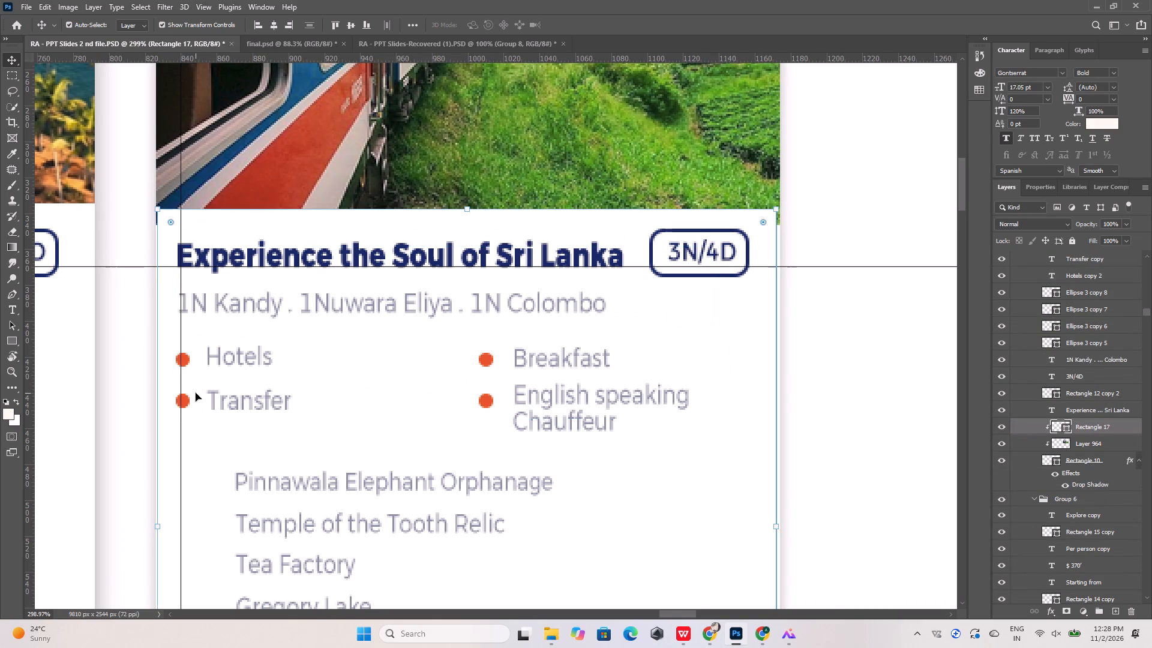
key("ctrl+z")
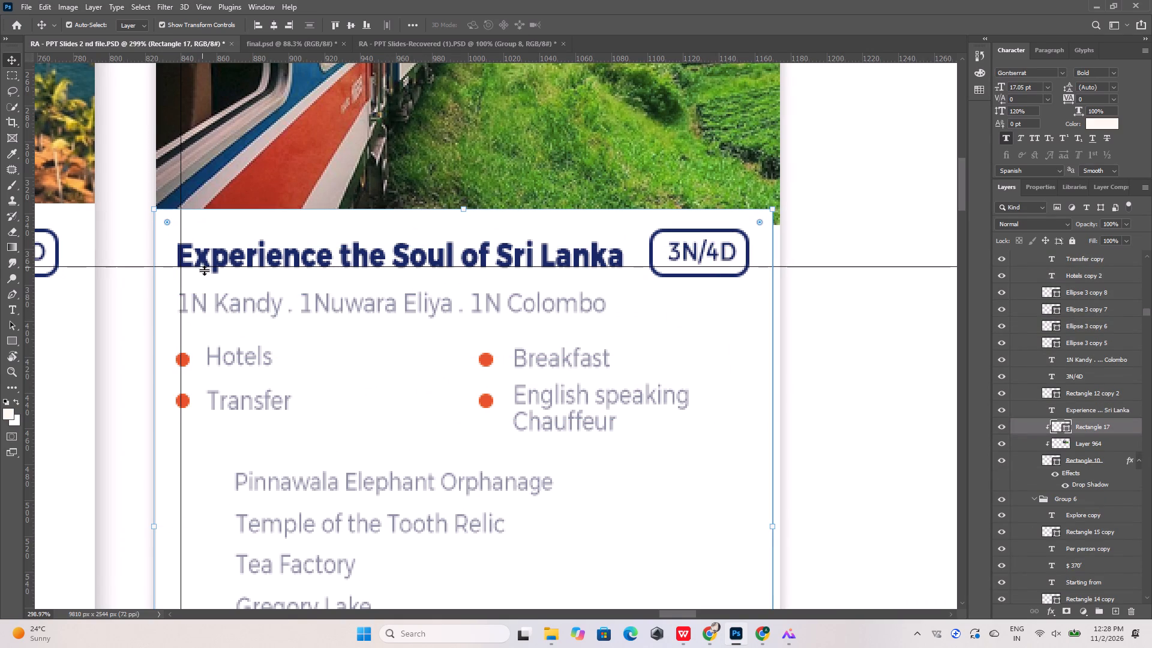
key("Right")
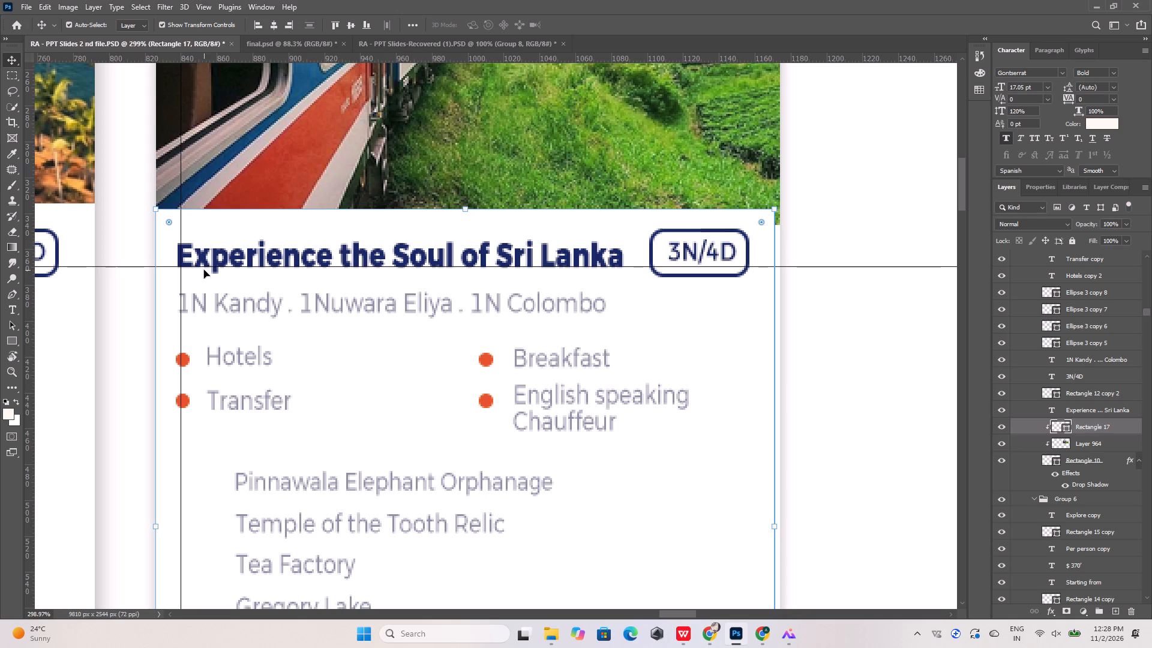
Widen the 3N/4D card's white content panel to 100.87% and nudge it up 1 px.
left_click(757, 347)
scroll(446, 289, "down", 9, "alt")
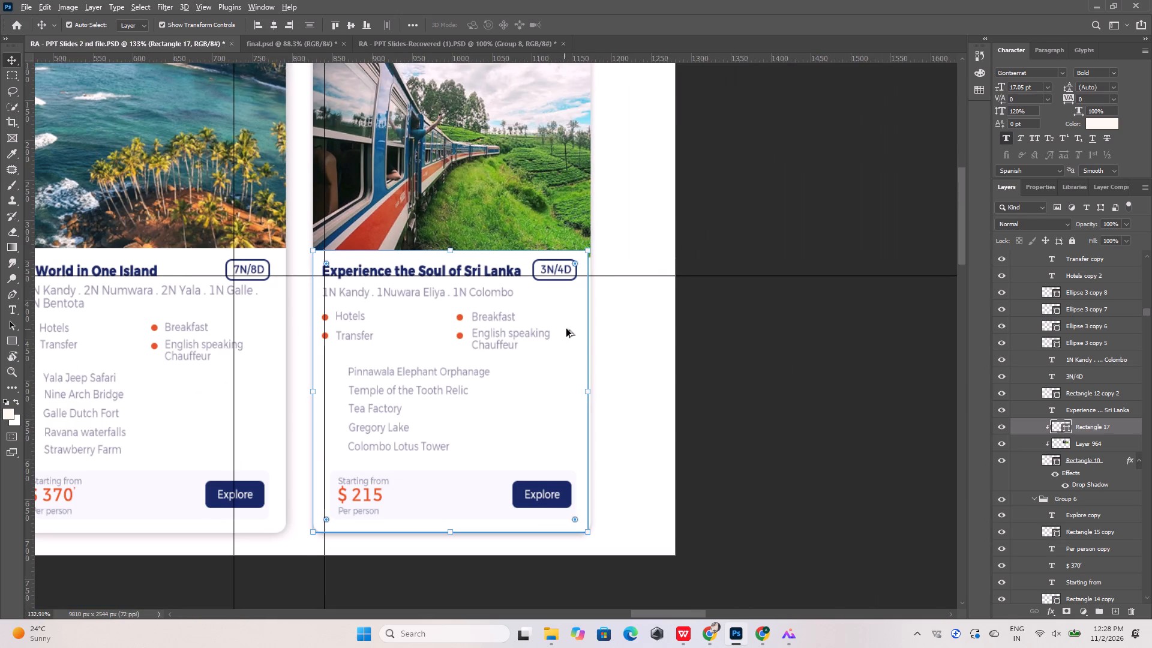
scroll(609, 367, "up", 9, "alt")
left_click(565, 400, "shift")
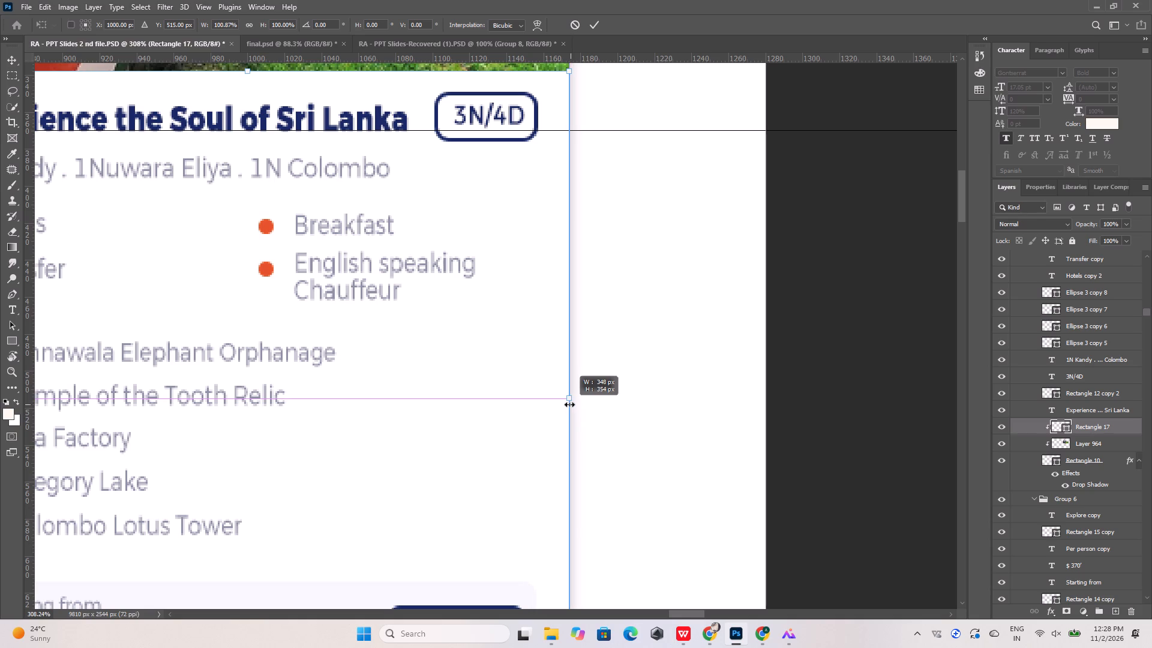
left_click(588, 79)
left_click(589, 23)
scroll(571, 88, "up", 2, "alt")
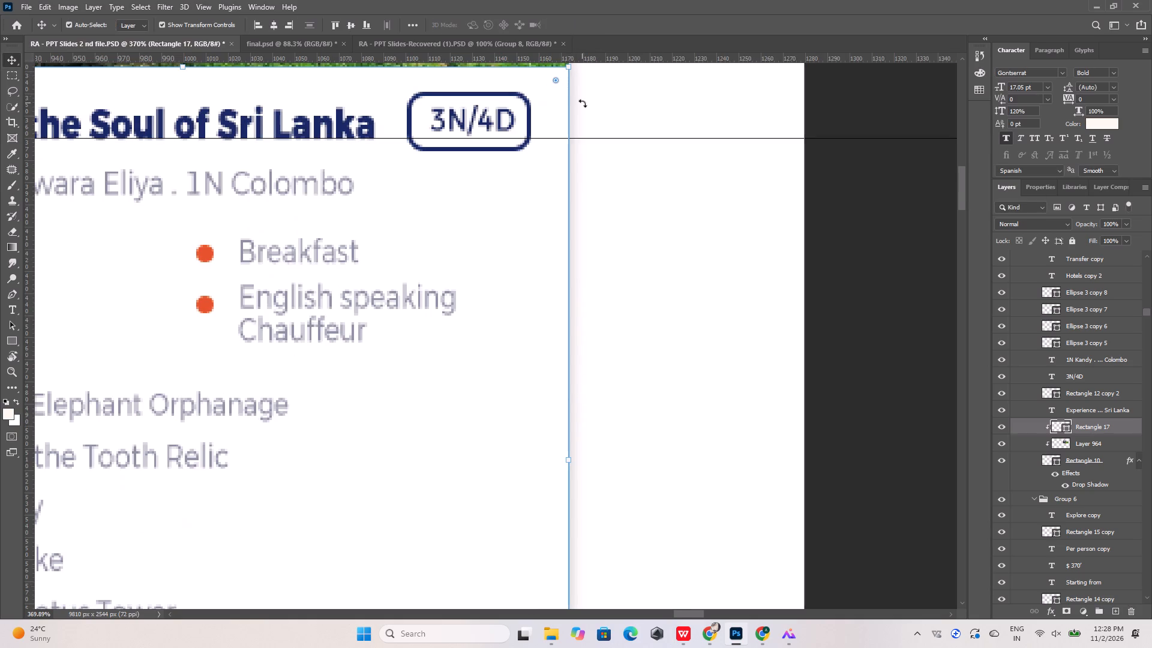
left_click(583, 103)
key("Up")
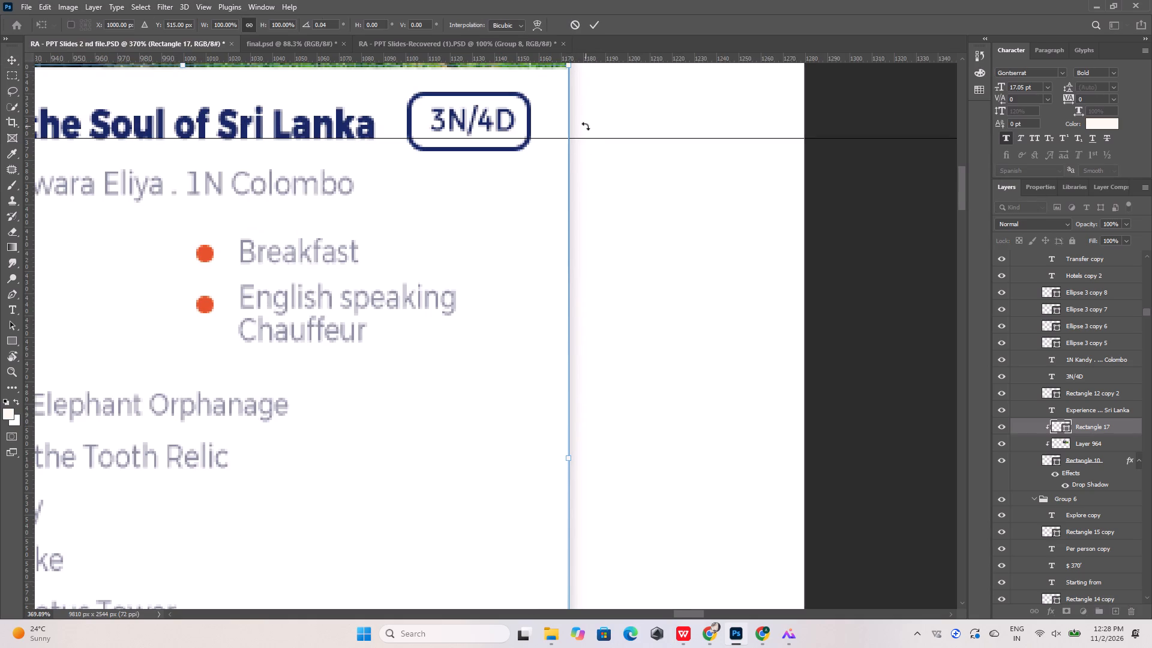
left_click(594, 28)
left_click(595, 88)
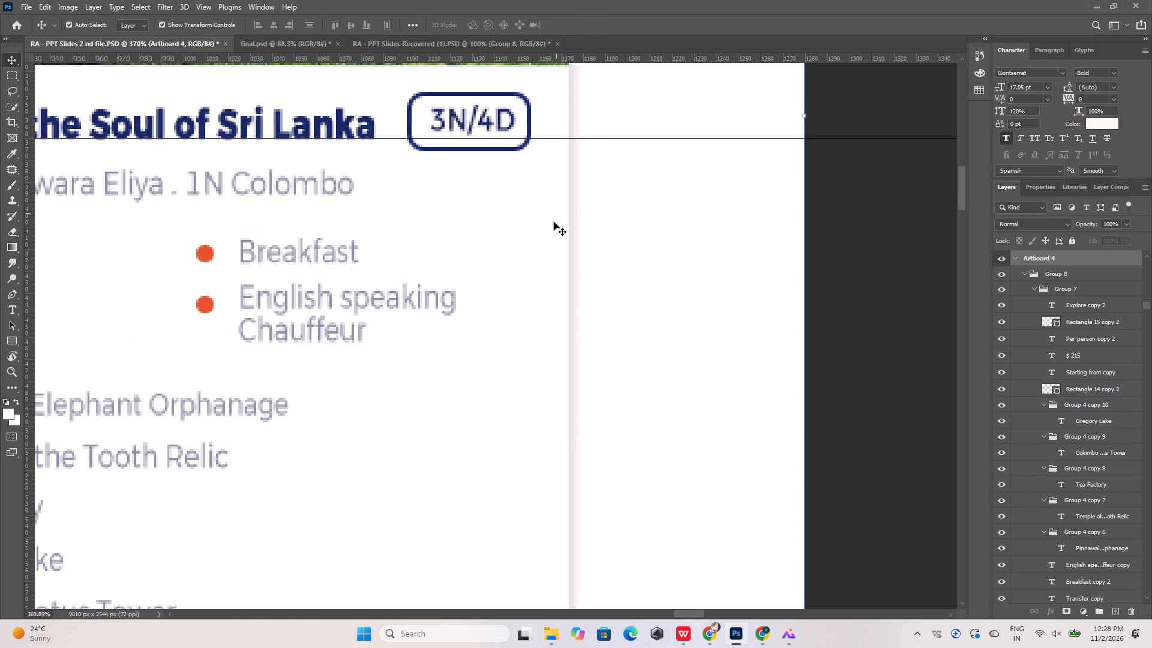
Inspect how the 3N/4D card's title, itinerary line, bullets and panel edge line up with the vertical guide.
scroll(532, 260, "down", 12, "alt")
scroll(285, 248, "up", 4, "alt")
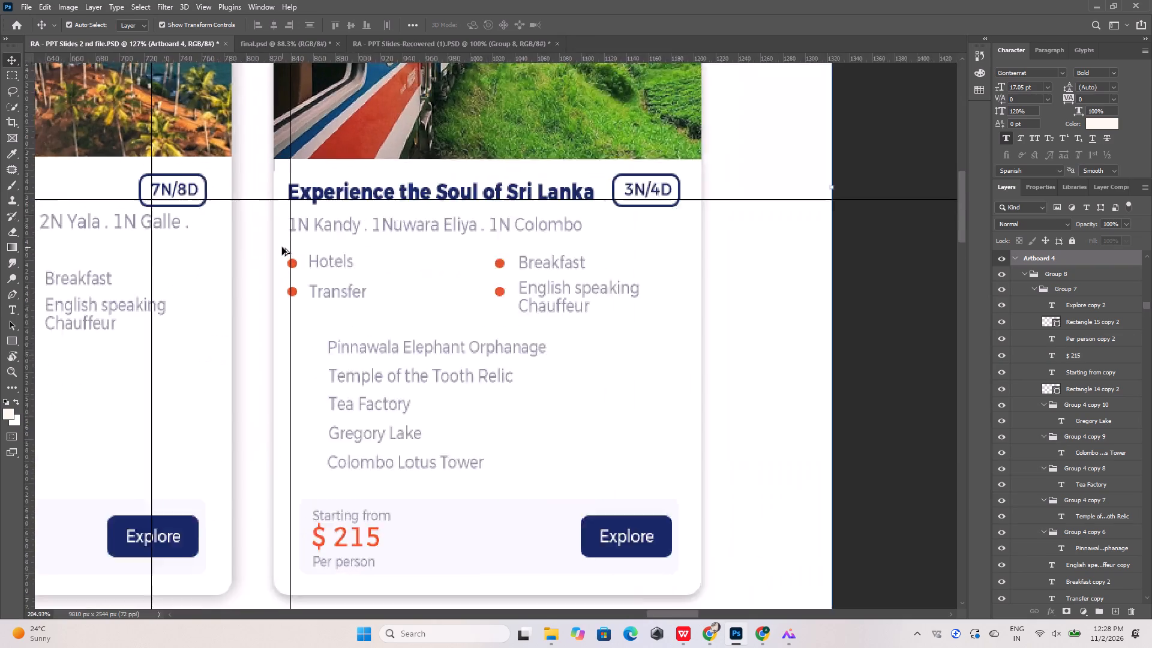
scroll(282, 247, "up", 8, "alt")
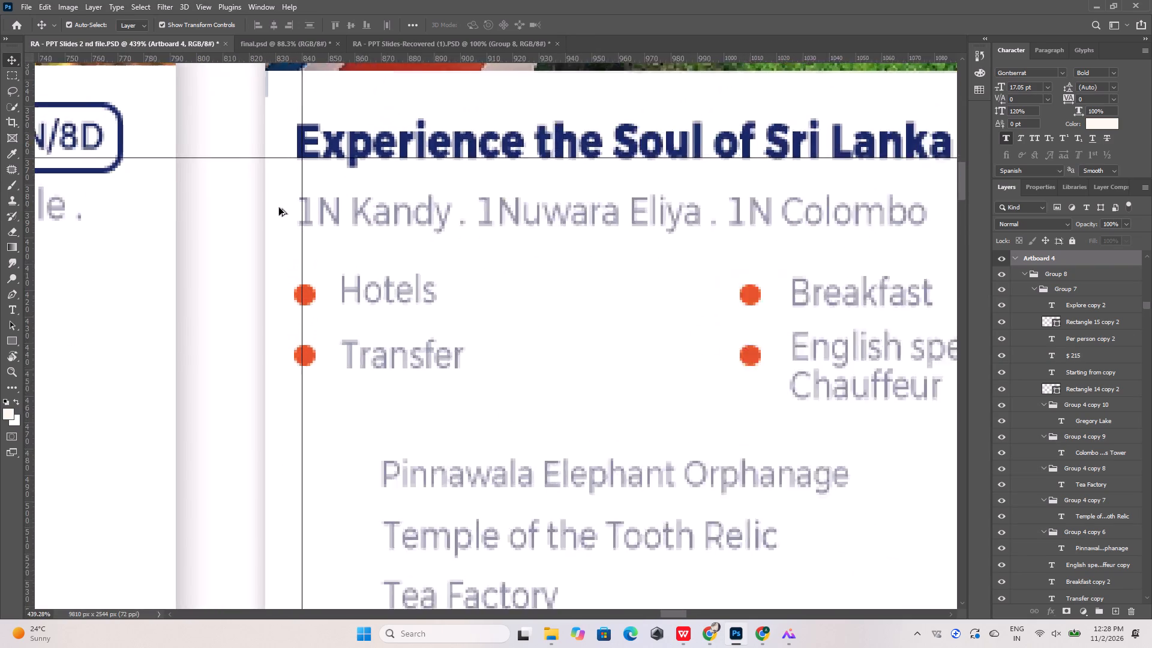
scroll(279, 208, "up", 3, "alt")
left_click(308, 174)
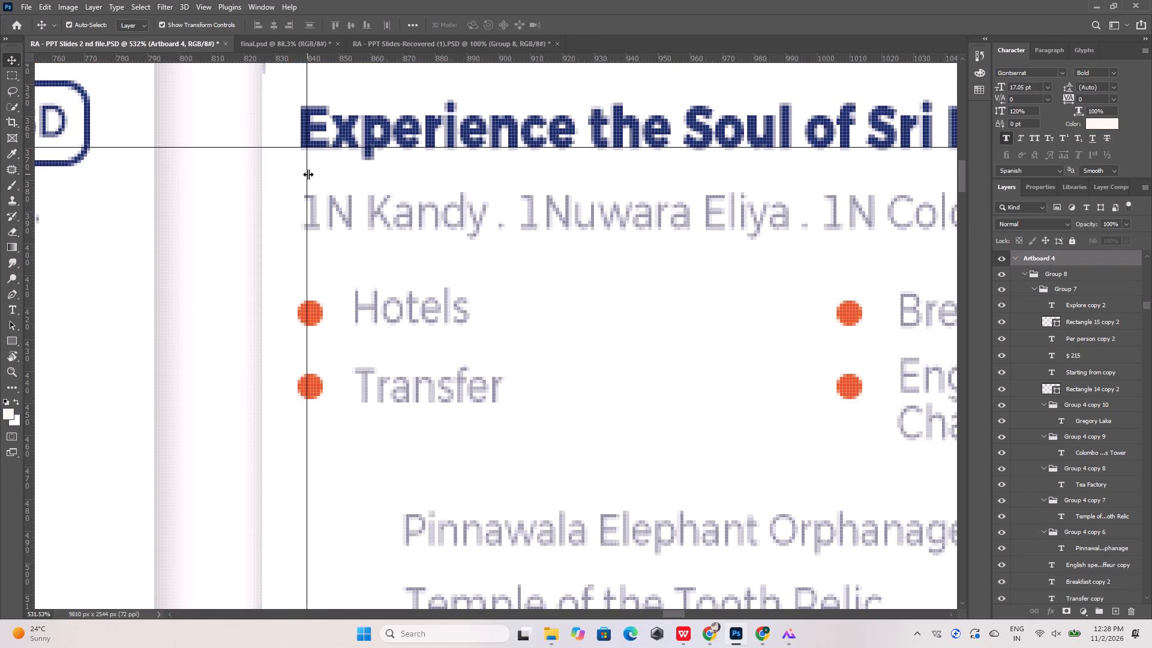
scroll(269, 197, "down", 4, "alt")
left_click(269, 178)
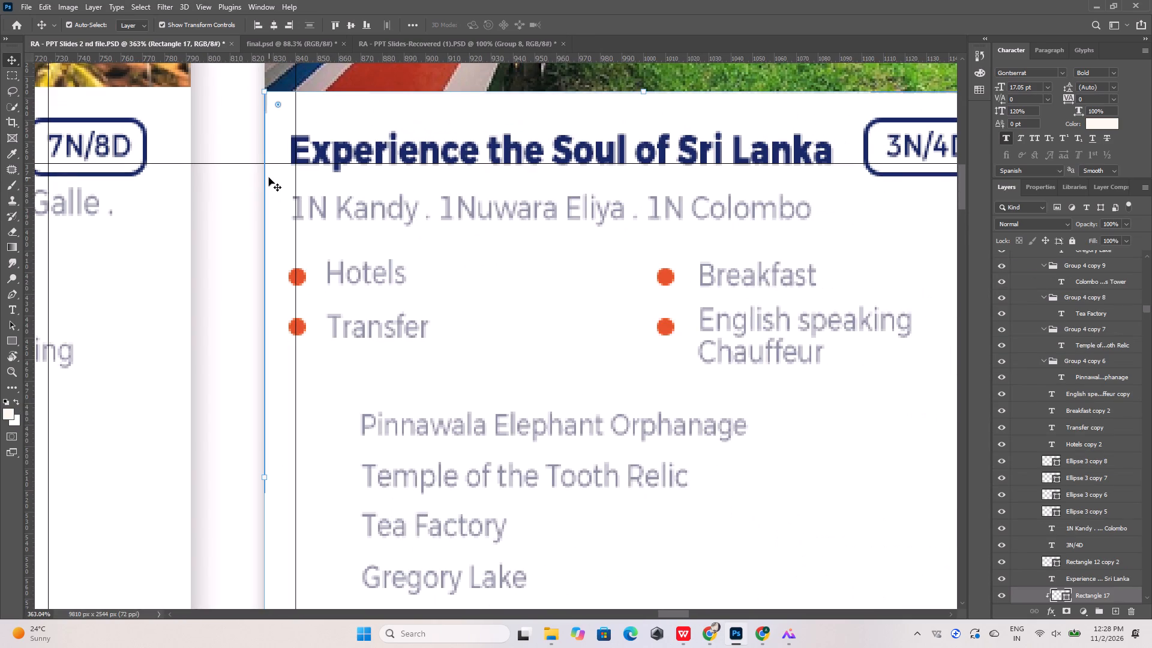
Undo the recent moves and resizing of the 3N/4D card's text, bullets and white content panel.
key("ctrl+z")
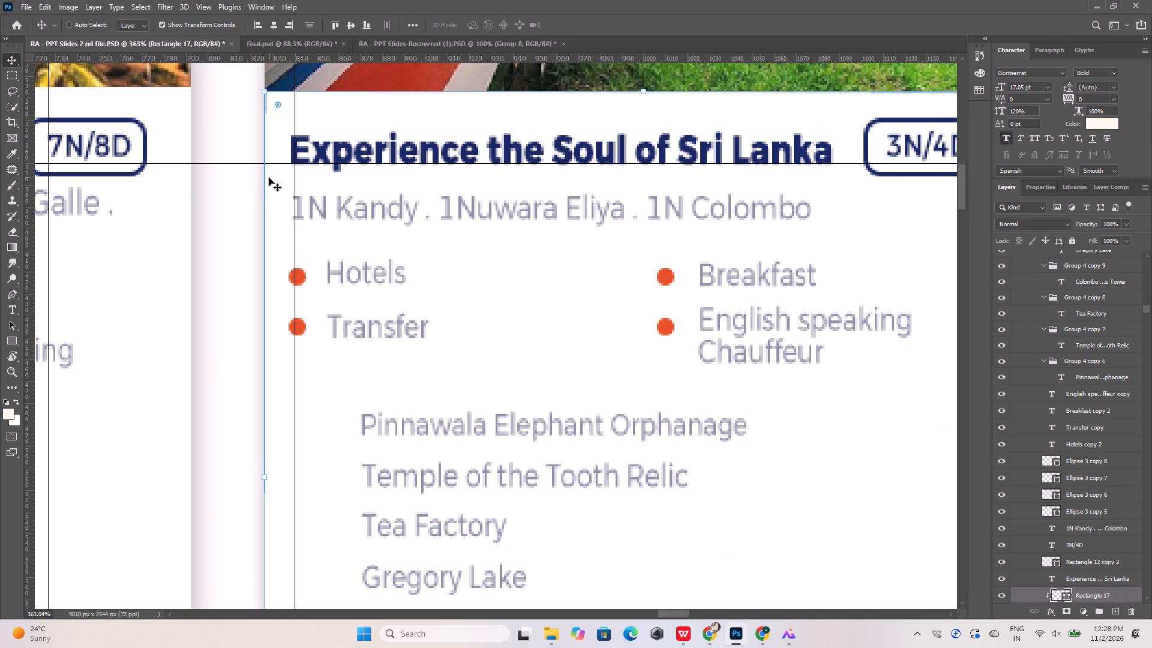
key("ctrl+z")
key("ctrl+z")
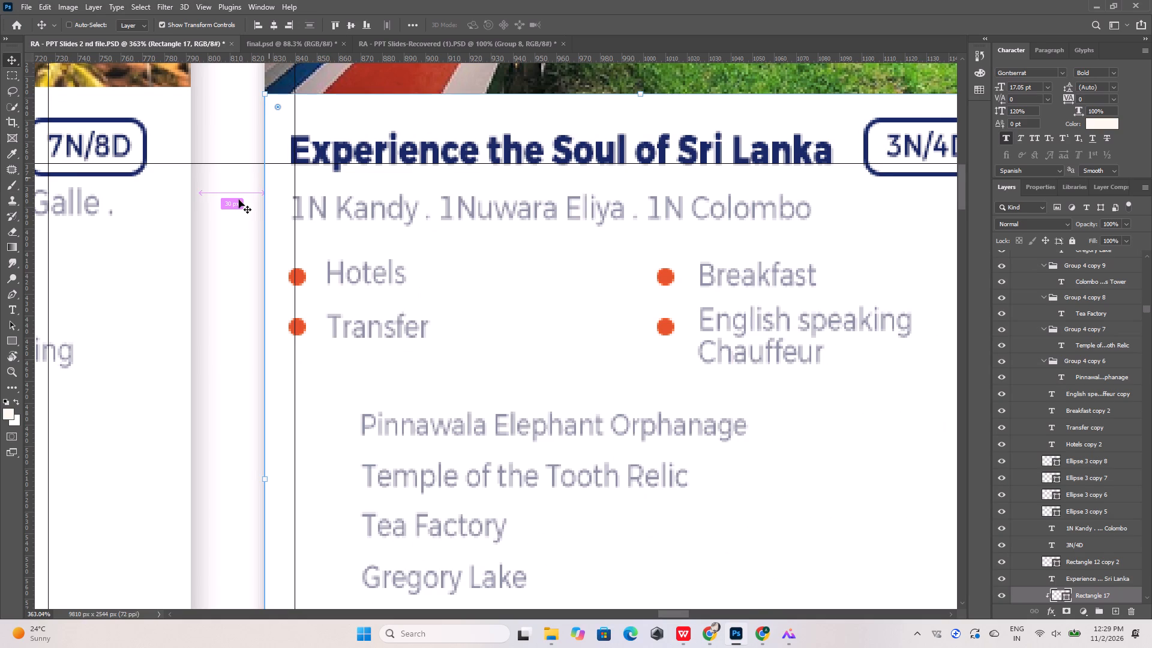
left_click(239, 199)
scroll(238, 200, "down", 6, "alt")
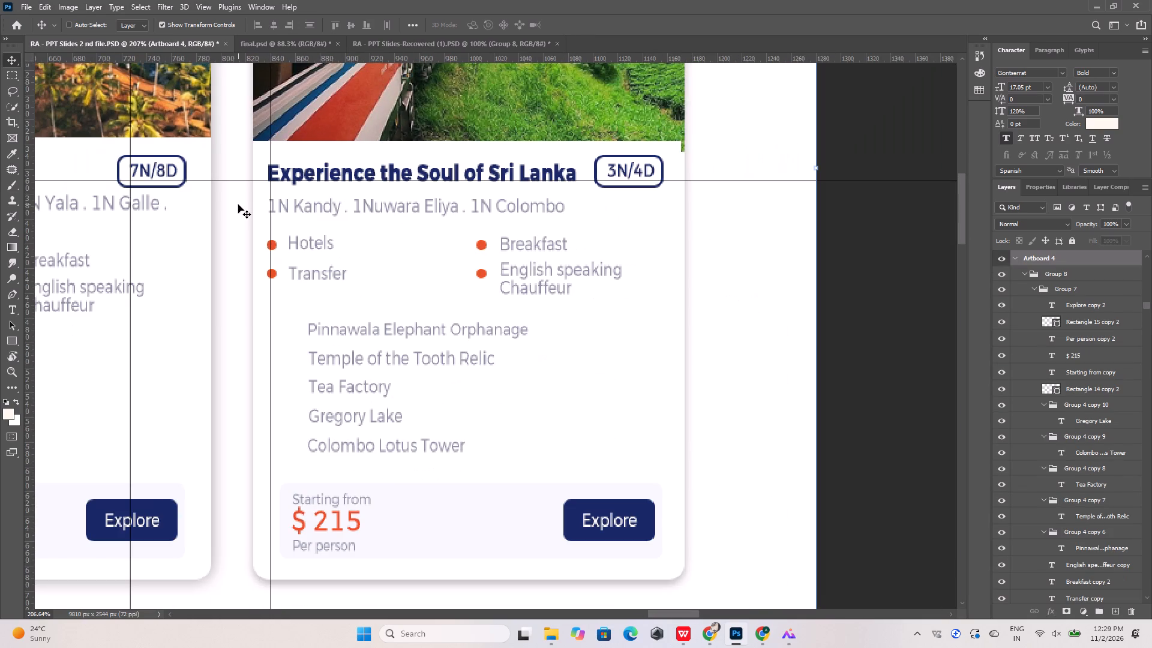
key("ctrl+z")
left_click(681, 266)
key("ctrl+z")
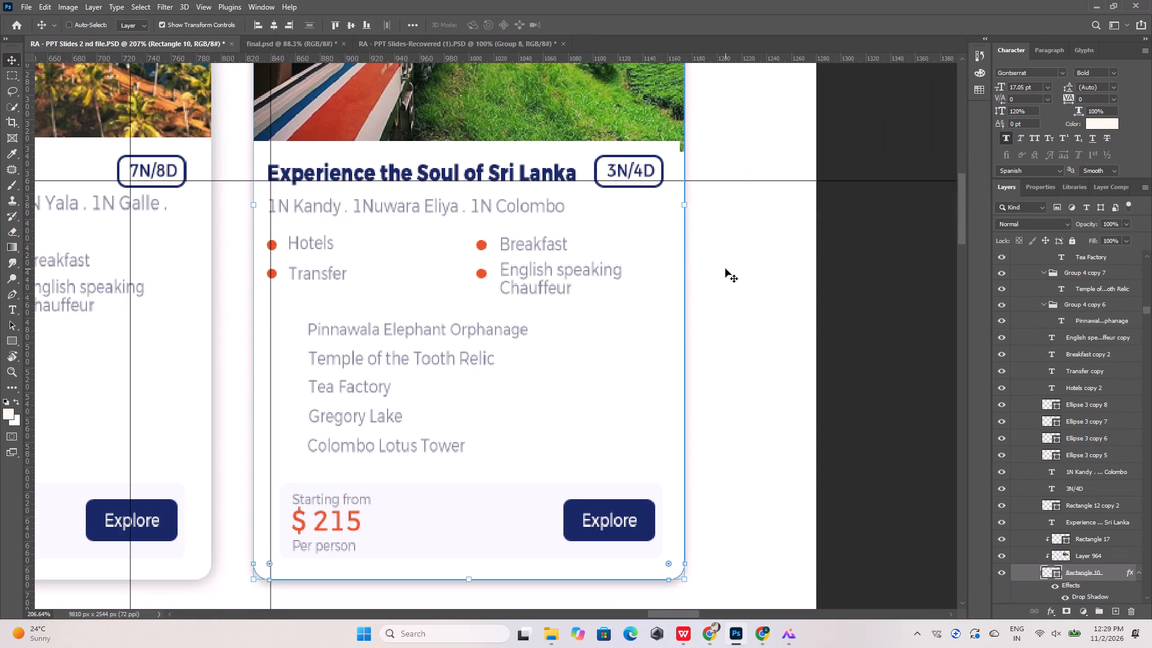
Widen the 3N/4D card's white content panel (Rectangle 17) to 101.16% so it meets the card's right edge.
left_click(672, 265)
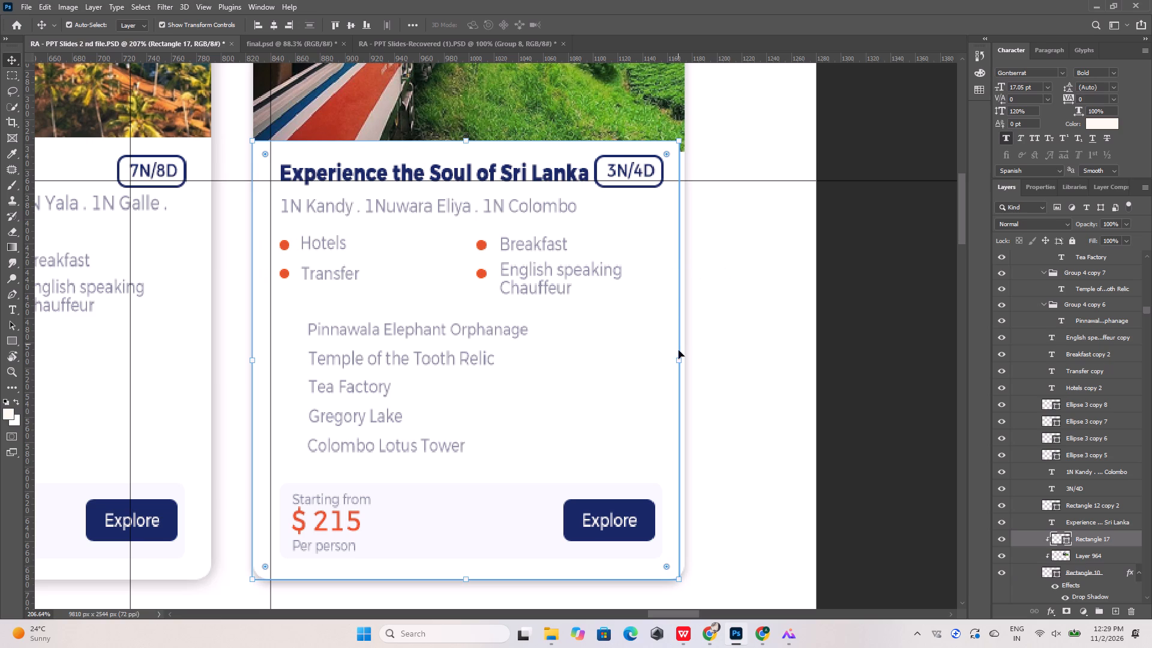
left_click_drag(680, 361, 686, 358, "shift")
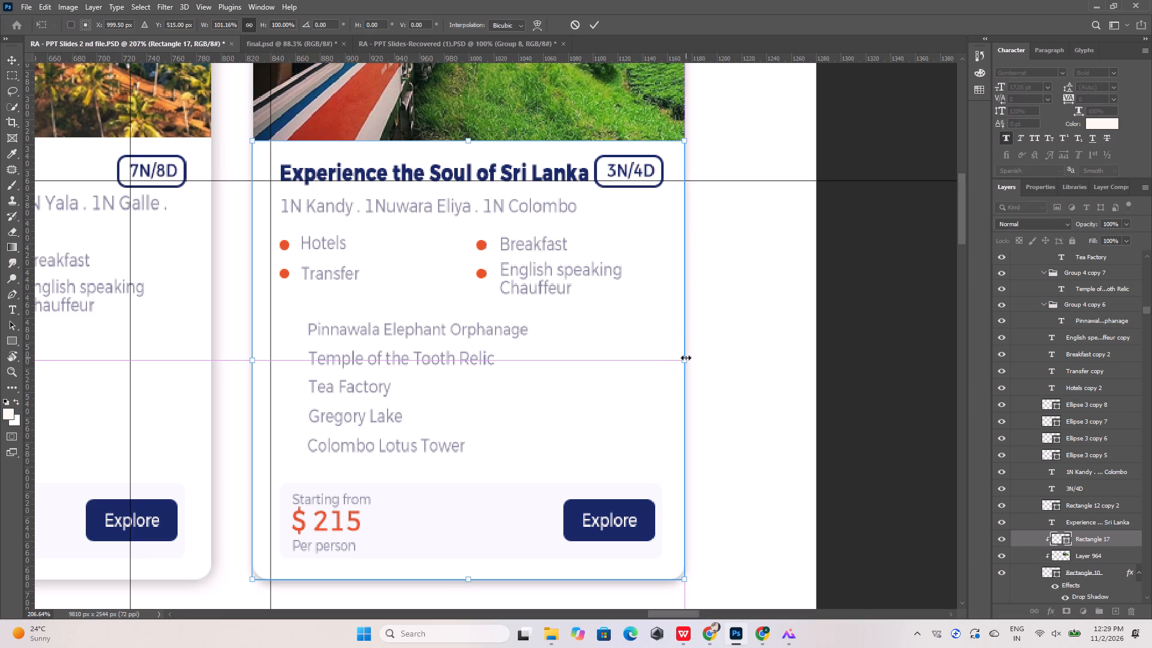
left_click(590, 22)
left_click(238, 120)
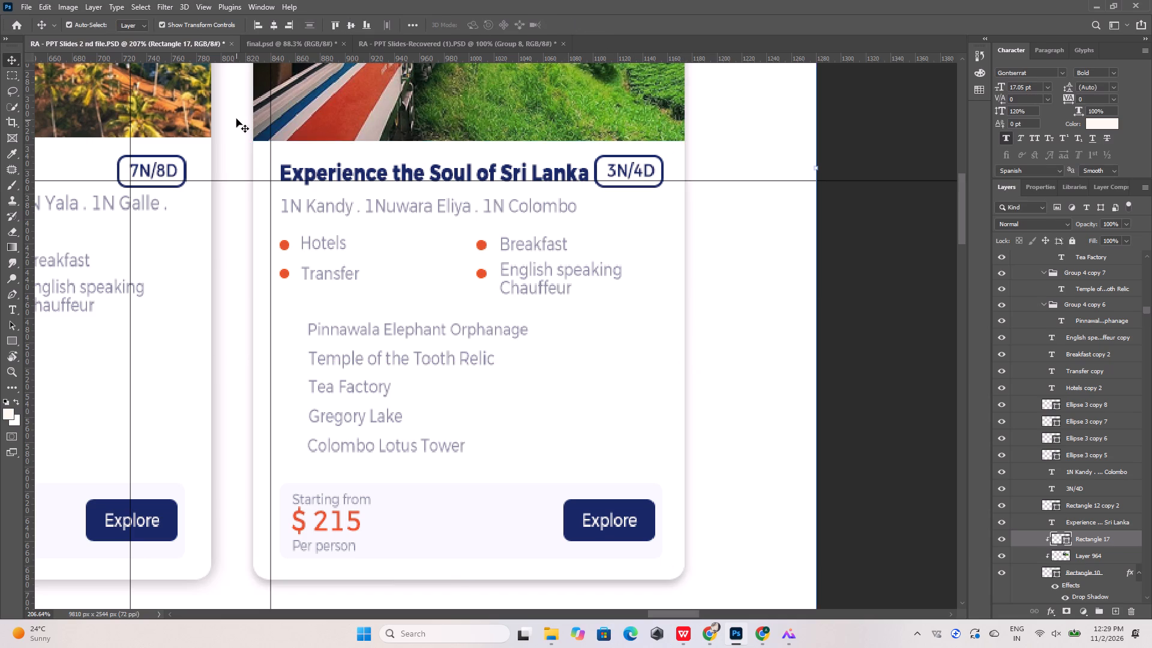
Move the Experience the Soul of Sri Lanka title and its itinerary line 8 px left onto the vertical guide.
scroll(227, 160, "up", 11, "alt")
scroll(250, 154, "down", 12, "alt")
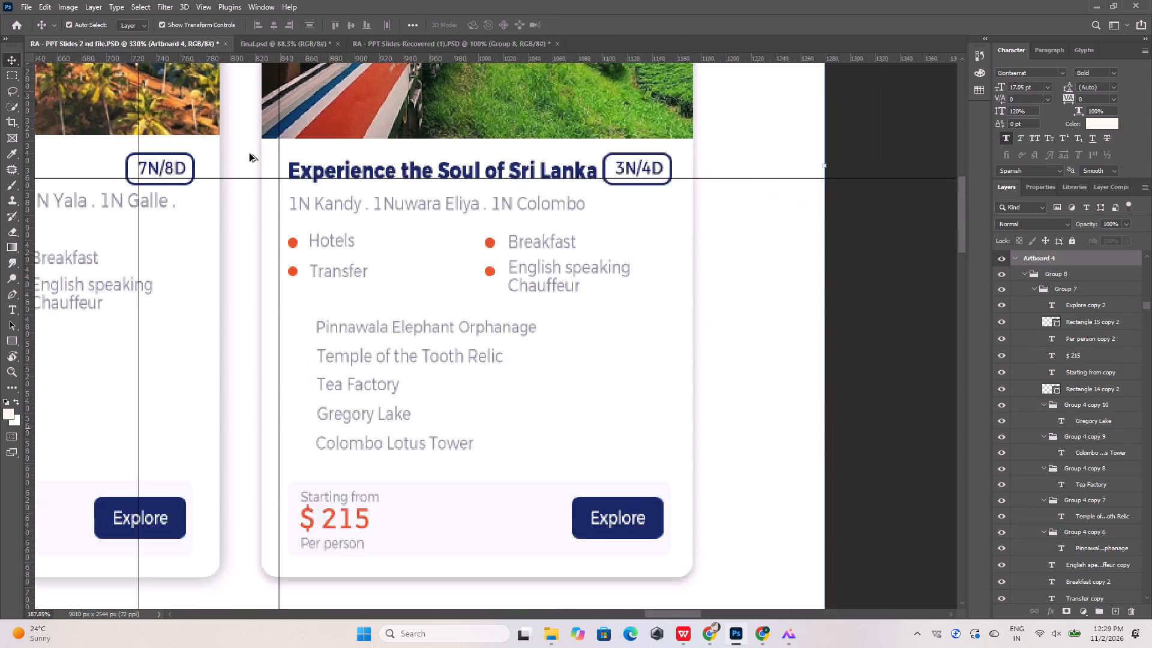
scroll(260, 170, "up", 8, "alt")
left_click(316, 164)
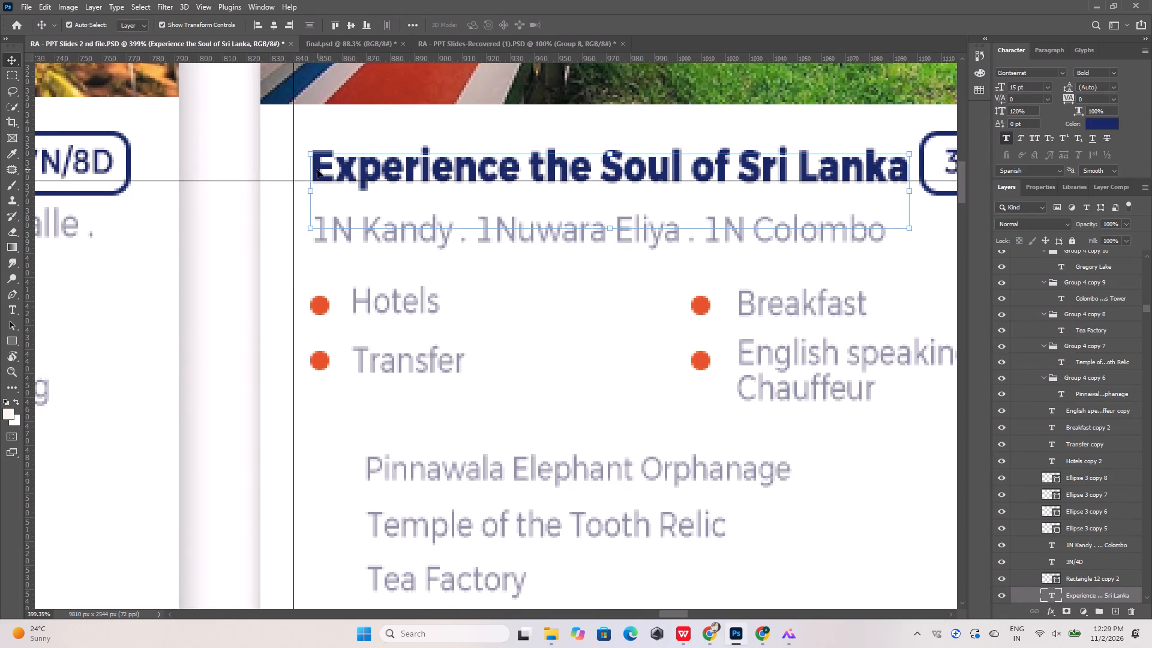
scroll(320, 240, "up", 5, "alt")
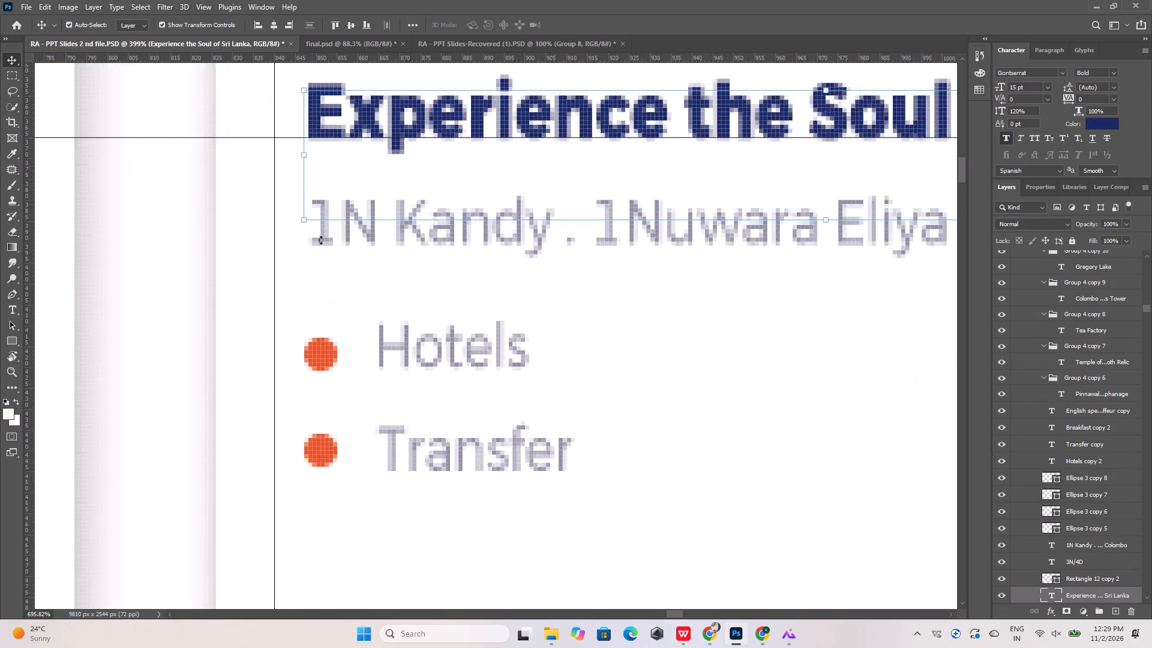
scroll(320, 240, "up", 6, "alt")
left_click(320, 241, "shift")
scroll(320, 253, "down", 6, "alt")
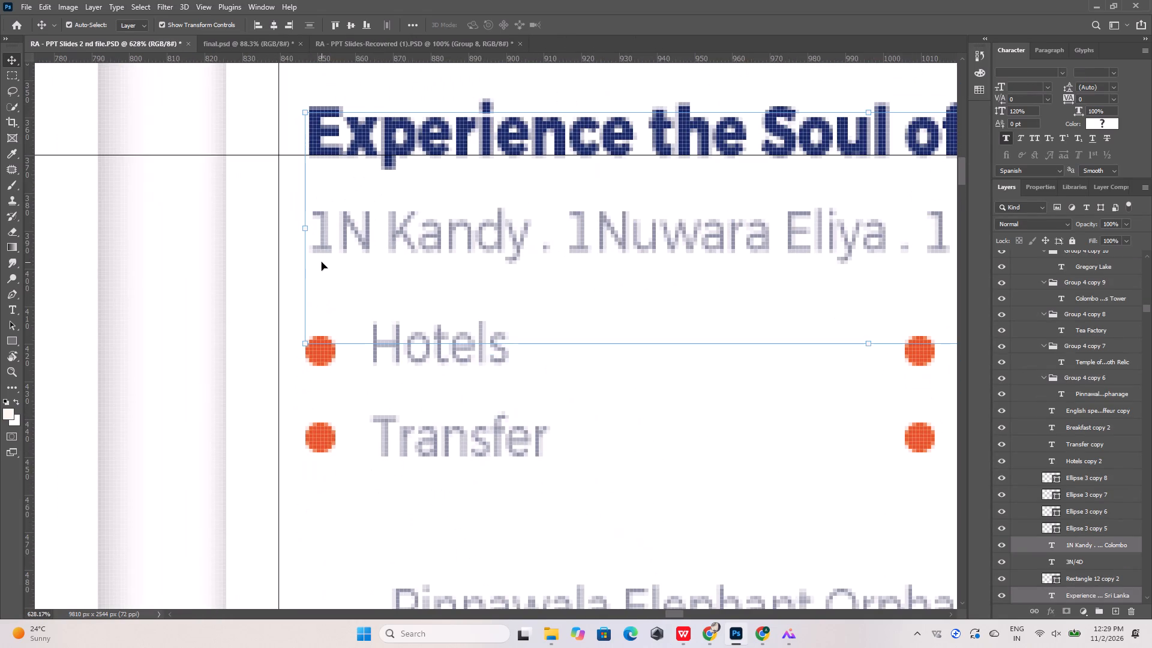
key("Left")
key("Left")
key("Left")
key("Left")
key("Left")
key("Left")
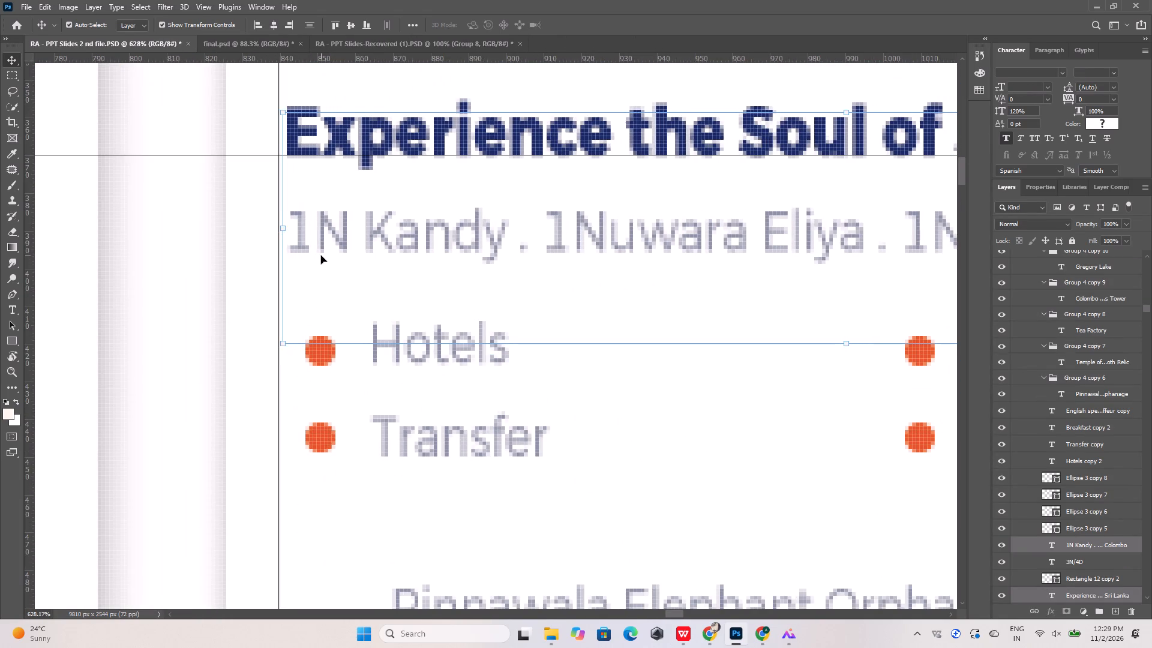
key("Left")
key("Left")
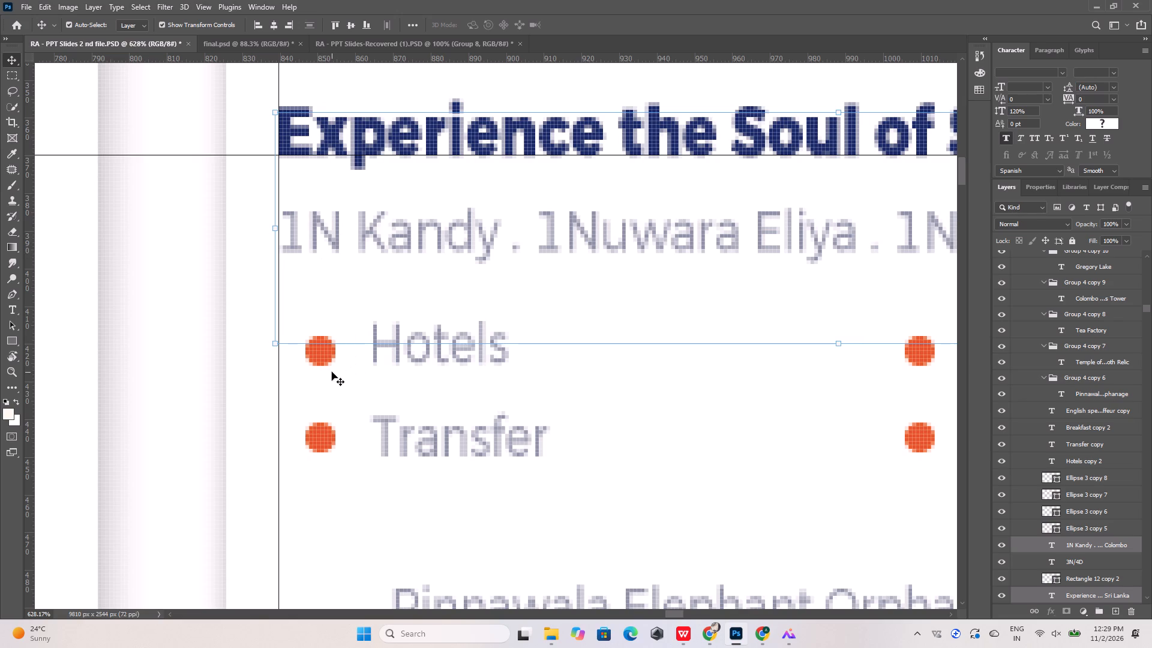
Move the 3N/4D card's Hotels and Transfer labels with their orange bullets 7 px left onto the vertical guide.
left_click(328, 359)
scroll(335, 119, "down", 11, "alt")
scroll(338, 205, "up", 6, "alt")
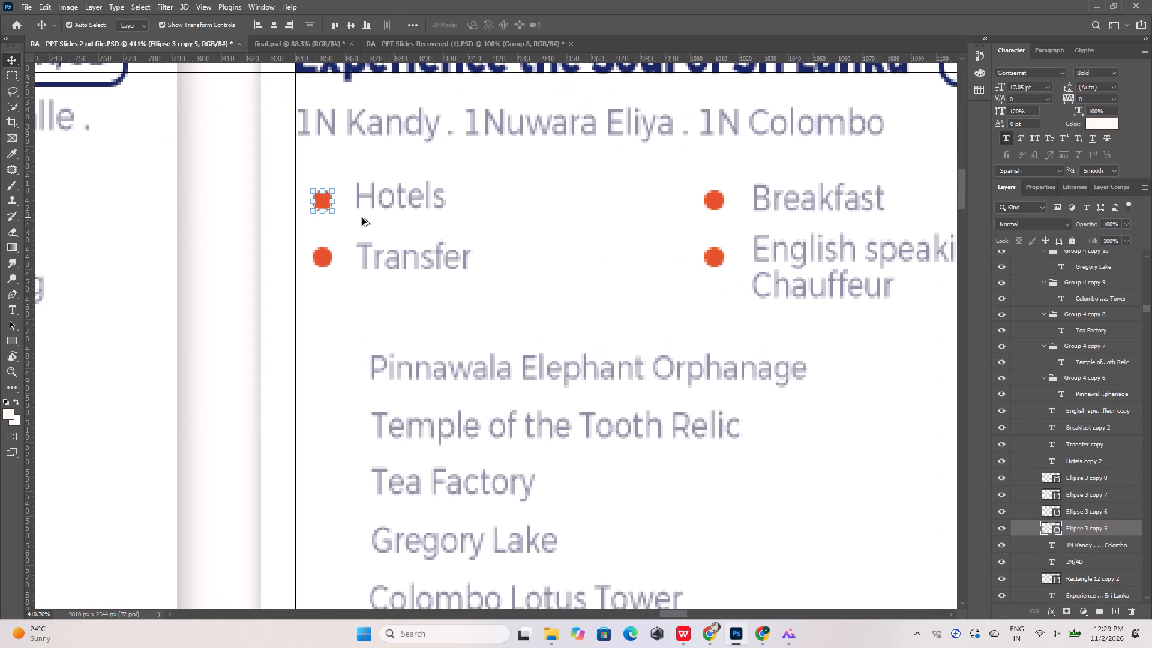
left_click(373, 197, "shift")
left_click(325, 259, "shift")
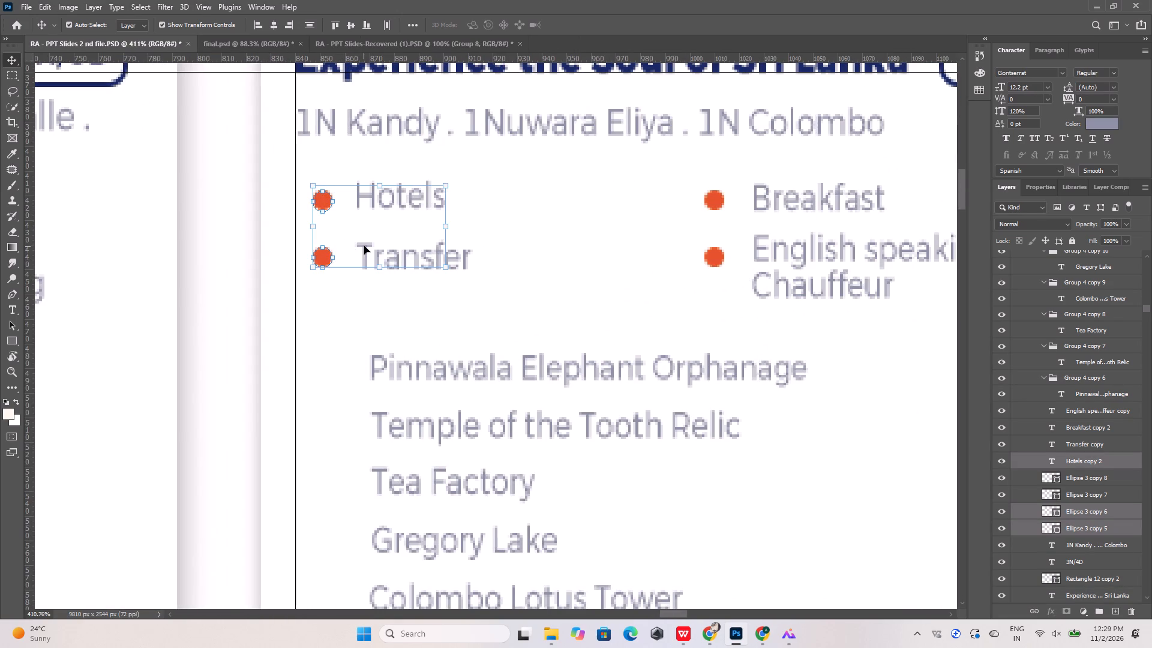
left_click(364, 246, "shift")
key("shift+Left")
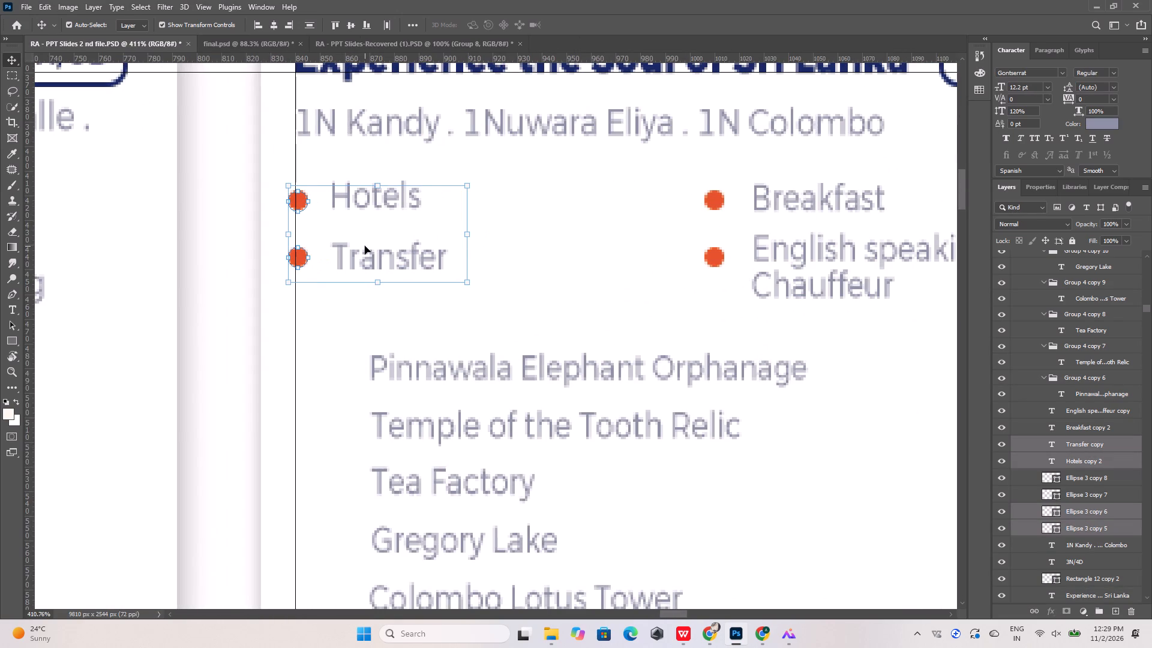
key("Right")
key("Right")
key("Right")
key("Right")
key("Left")
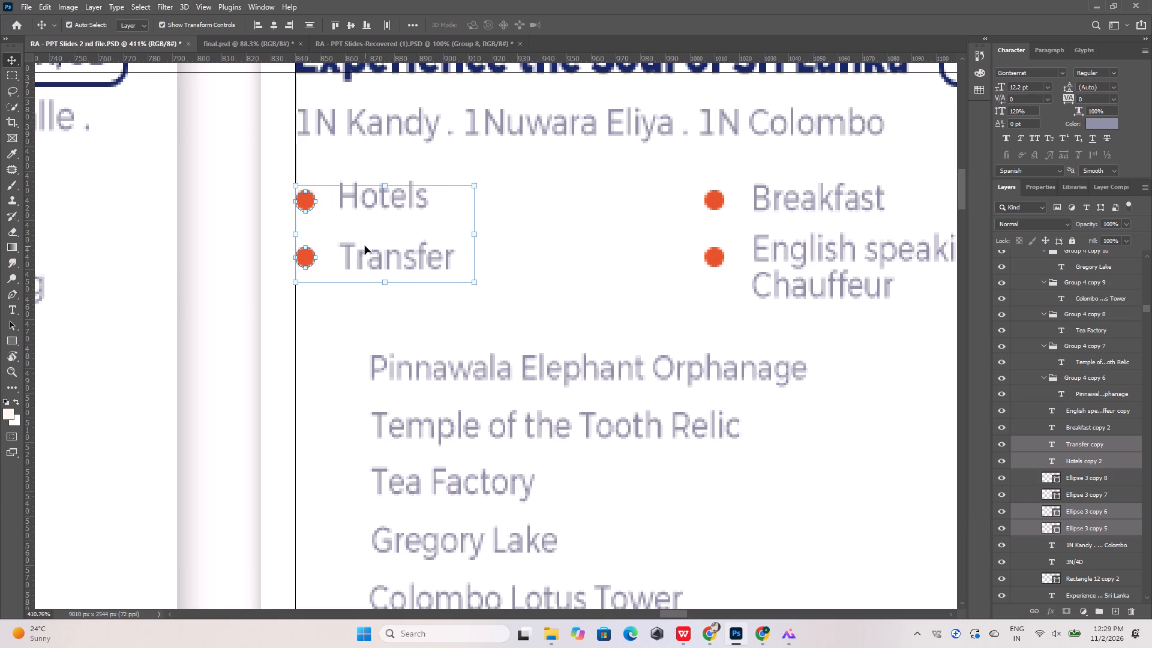
Set the leading of the 7N/8D card's English speaking Chauffeur text to 19 pt.
scroll(339, 212, "down", 12, "alt")
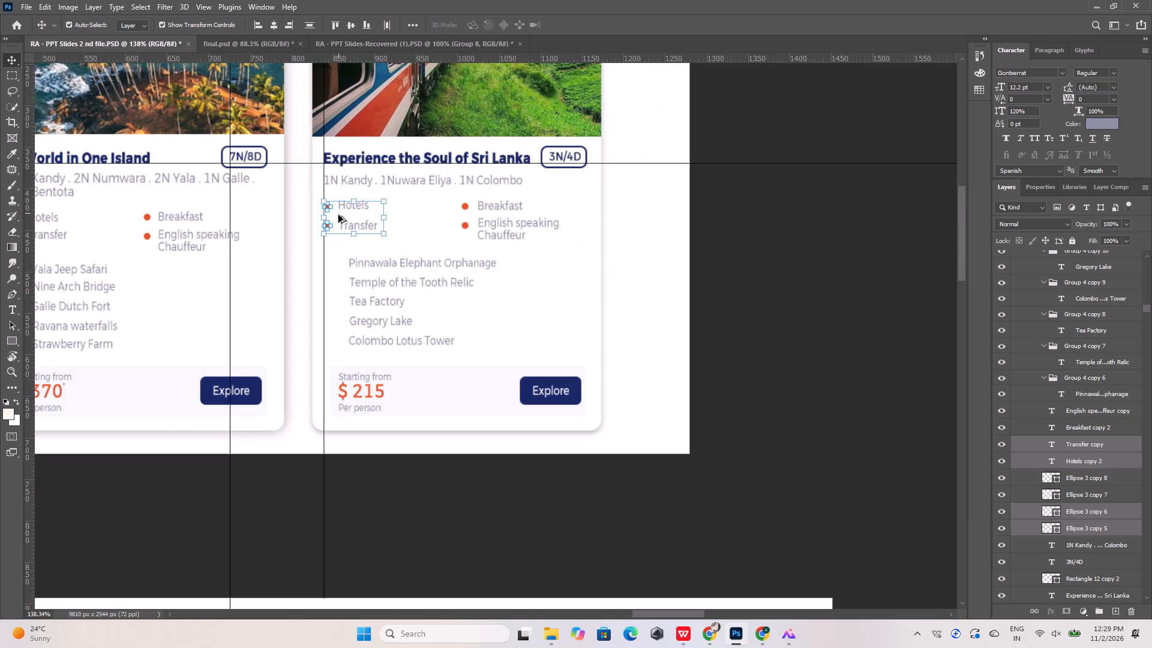
left_click(541, 287)
scroll(541, 287, "down", 5, "alt")
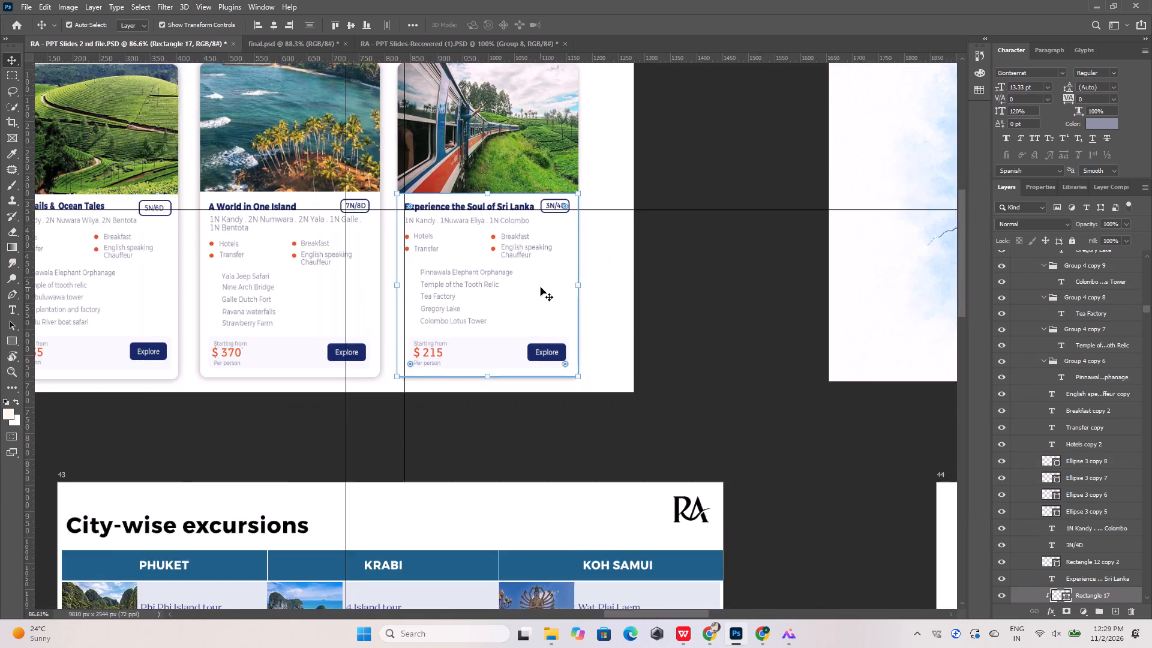
scroll(541, 287, "down", 4, "alt")
scroll(353, 260, "up", 7, "alt")
scroll(409, 280, "up", 6, "alt")
double_click(416, 259)
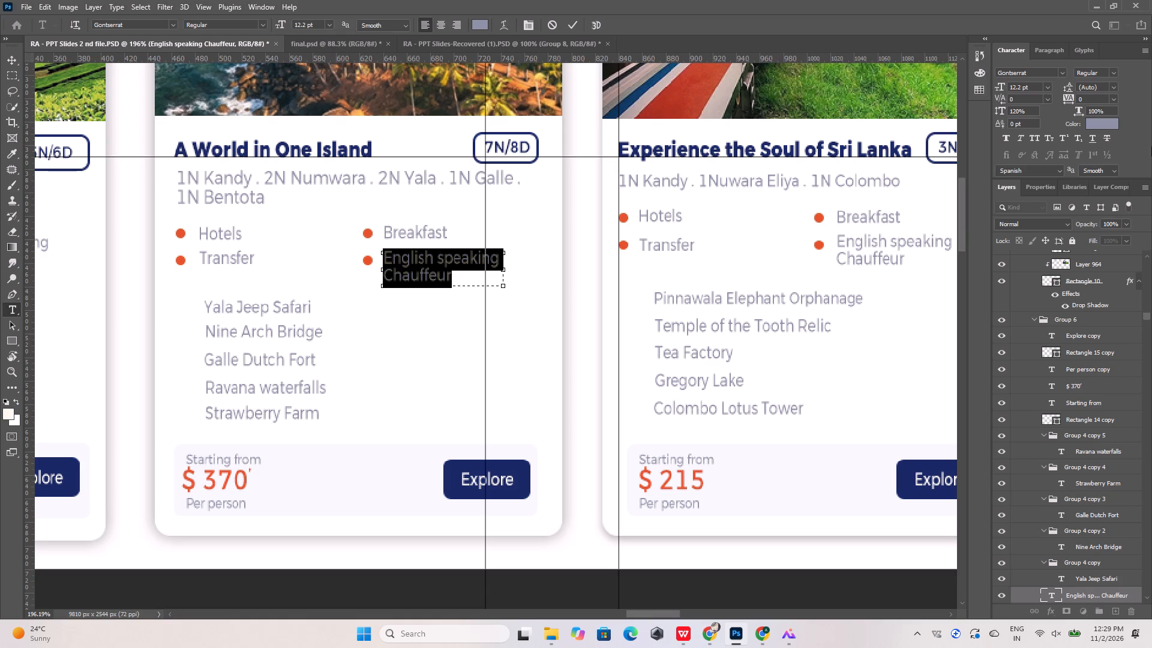
left_click(1068, 88)
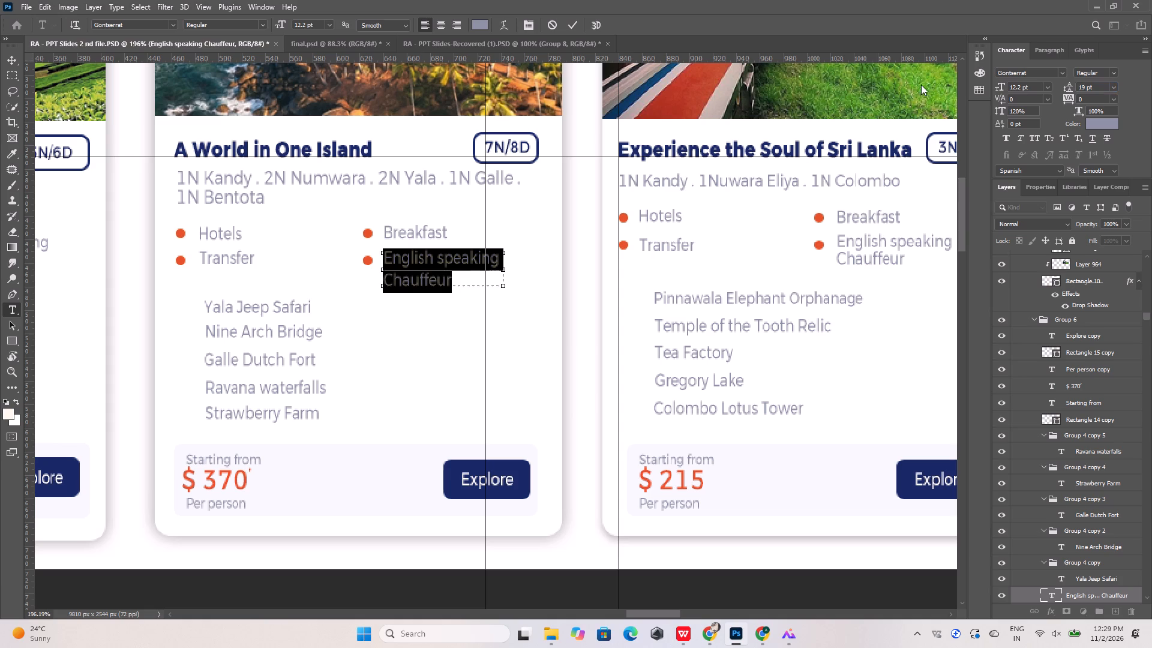
left_click(572, 24)
Examine the type settings of the itinerary line in artboard 33's China's Timeless Treasures Tour card as a reference.
scroll(536, 274, "down", 7, "alt")
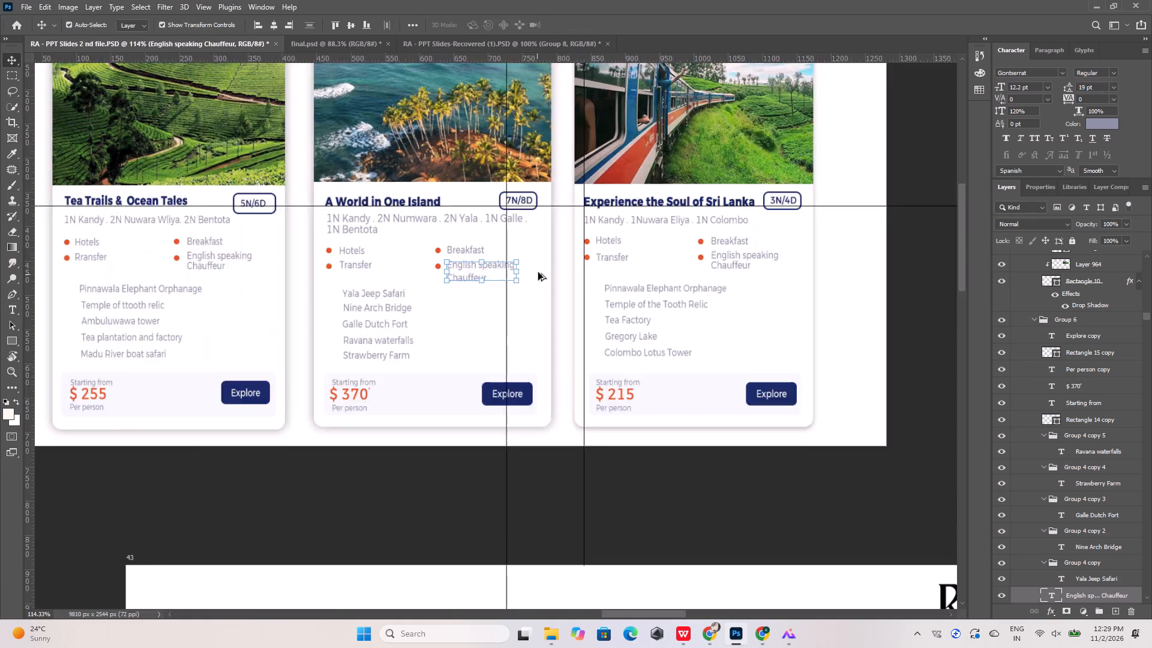
scroll(538, 272, "down", 18, "alt")
scroll(532, 281, "down", 6, "alt")
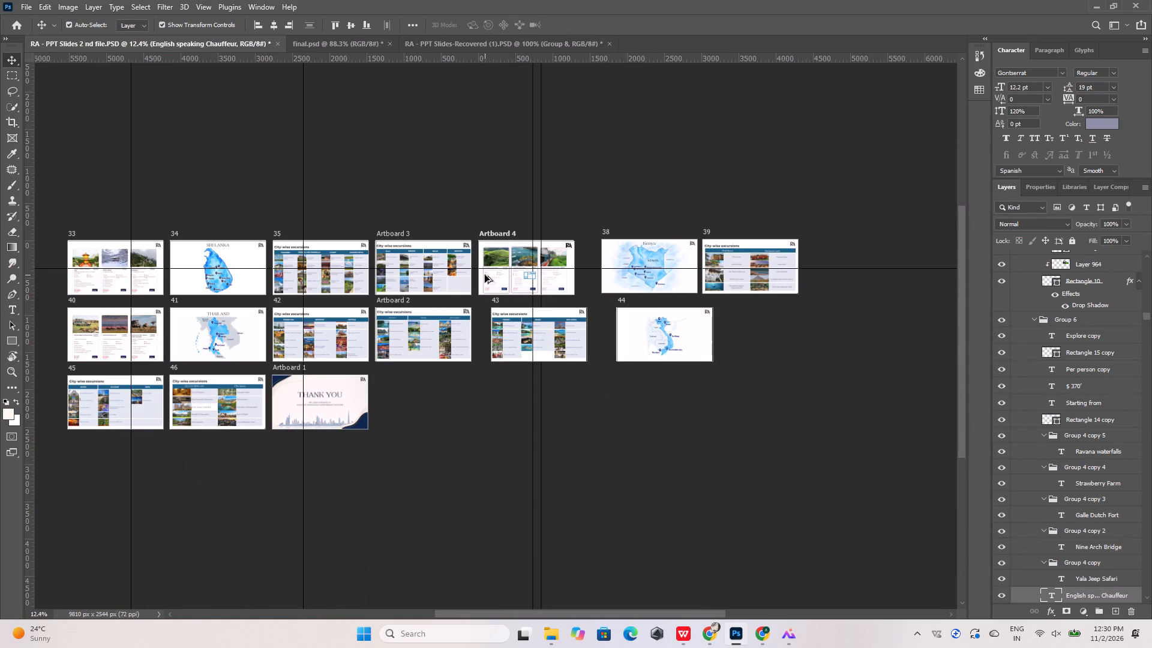
scroll(44, 285, "up", 20, "alt")
scroll(44, 285, "up", 8, "alt")
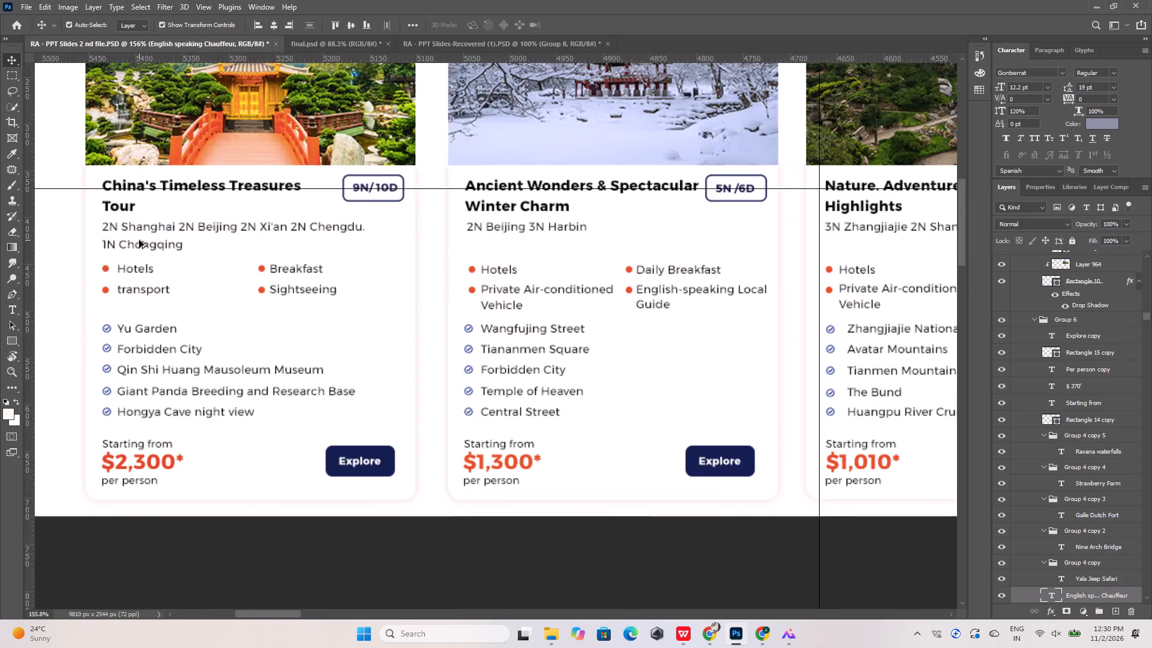
scroll(139, 240, "up", 6, "alt")
double_click(154, 222)
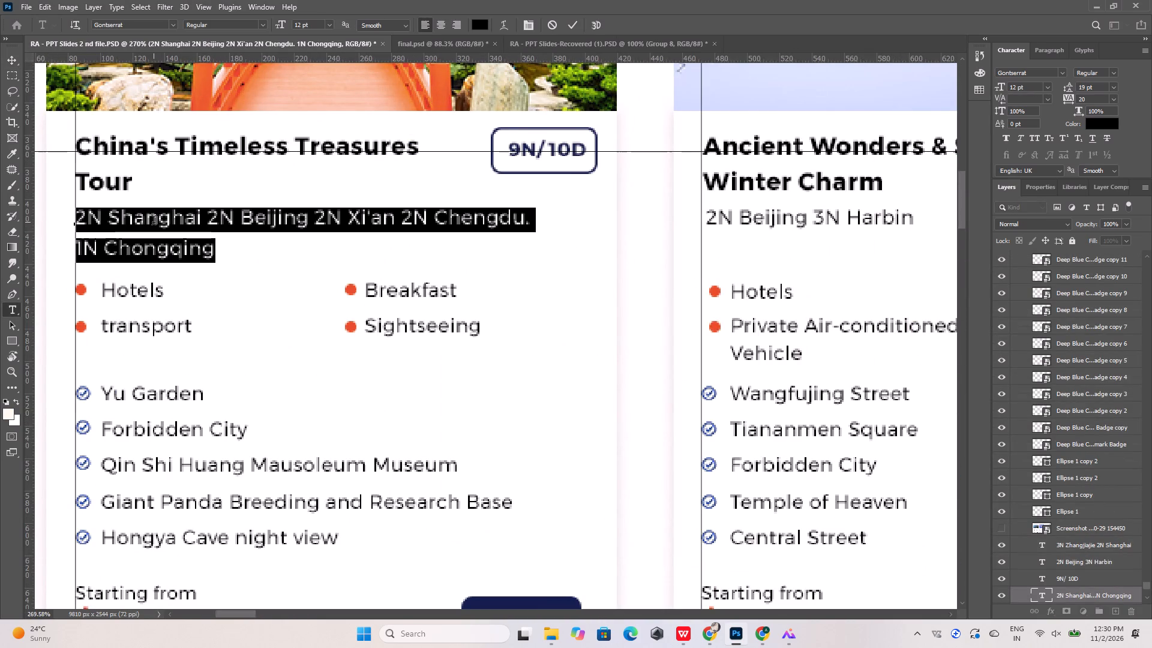
left_click(565, 23)
scroll(4, 184, "down", 10, "alt")
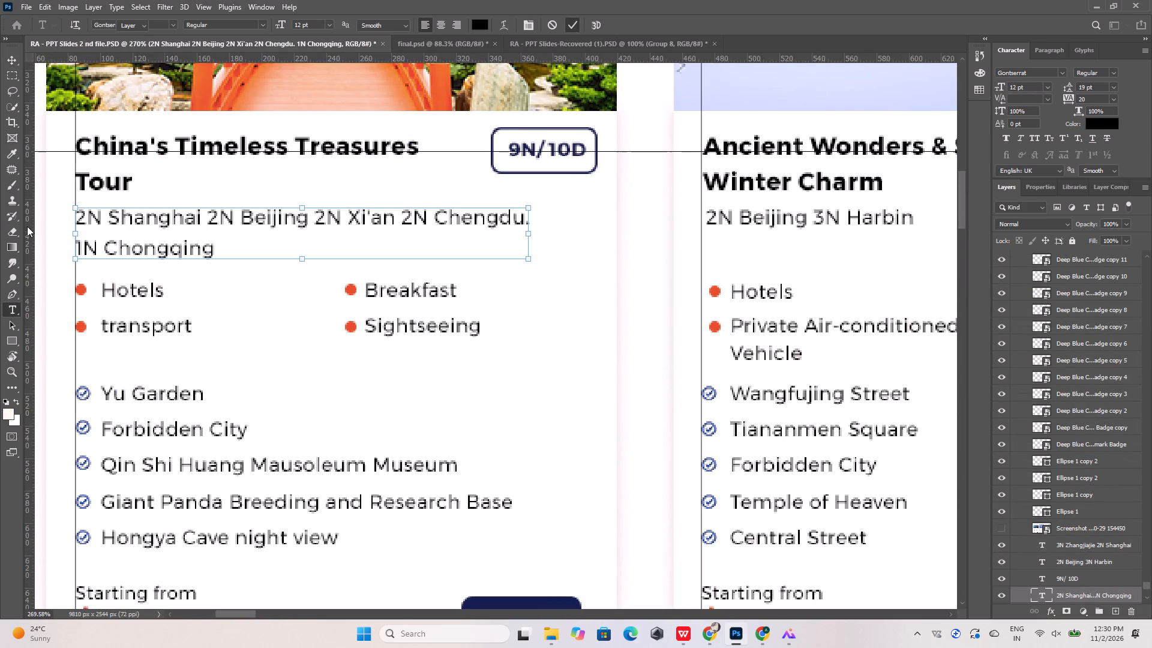
scroll(27, 226, "down", 1, "alt")
scroll(114, 243, "down", 4, "alt")
left_click(127, 272)
left_click(576, 28)
scroll(320, 205, "down", 11, "alt")
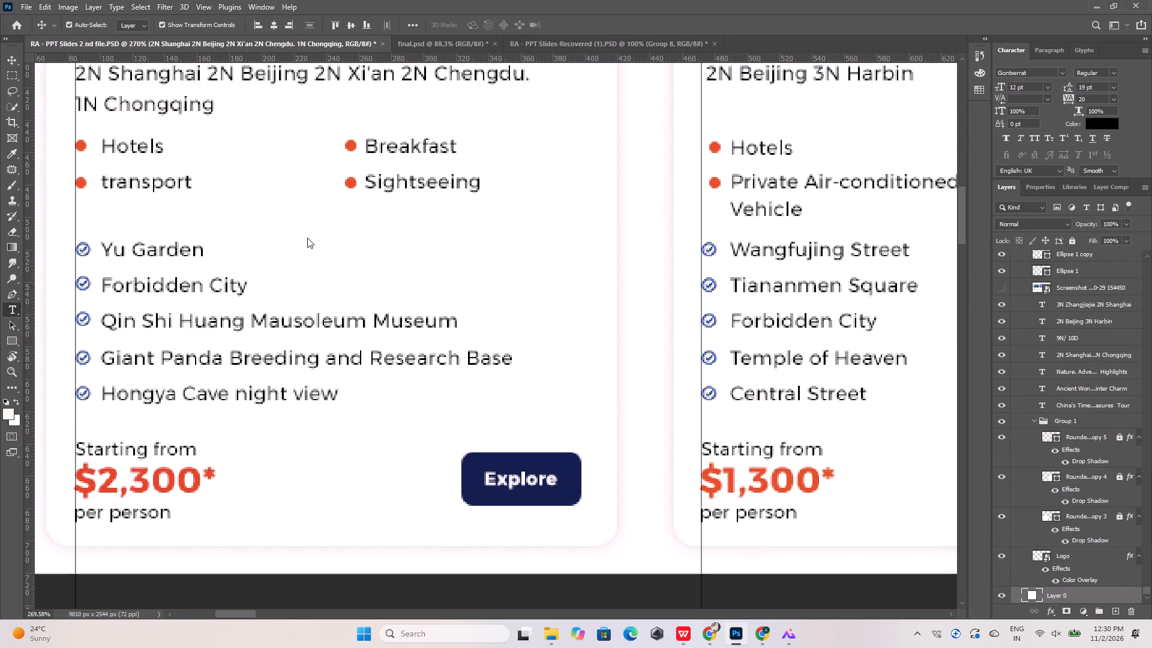
scroll(307, 238, "down", 13, "alt")
scroll(302, 257, "up", 6, "alt")
scroll(302, 258, "down", 6, "alt")
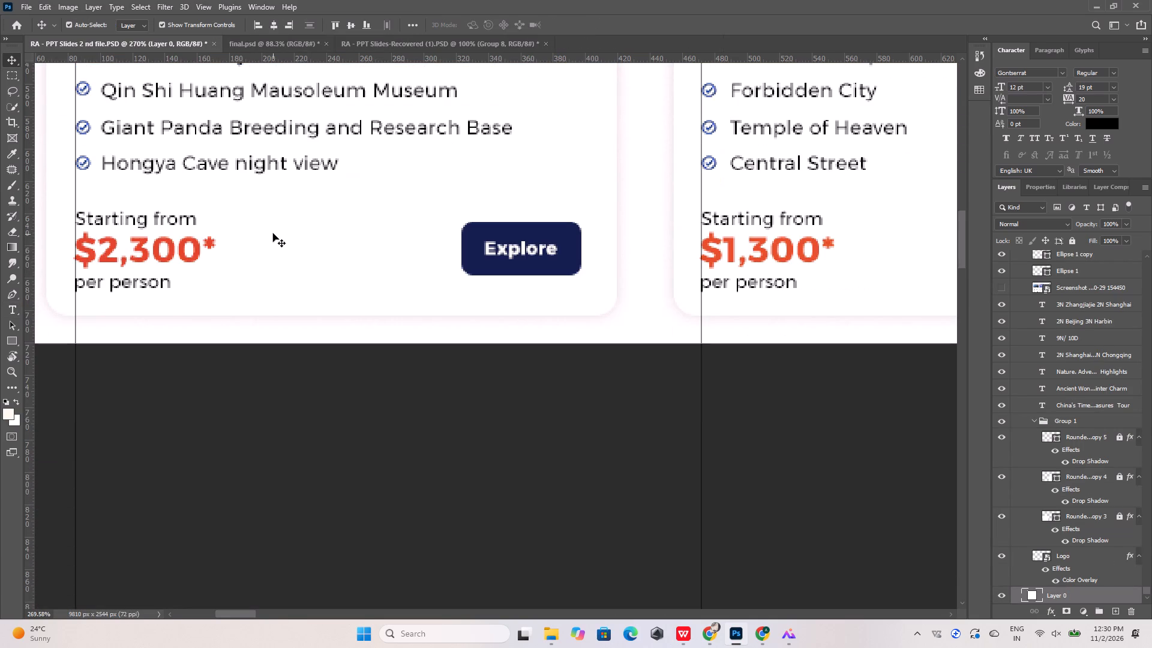
Set the font size of the itinerary line in Artboard 4's Tea Trails & Ocean Tales card to 12 pt.
scroll(273, 233, "down", 5, "alt")
scroll(273, 233, "down", 20, "alt")
scroll(273, 233, "down", 6, "alt")
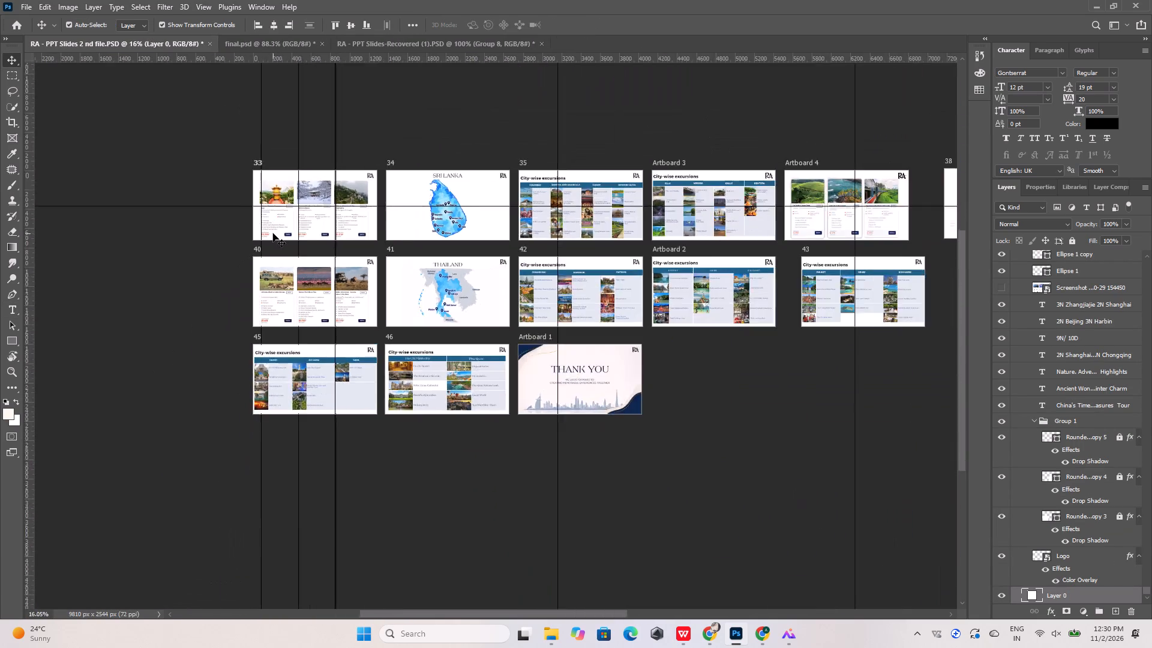
scroll(273, 233, "down", 6, "alt")
scroll(546, 235, "up", 20, "alt")
scroll(546, 235, "up", 4, "alt")
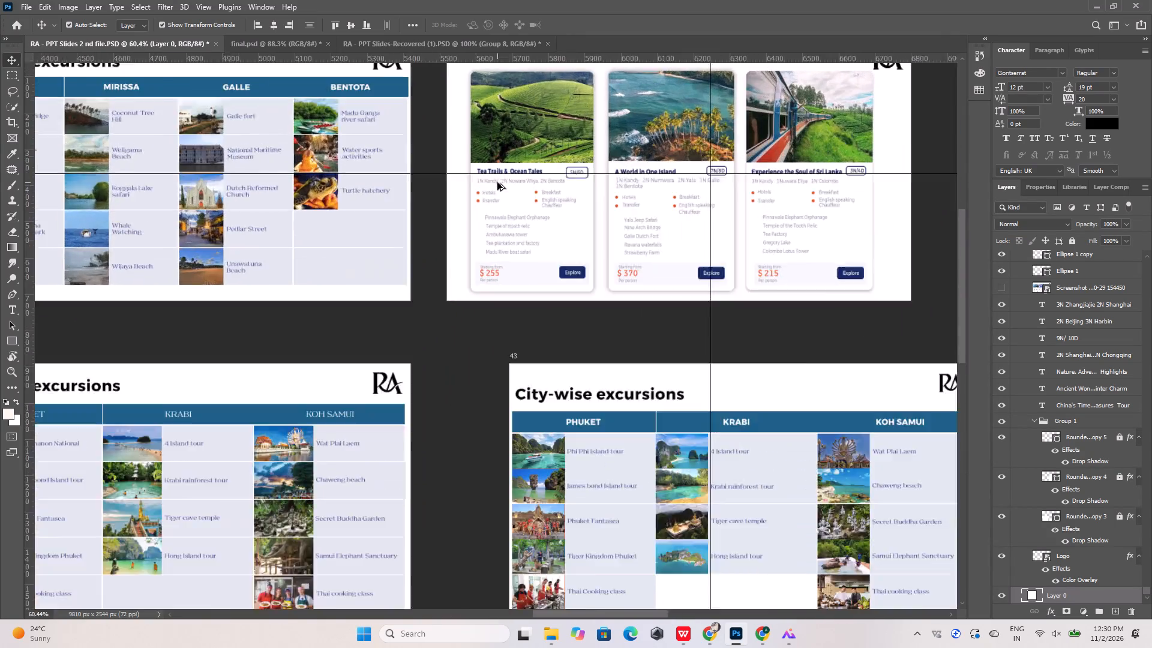
scroll(497, 182, "up", 11, "alt")
double_click(493, 180)
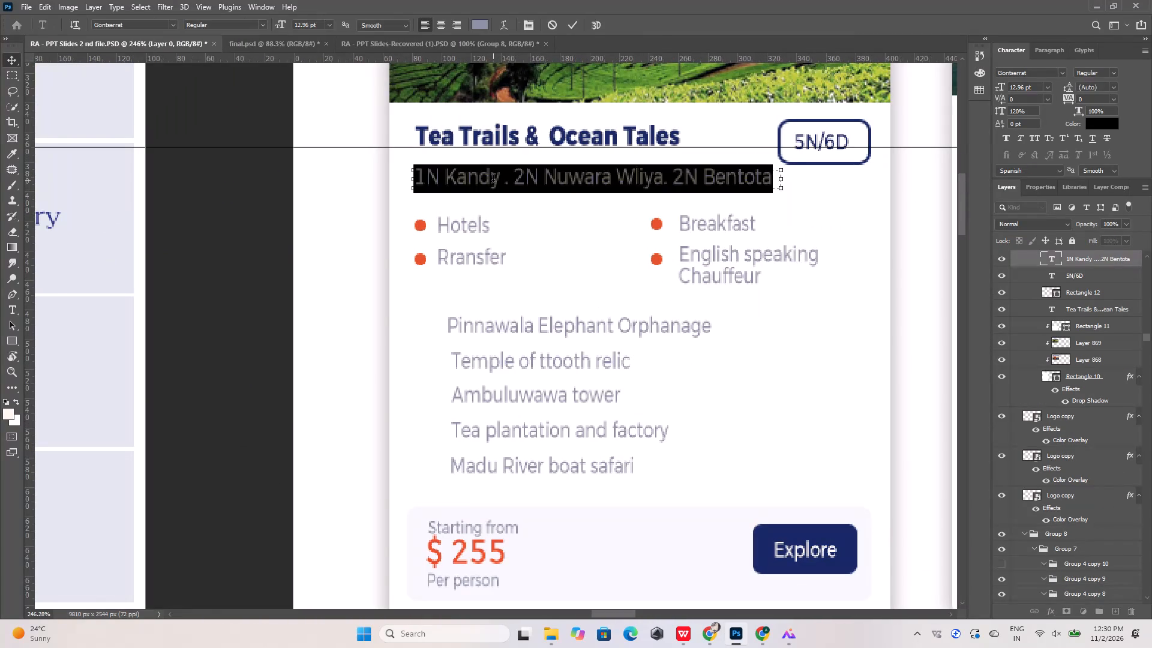
double_click(308, 23)
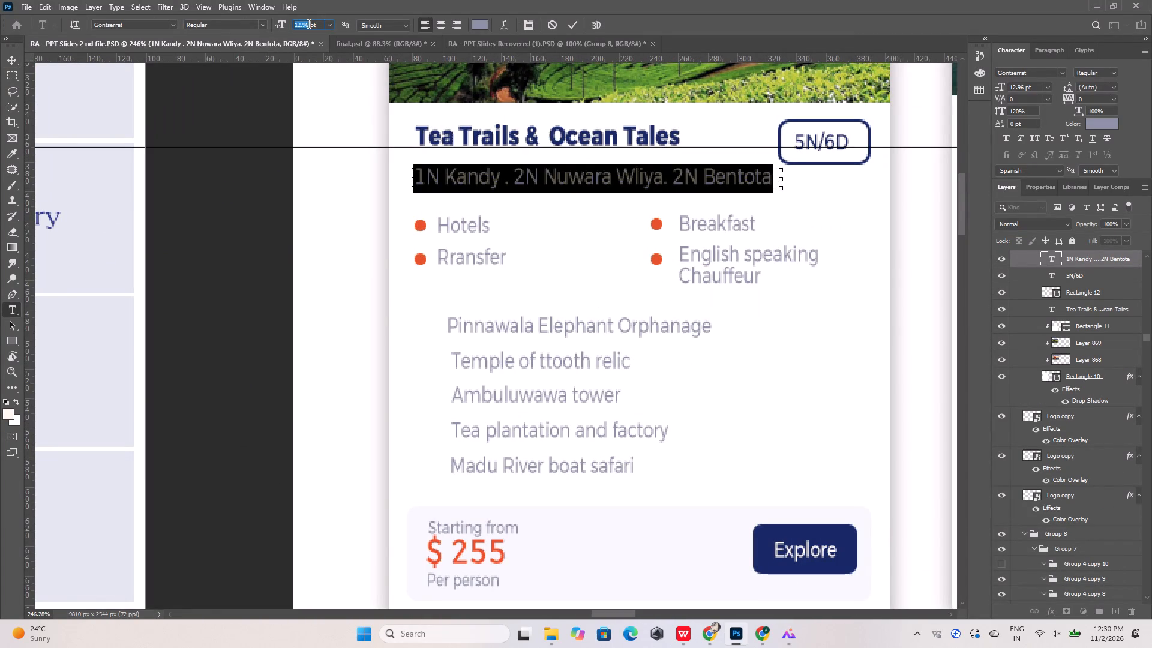
type("122")
key("BackSpace")
key("Return")
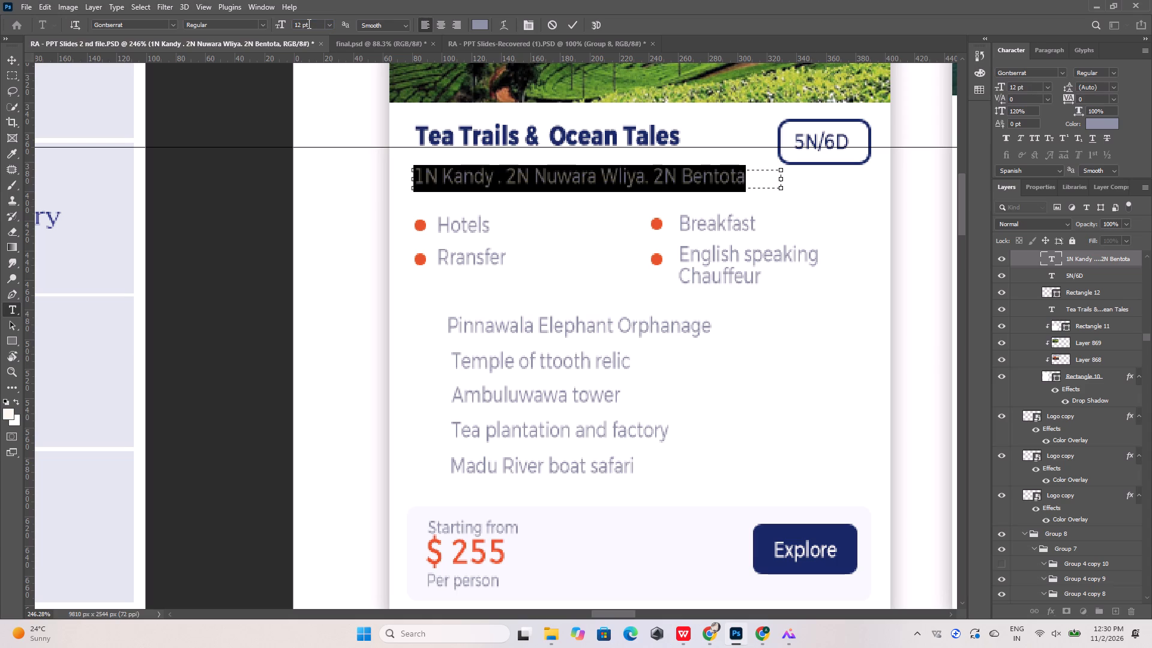
left_click(572, 26)
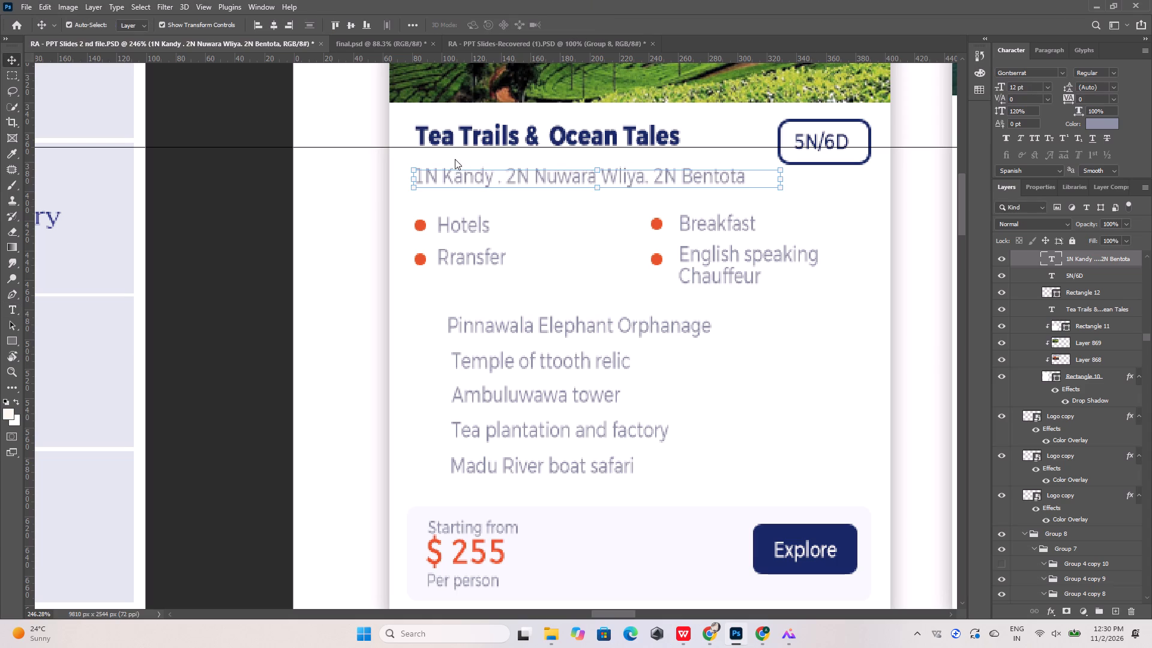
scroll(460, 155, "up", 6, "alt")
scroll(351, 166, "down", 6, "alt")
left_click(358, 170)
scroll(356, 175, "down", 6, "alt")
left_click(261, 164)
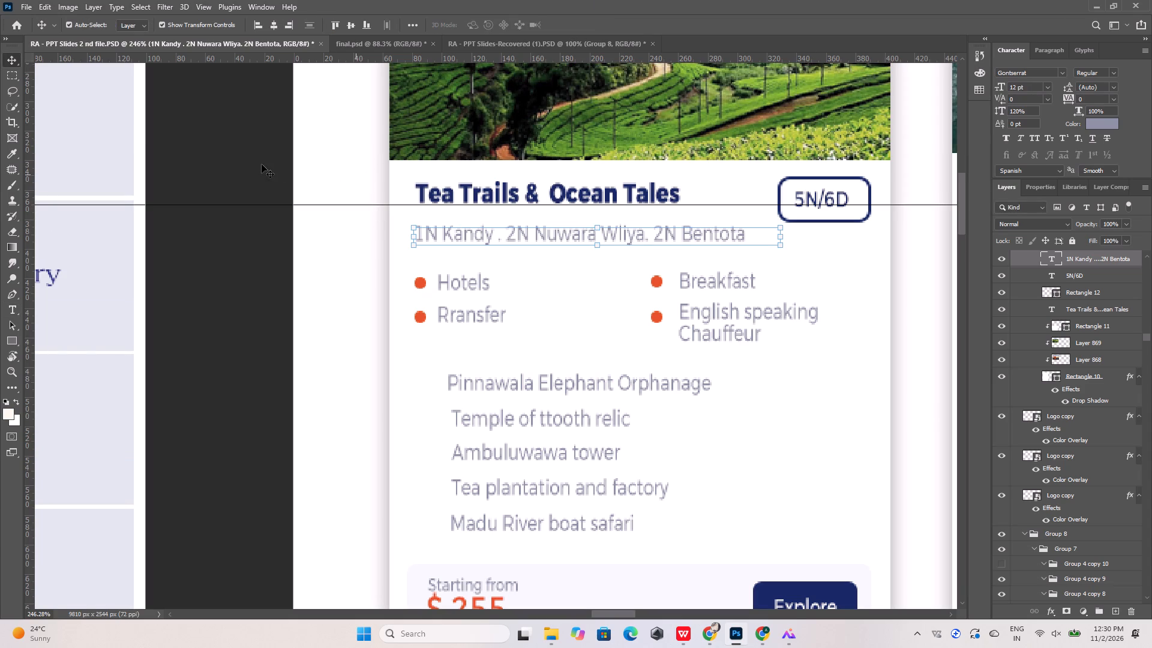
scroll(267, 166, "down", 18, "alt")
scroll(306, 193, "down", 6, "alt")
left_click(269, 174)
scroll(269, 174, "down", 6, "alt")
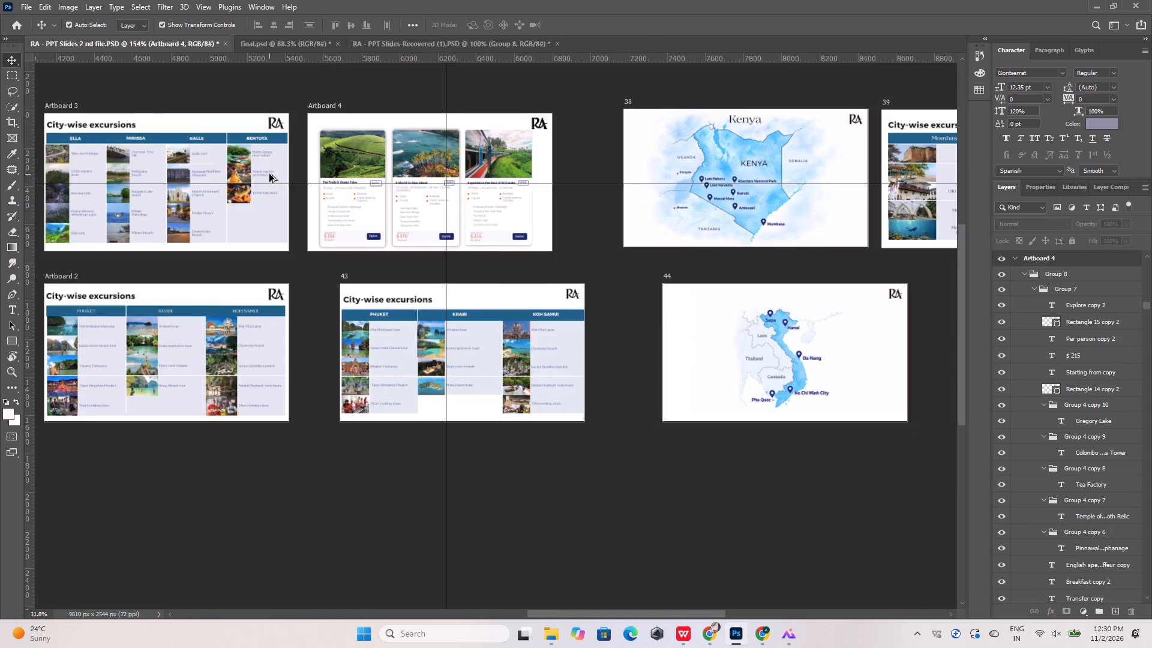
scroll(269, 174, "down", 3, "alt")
Nudge the Tea Trails & Ocean Tales title 1 px down toward the horizontal guide.
scroll(307, 175, "up", 20, "alt")
scroll(307, 175, "up", 6, "alt")
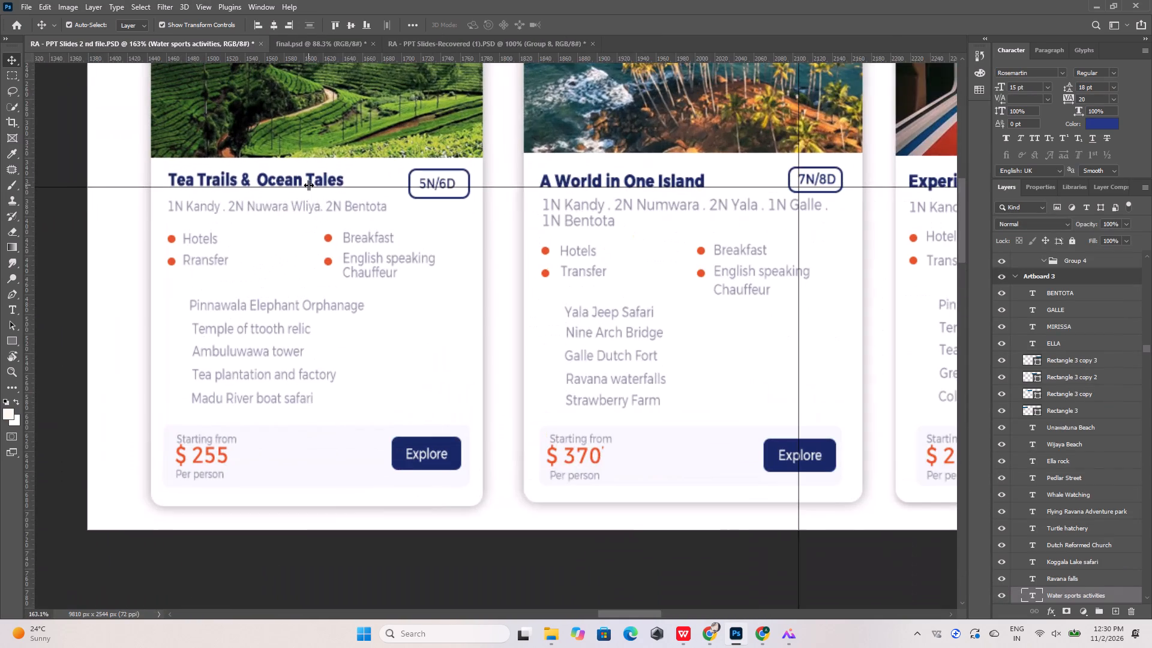
scroll(253, 191, "up", 12, "alt")
left_click(281, 173)
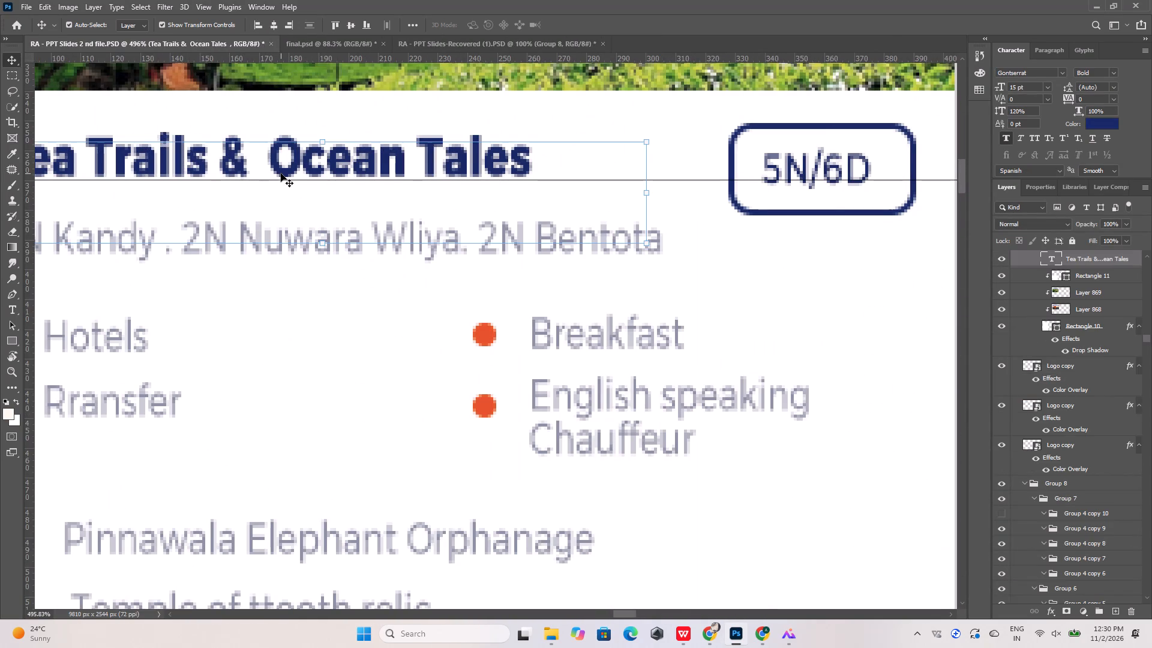
key("Down")
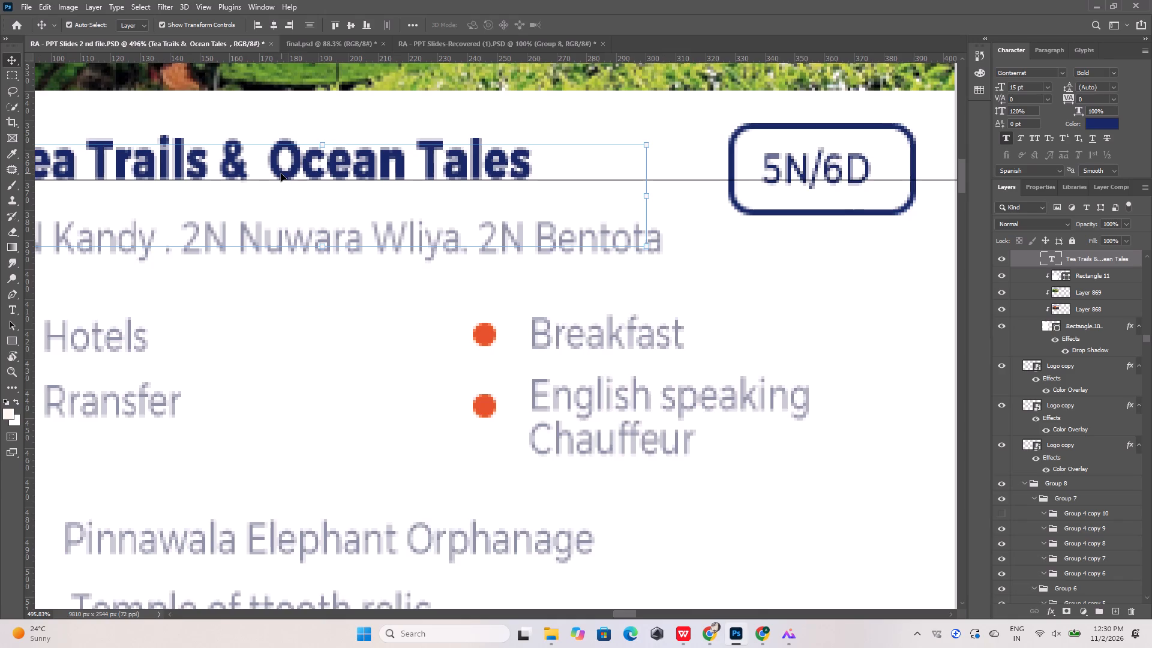
Set the font size of the Hotels label in the 5N/6D card to 12 pt.
scroll(262, 177, "down", 20, "alt")
scroll(230, 187, "up", 6, "alt")
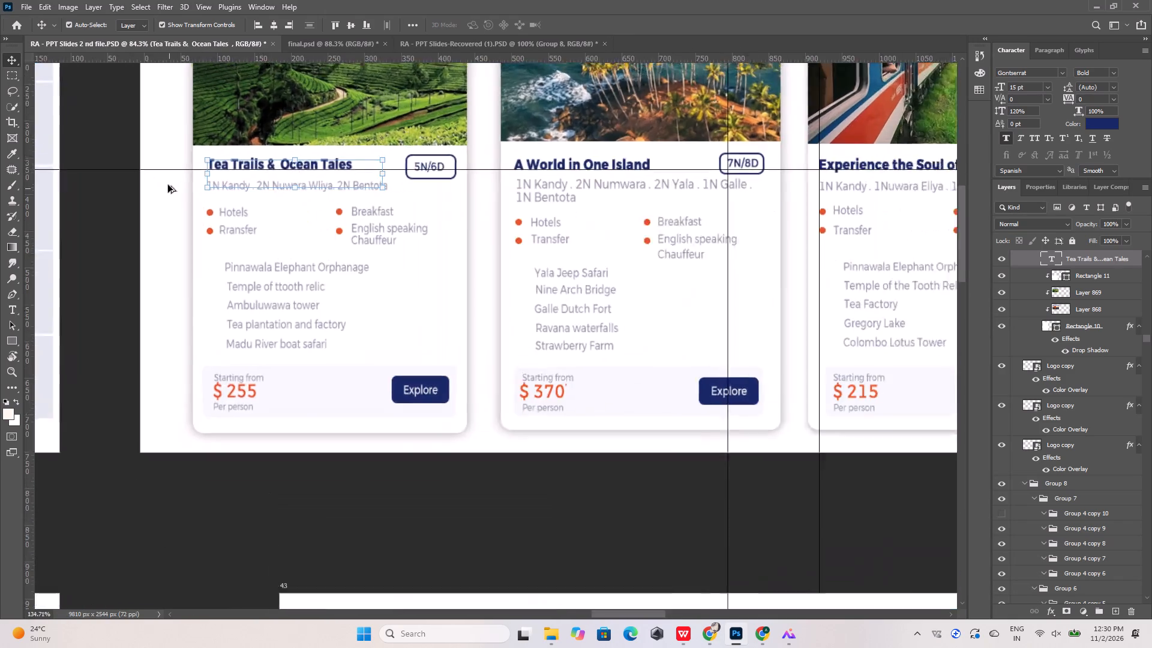
scroll(168, 185, "up", 6, "alt")
left_click(262, 239)
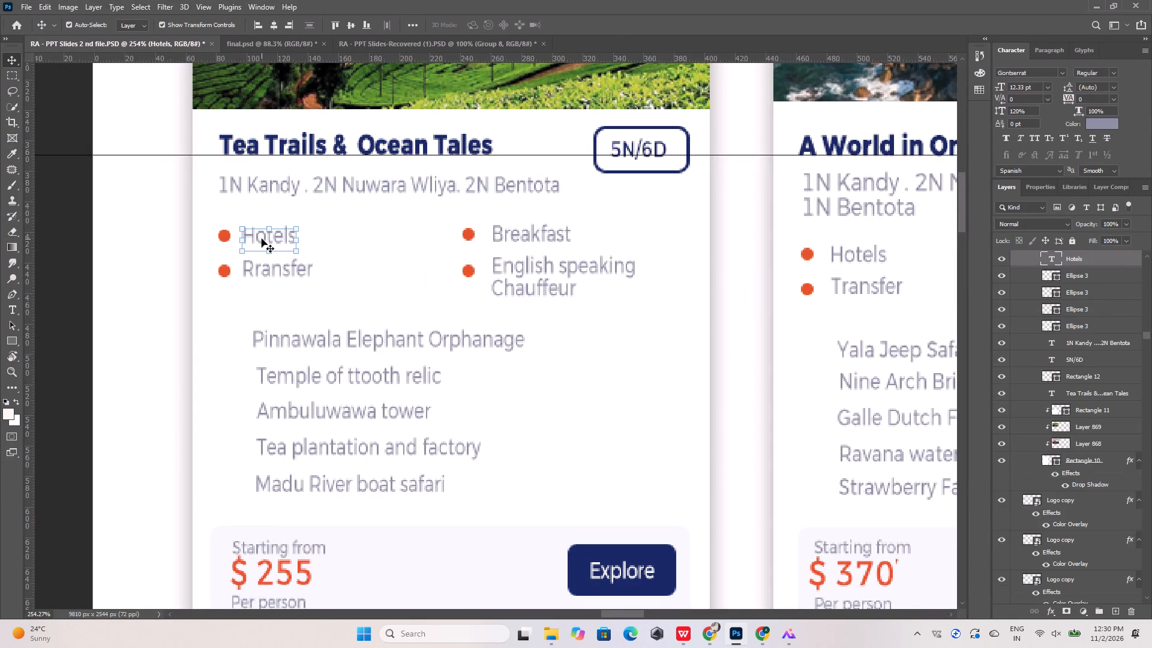
double_click(262, 239)
left_click_drag(320, 23, 278, 23)
type("12")
key("Return")
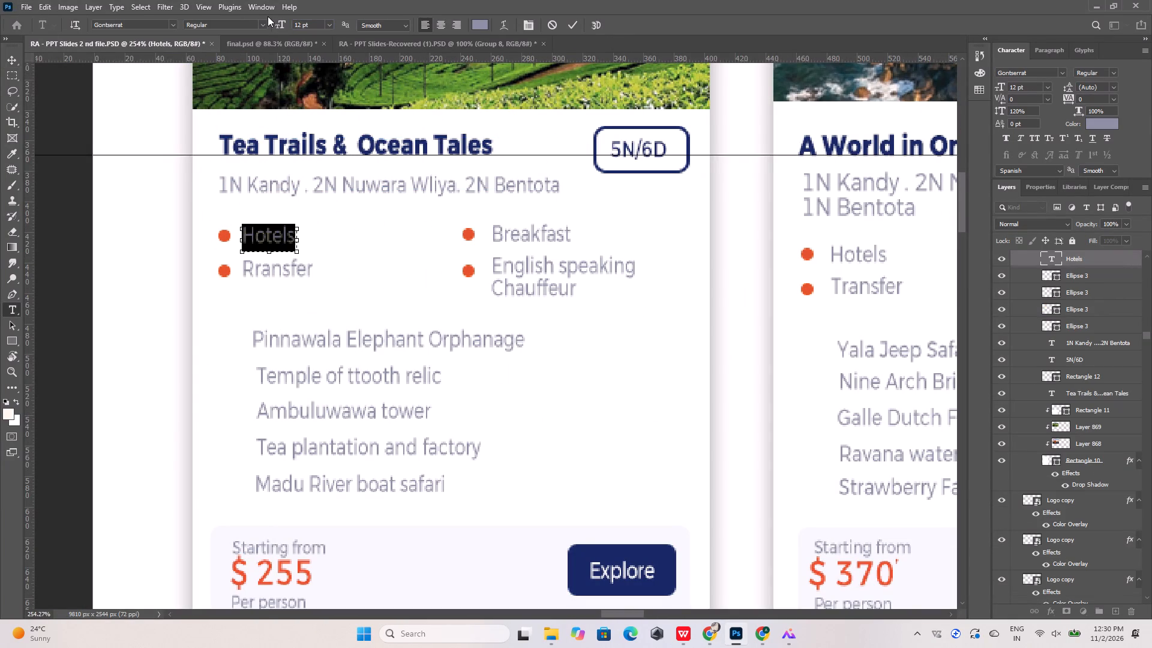
left_click(545, 238)
Set the font size of the Breakfast label in the Tea Trails & Ocean Tales card to 12 pt.
double_click(545, 238)
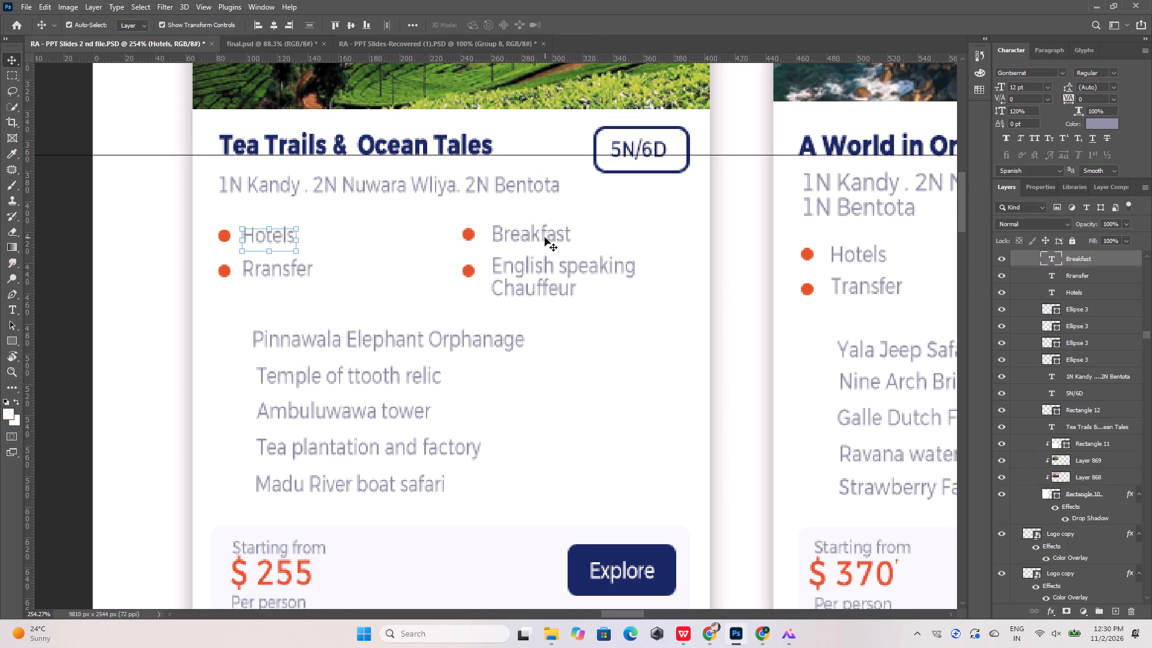
left_click_drag(316, 24, 293, 23)
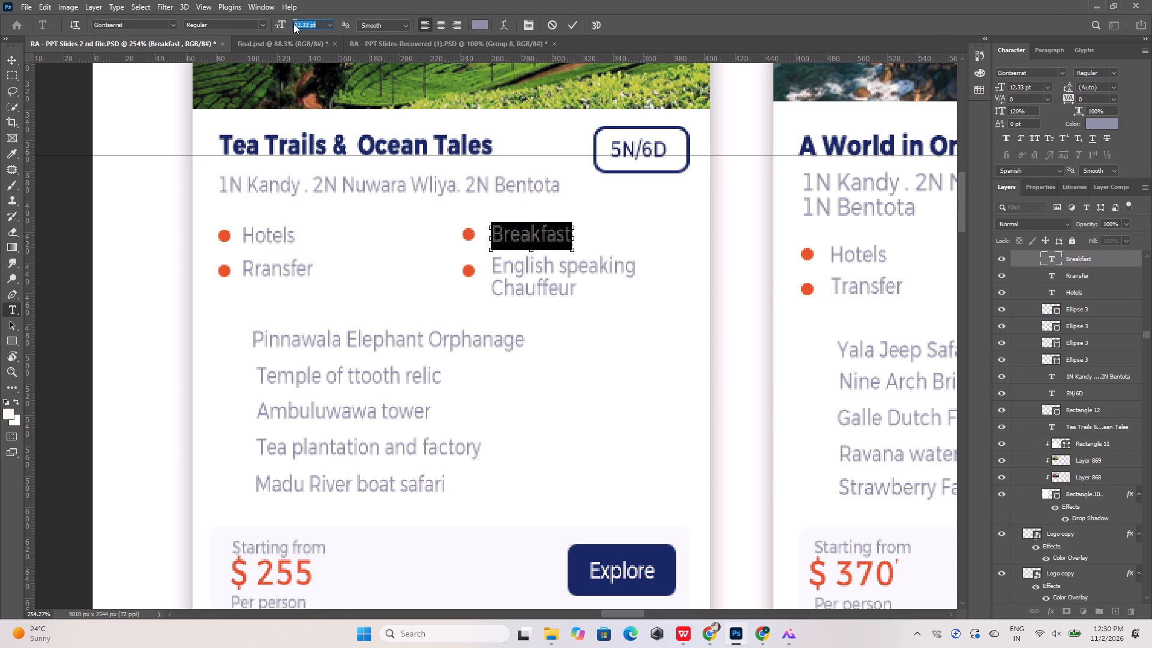
left_click_drag(293, 23, 281, 22)
type("12")
key("Return")
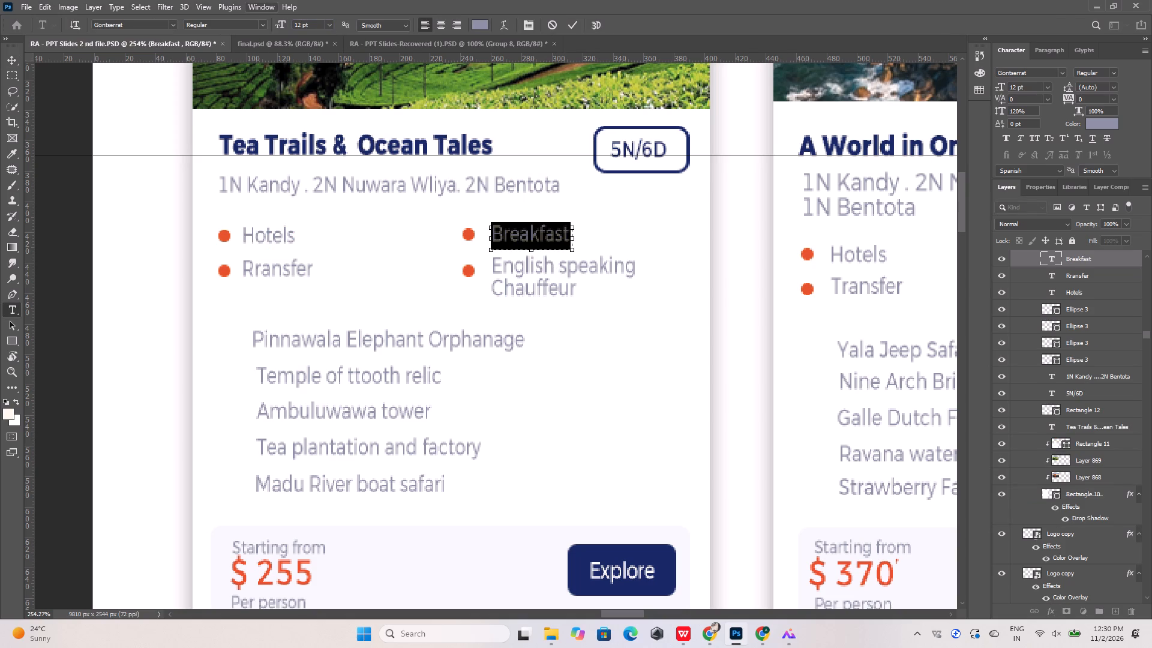
Set the font size of the Rransfer label in the Tea Trails & Ocean Tales card to 12 pt.
double_click(251, 266)
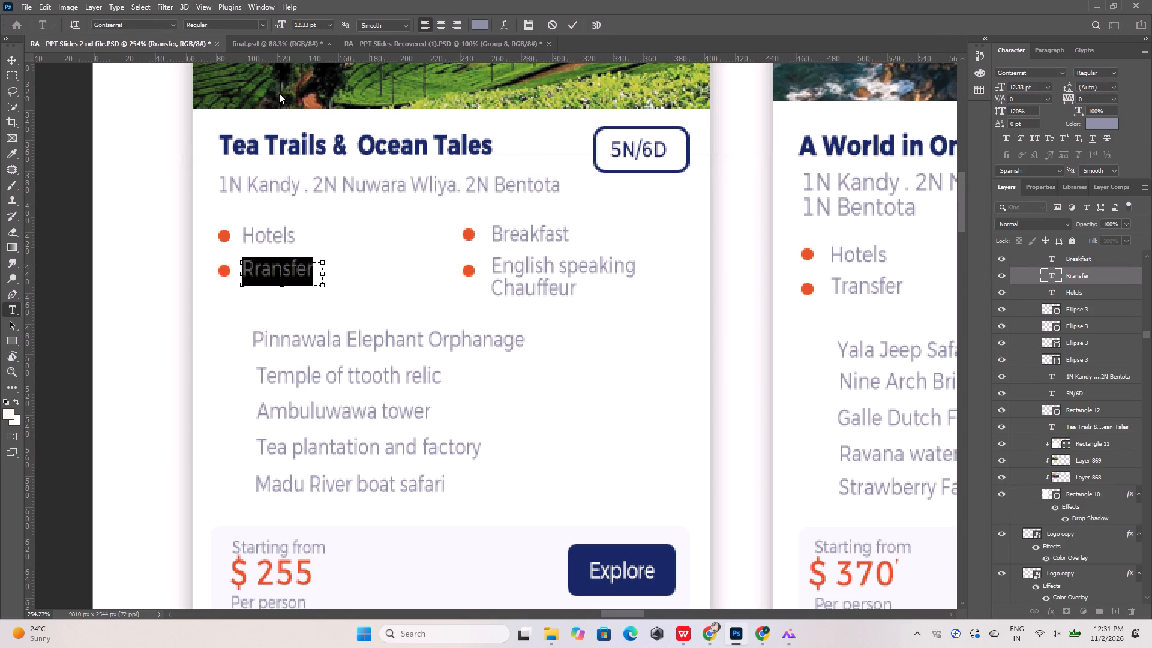
left_click_drag(316, 23, 286, 25)
type("12")
key("Return")
left_click(573, 28)
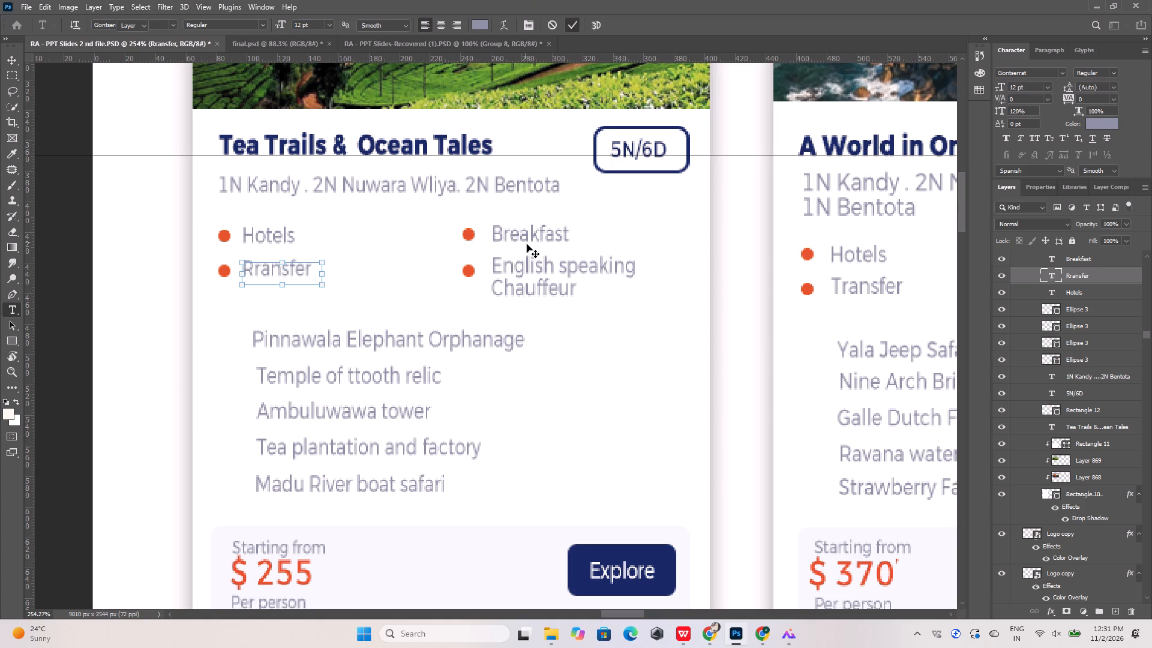
Set the English speaking Chauffeur label in the Tea Trails & Ocean Tales card to 17 pt leading and 12 pt font size.
double_click(529, 266)
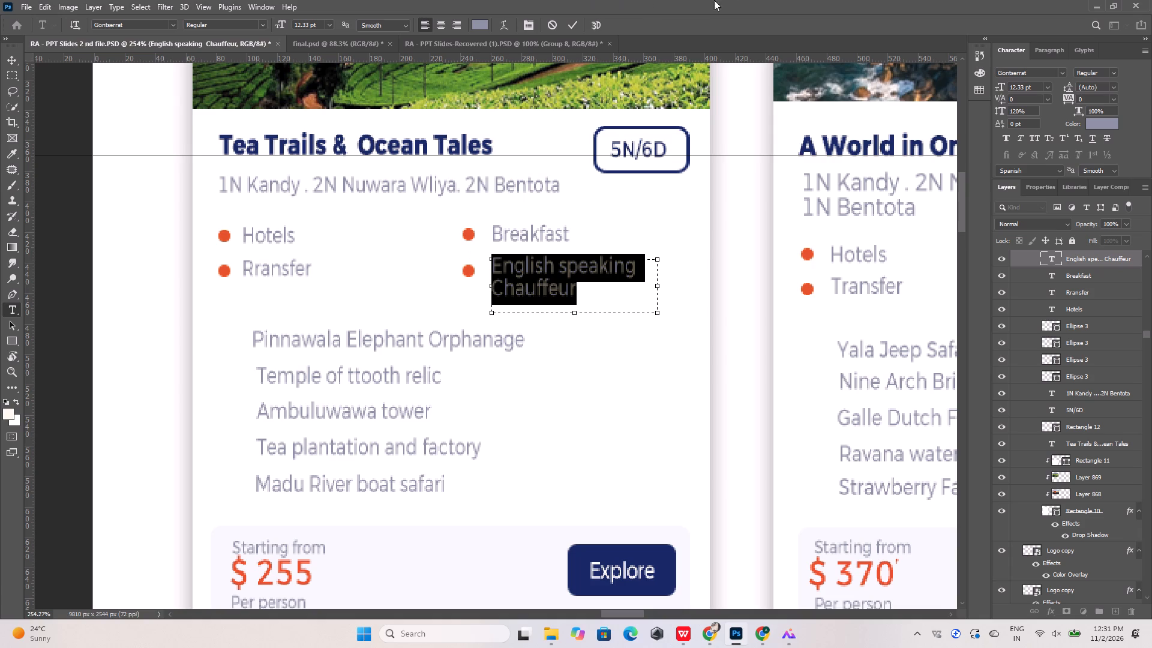
left_click(1067, 90)
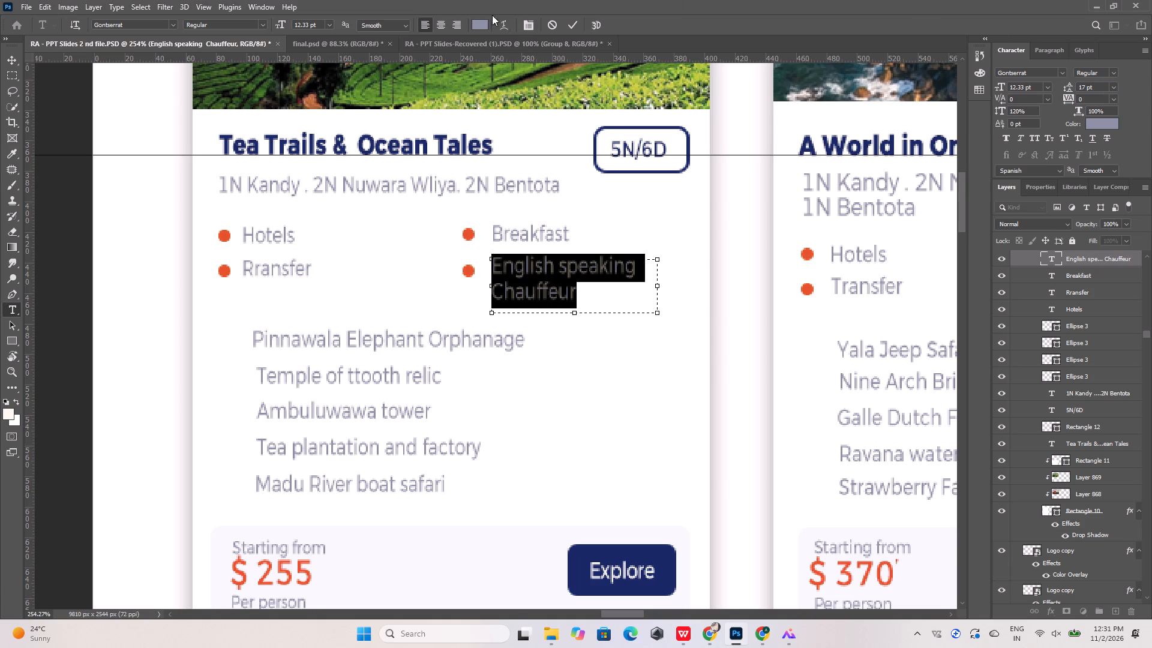
left_click(573, 22)
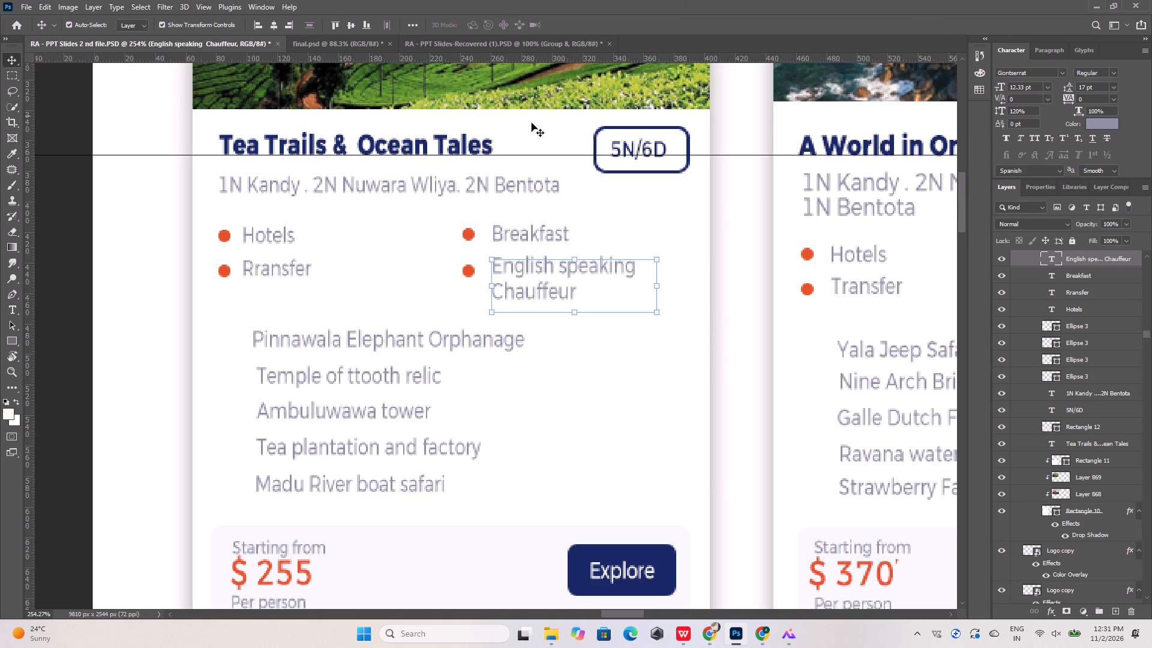
double_click(548, 262)
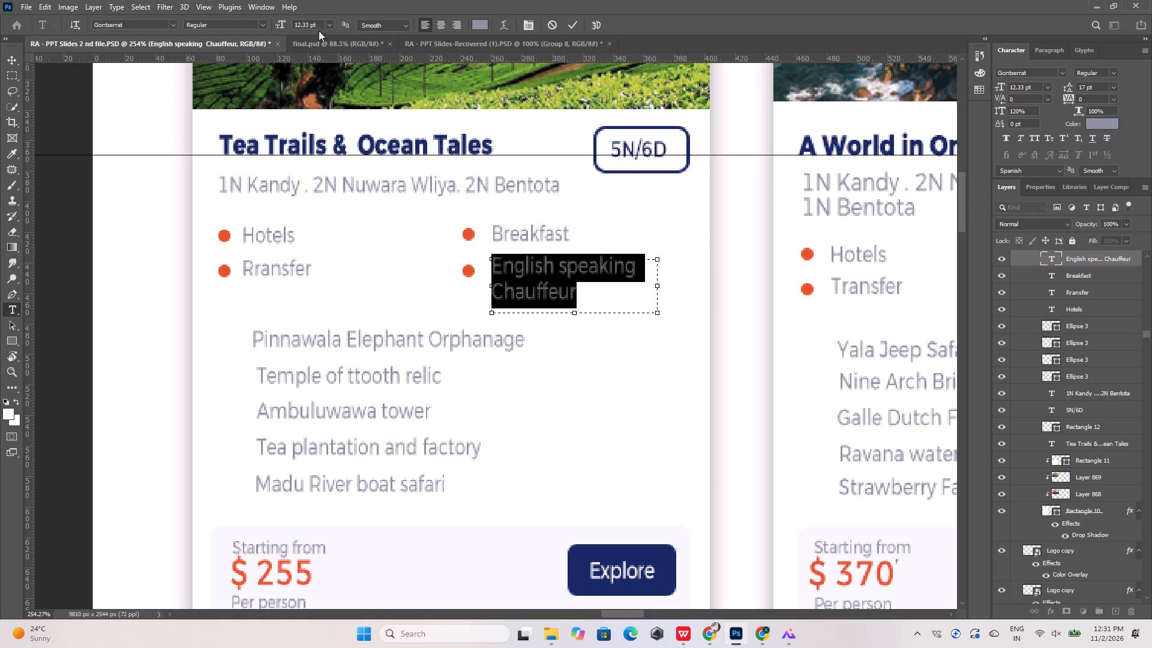
left_click_drag(319, 26, 285, 24)
type("12")
key("Return")
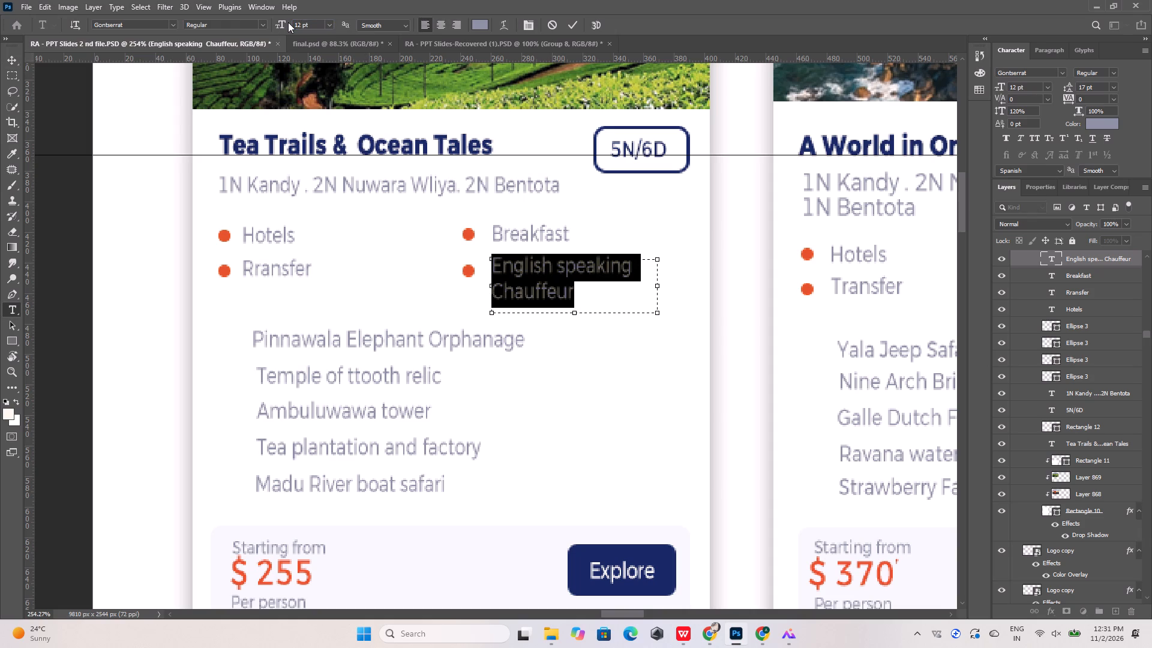
left_click(285, 336)
Set the font size of the Pinnawala Elephant Orphanage line in the Tea Trails & Ocean Tales card to 12 pt.
double_click(285, 339)
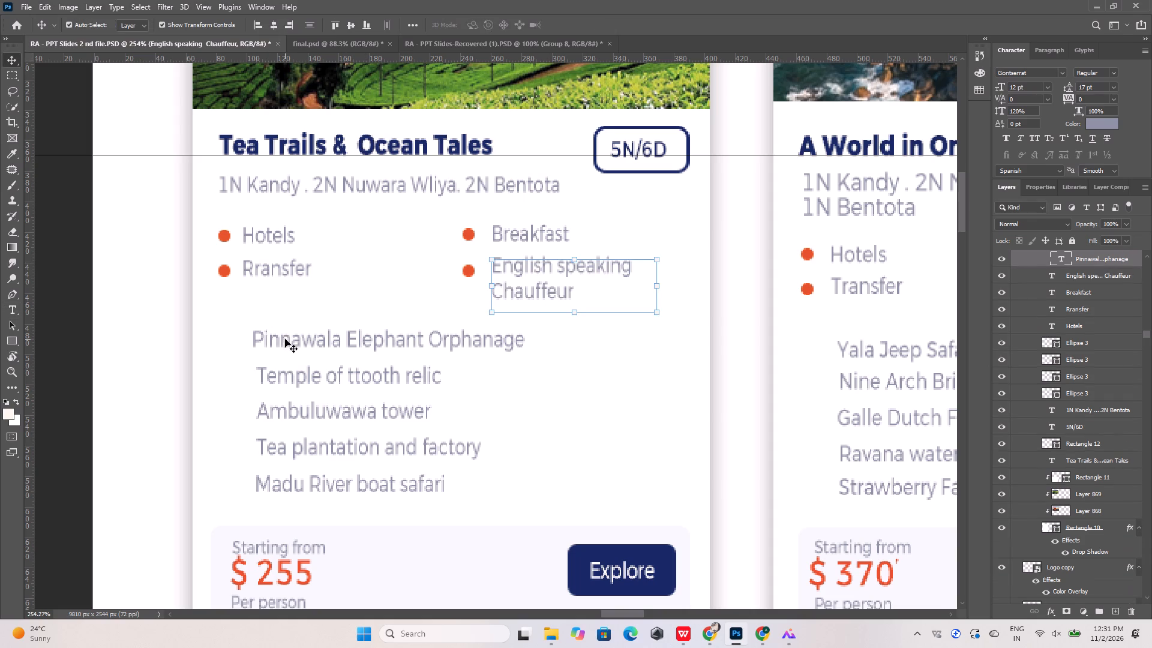
left_click_drag(319, 25, 271, 23)
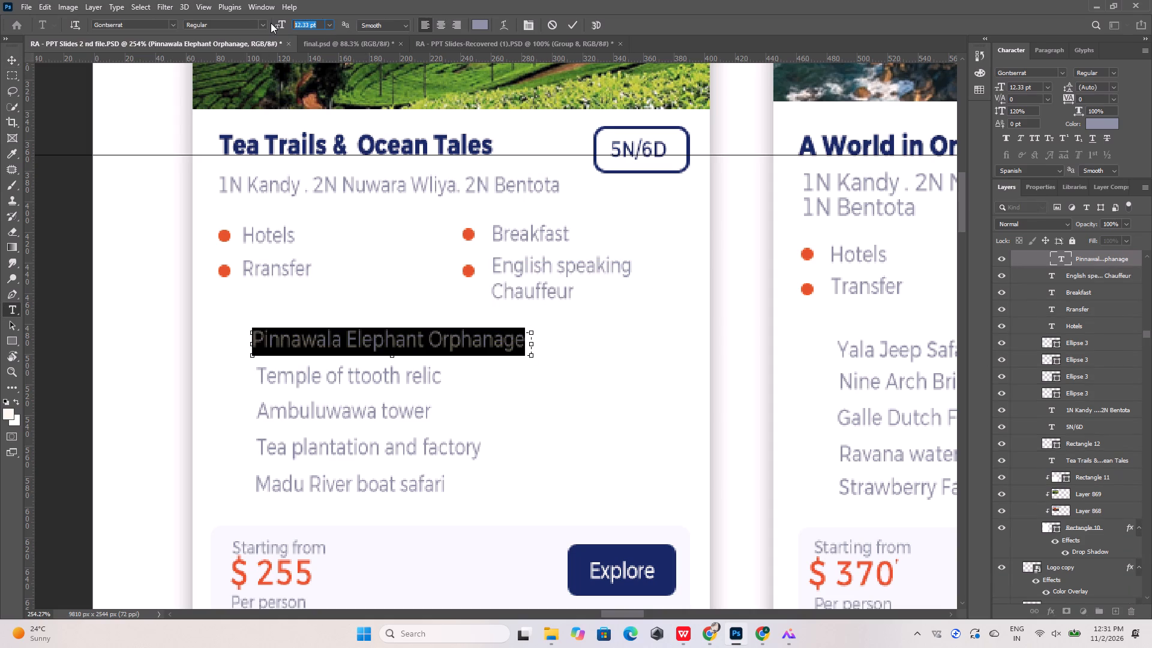
type("12")
key("Return")
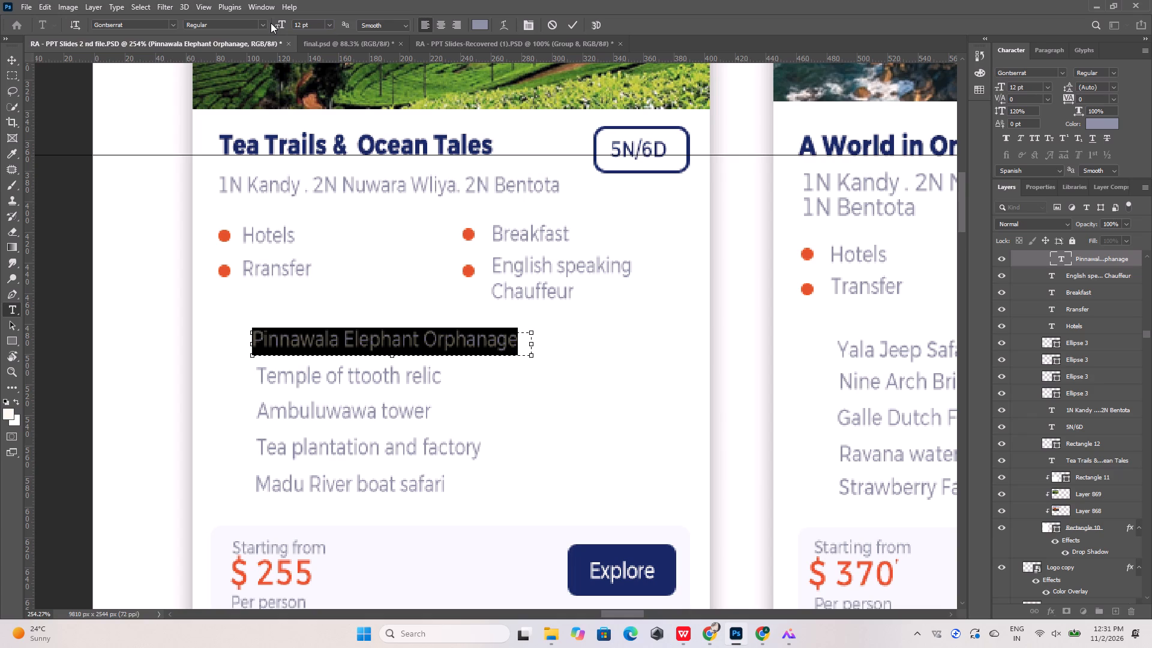
left_click(306, 384)
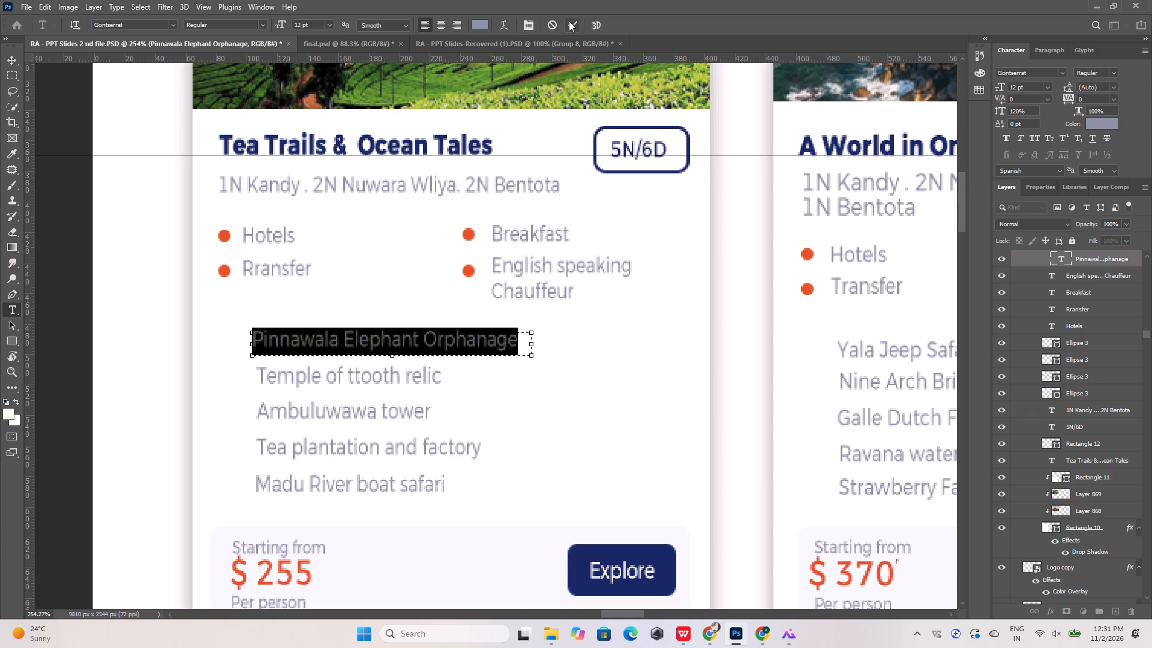
left_click(570, 21)
Set the font size of the Temple of ttooth relic line in the Tea Trails & Ocean Tales card to 12 pt.
double_click(300, 376)
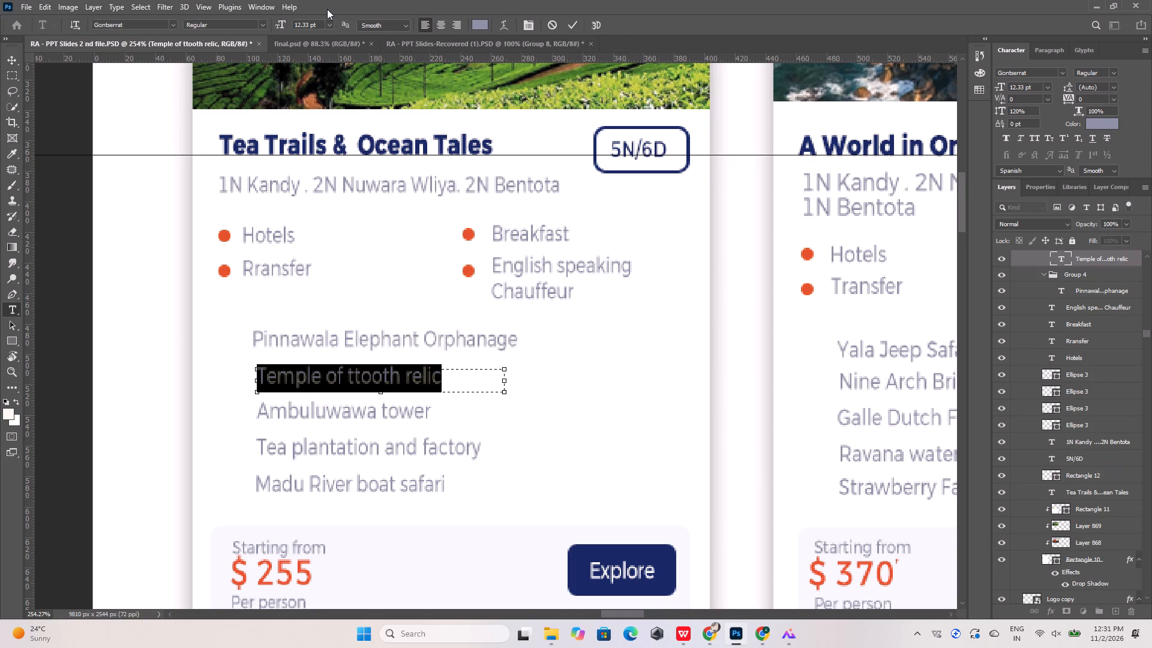
left_click_drag(320, 23, 269, 20)
type("12")
key("Return")
left_click(575, 26)
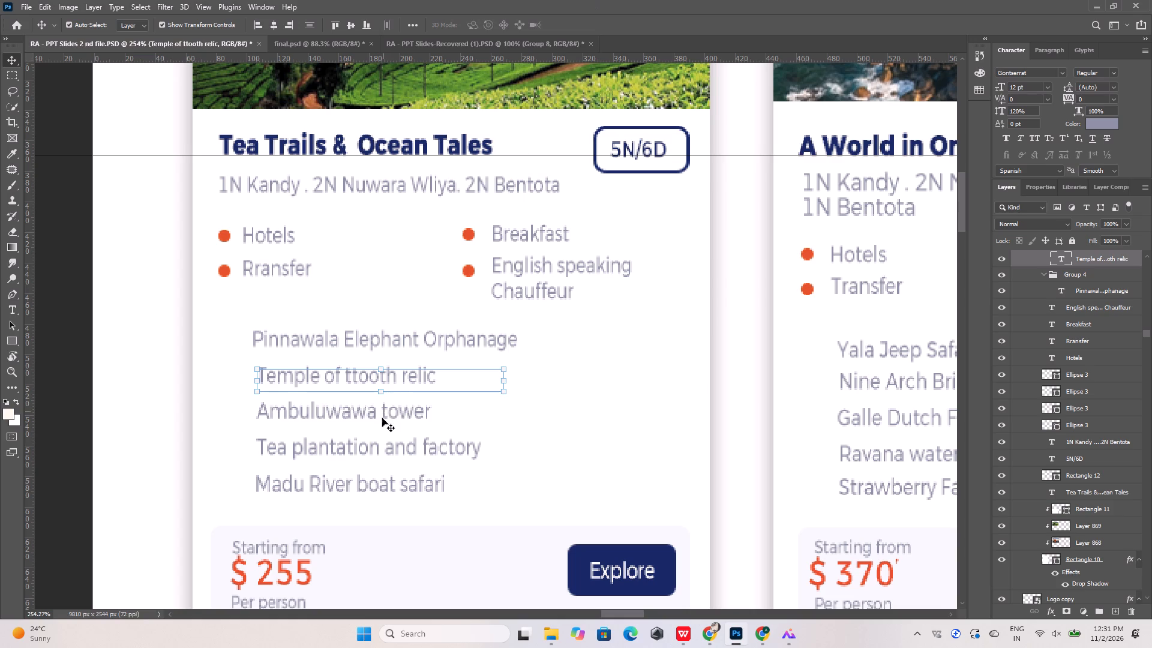
Set the font size of the Ambuluwawa tower line in the Tea Trails & Ocean Tales card to 12 pt.
double_click(382, 413)
left_click_drag(319, 26, 269, 27)
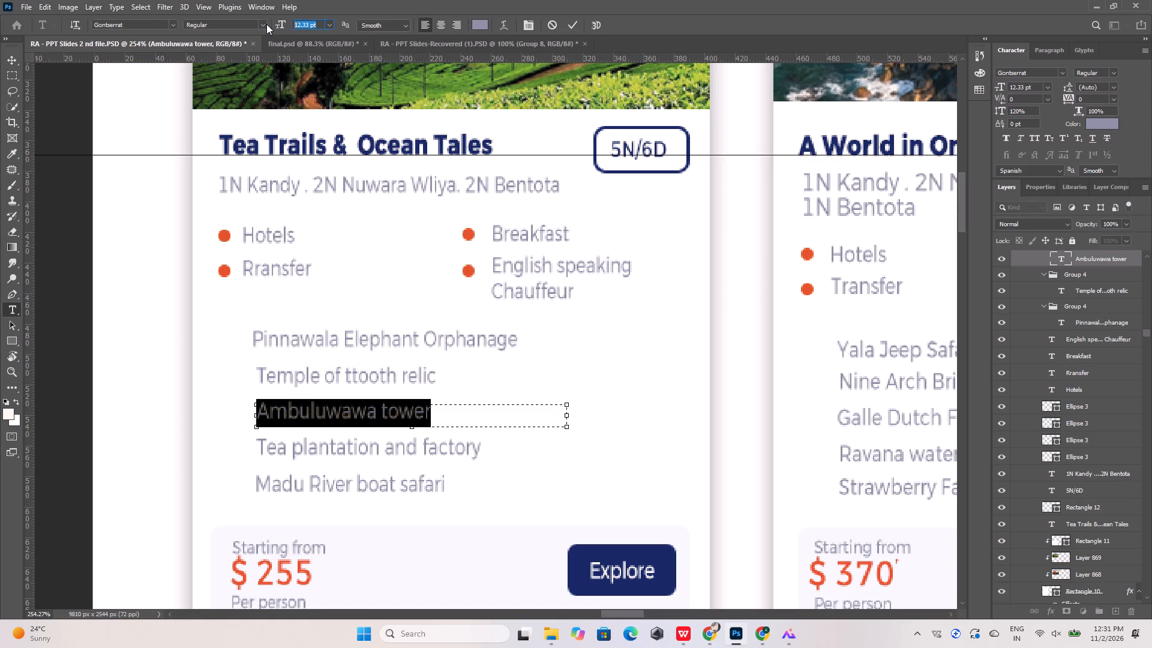
type("12")
key("Return")
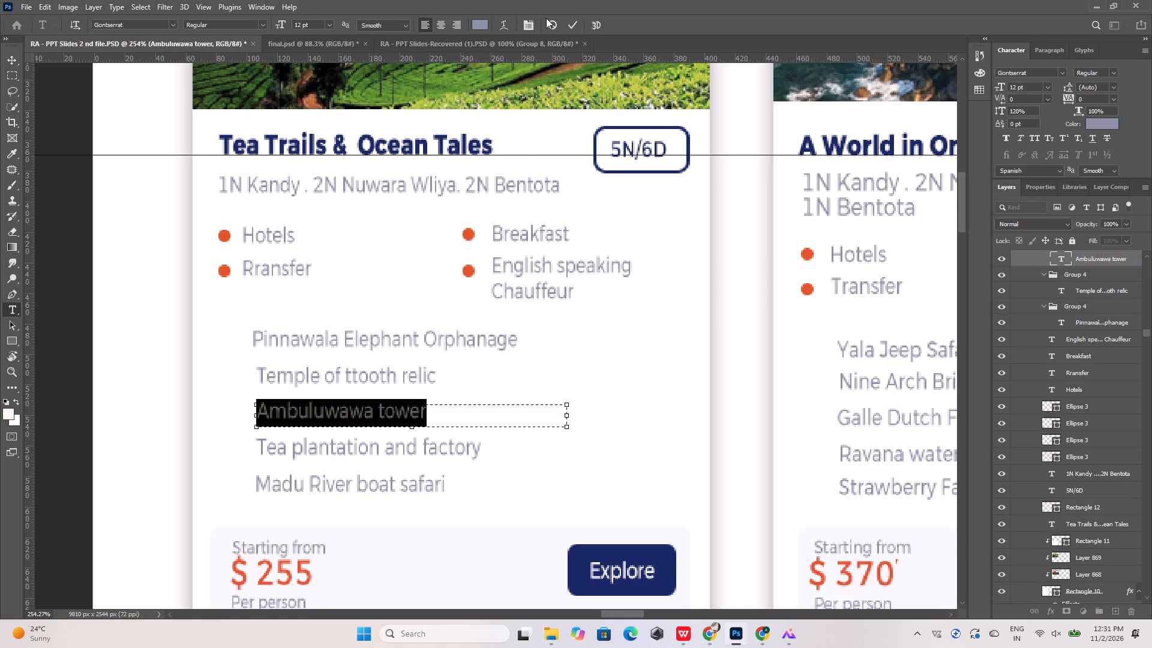
left_click(576, 23)
Set the font size of the Tea plantation and factory line in the Tea Trails & Ocean Tales card to 12 pt.
double_click(392, 454)
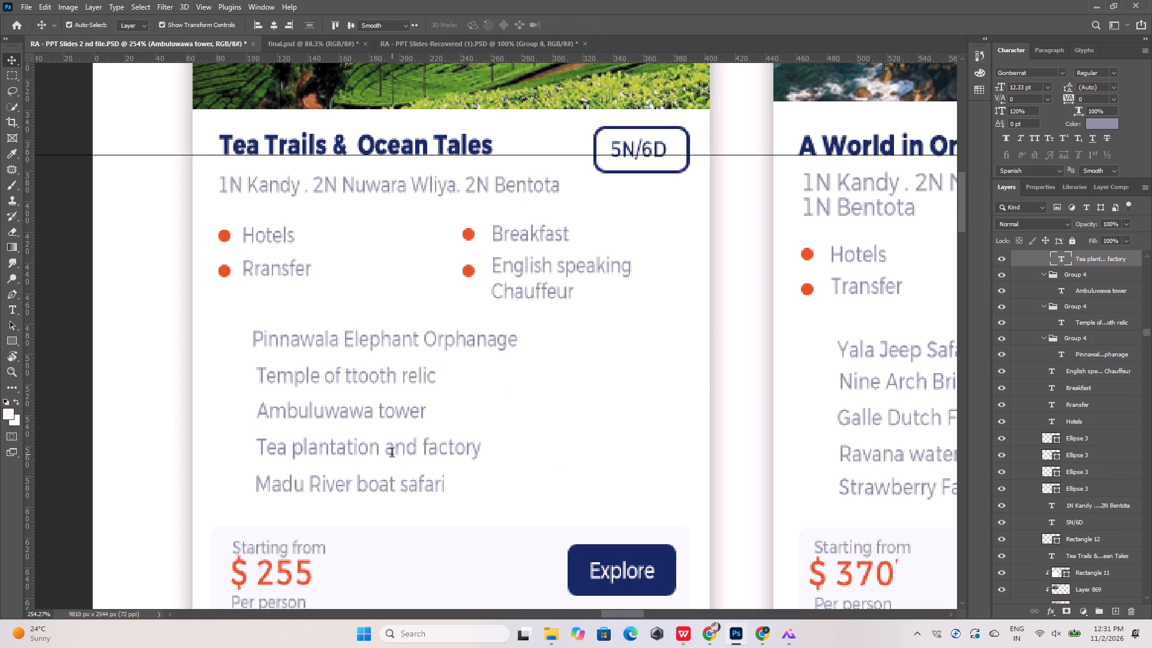
left_click_drag(321, 25, 266, 29)
type("12")
key("Return")
left_click(574, 22)
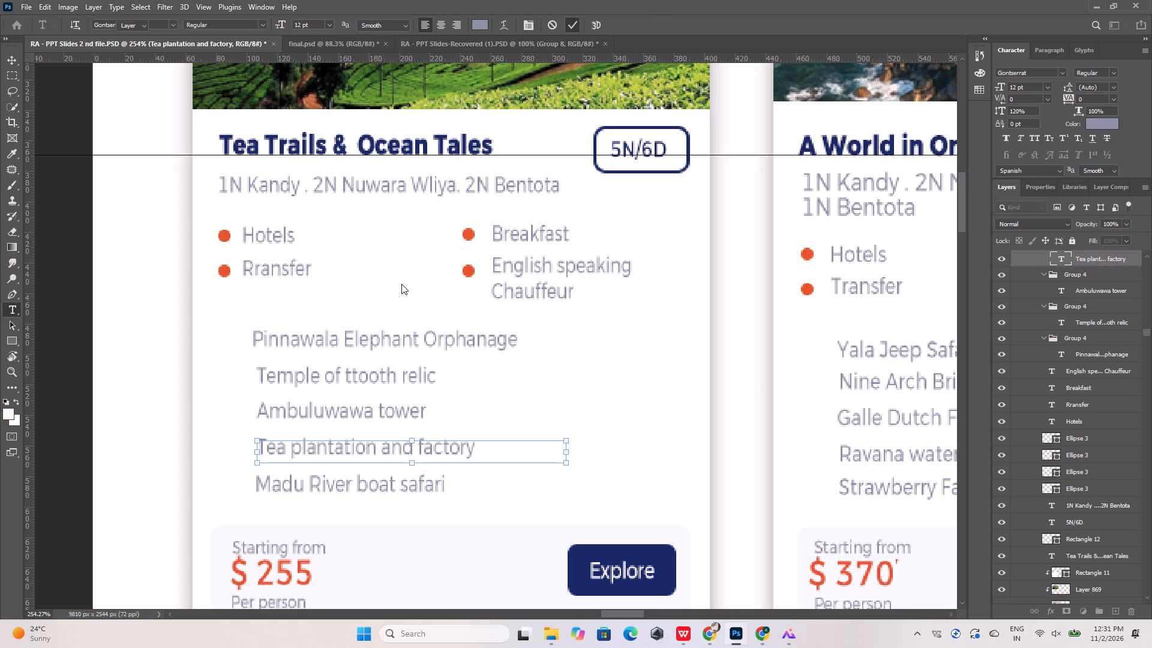
Set the font size of the Madu River boat safari line in the Tea Trails & Ocean Tales card to 12 pt.
scroll(400, 285, "down", 6)
double_click(405, 433)
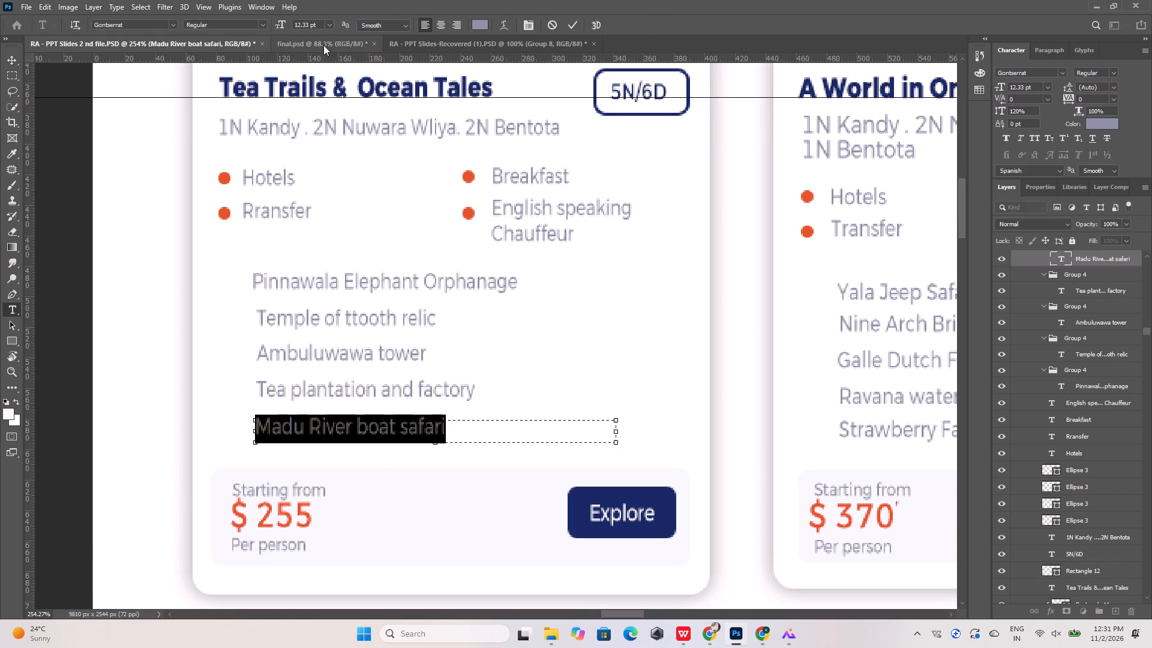
left_click_drag(316, 24, 265, 26)
type("12")
key("Return")
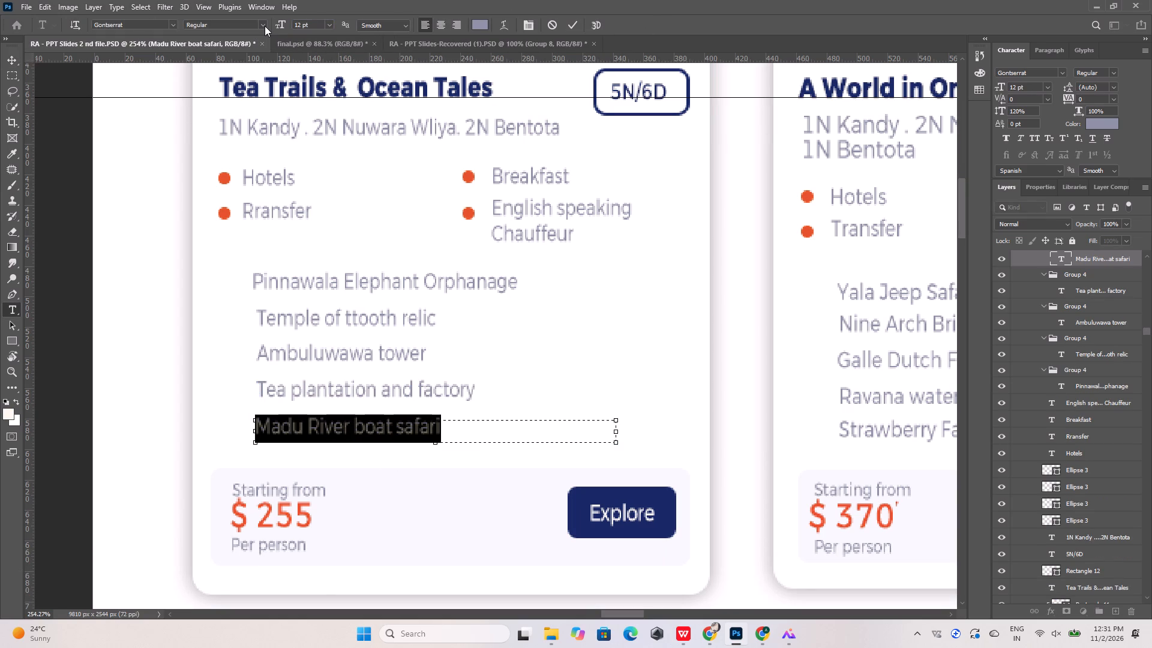
scroll(410, 493, "down", 3, "alt")
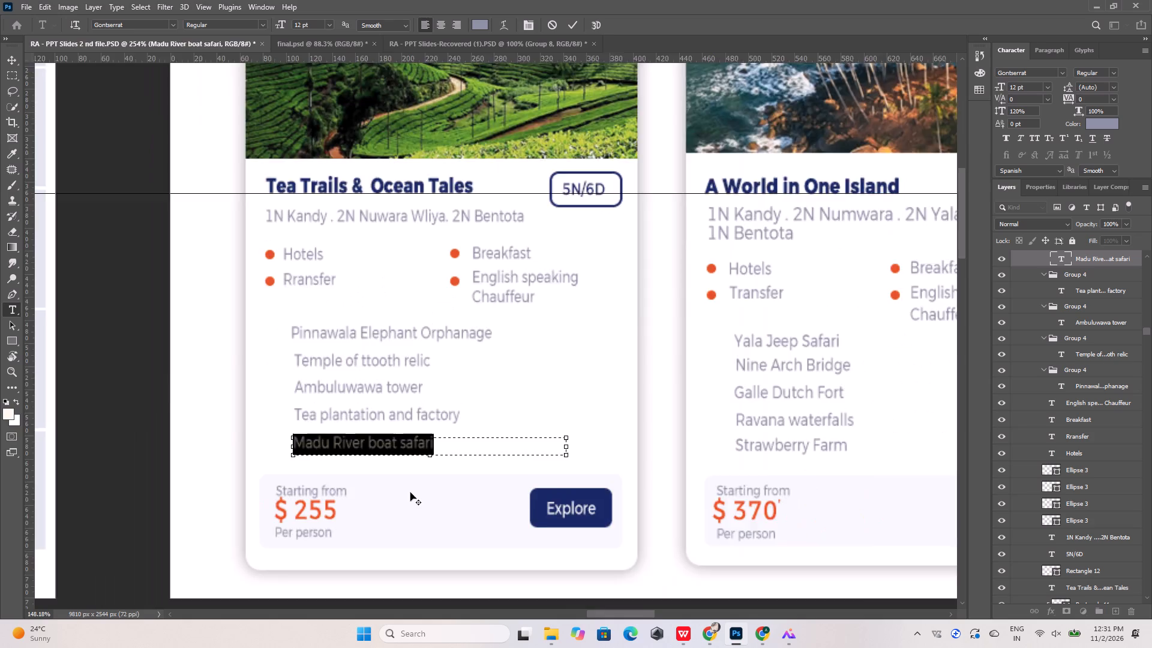
scroll(410, 493, "down", 7, "alt")
scroll(550, 400, "up", 5, "alt")
left_click(618, 316)
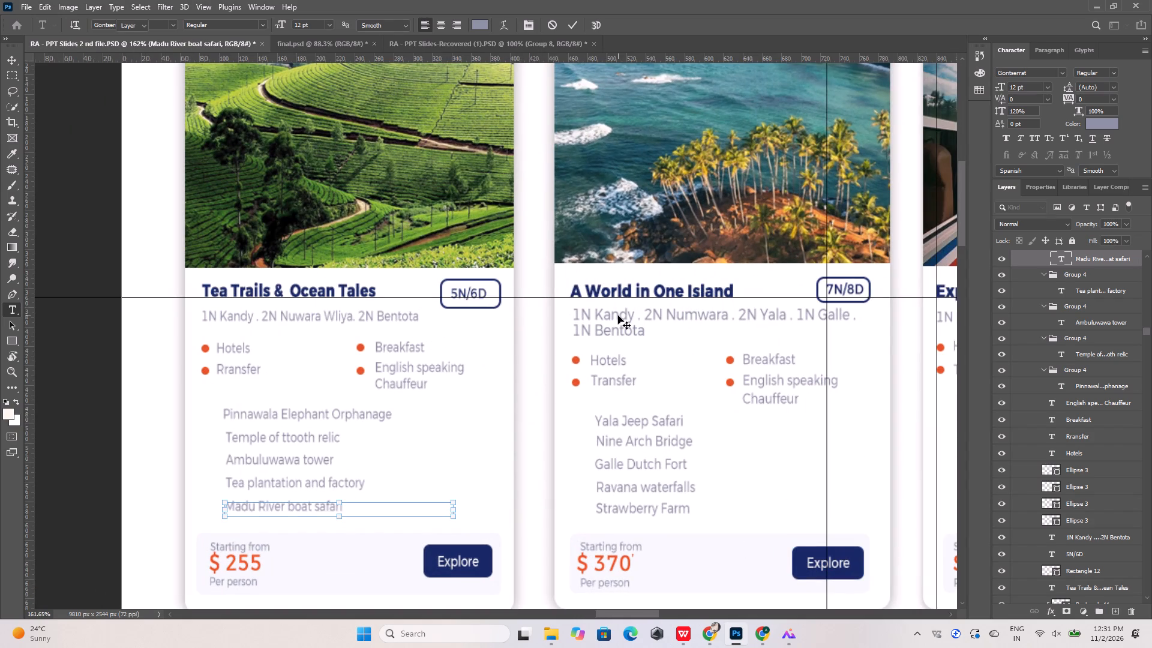
Set the two-line itinerary text in the A World in One Island card to 21 pt leading and 12 pt font size.
double_click(618, 316)
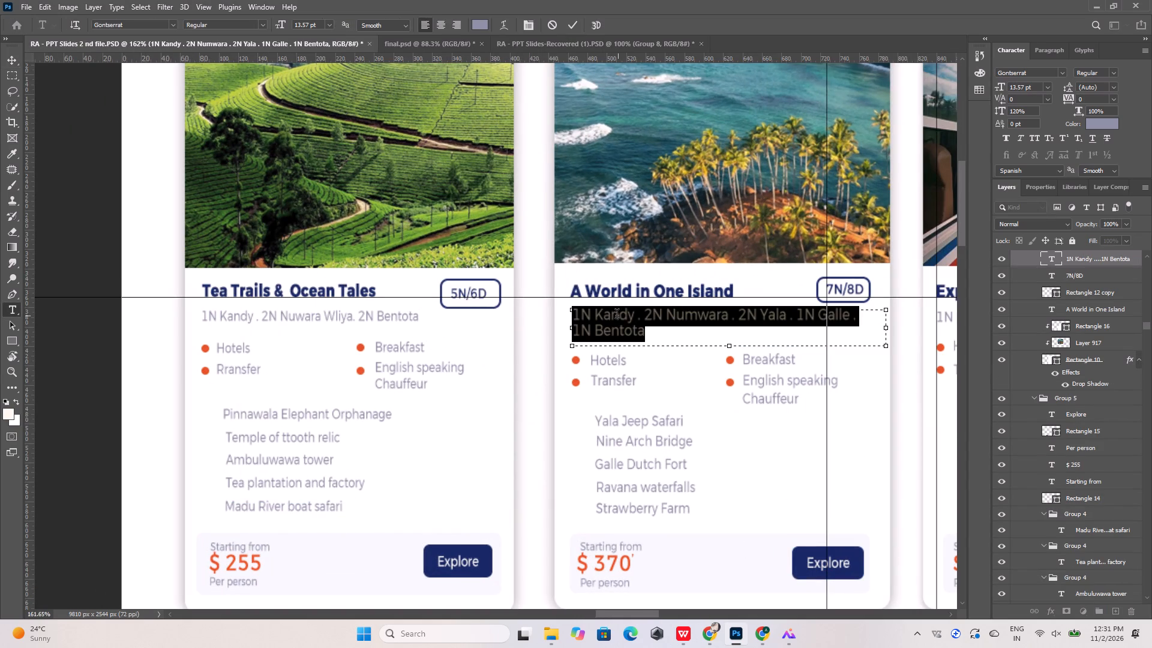
left_click(1069, 88)
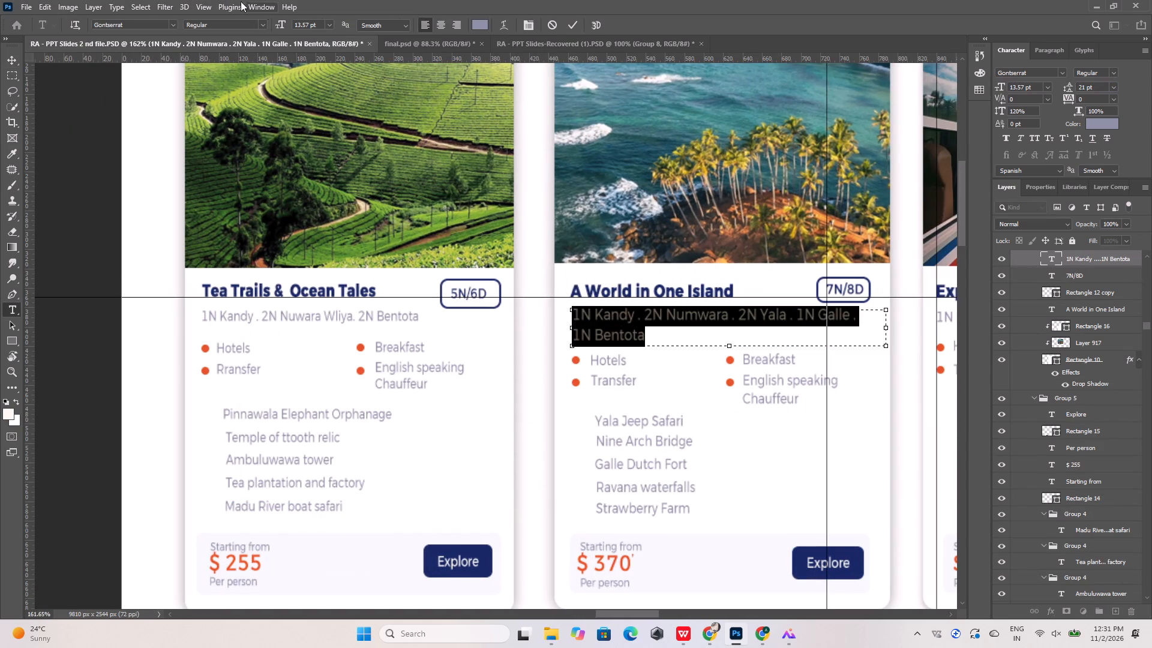
left_click_drag(316, 23, 285, 26)
type("122")
key("Return")
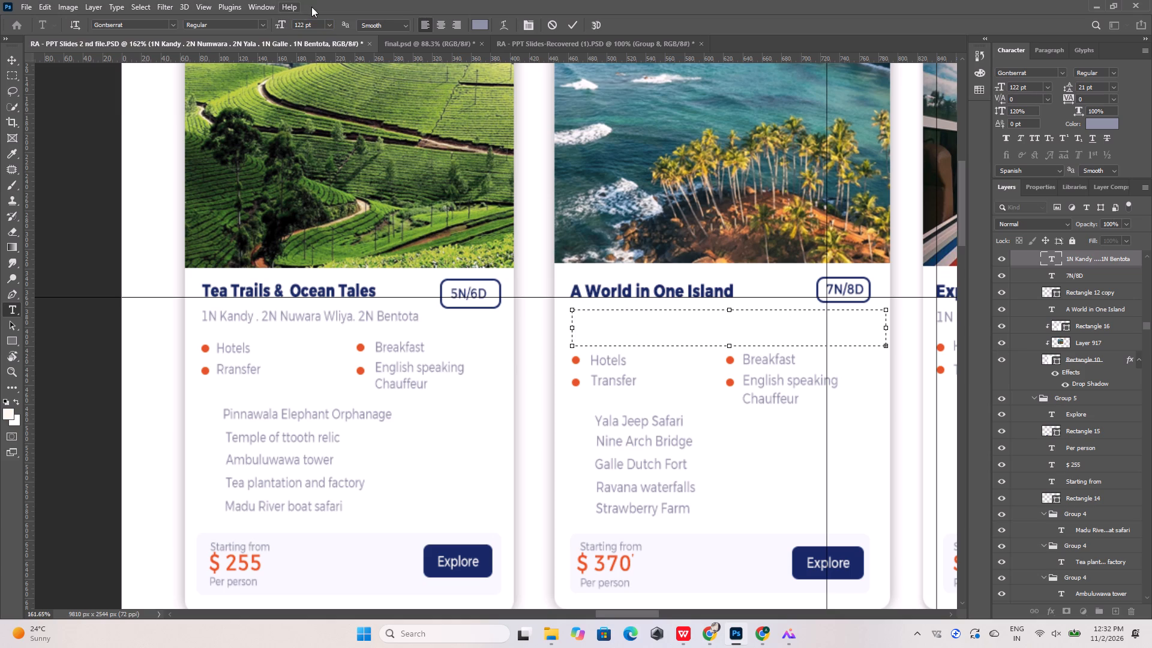
left_click_drag(315, 22, 283, 20)
type("12")
key("Return")
left_click(576, 23)
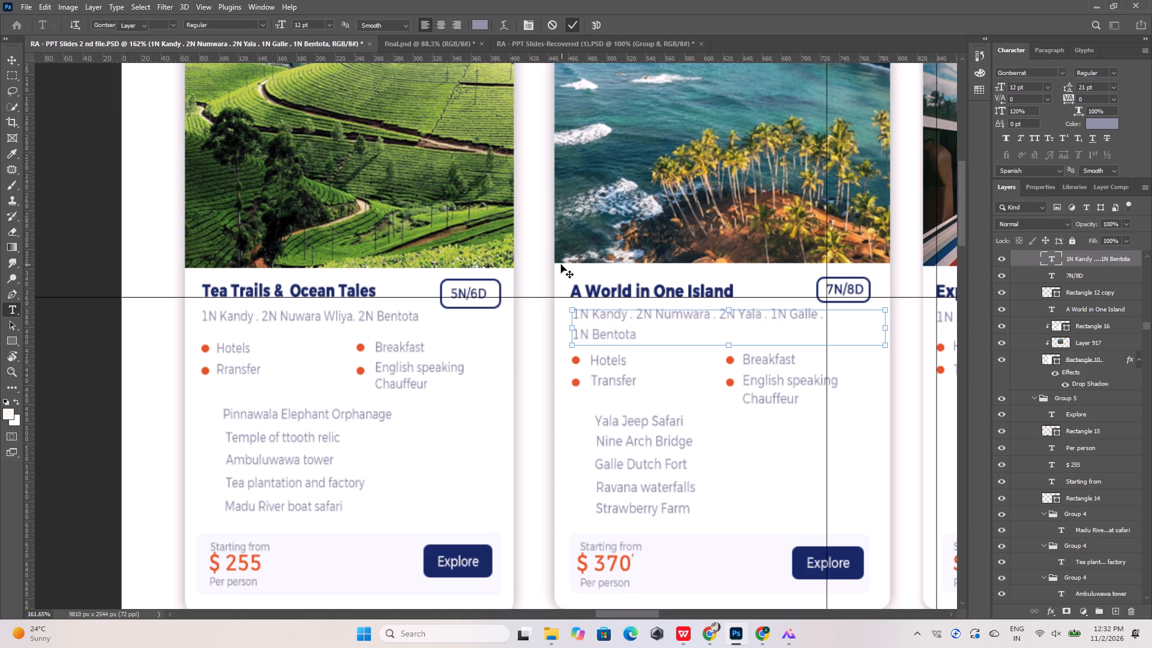
Set the font size of the Hotels label in the A World in One Island card to 12 pt.
scroll(348, 145, "down", 5, "alt")
scroll(521, 260, "up", 6, "alt")
double_click(519, 299)
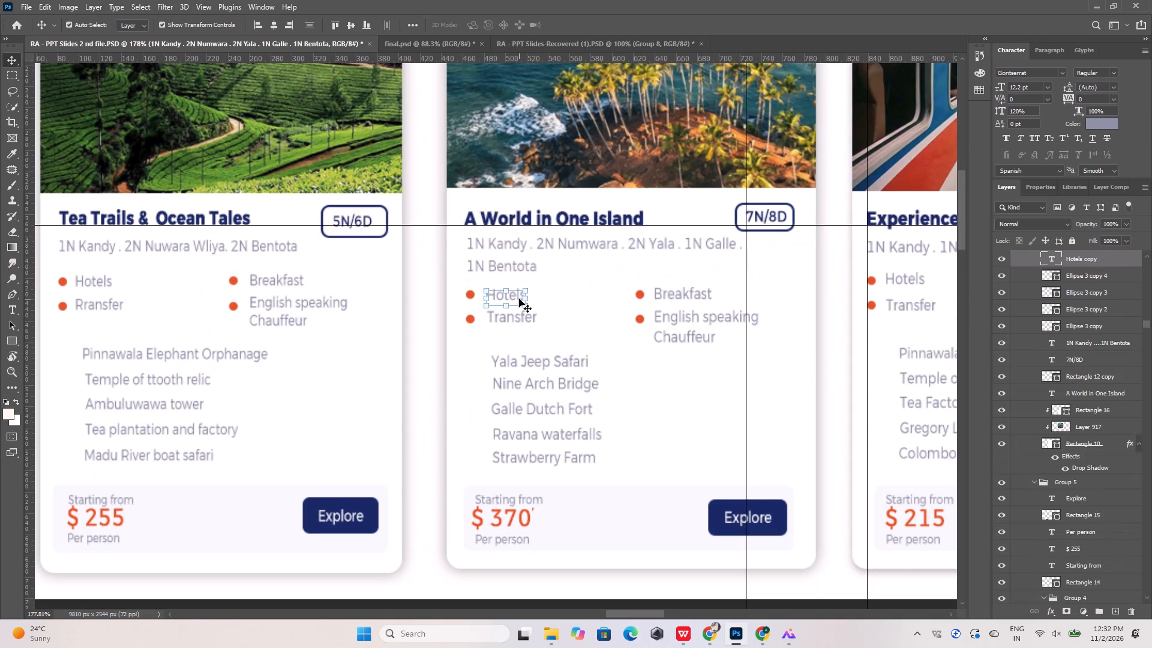
left_click_drag(315, 25, 277, 26)
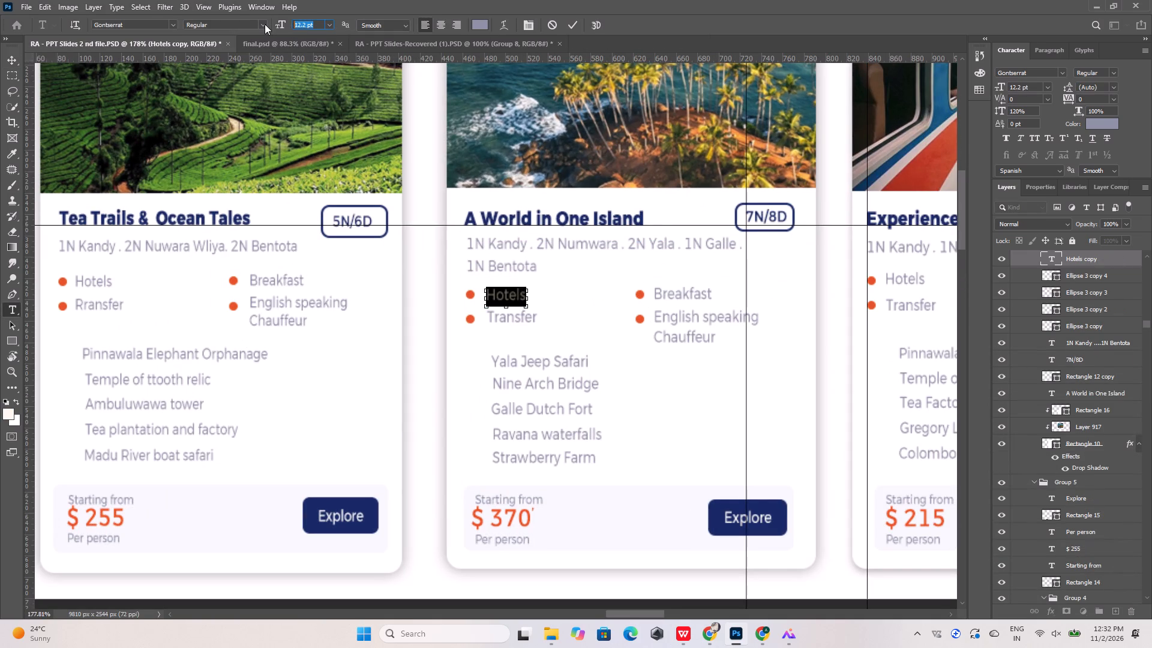
type("12")
key("Return")
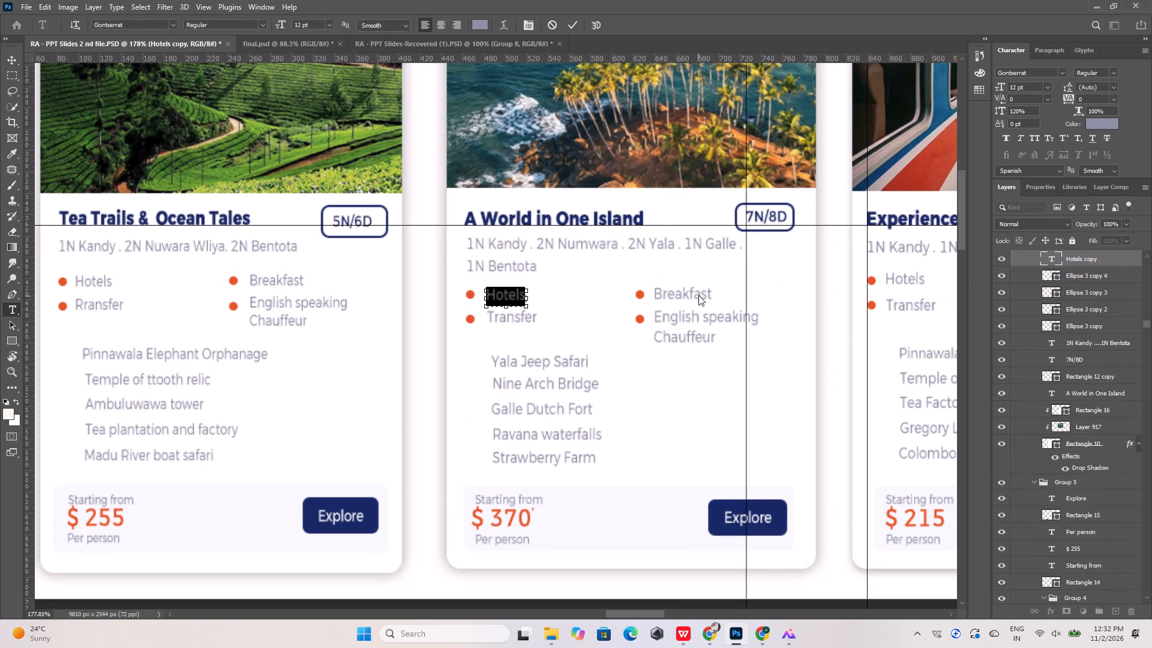
Set the font size of the Breakfast label in the A World in One Island card to 12 pt.
left_click(698, 295)
double_click(698, 295)
left_click_drag(314, 23, 306, 23)
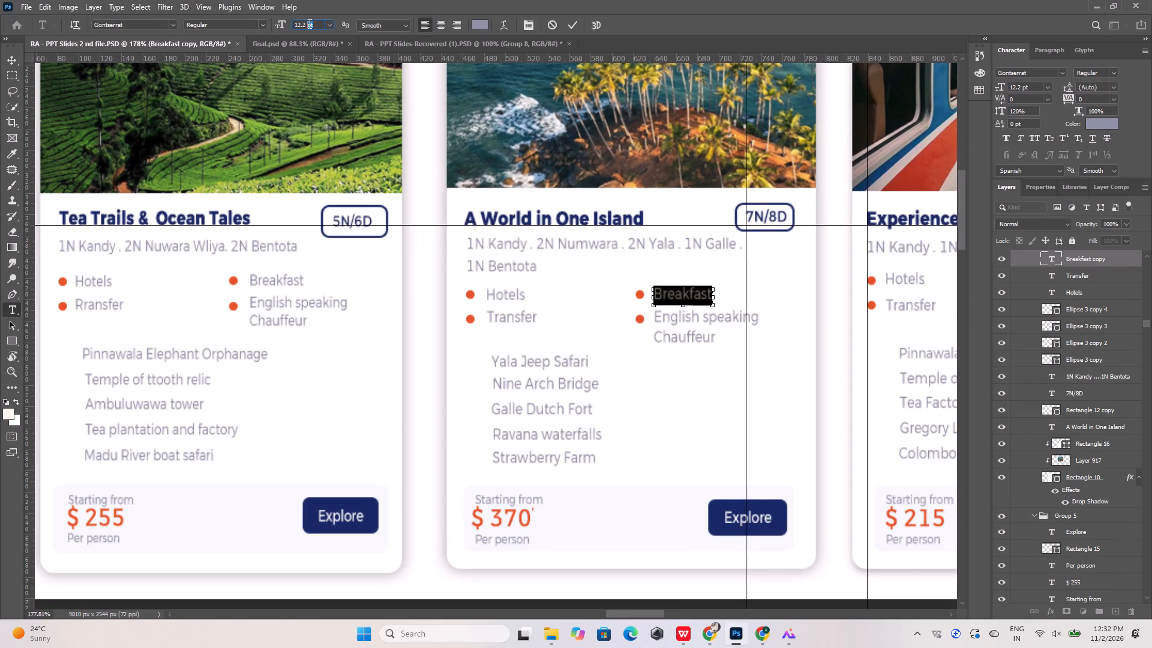
left_click_drag(306, 23, 240, 11)
type("12")
key("Return")
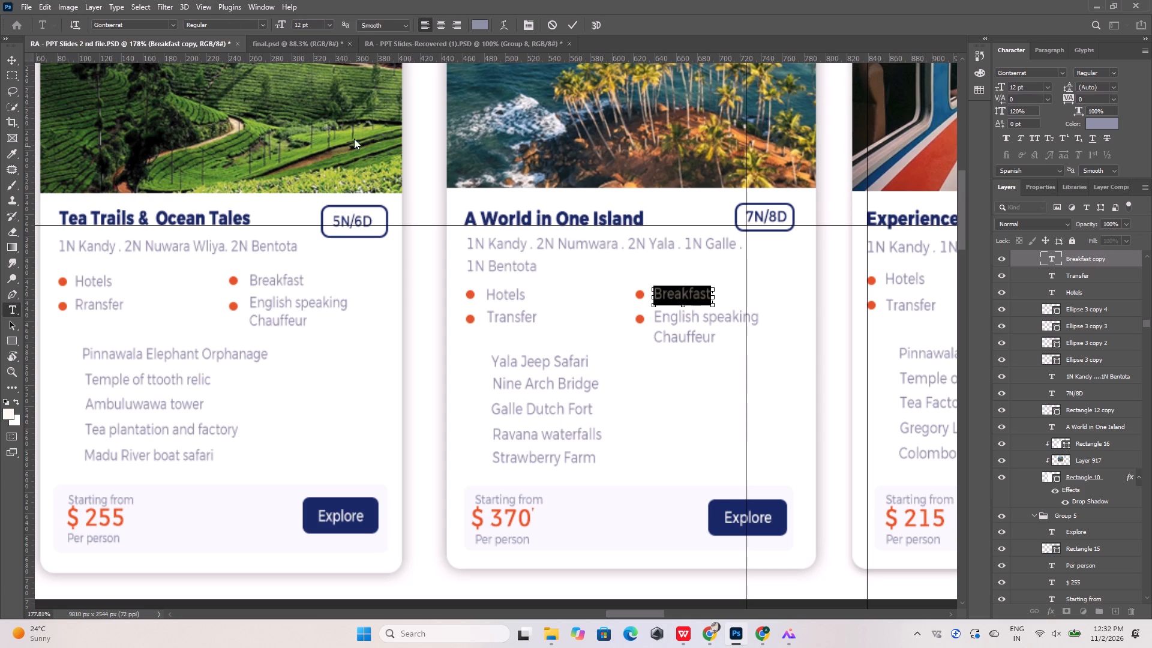
left_click(569, 26)
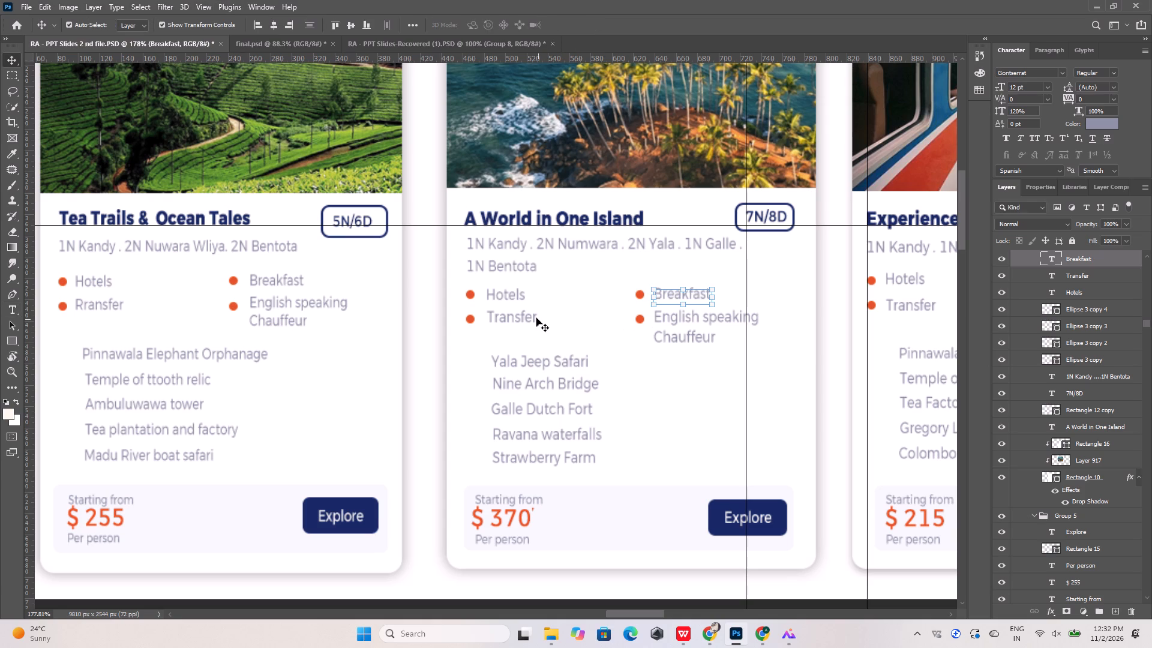
Set the font size of the Transfer label in the A World in One Island card to 12 pt.
double_click(533, 317)
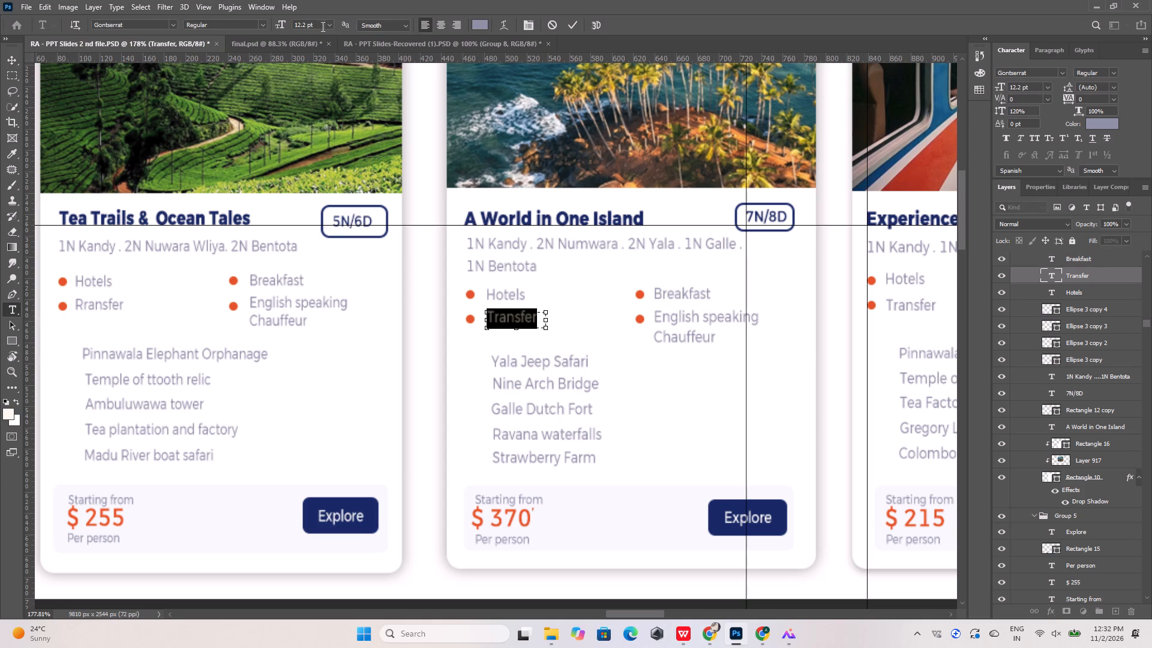
left_click_drag(320, 25, 242, 20)
type("12")
key("Return")
left_click(577, 23)
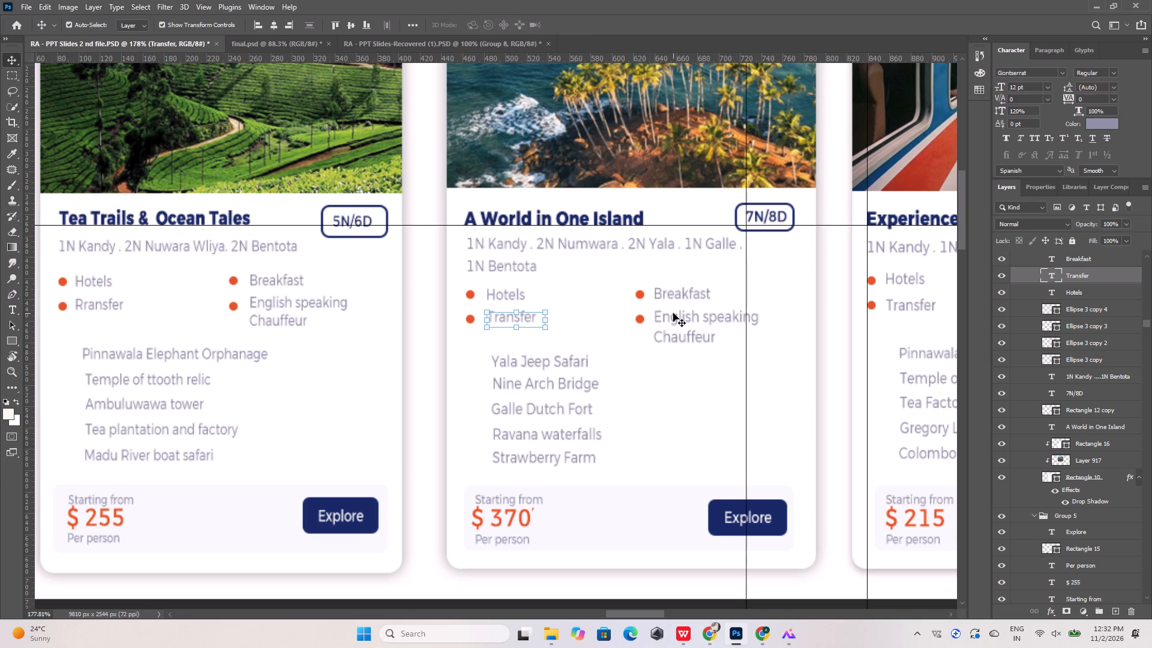
Set the font size of the two-line English speaking Chauffeur label in the A World in One Island card to 12 pt.
double_click(673, 313)
left_click_drag(316, 24, 259, 22)
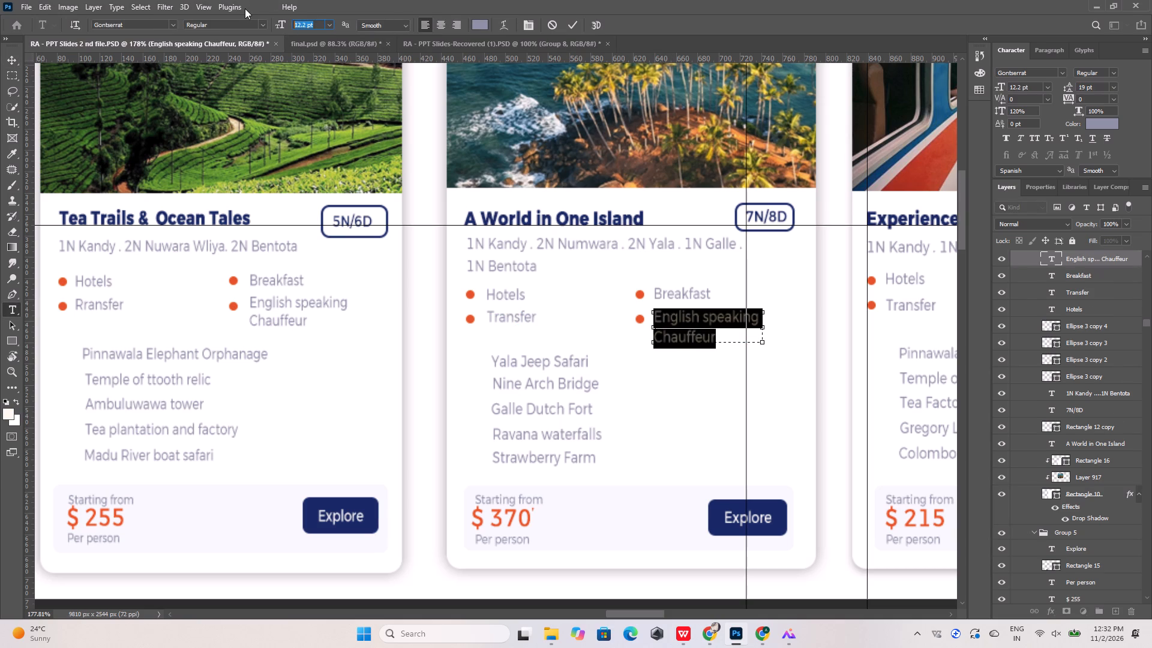
type("12")
key("Return")
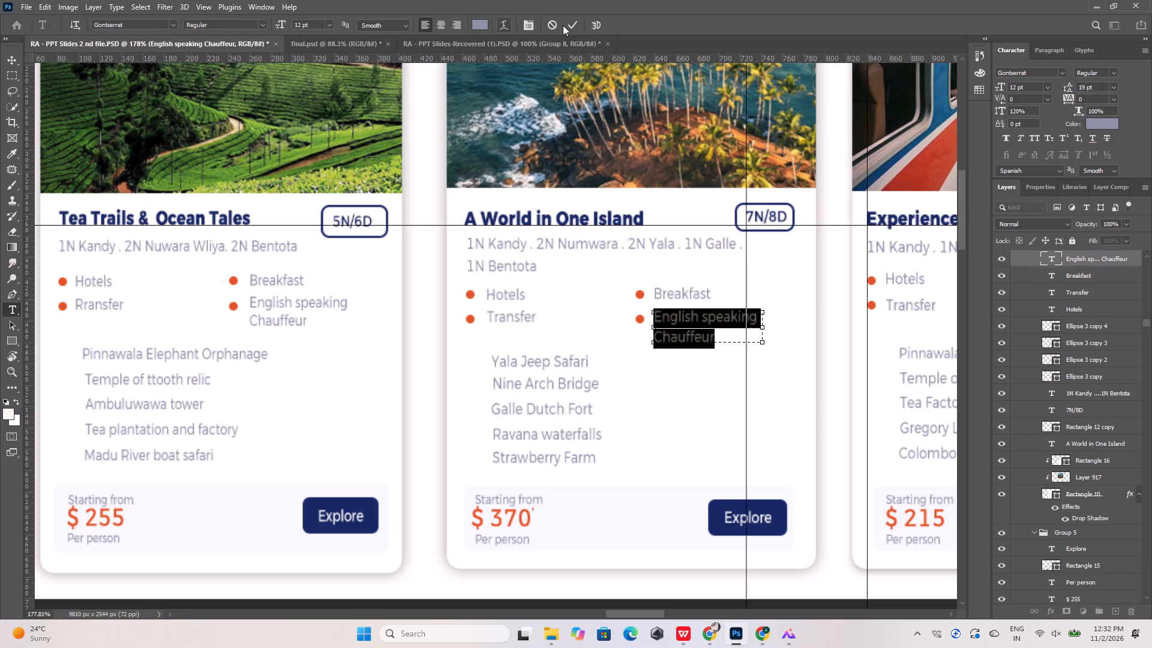
left_click(570, 23)
Set the font size of the Yala Jeep Safari line in the A World in One Island card to 12 pt.
double_click(531, 364)
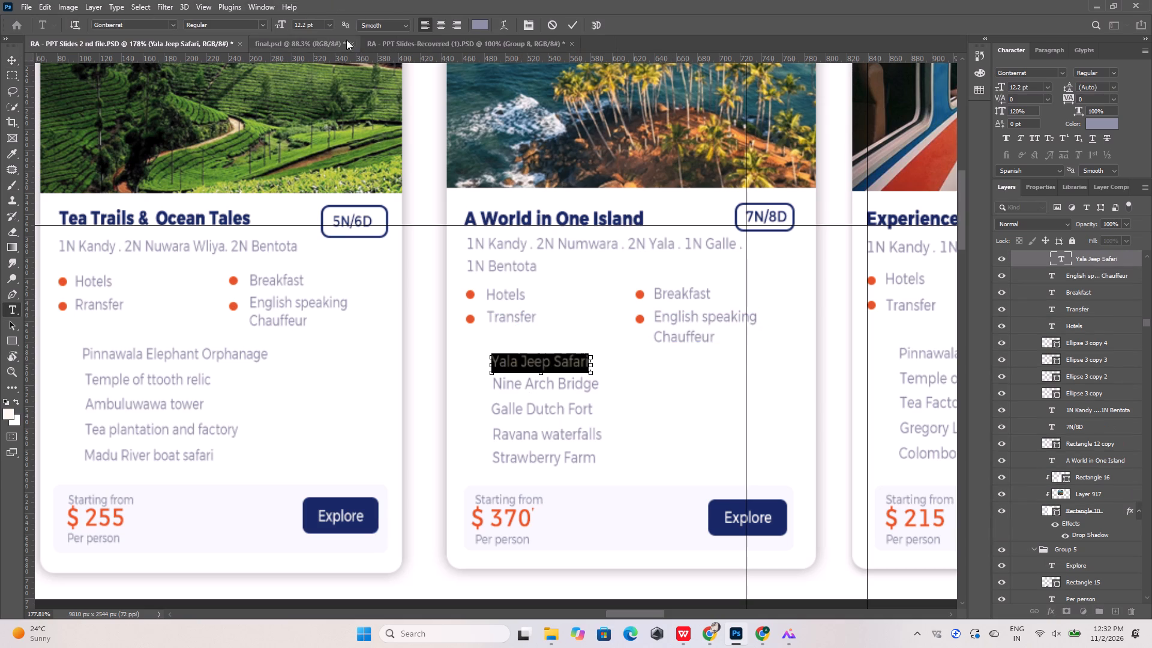
left_click_drag(316, 25, 243, 13)
type("12")
key("Return")
left_click(574, 20)
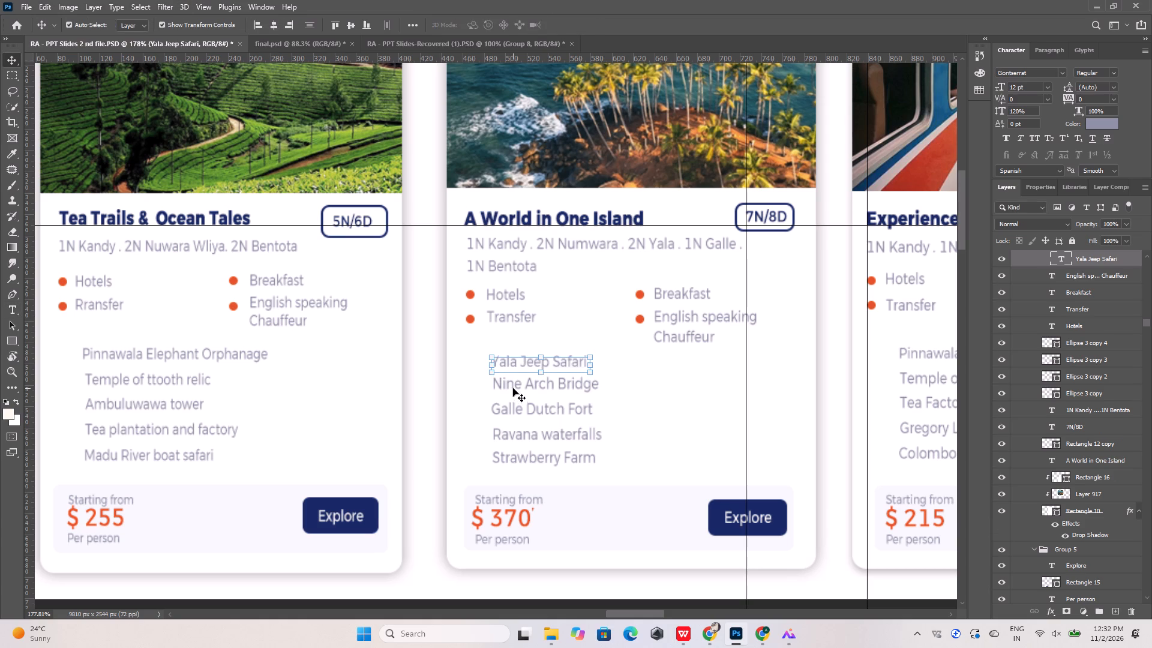
Set the font size of the Nine Arch Bridge line in the A World in One Island card to 12 pt.
double_click(513, 388)
left_click_drag(316, 26, 246, 25)
type("12")
key("Return")
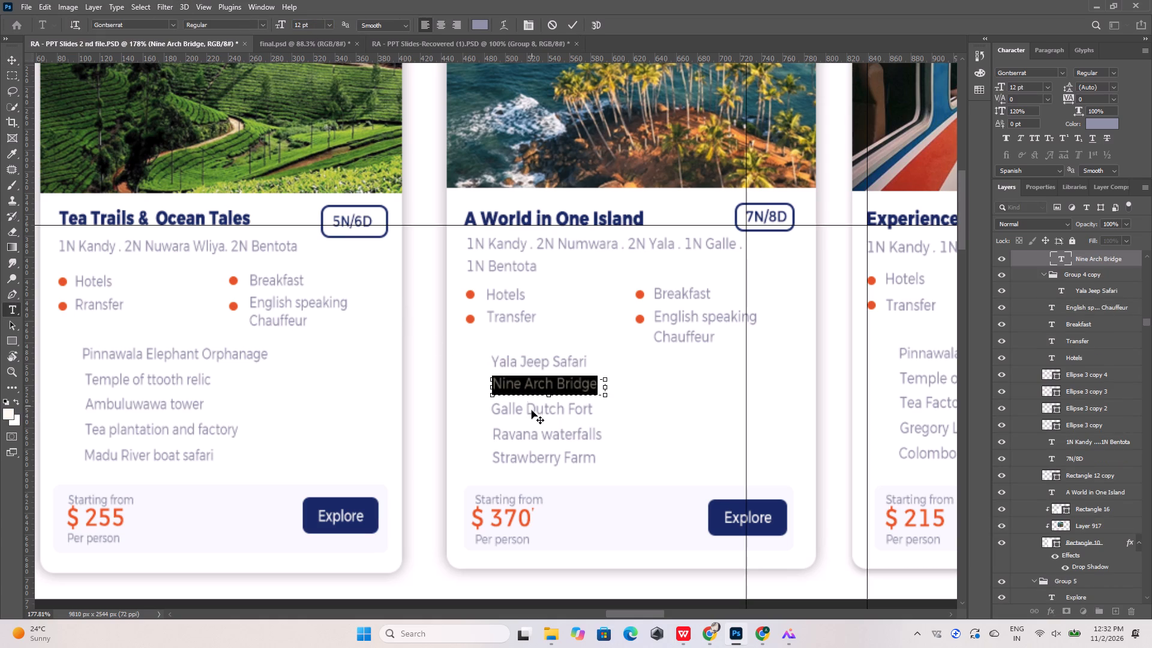
double_click(533, 412)
left_click(572, 24)
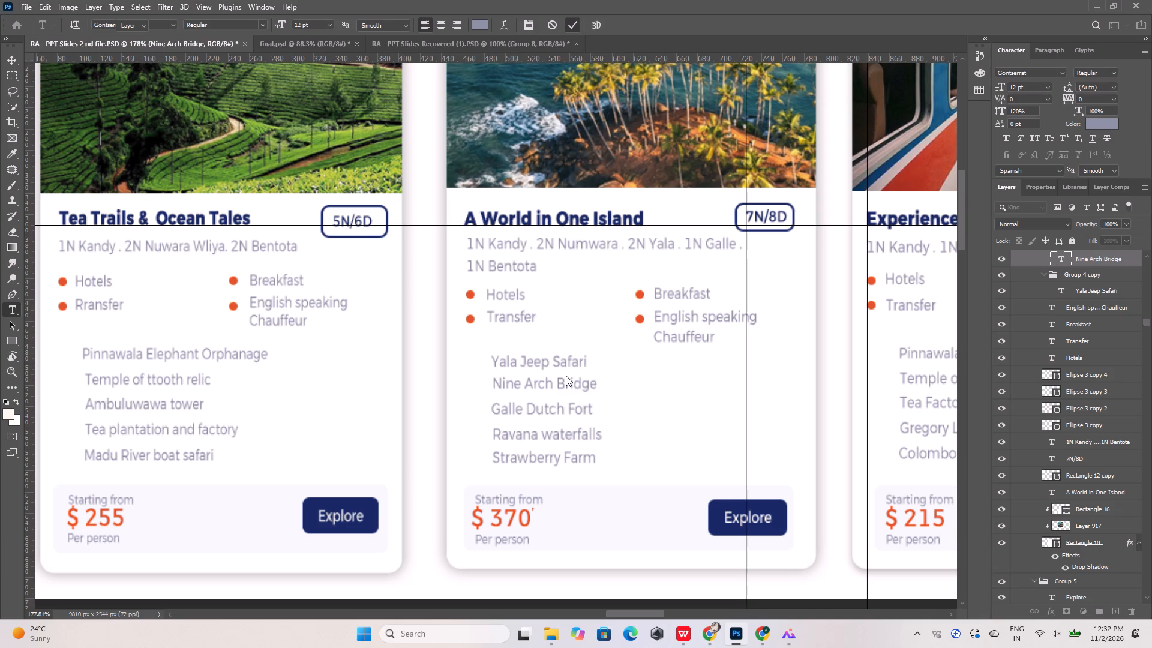
Set the font size of the Galle Dutch Fort line in the A World in One Island card to 12 pt.
double_click(562, 409)
left_click_drag(315, 23, 255, 25)
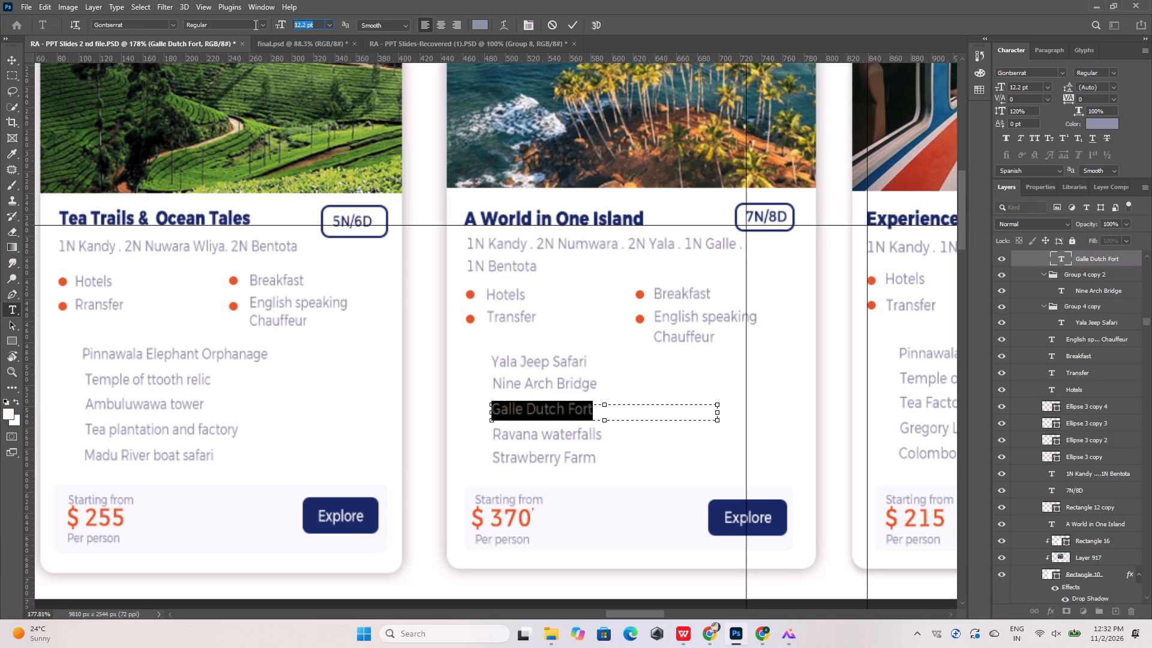
type("12")
key("Return")
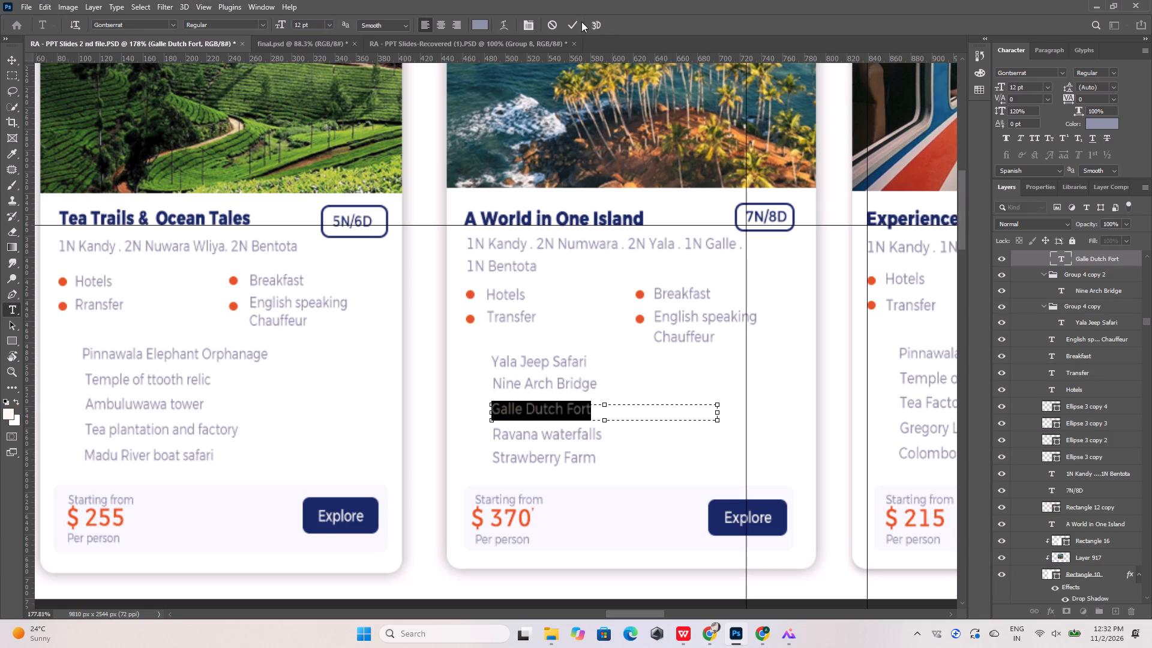
left_click(566, 27)
Set the font size of the Ravana waterfalls line in the A World in One Island card to 12 pt.
double_click(548, 438)
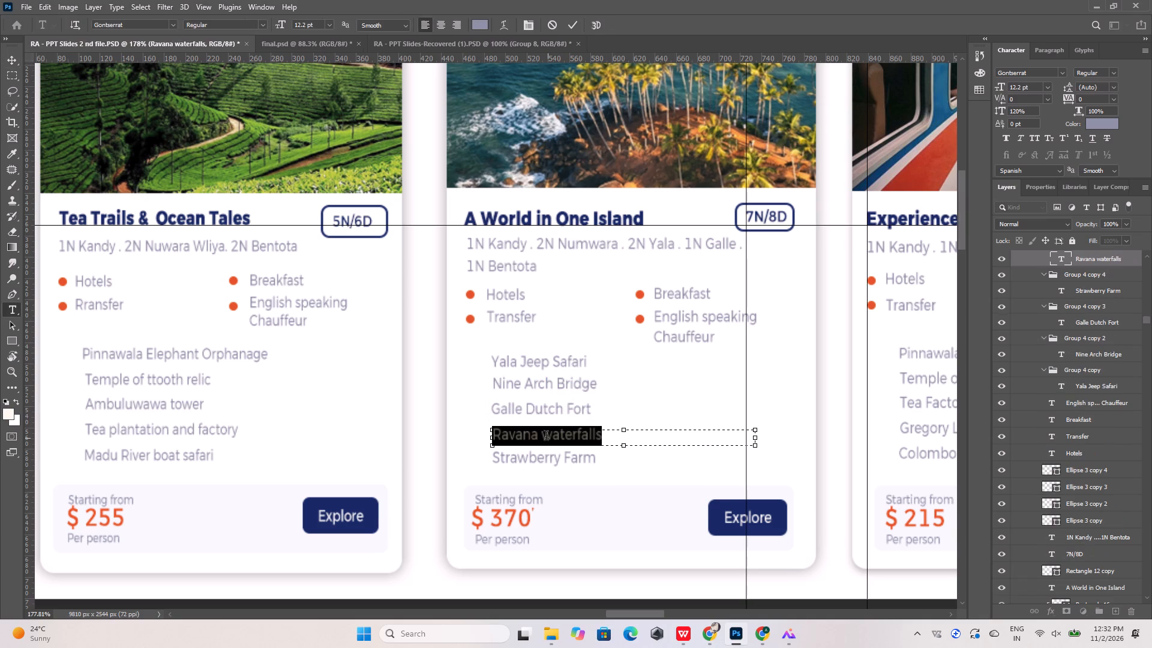
left_click_drag(313, 28, 254, 25)
type("12")
key("Return")
left_click(577, 25)
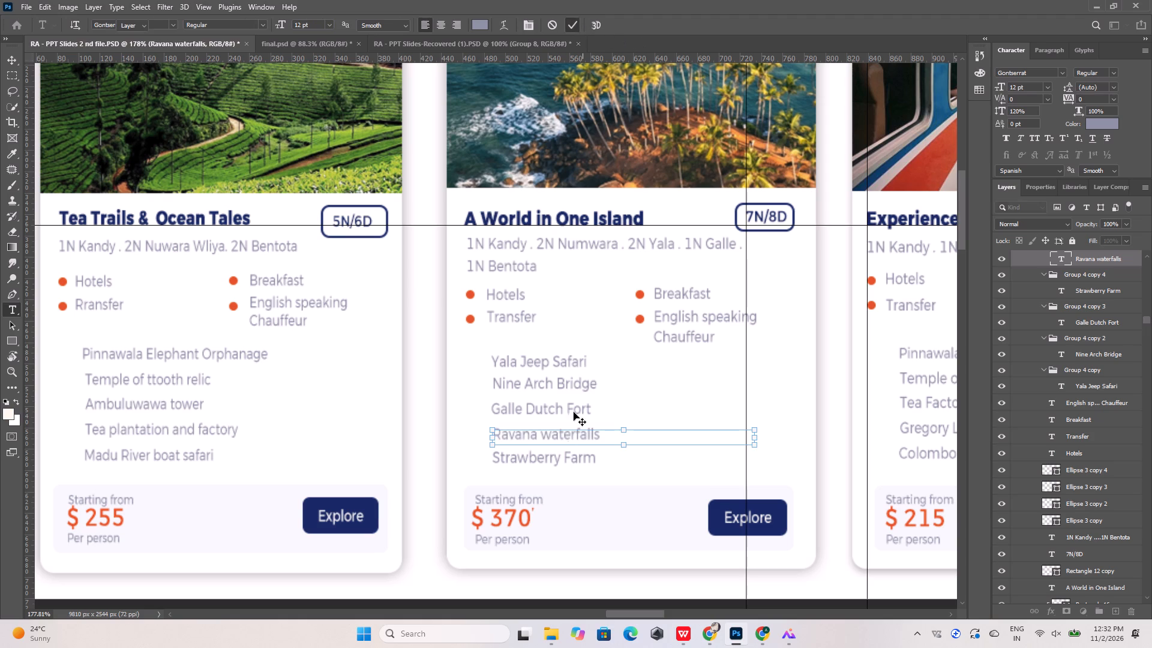
Set the font size of the Strawberry Farm line in the A World in One Island card to 12 pt.
double_click(564, 459)
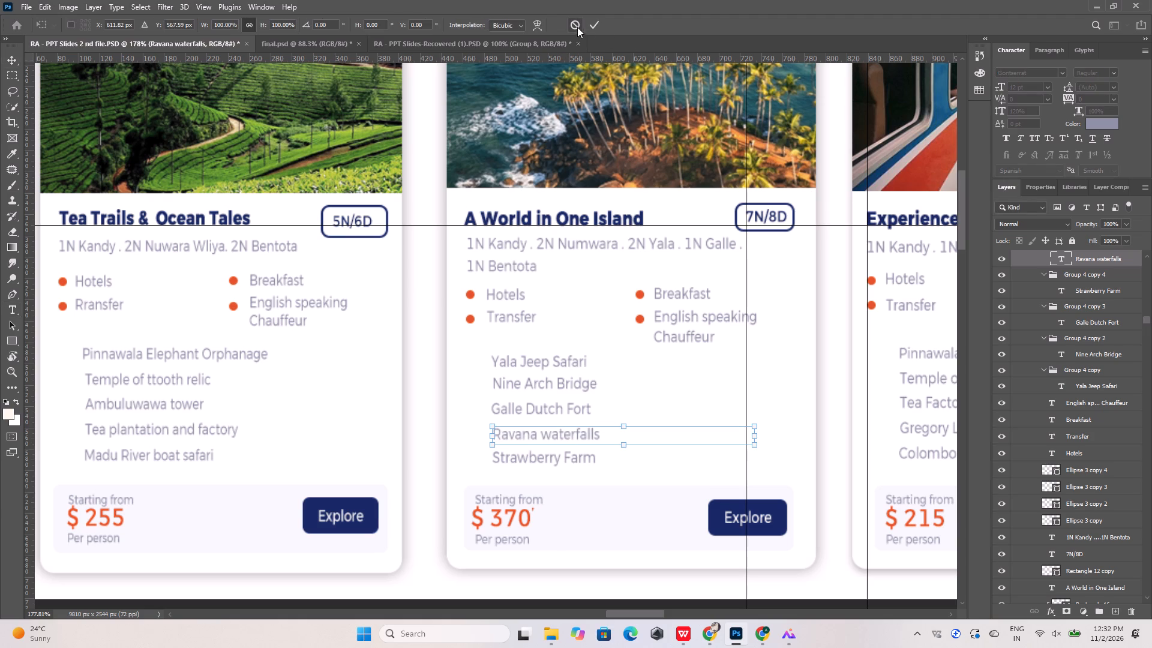
left_click(594, 26)
double_click(525, 461)
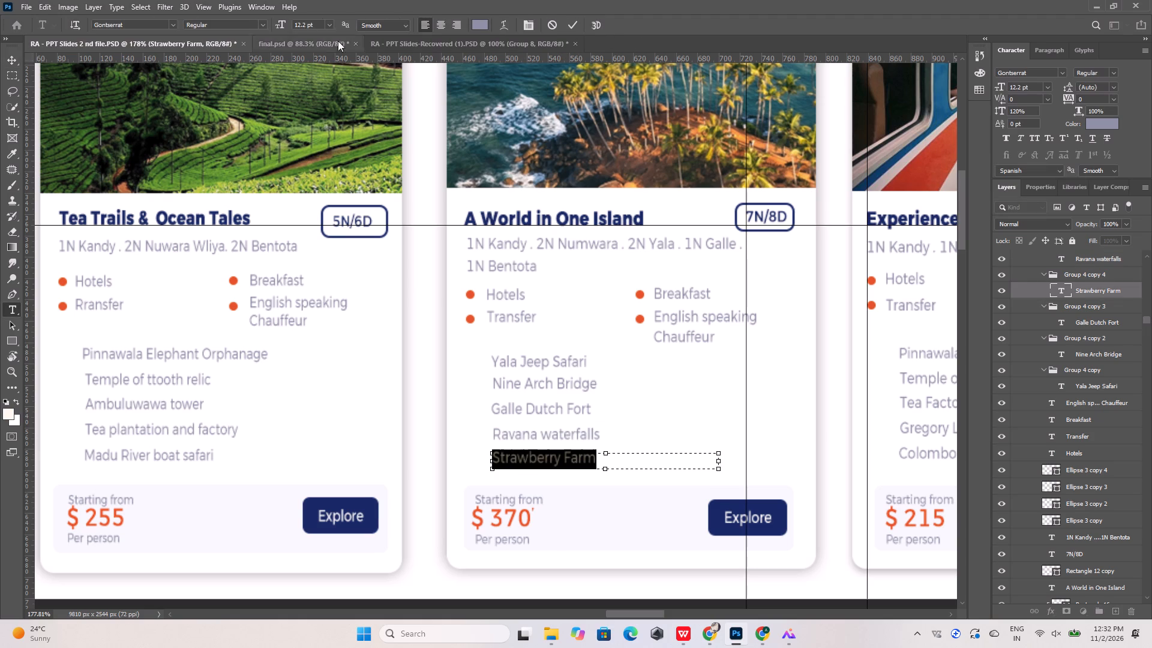
left_click_drag(316, 22, 239, 23)
type("12")
key("Return")
left_click(575, 22)
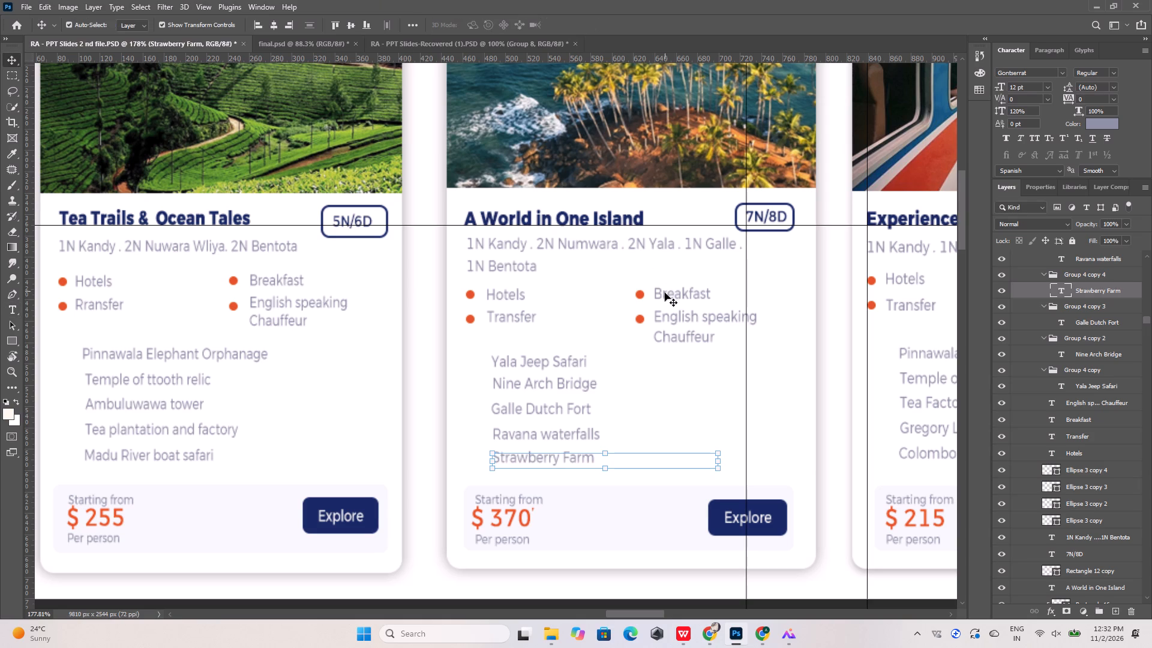
Reapply the 12 pt font size to the Breakfast label in the A World in One Island card.
double_click(665, 294)
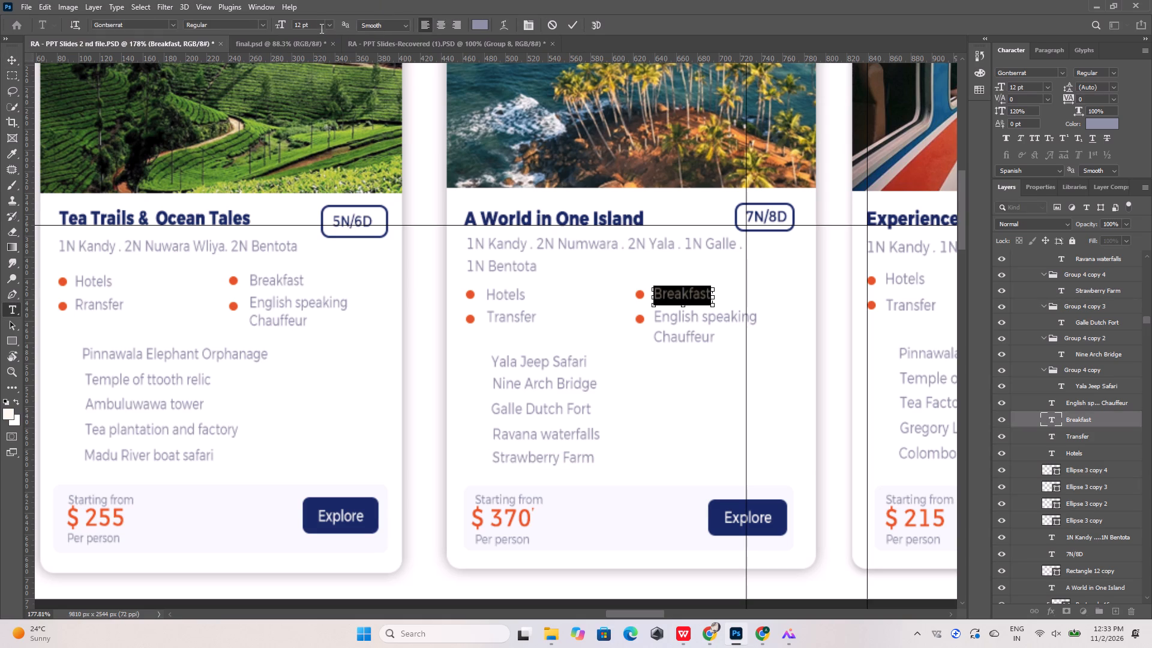
left_click_drag(317, 26, 269, 26)
type("12")
key("Return")
left_click(572, 22)
Reapply the 12 pt font size to the English speaking Chauffeur label in the A World in One Island card.
double_click(700, 320)
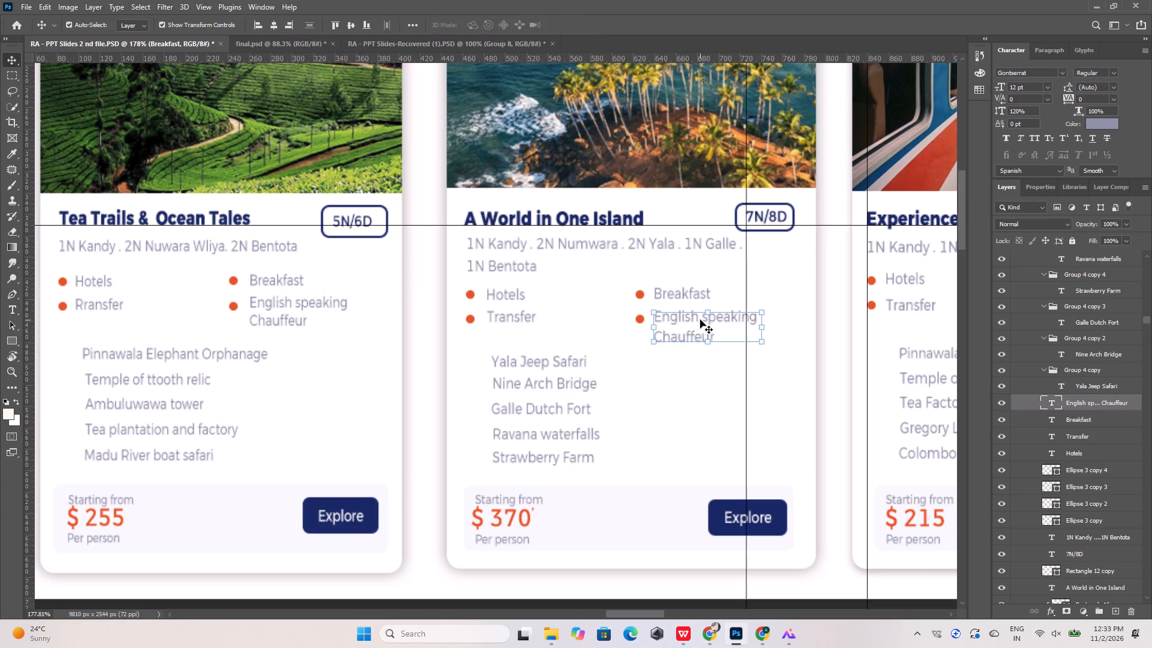
left_click_drag(314, 24, 250, 28)
type("12")
key("Return")
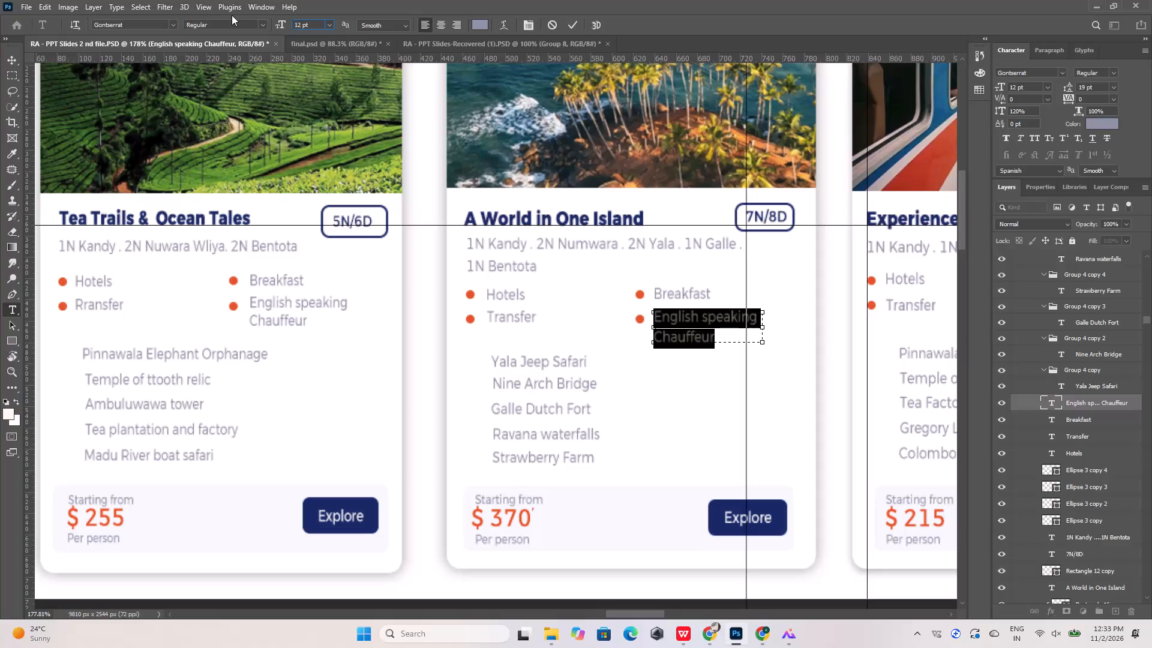
left_click(575, 24)
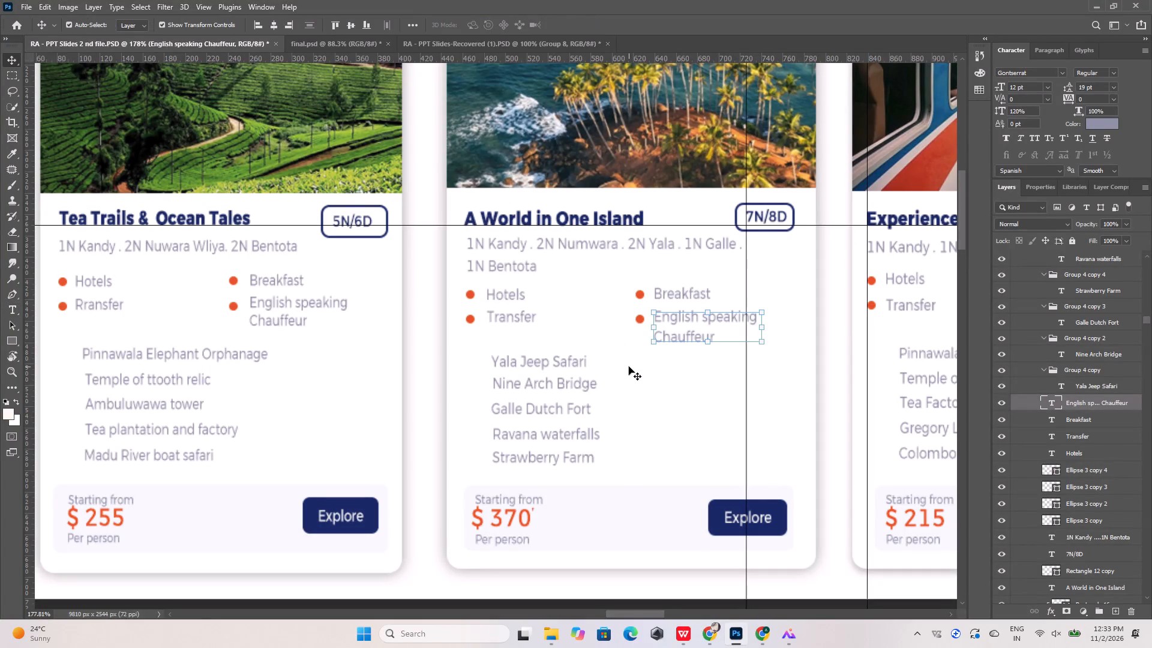
Set the font size of the Hotels label in the Experience the Soul of Sri Lanka card to 12 pt.
scroll(508, 357, "down", 11, "alt")
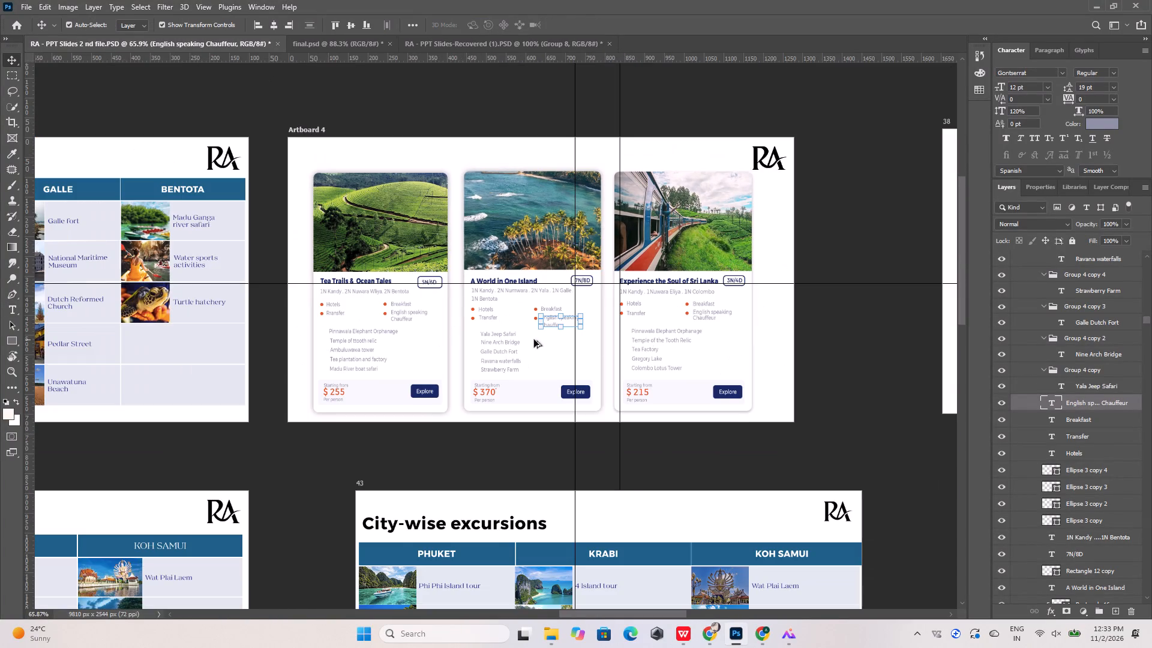
scroll(678, 327, "up", 10, "alt")
scroll(583, 268, "up", 4, "alt")
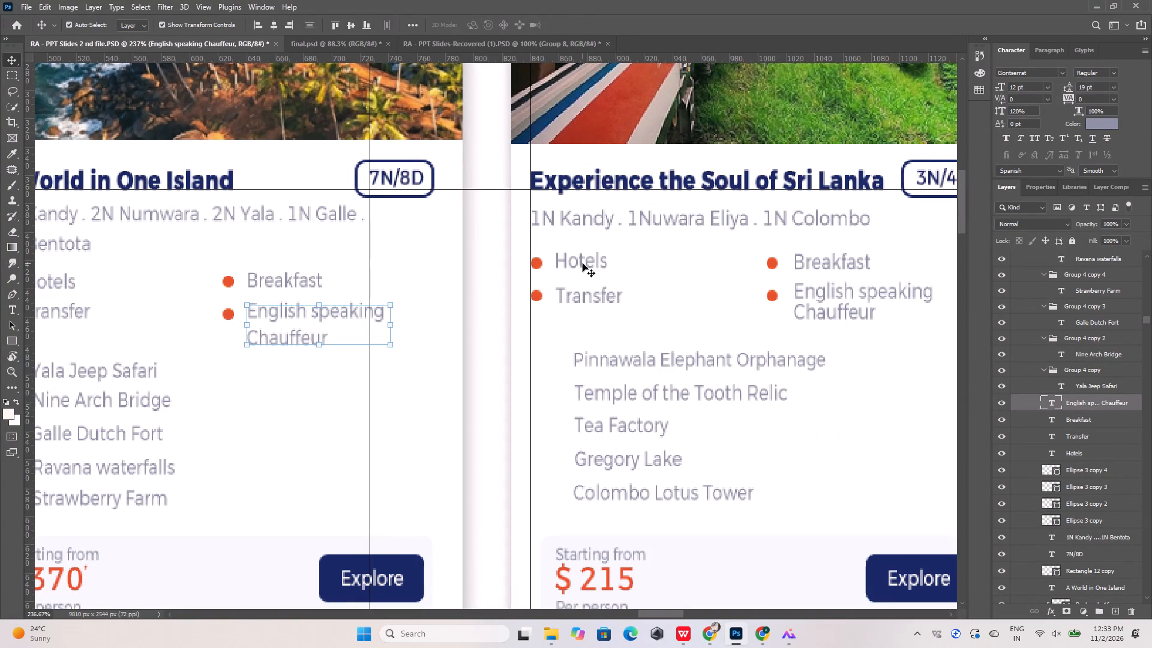
double_click(583, 263)
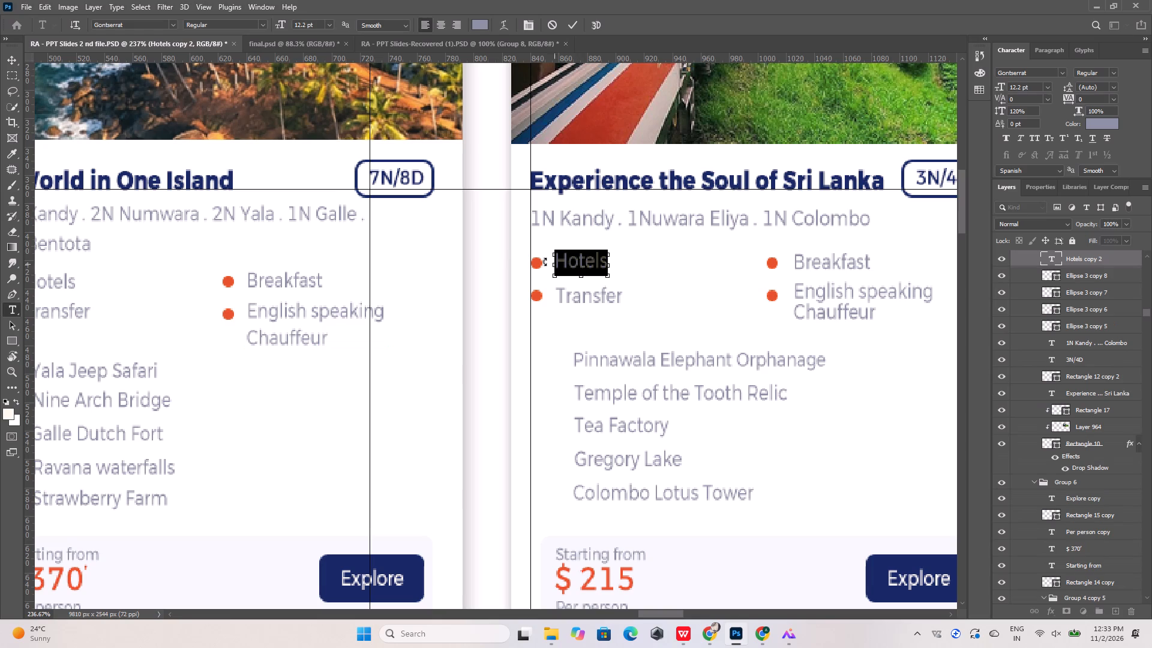
left_click_drag(321, 26, 264, 26)
type("12")
key("Return")
left_click(568, 23)
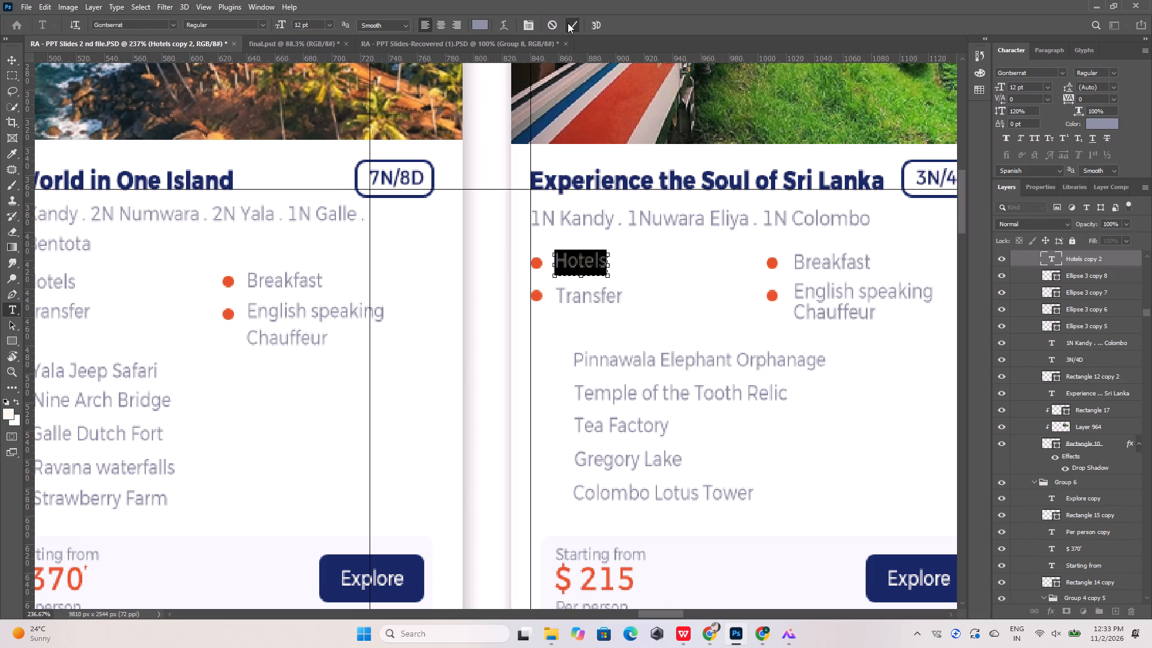
Set the font size of the Breakfast label in the Experience the Soul of Sri Lanka card to 12 pt.
double_click(841, 267)
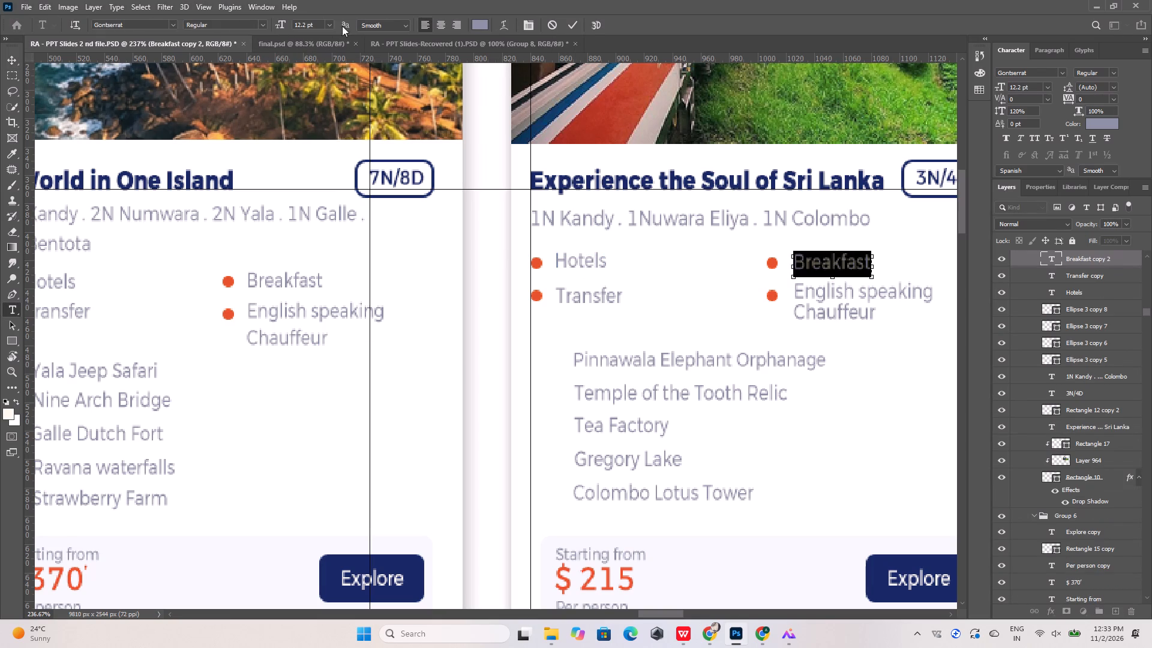
left_click_drag(323, 25, 271, 23)
type("12")
key("Return")
left_click(579, 301)
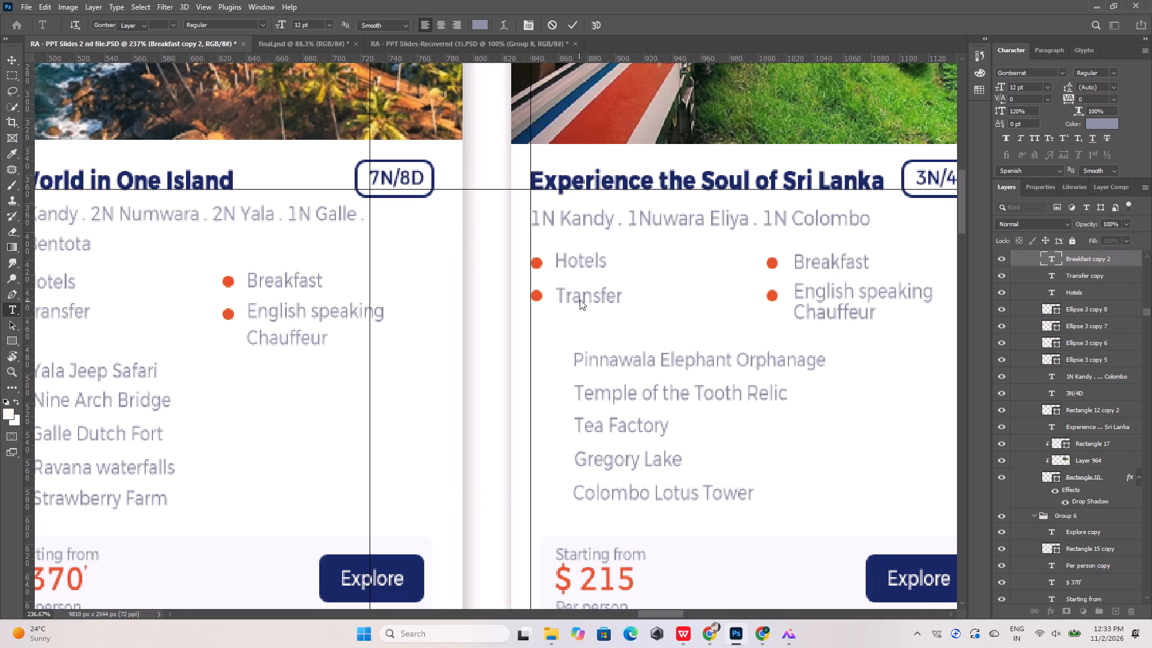
Set the font size of the Transfer label in the Experience the Soul of Sri Lanka card to 12 pt.
double_click(580, 299)
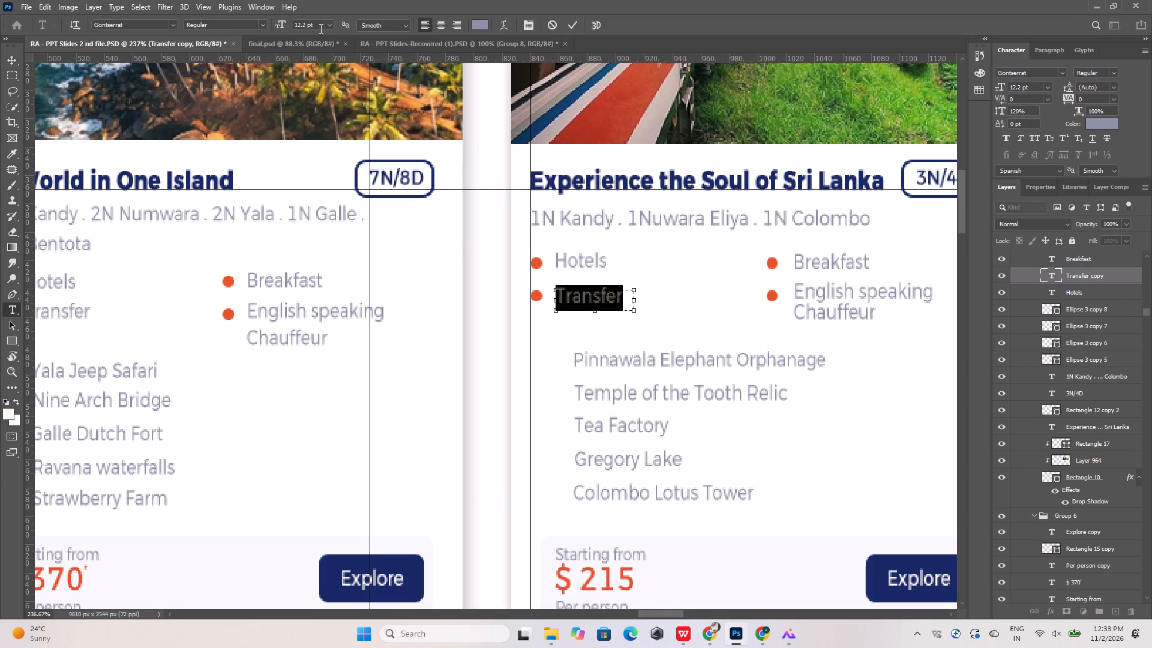
left_click_drag(319, 25, 284, 28)
type("12")
key("Return")
left_click(574, 25)
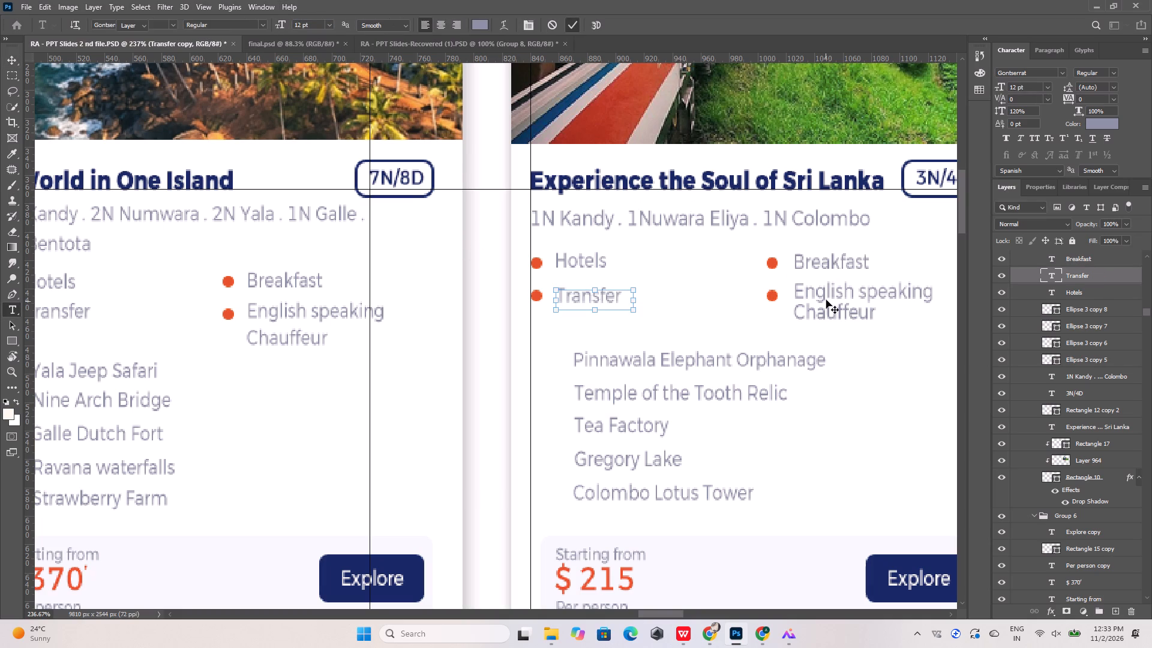
Set the English speaking Chauffeur label in the Experience the Soul of Sri Lanka card to 12 pt with 17 pt leading.
double_click(828, 295)
left_click_drag(323, 28, 275, 25)
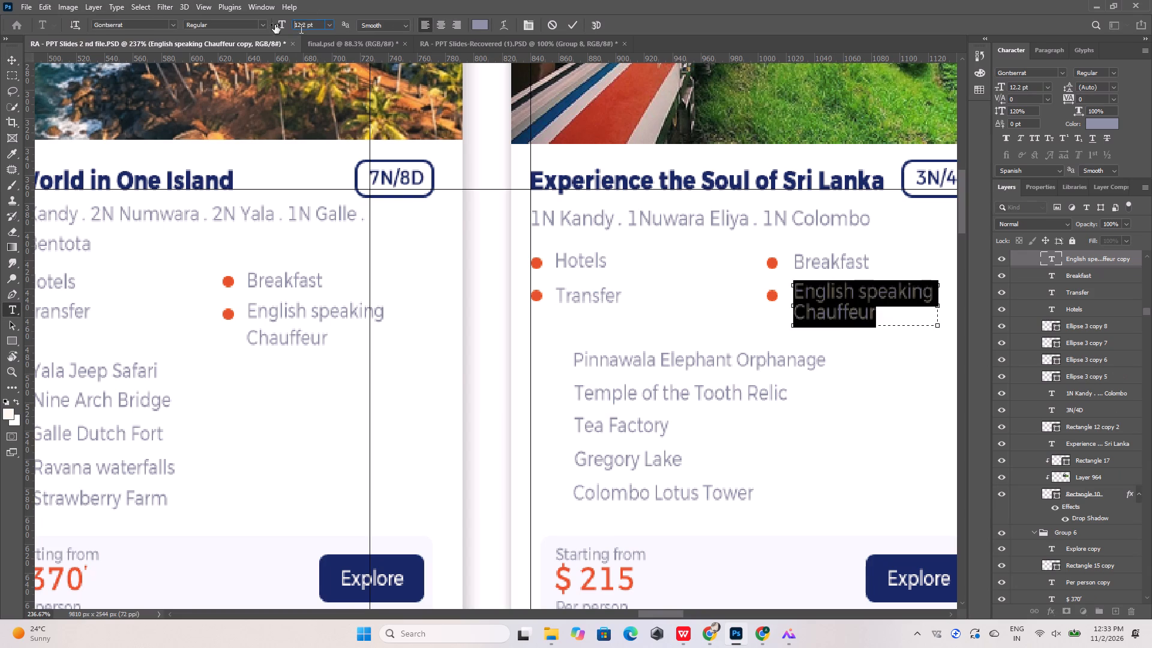
left_click_drag(275, 25, 260, 20)
left_click_drag(316, 22, 280, 26)
key("1")
key("2")
key("Return")
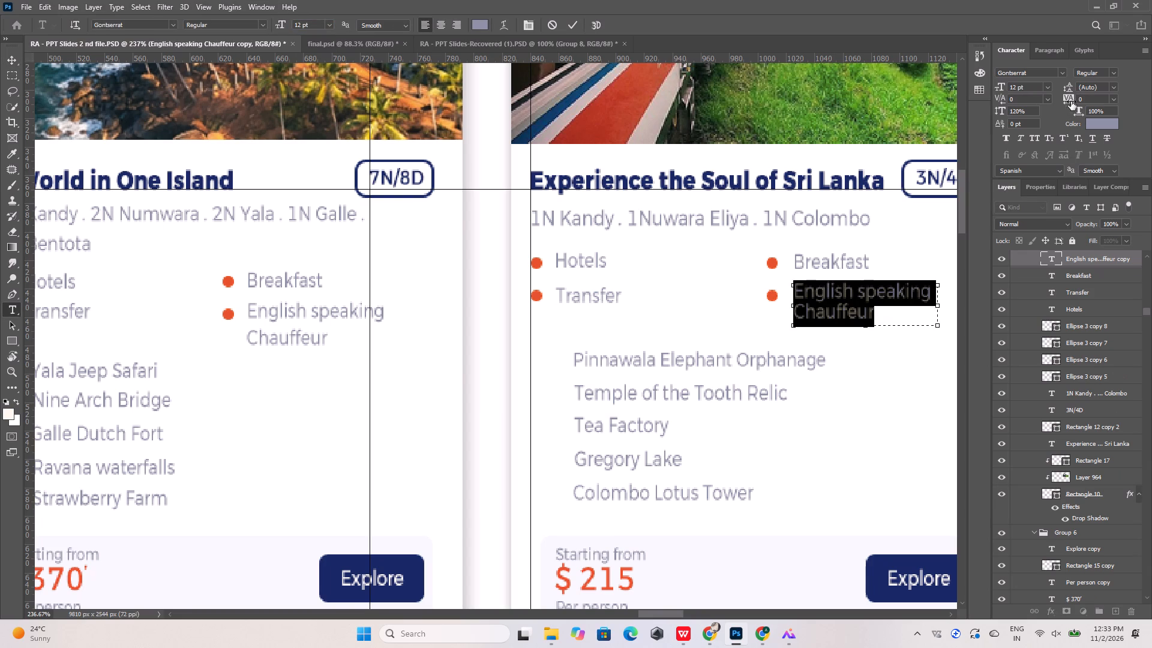
left_click(1069, 91)
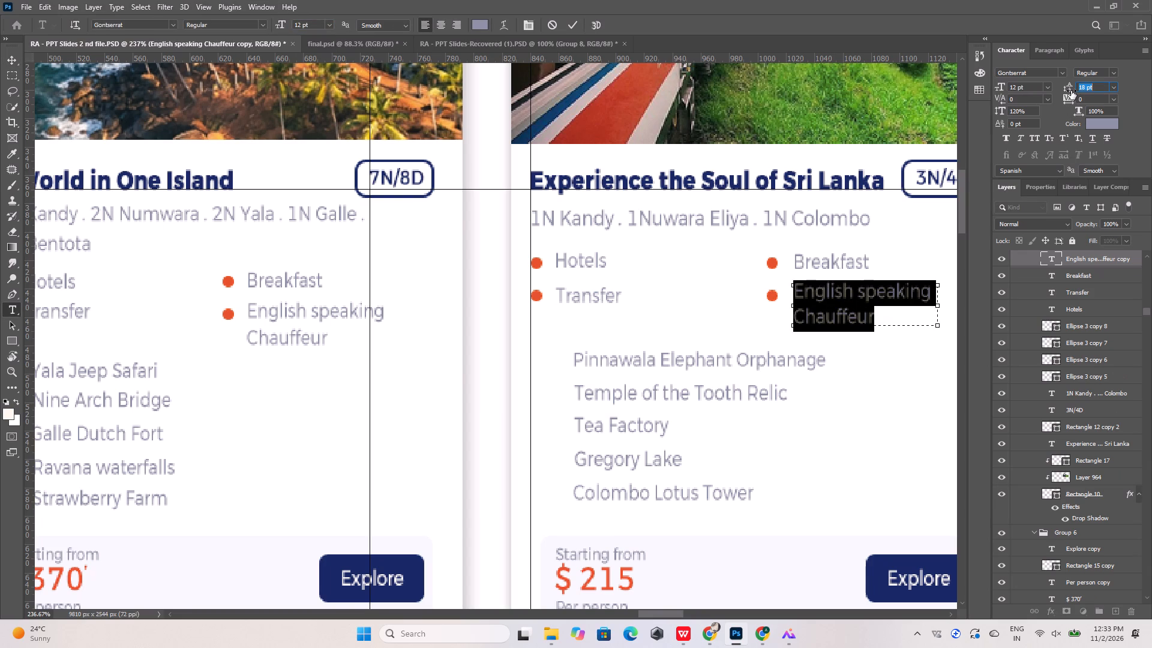
left_click(568, 22)
Set the font size of the Pinnawala Elephant Orphanage line in the Experience the Soul of Sri Lanka card to 12 pt.
left_click(612, 359)
double_click(611, 359)
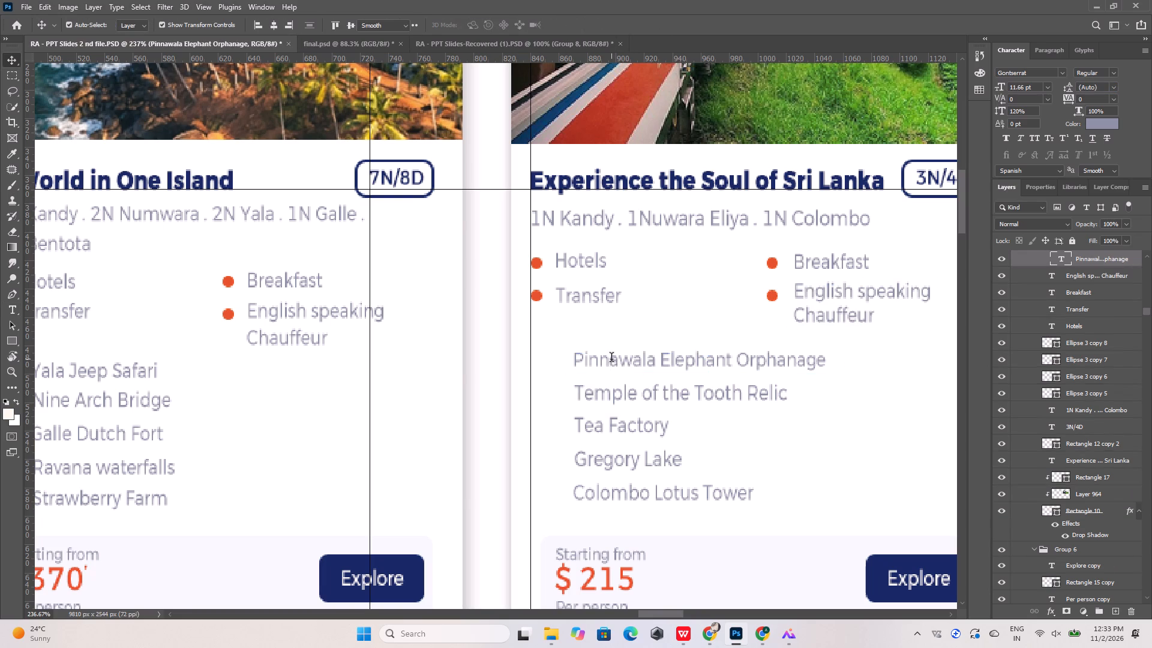
left_click_drag(320, 22, 268, 17)
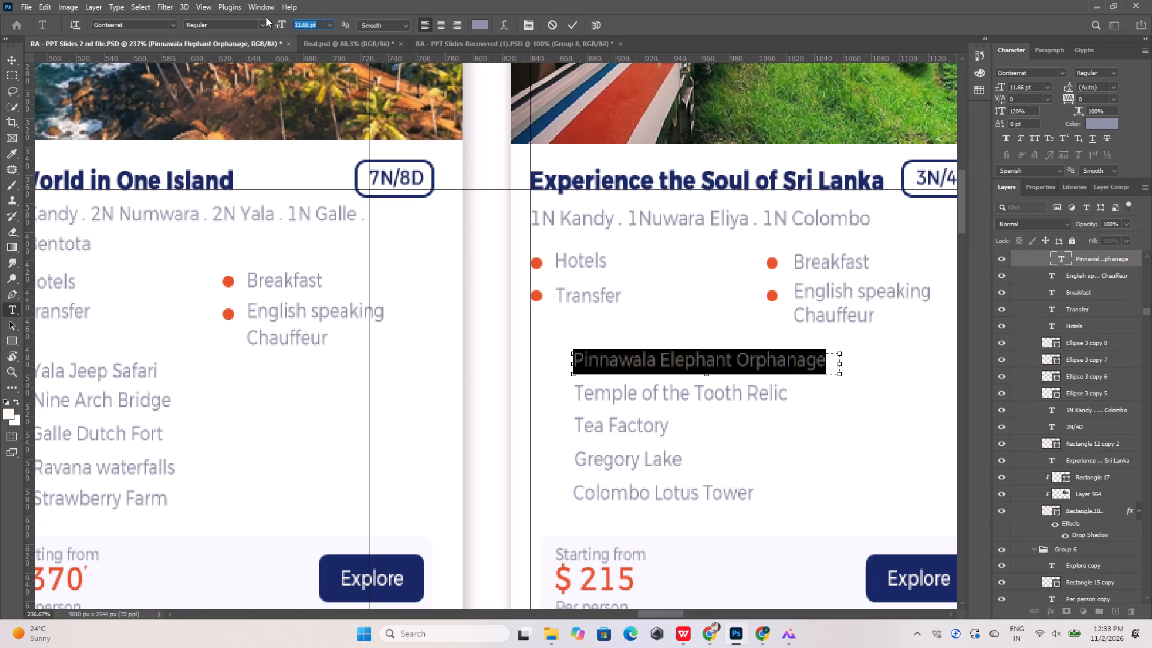
type("12")
key("Return")
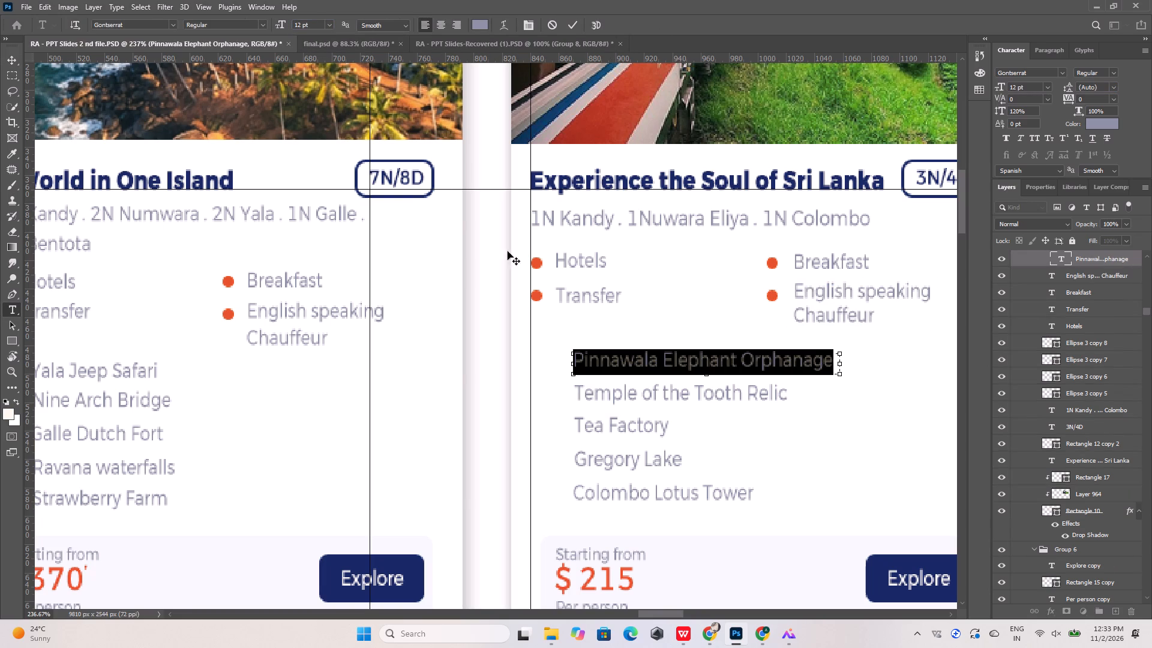
double_click(625, 396)
left_click(571, 25)
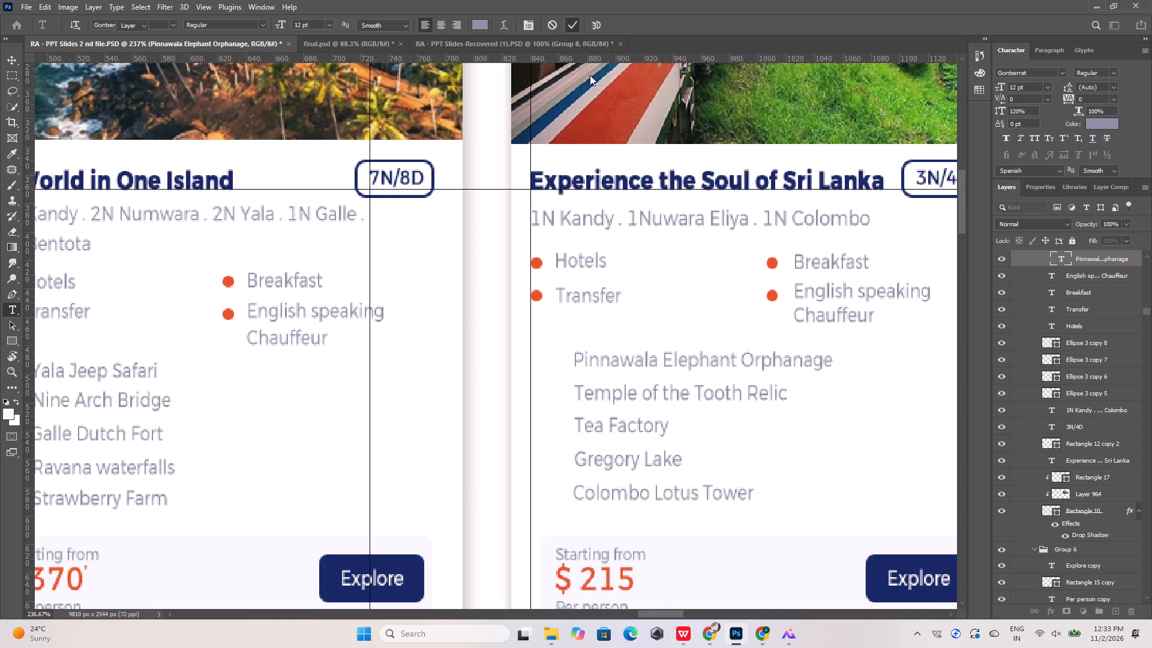
left_click(644, 387)
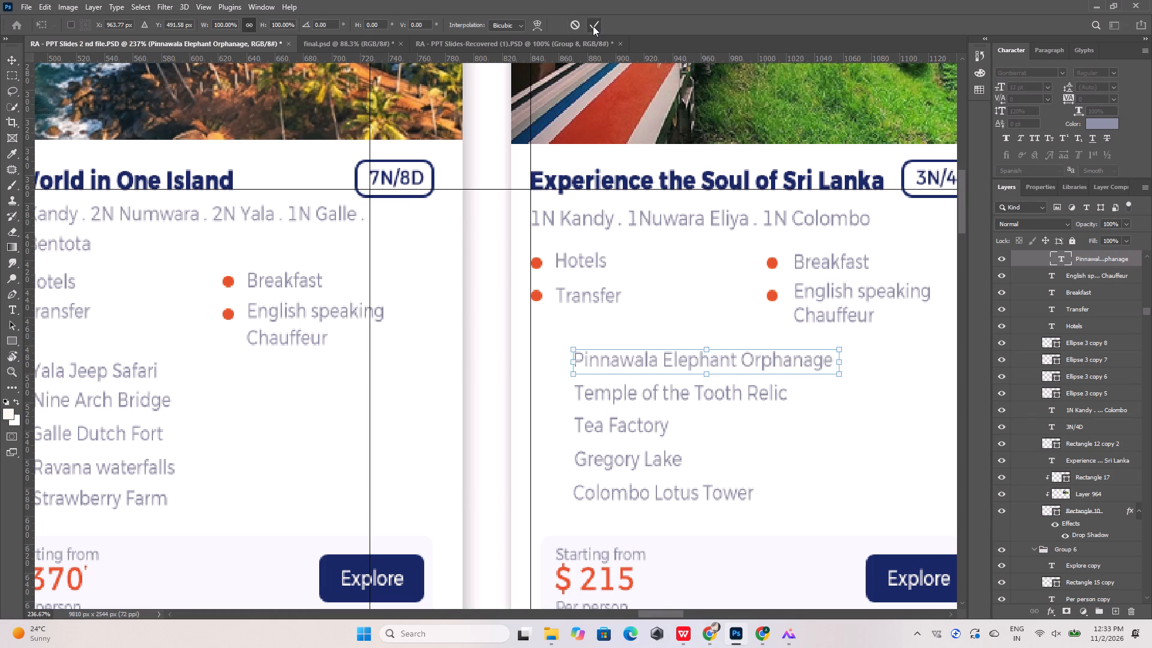
left_click(593, 26)
Set the font size of the Temple of the Tooth Relic line in the Experience the Soul of Sri Lanka card to 12 pt.
double_click(670, 398)
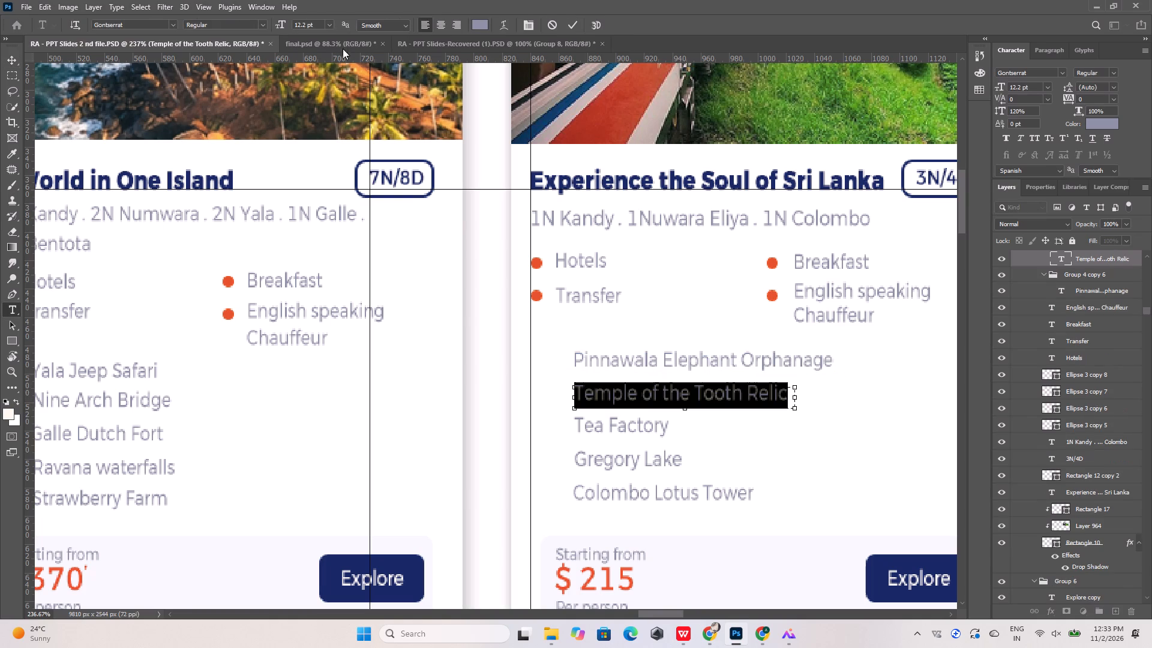
left_click_drag(318, 25, 266, 25)
type("12")
key("Return")
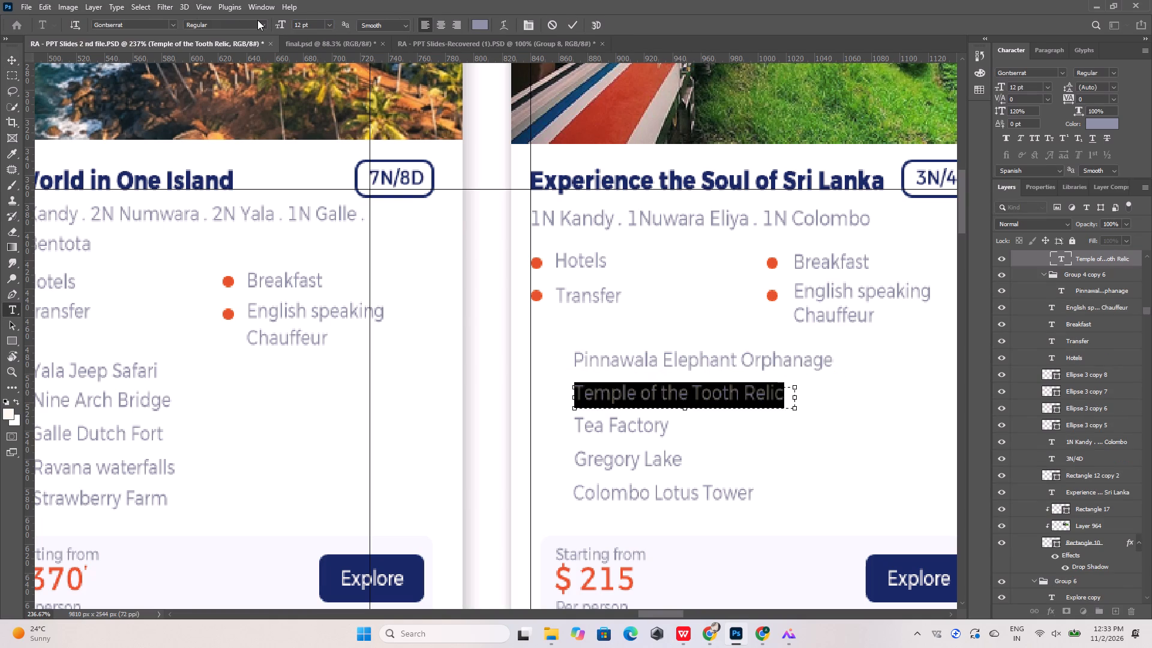
left_click(570, 22)
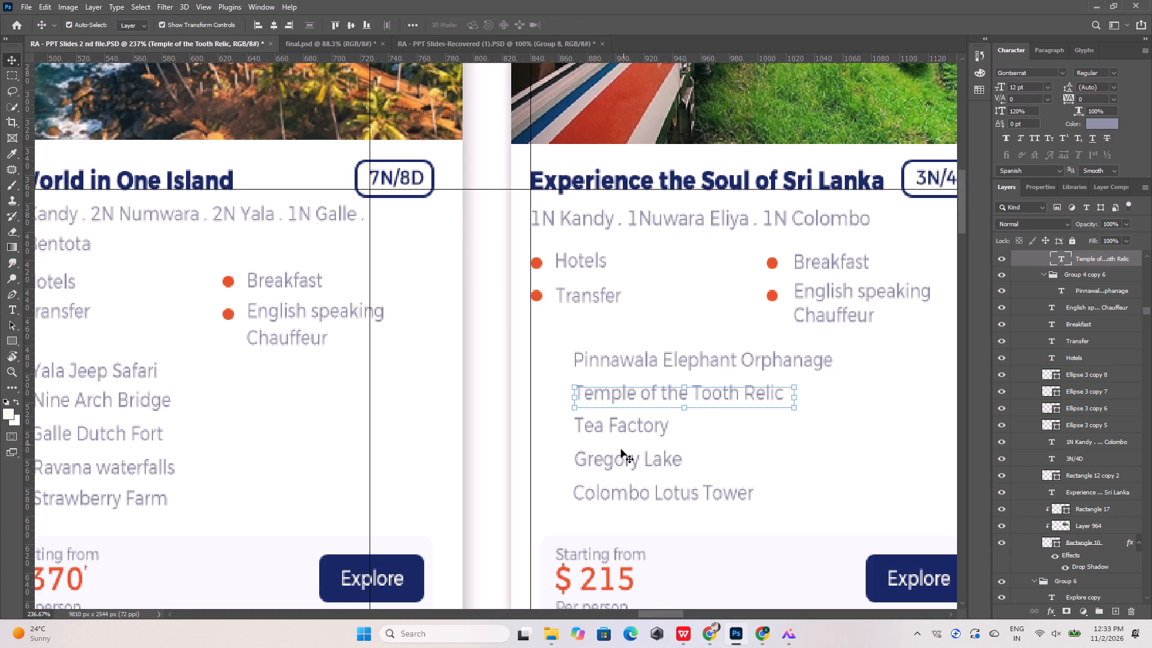
Set the font size of the Tea Factory line in the Experience the Soul of Sri Lanka card to 12 pt.
double_click(633, 425)
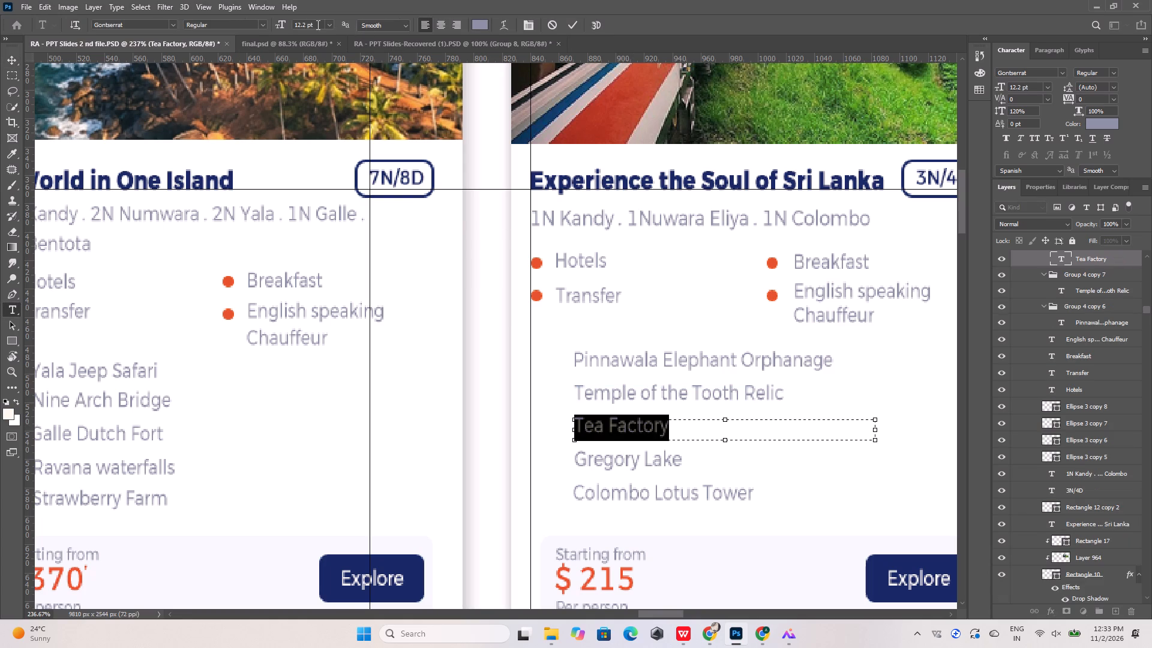
left_click_drag(317, 25, 268, 25)
type("12")
key("Return")
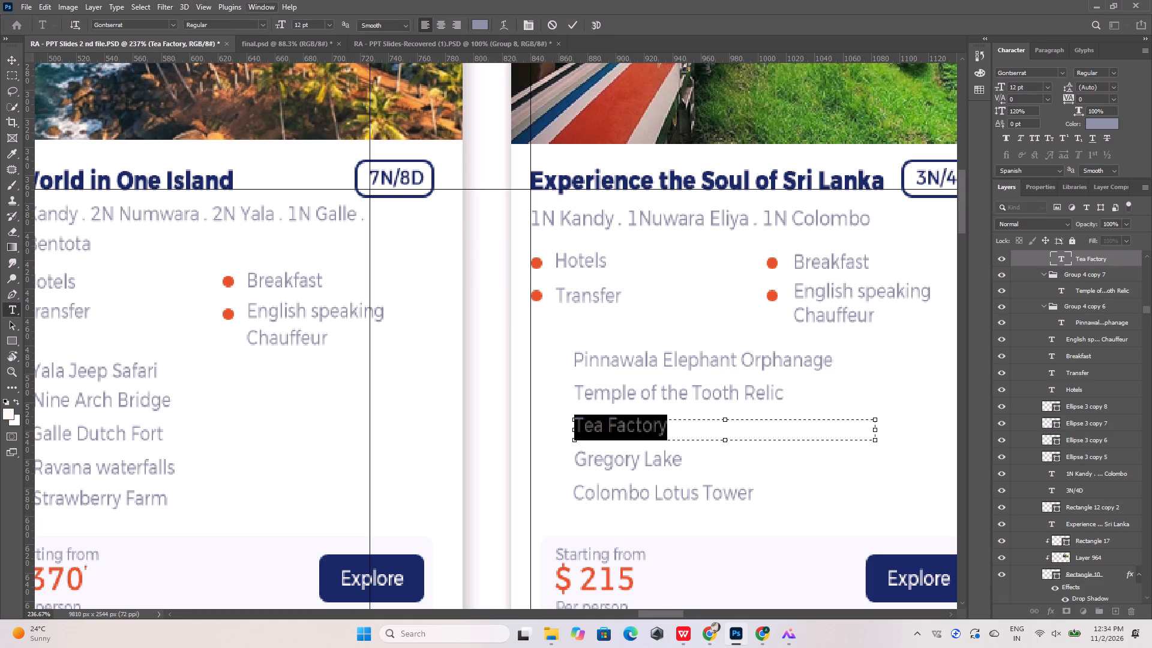
left_click(575, 24)
Set the font size of the Gregory Lake line in the Experience the Soul of Sri Lanka card to 12 pt.
double_click(628, 463)
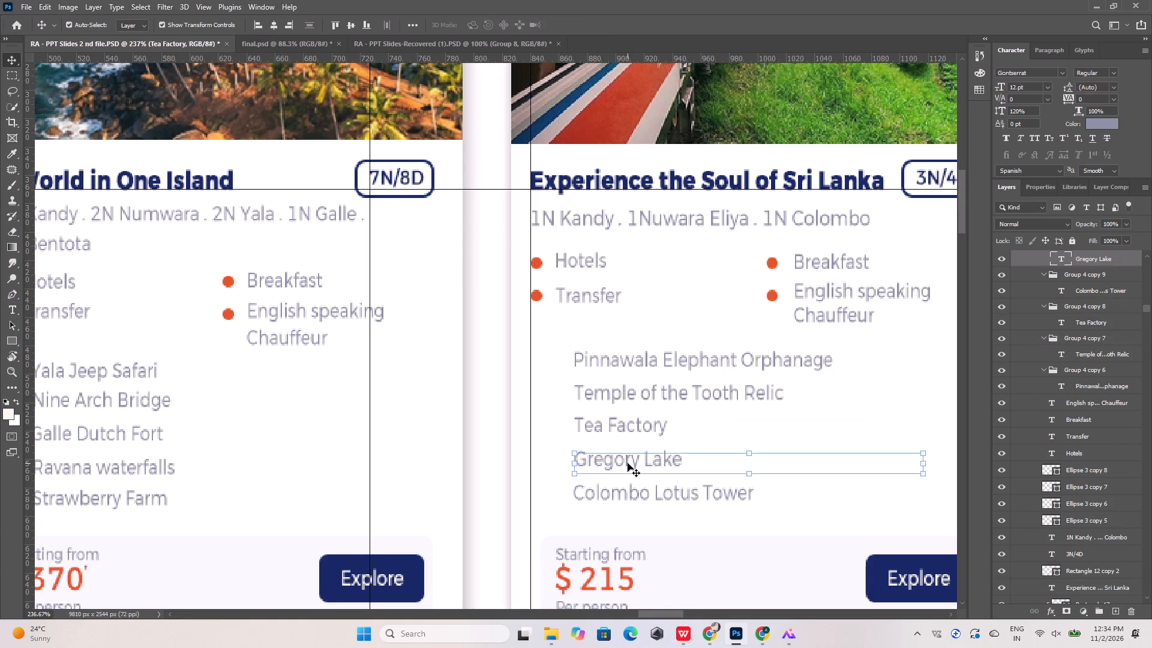
left_click_drag(322, 26, 266, 26)
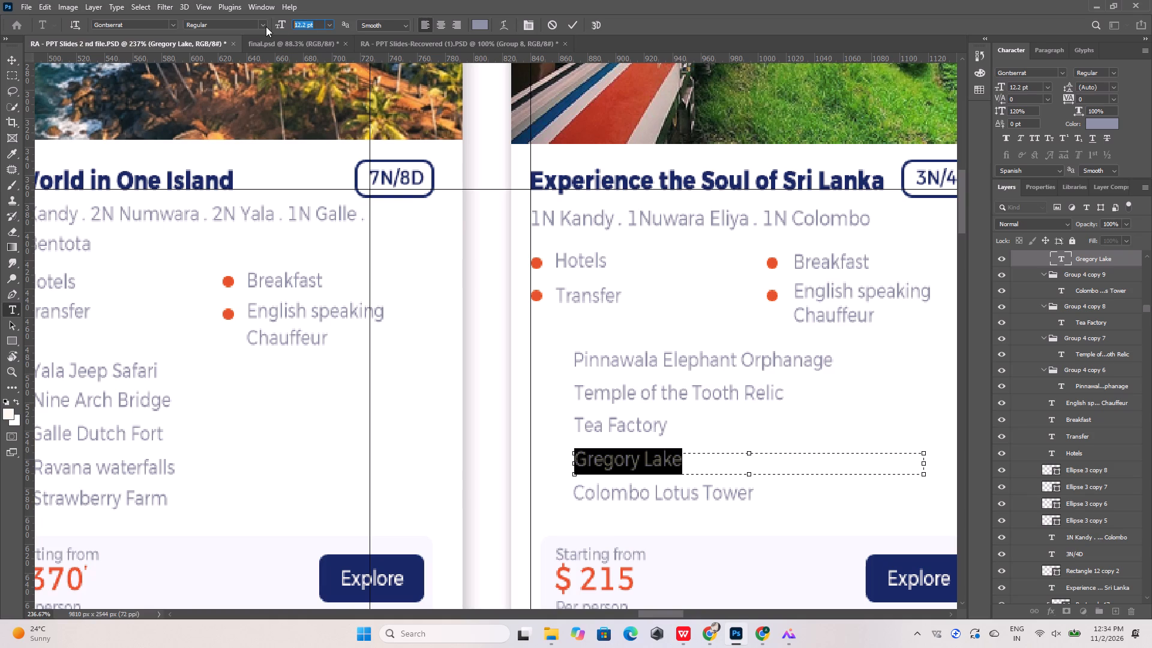
left_click_drag(266, 26, 265, 26)
type("12")
key("Return")
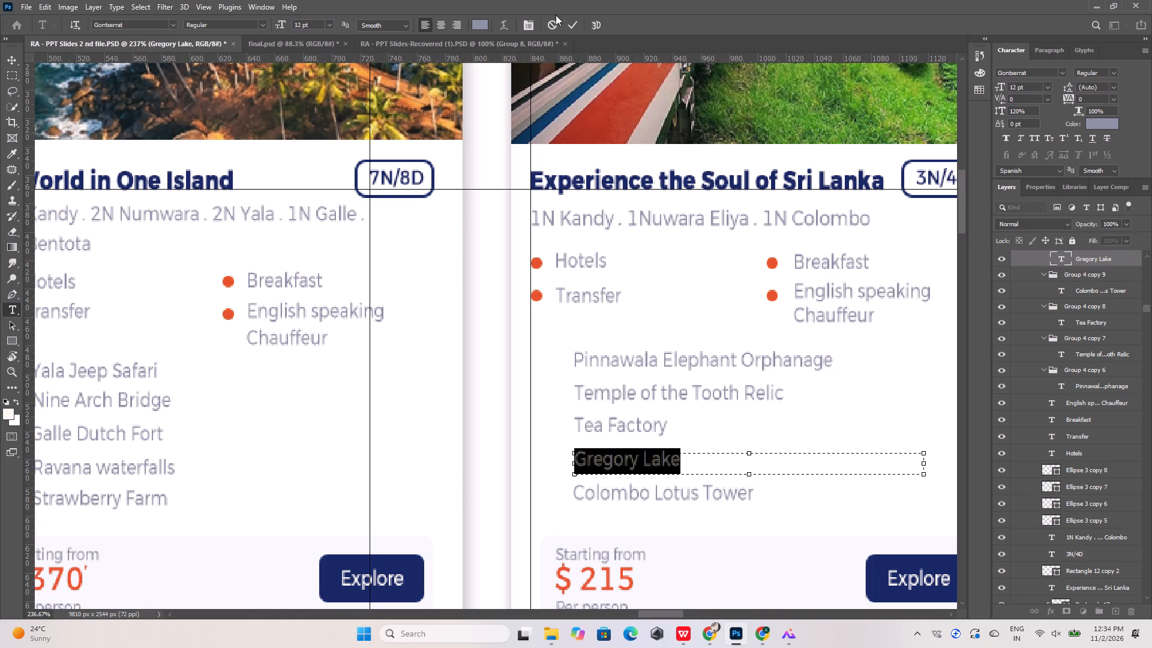
left_click(575, 25)
Set the font size of the Colombo Lotus Tower line in the Experience the Soul of Sri Lanka card to 12 pt.
double_click(651, 496)
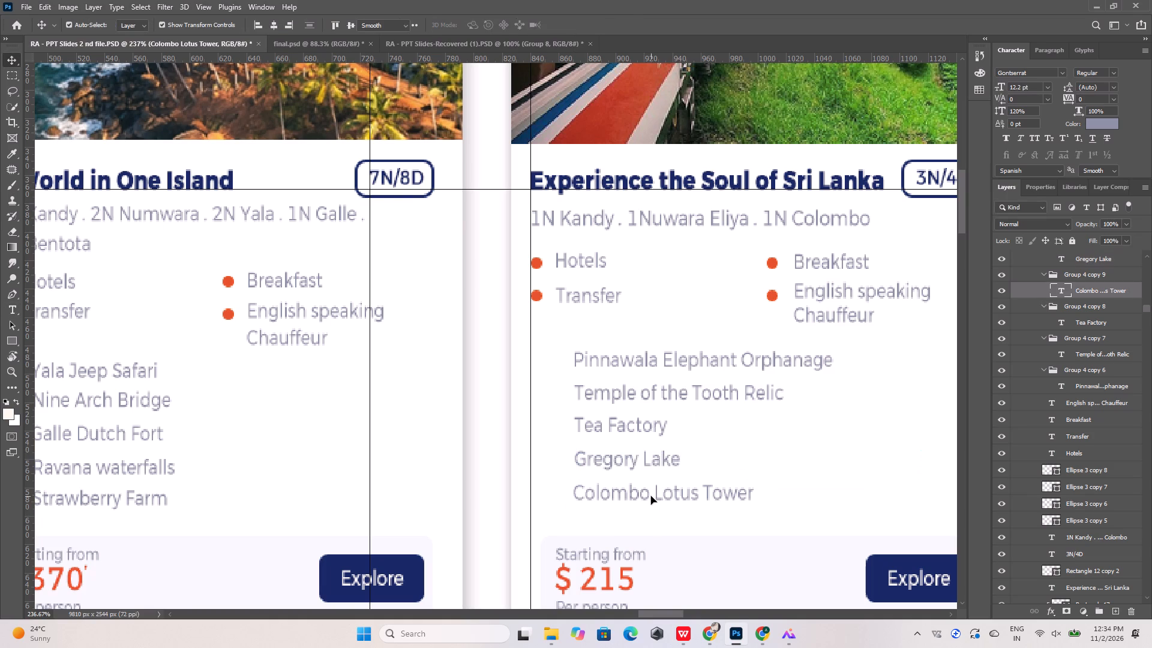
left_click_drag(320, 24, 281, 29)
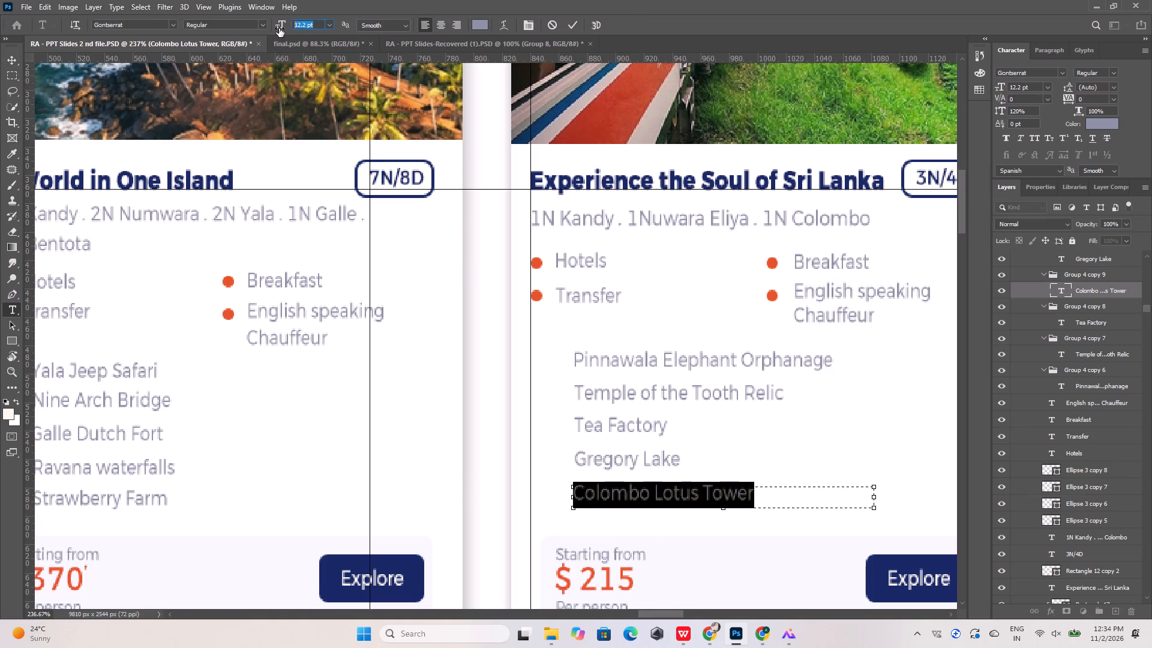
type("12")
key("Return")
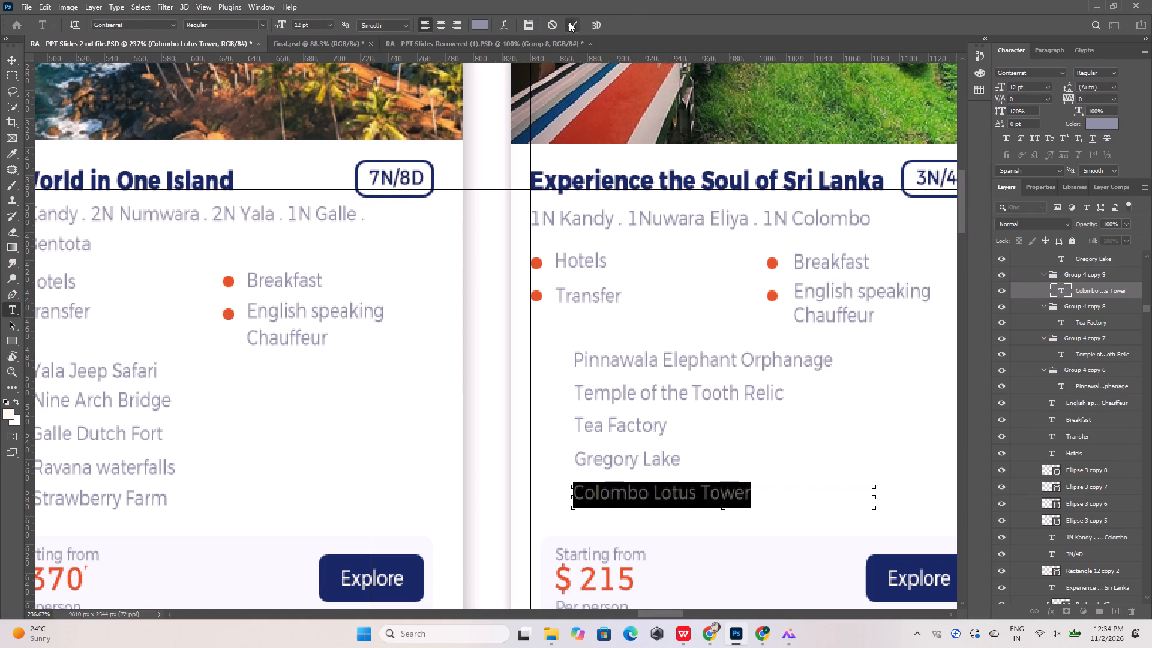
left_click(569, 22)
Add a vertical guide at about X 83 px along the left edge of the Tea Trails & Ocean Tales card's text.
scroll(466, 329, "down", 6, "alt")
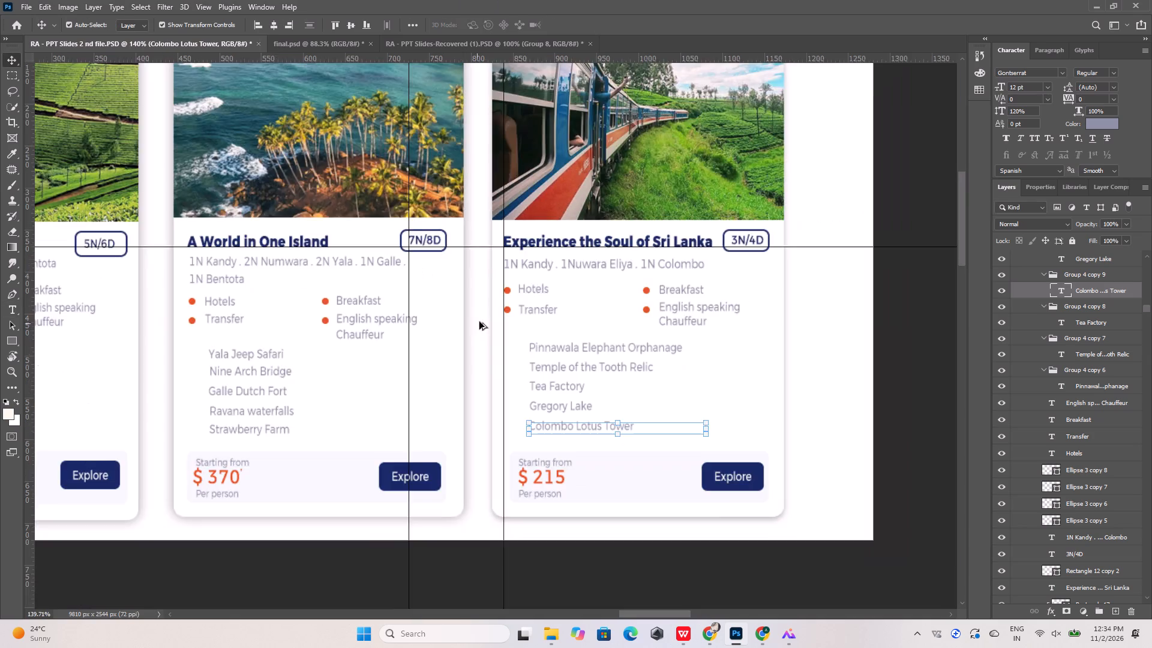
scroll(479, 322, "down", 11, "alt")
scroll(253, 325, "up", 14, "alt")
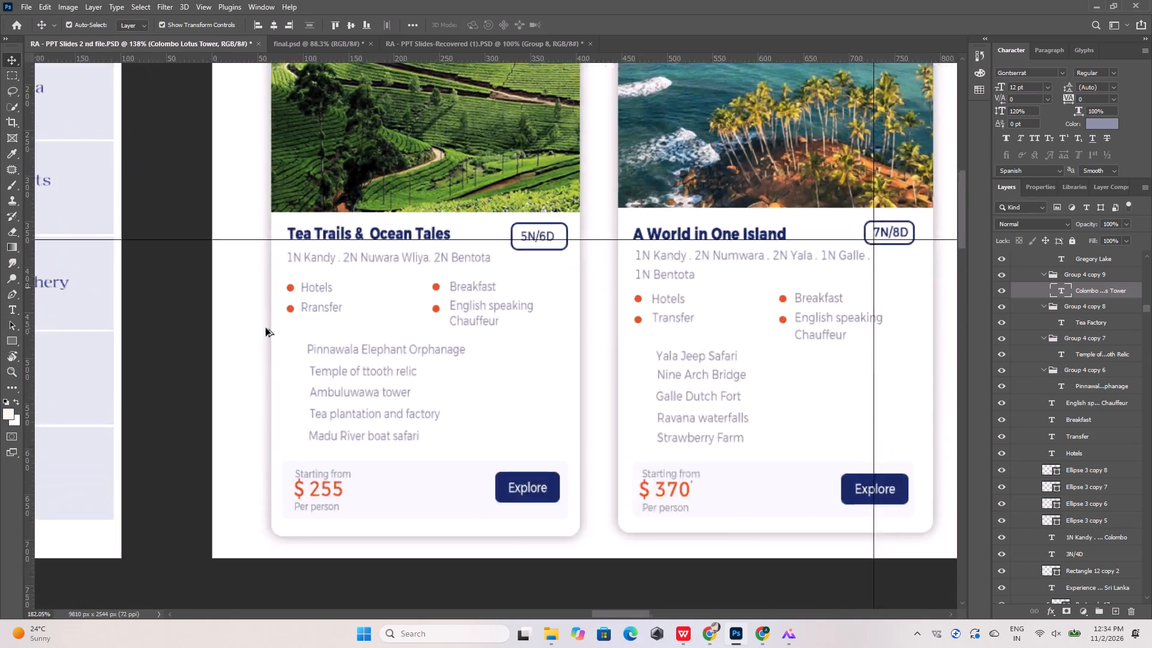
scroll(266, 328, "up", 2, "alt")
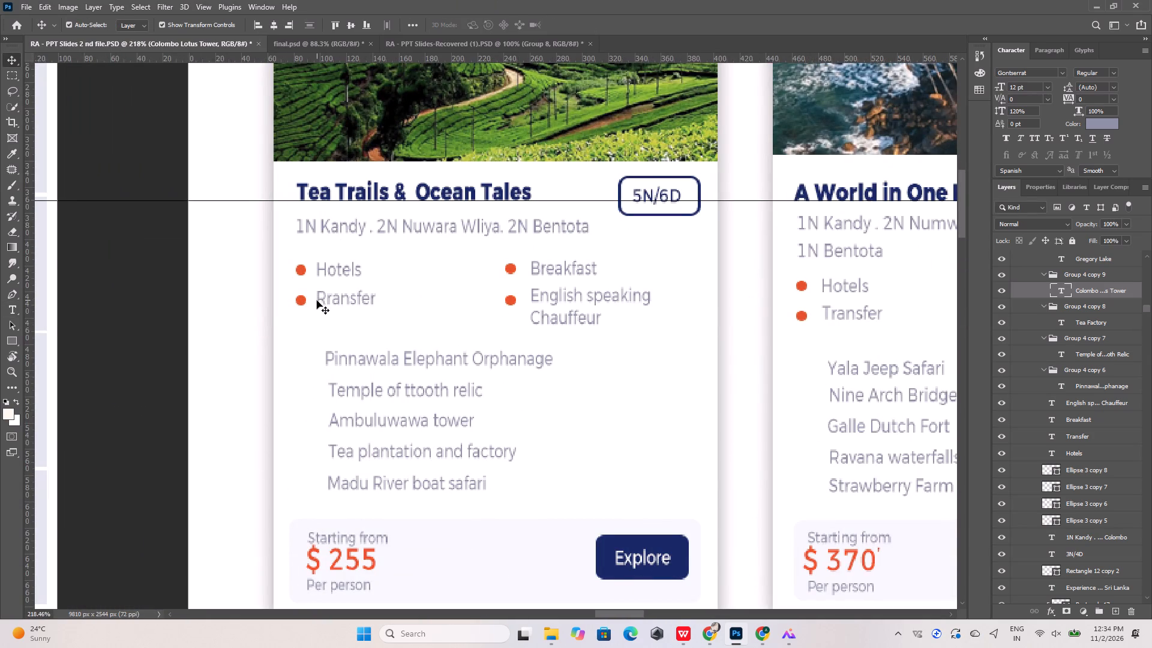
left_click_drag(28, 313, 277, 310)
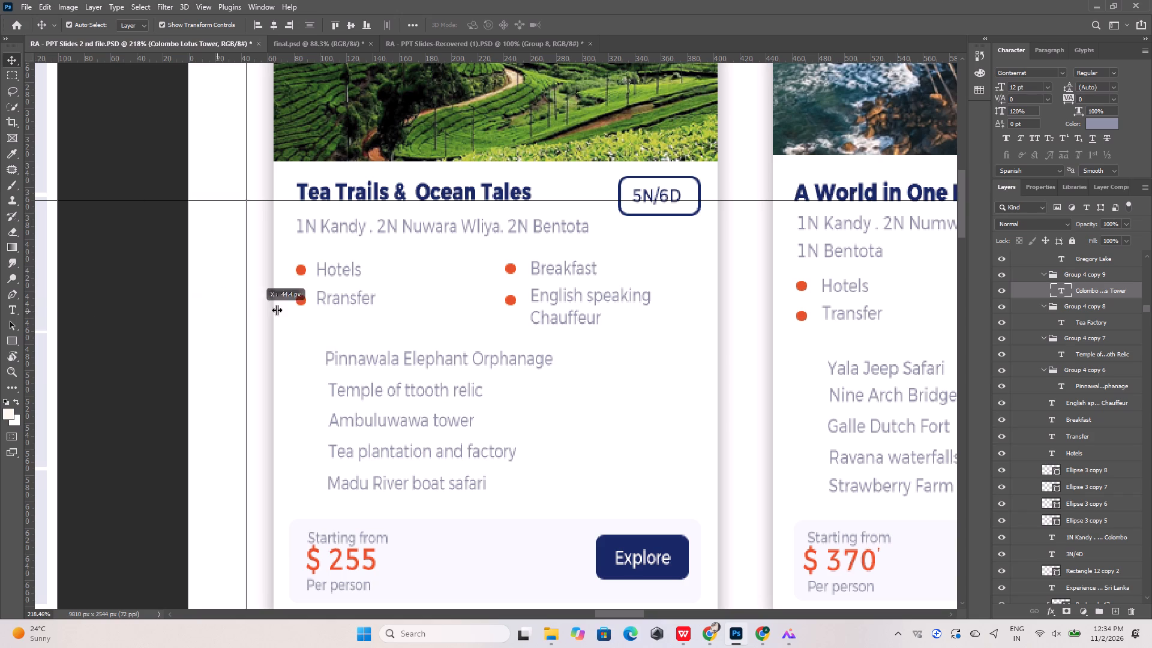
left_click_drag(277, 310, 298, 307)
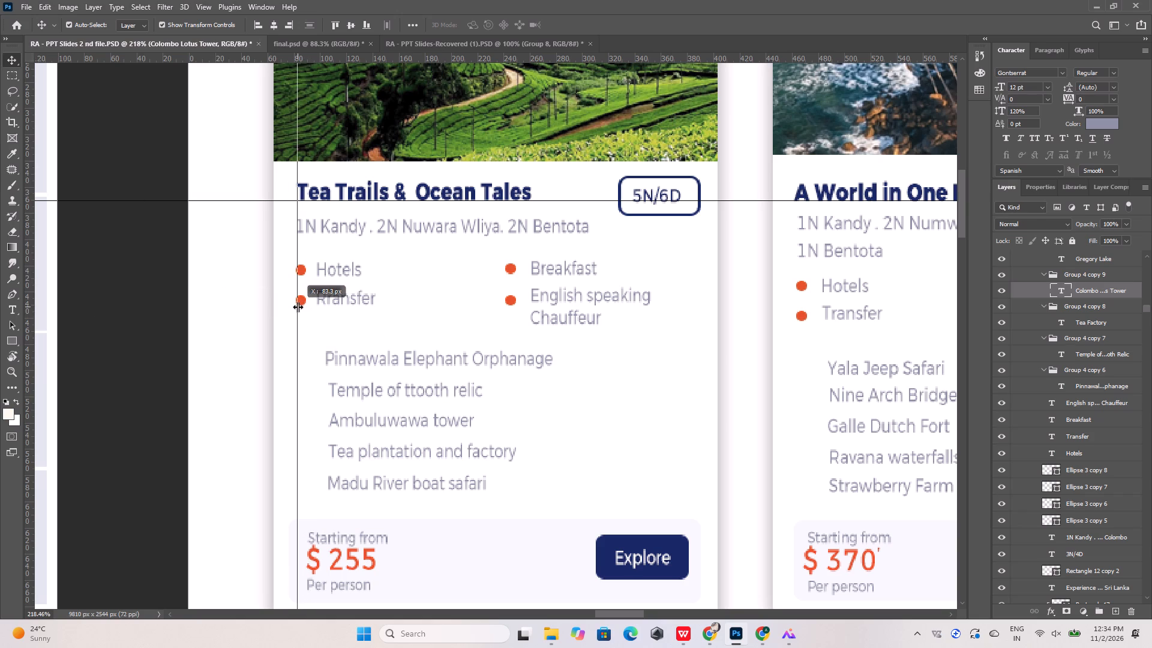
left_click_drag(298, 307, 297, 307)
On artboard 33, move the vertical guide to the left edge of the text in the Nature, Adventure & City Highlights card.
scroll(409, 369, "down", 14, "alt")
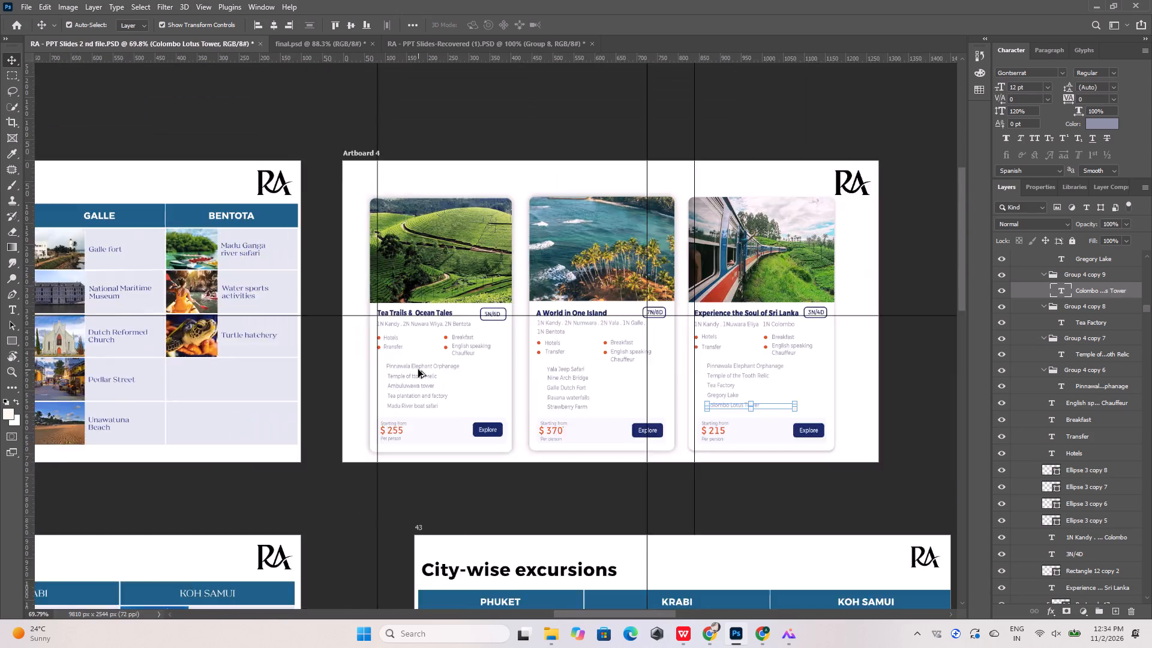
scroll(418, 370, "down", 16, "alt")
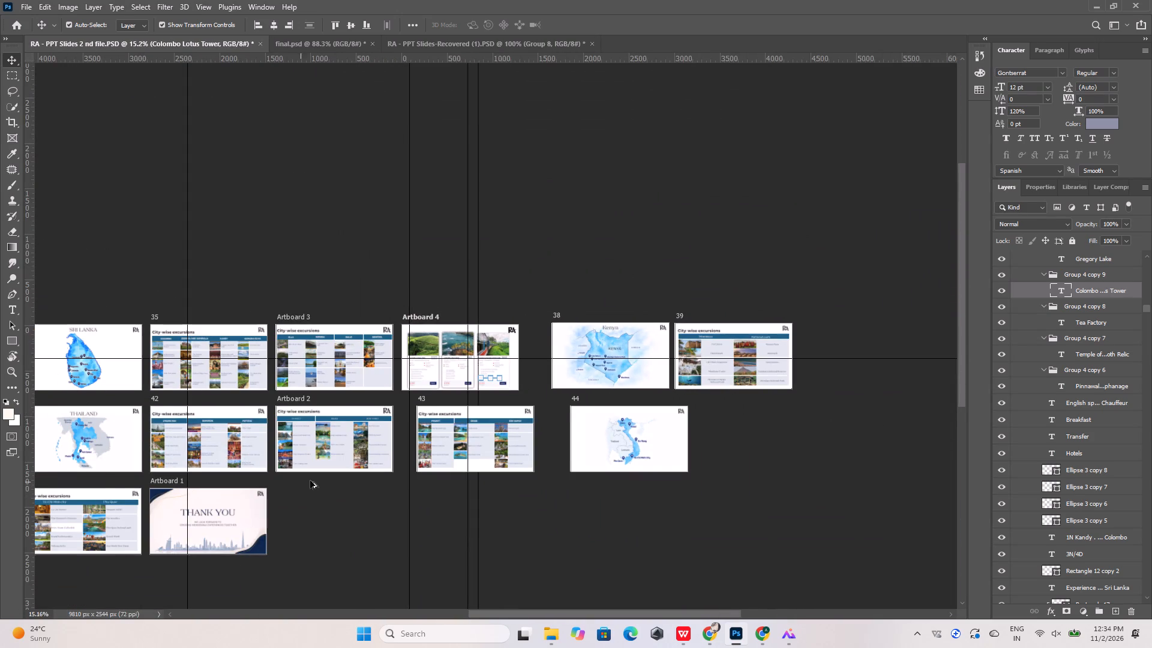
scroll(319, 481, "down", 7, "alt")
scroll(104, 449, "up", 7, "alt")
scroll(128, 427, "up", 17, "alt")
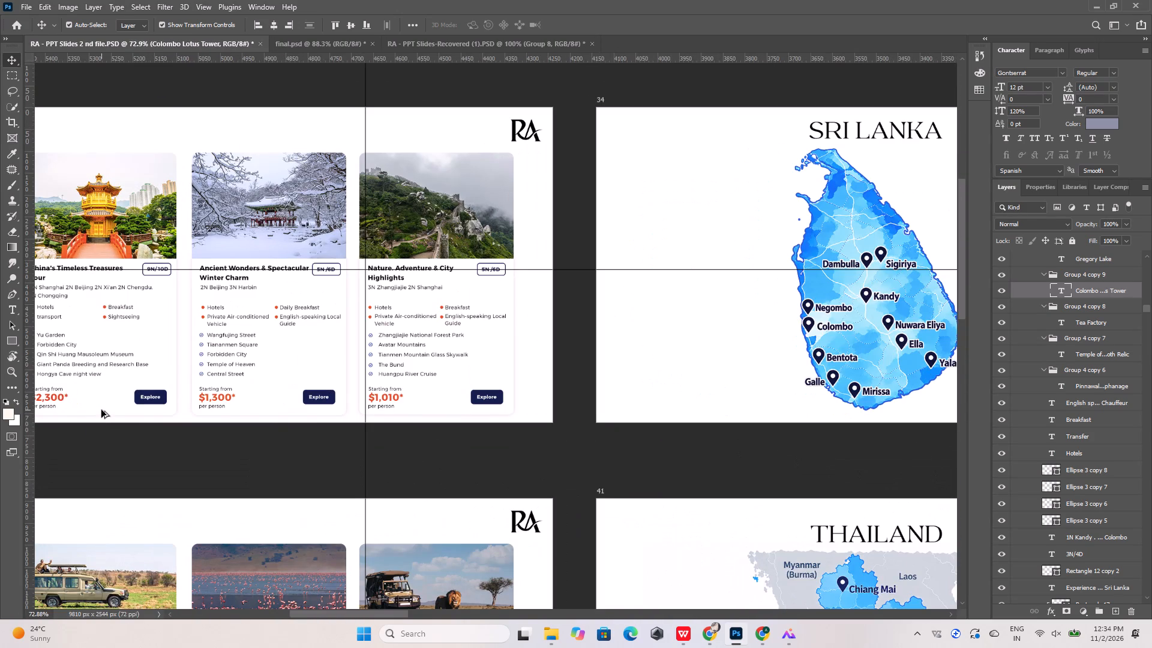
scroll(129, 390, "down", 5, "alt")
scroll(11, 337, "up", 8, "alt")
scroll(120, 396, "down", 7, "alt")
scroll(204, 395, "up", 8, "alt")
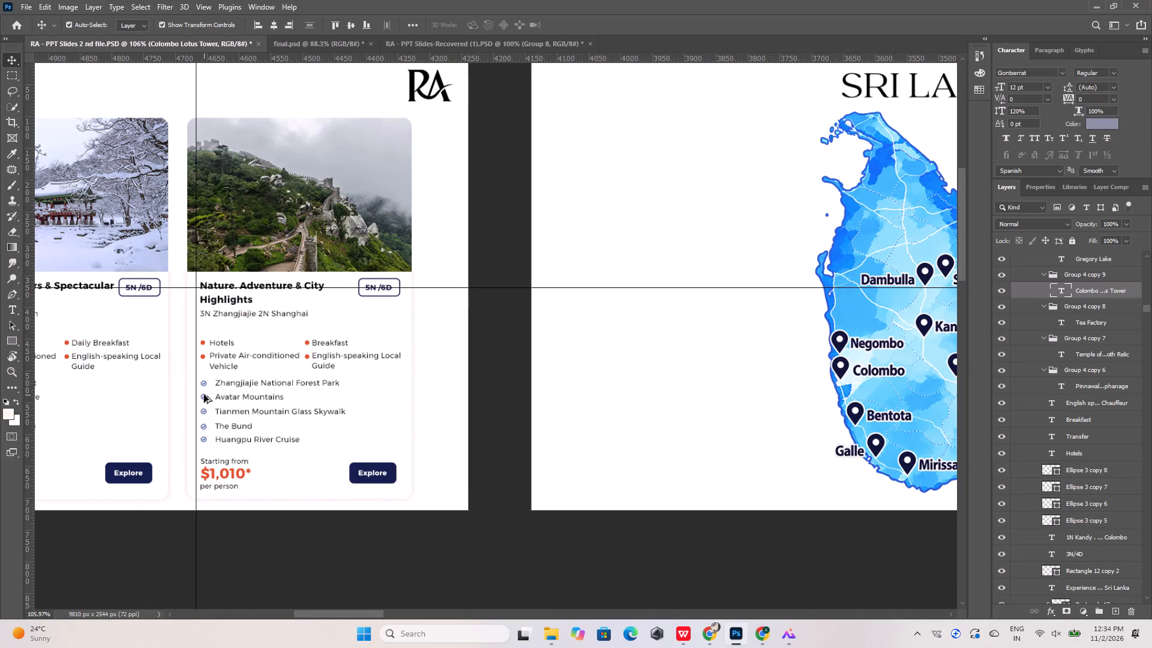
scroll(203, 395, "up", 7, "alt")
left_click_drag(190, 397, 194, 397)
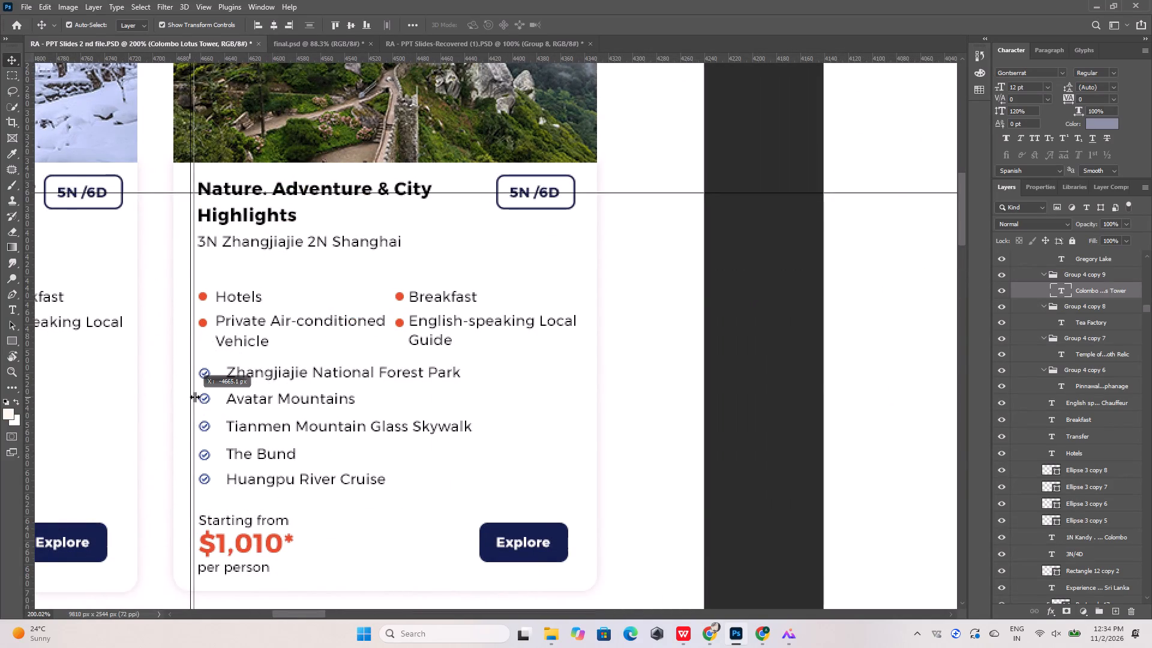
left_click_drag(194, 397, 199, 396)
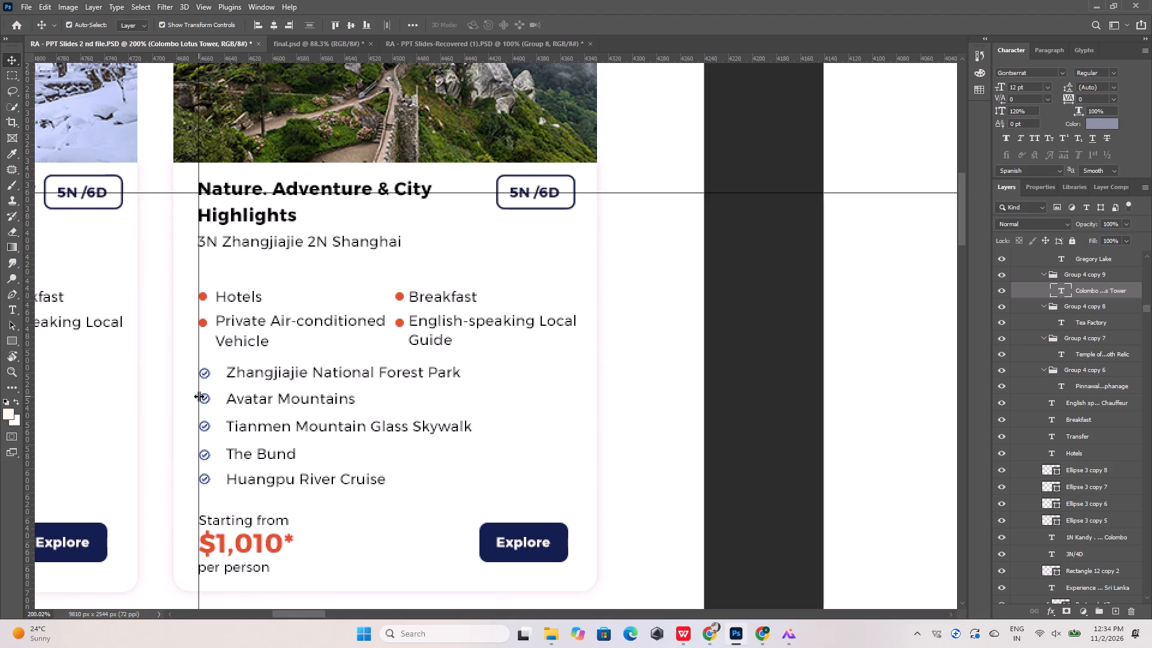
scroll(198, 398, "down", 20, "alt")
scroll(198, 398, "down", 13, "alt")
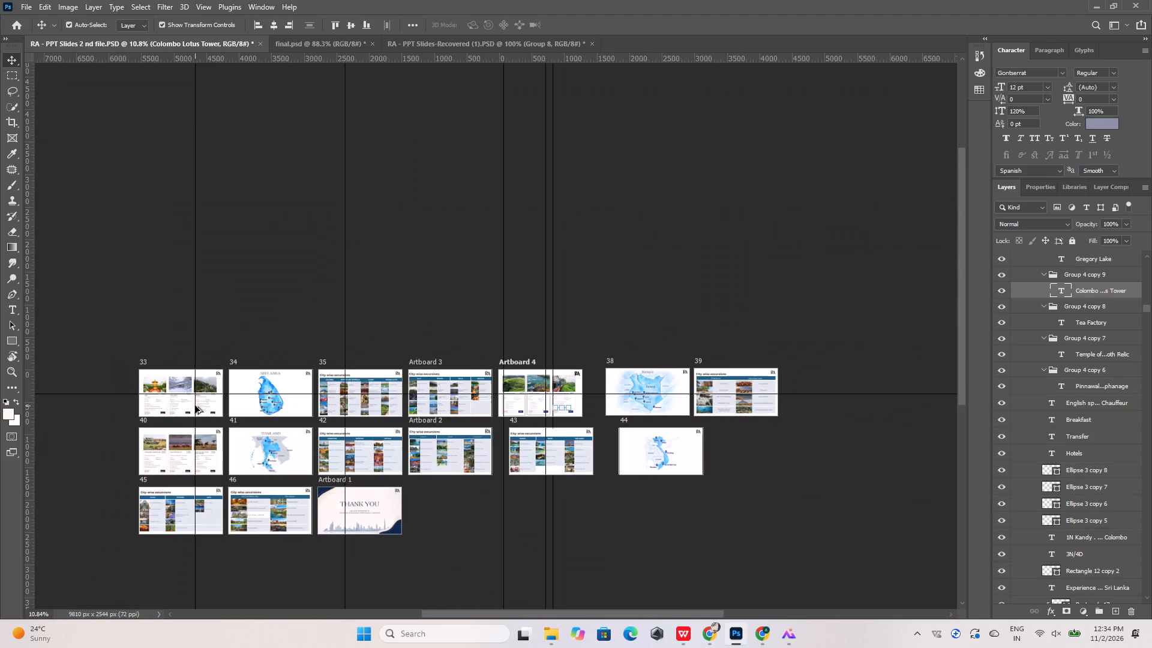
Move the Starting from, $ 255 and Per person lines in Artboard 4's Tea Trails & Ocean Tales card left to the vertical guide.
scroll(526, 406, "up", 20, "alt")
scroll(526, 406, "up", 2, "alt")
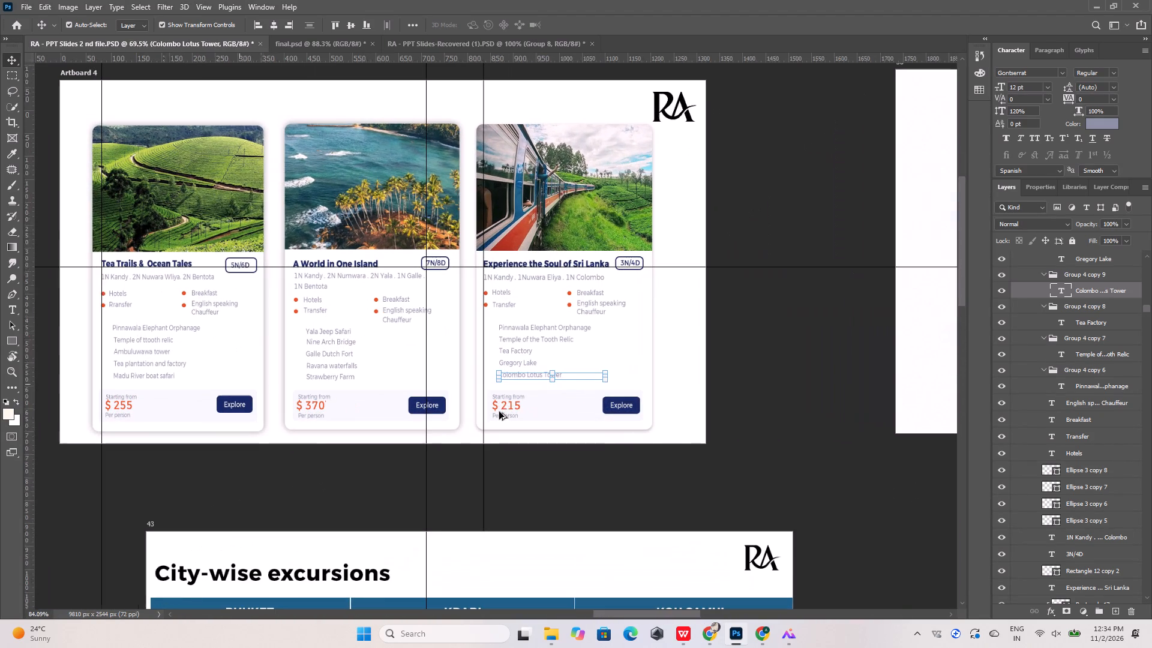
scroll(506, 406, "down", 6, "alt")
scroll(250, 395, "up", 11, "alt")
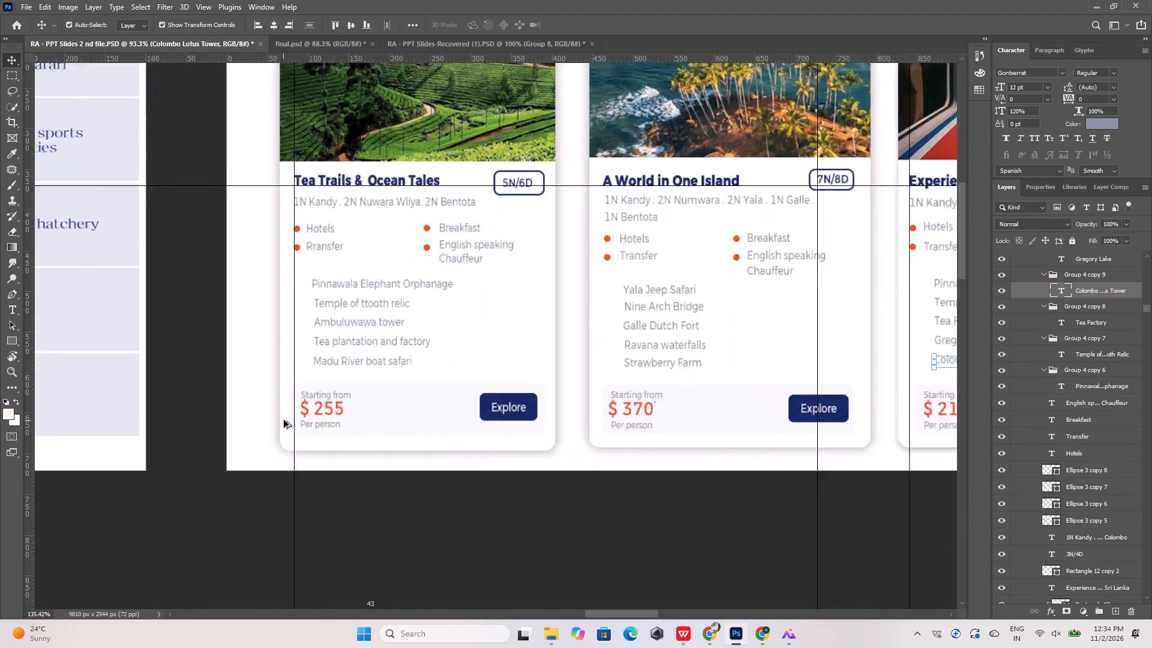
scroll(284, 420, "up", 14, "alt")
left_click(364, 334)
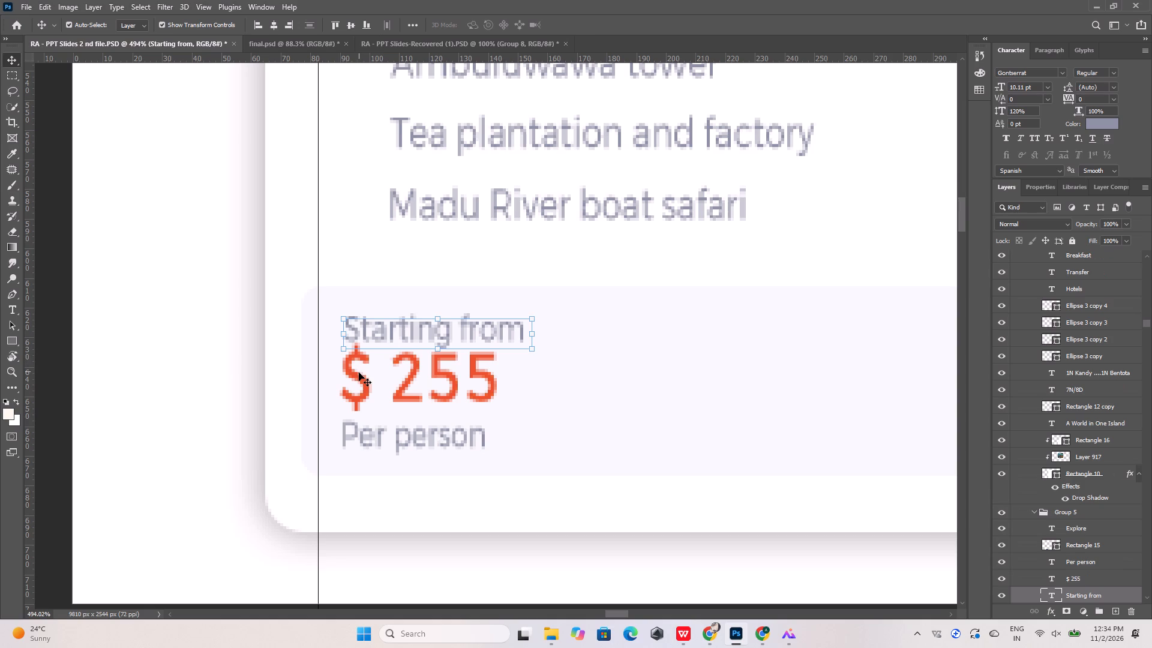
left_click(359, 374, "shift")
left_click(361, 437, "shift")
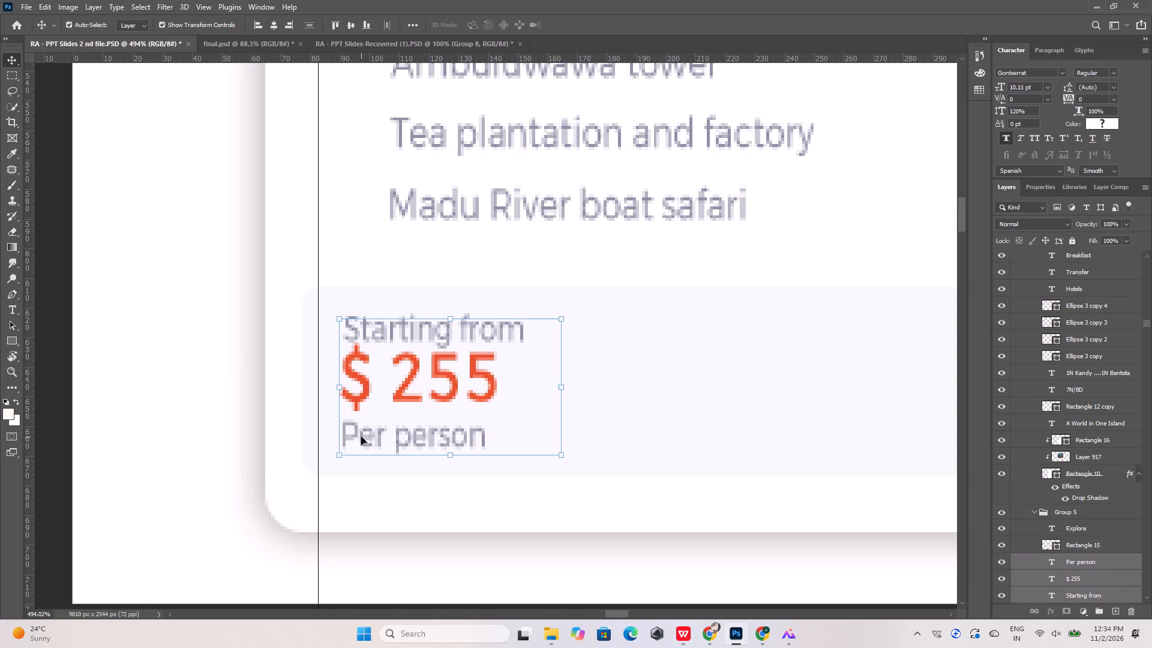
key("Left")
key("Left")
key("Left")
key("Left")
key("Left")
key("Left")
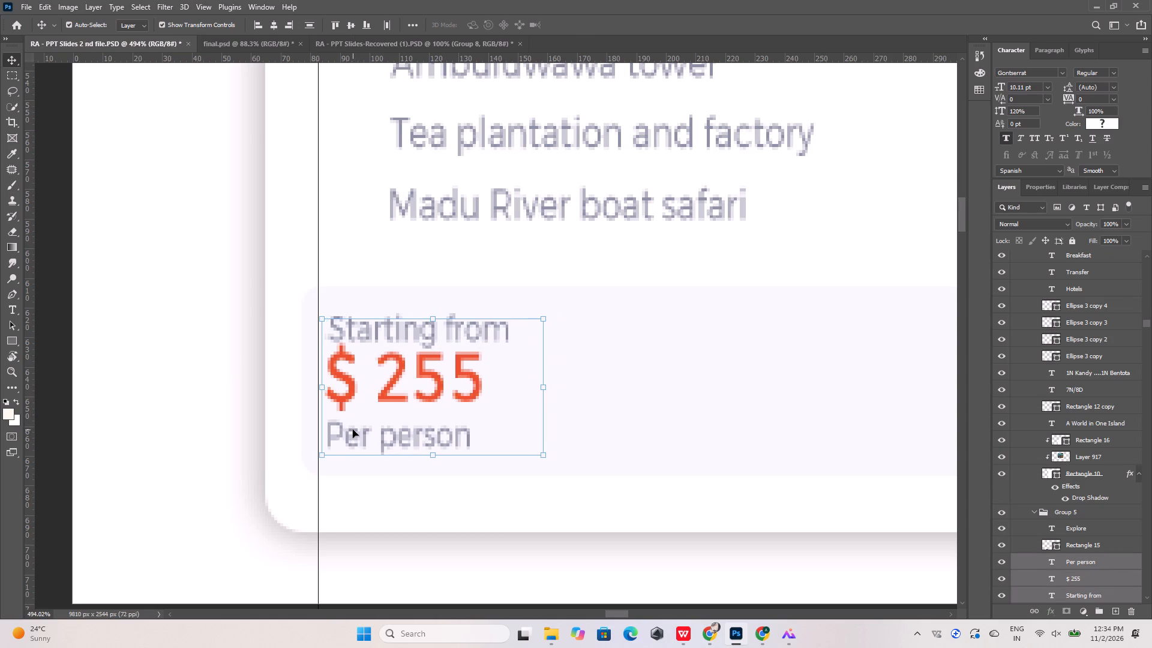
key("Left")
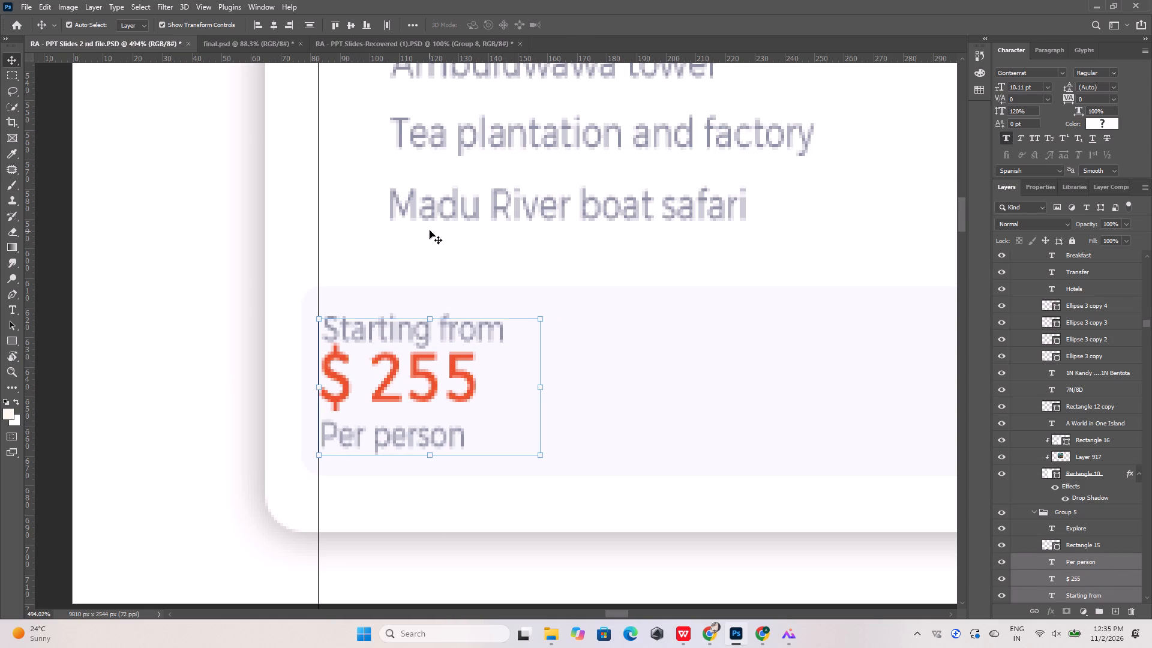
Nudge the Starting from line in the Tea Trails & Ocean Tales card slightly up and left against the guide.
left_click(430, 230)
left_click(444, 332)
key("Left")
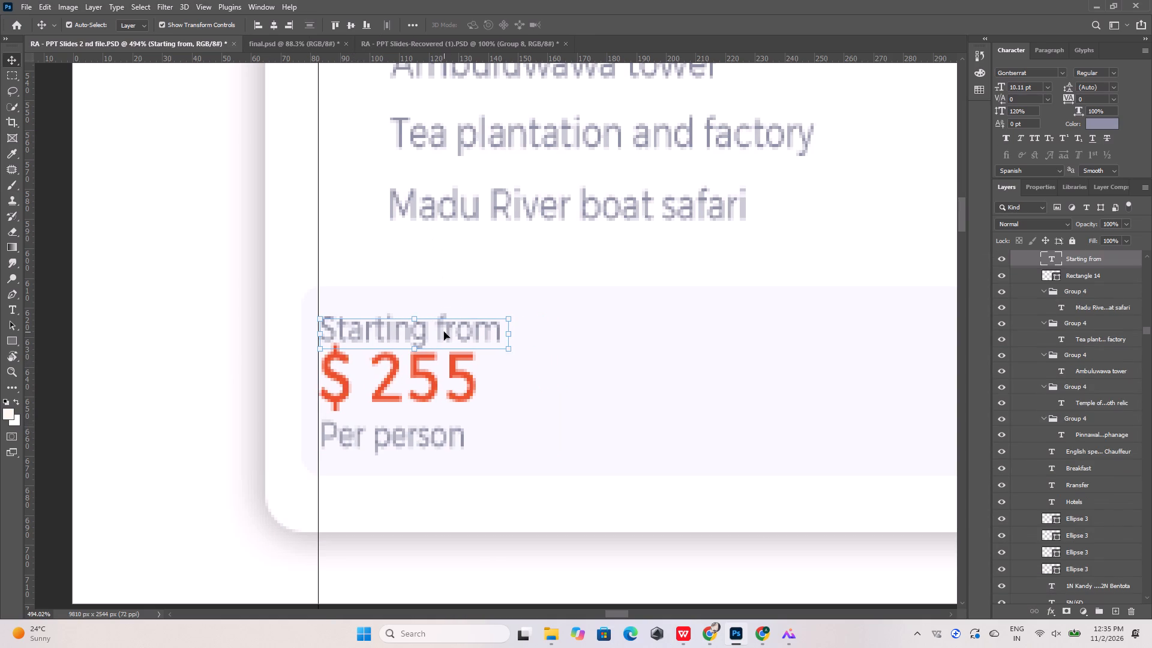
left_click(443, 332)
key("Up")
key("Up")
key("Up")
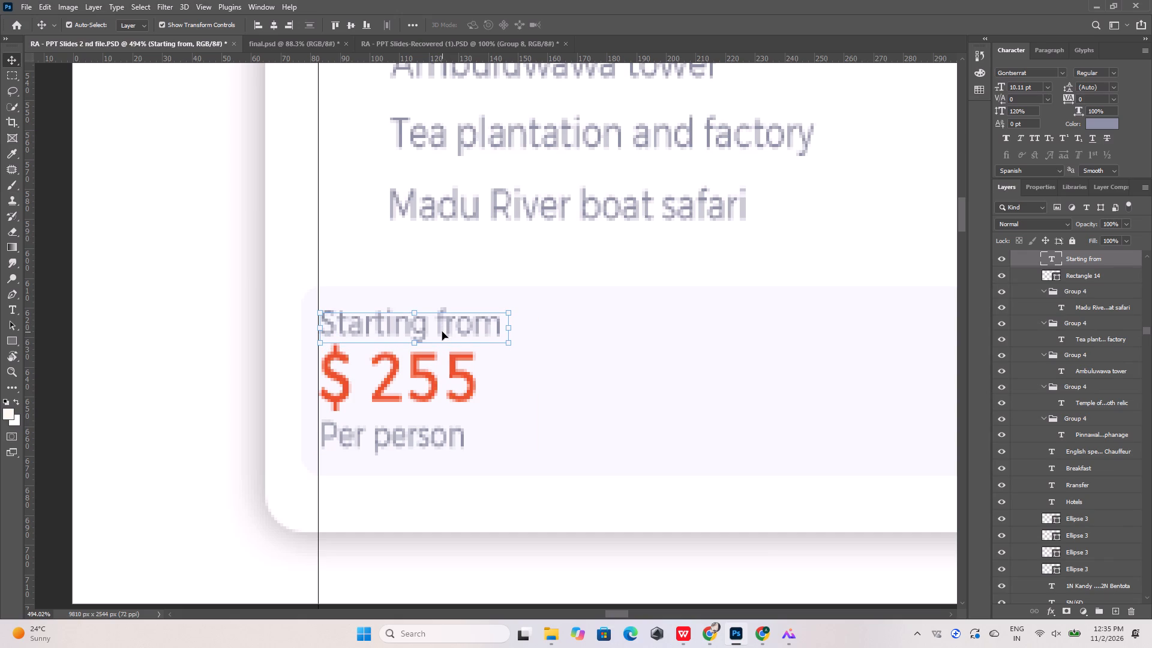
key("Left")
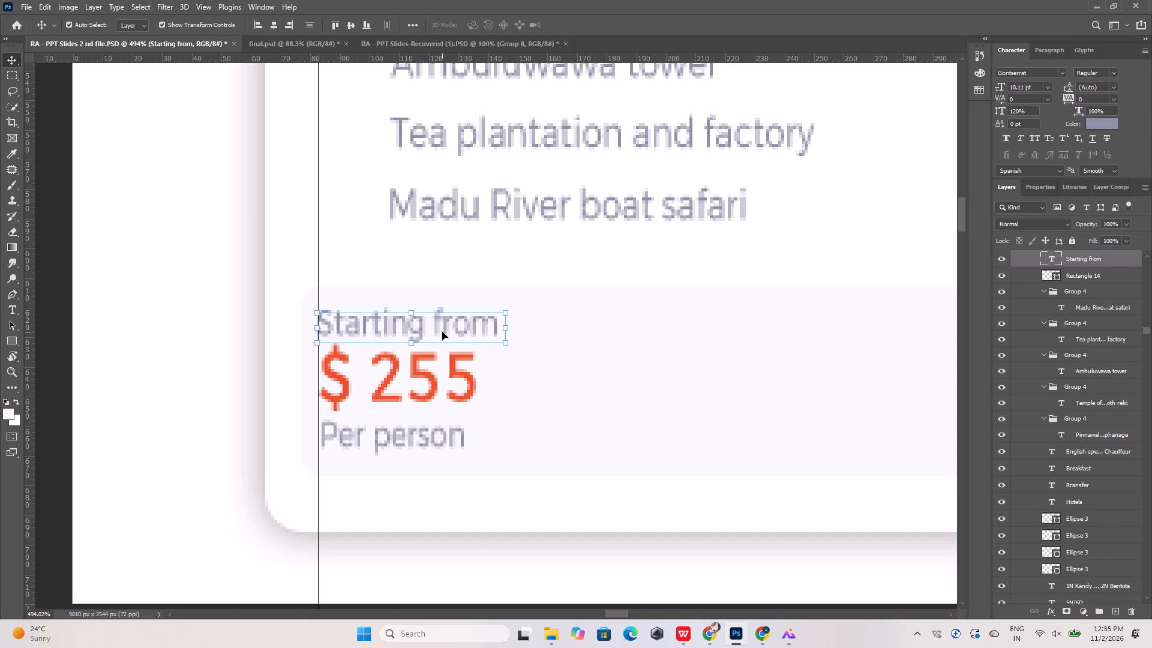
left_click(513, 398)
Compare the font settings of the Tea Trails & Ocean Tales card's $ 255 price with those of the $2,300* price on artboard 33.
scroll(155, 334, "down", 14, "alt")
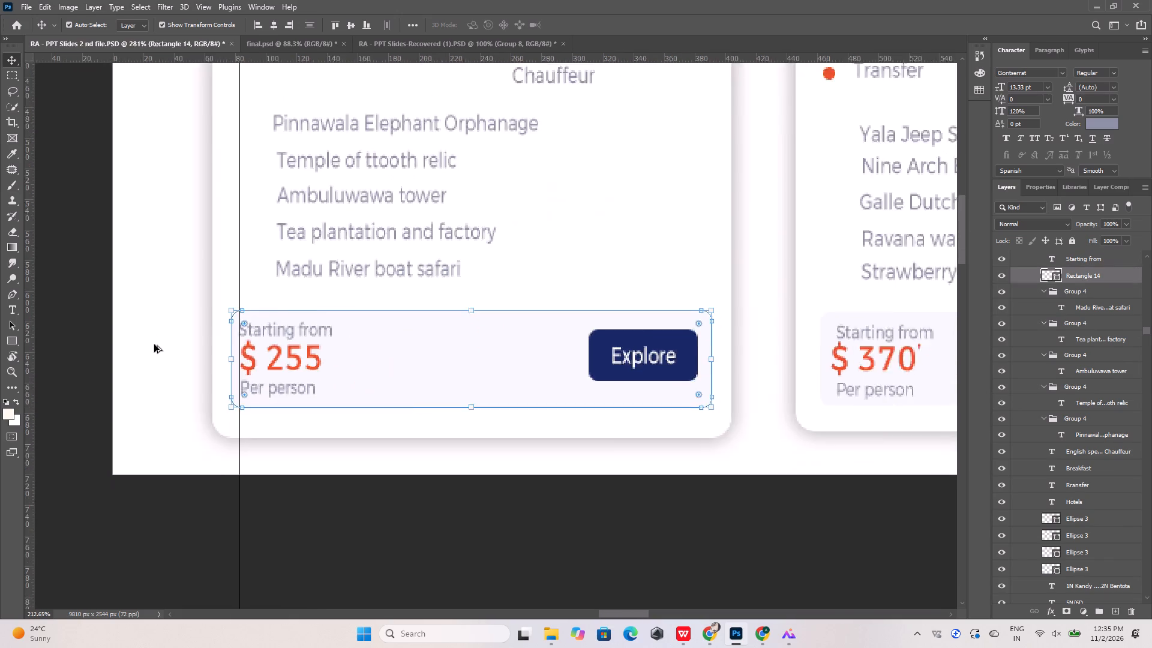
scroll(236, 357, "up", 4, "alt")
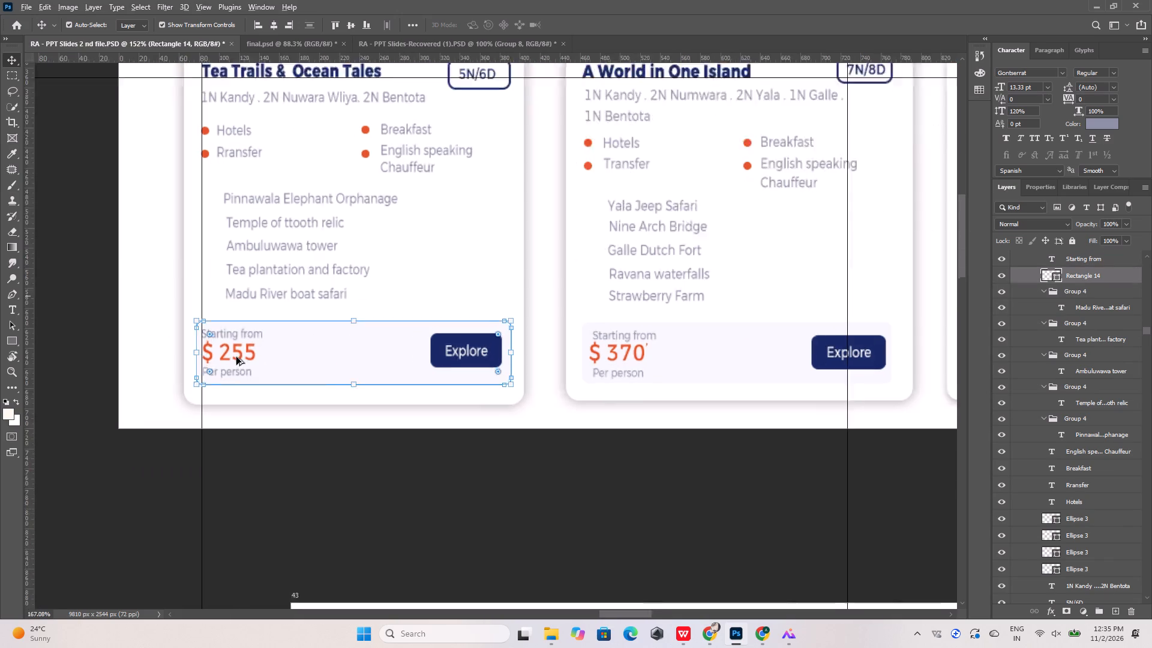
scroll(236, 357, "up", 3, "alt")
left_click(239, 350)
double_click(239, 350)
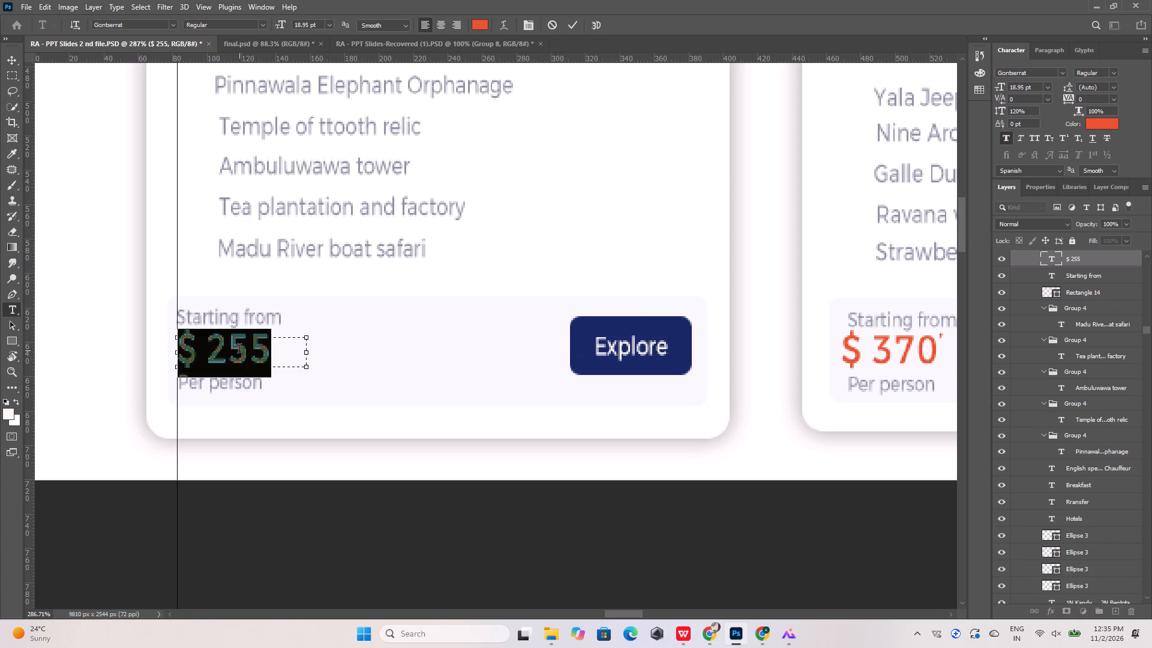
left_click(571, 22)
scroll(518, 245, "down", 20, "alt")
scroll(518, 245, "down", 1, "alt")
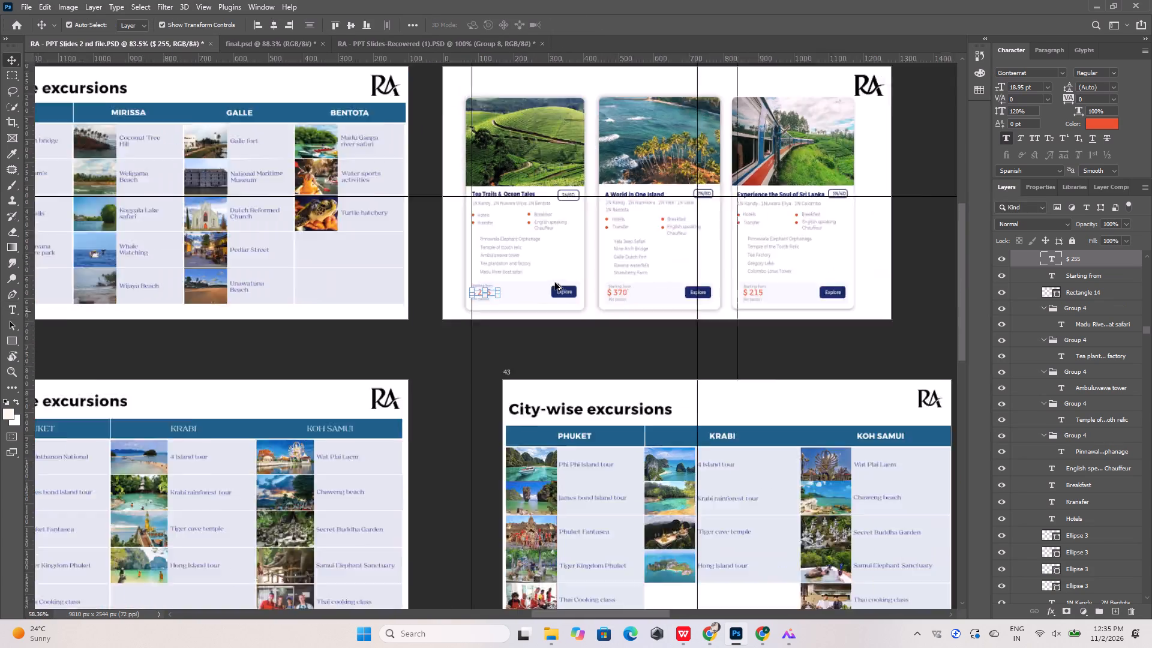
scroll(554, 280, "down", 8, "alt")
scroll(204, 281, "down", 7, "alt")
scroll(288, 308, "down", 3, "alt")
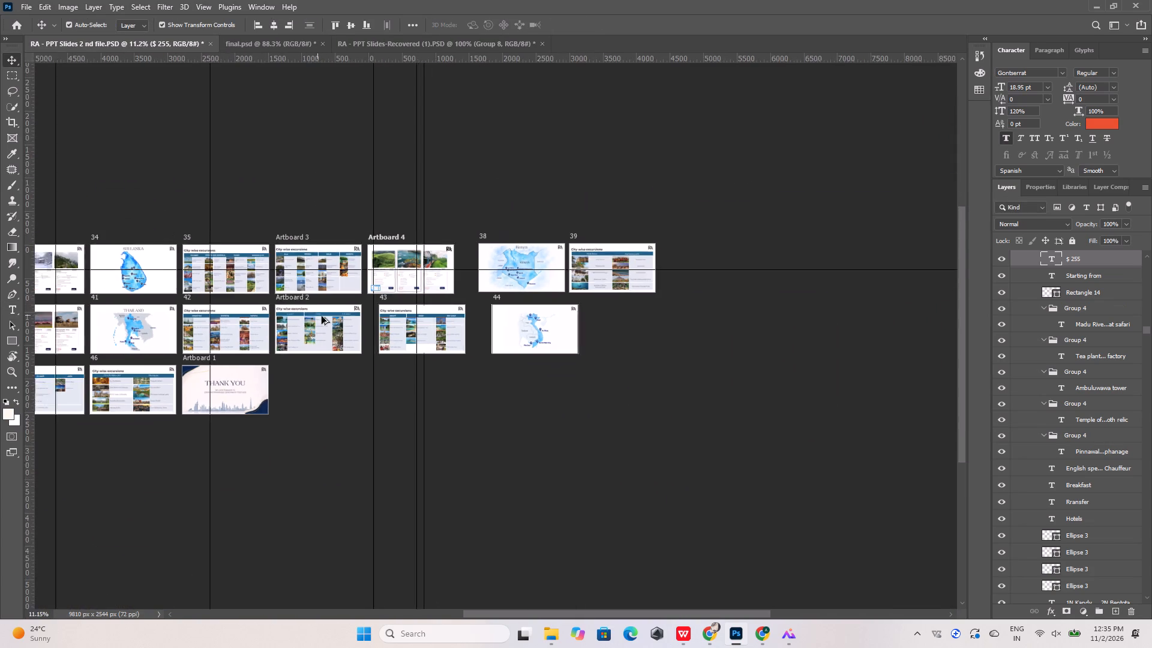
scroll(322, 316, "down", 4, "alt")
scroll(202, 317, "up", 8, "alt")
scroll(61, 270, "up", 20, "alt")
scroll(61, 270, "up", 2, "alt")
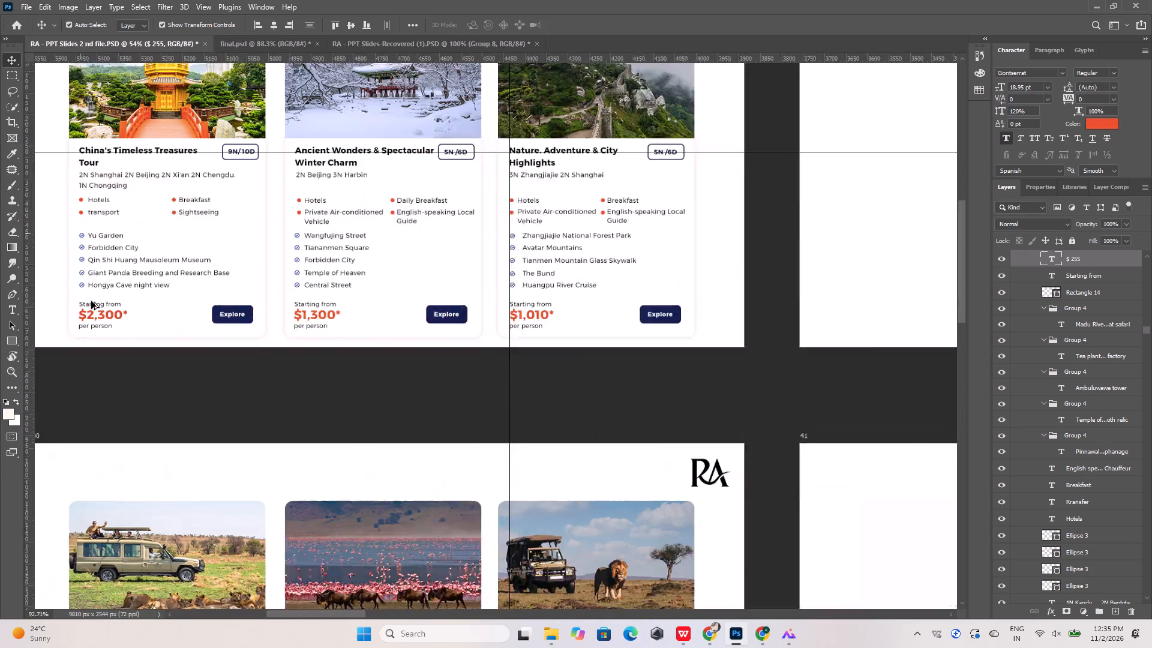
double_click(96, 313)
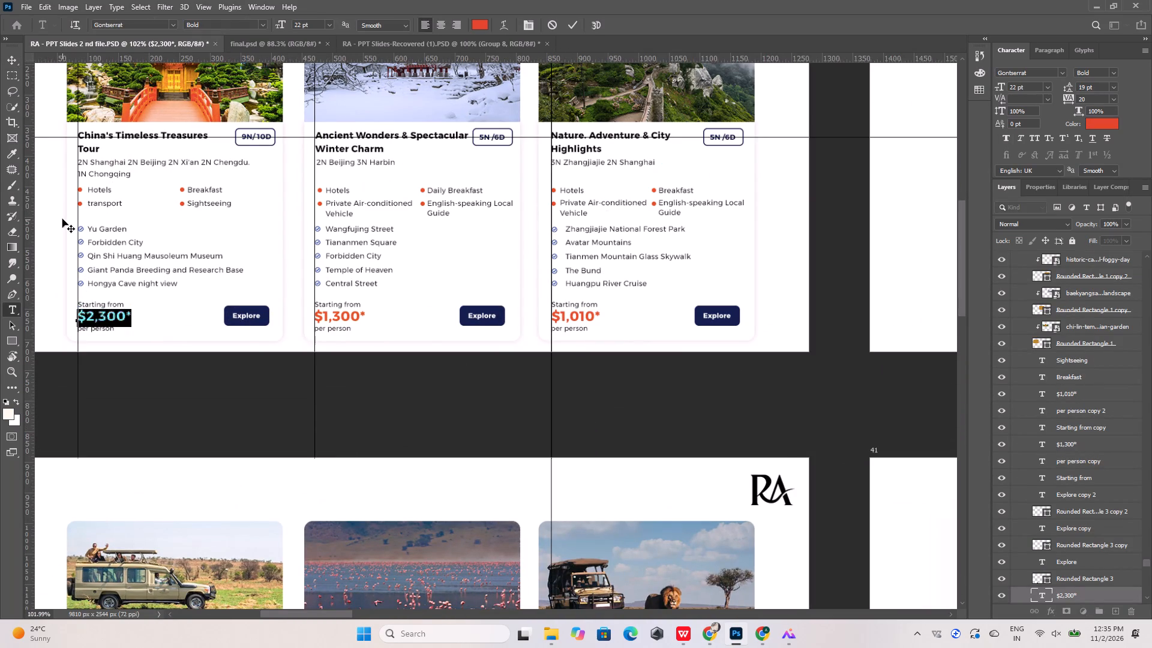
scroll(62, 219, "down", 14, "alt")
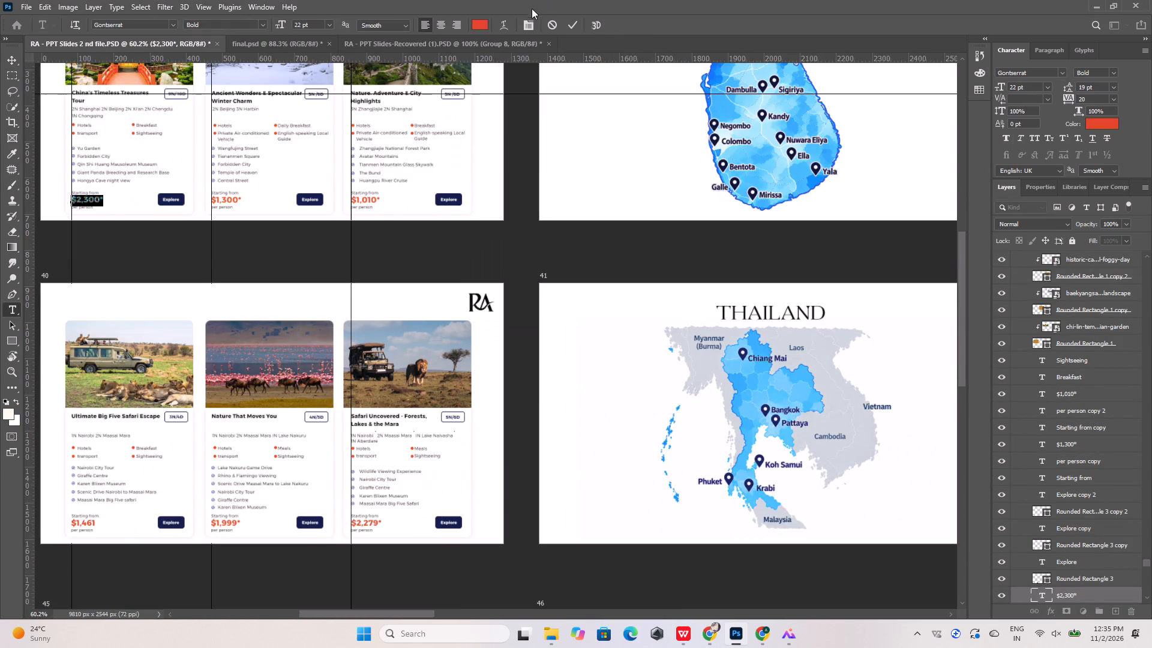
left_click(572, 23)
Set the $ 255 price in the Tea Trails & Ocean Tales card to 22 pt Bold.
scroll(143, 252, "down", 7, "alt")
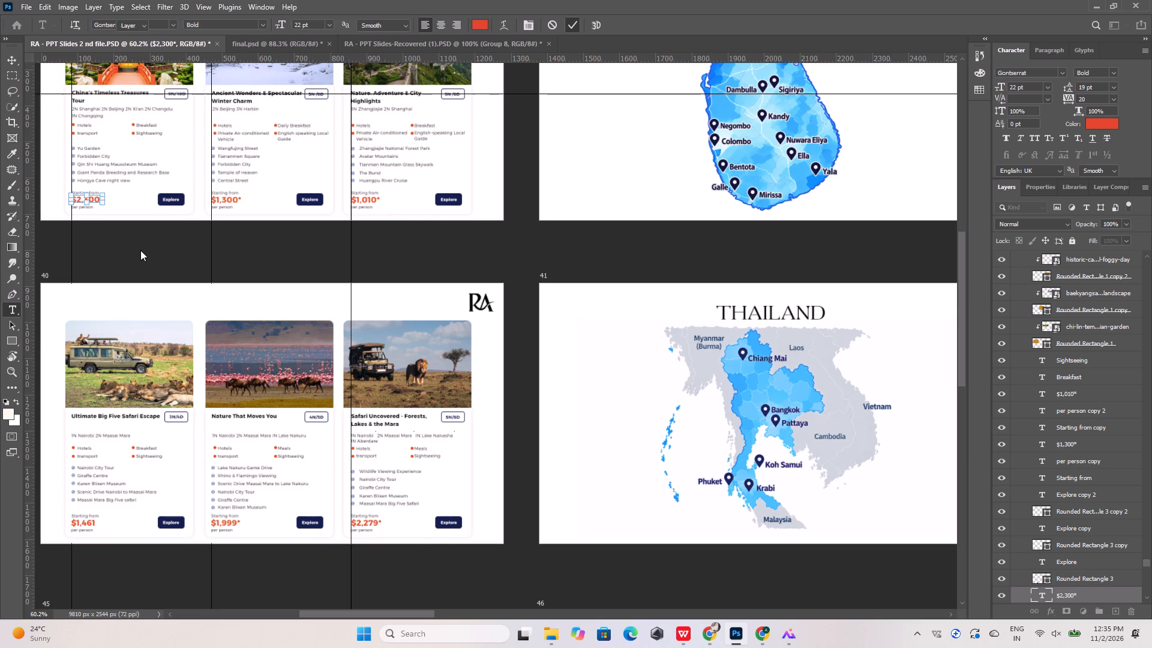
scroll(140, 250, "down", 7, "alt")
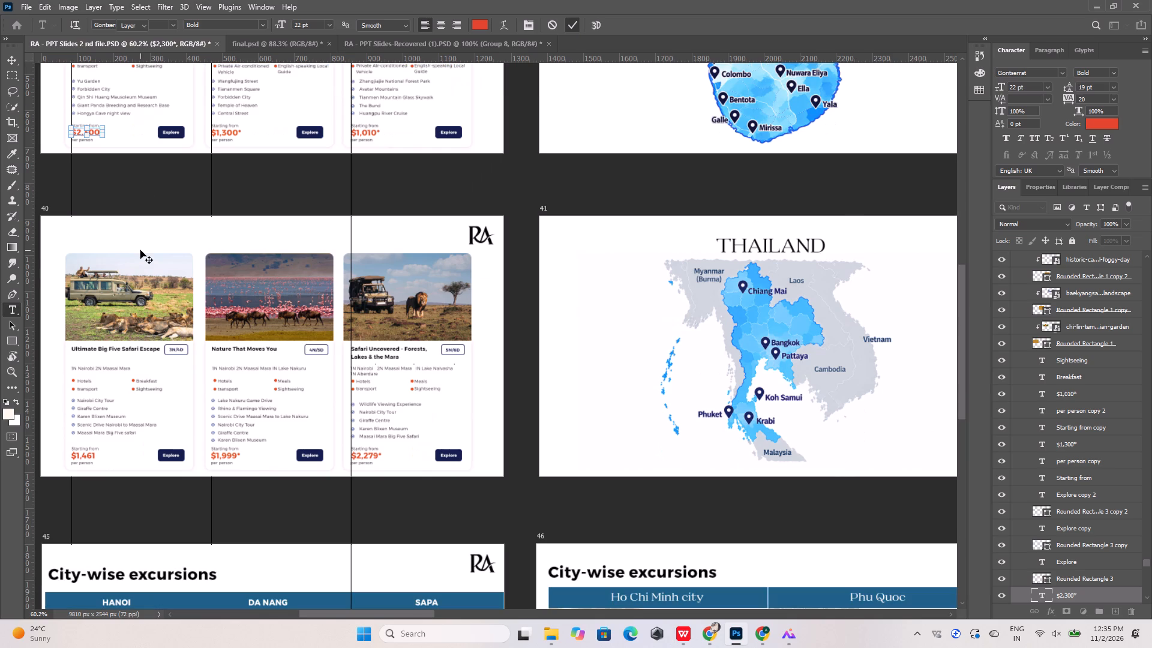
scroll(140, 250, "down", 16, "alt")
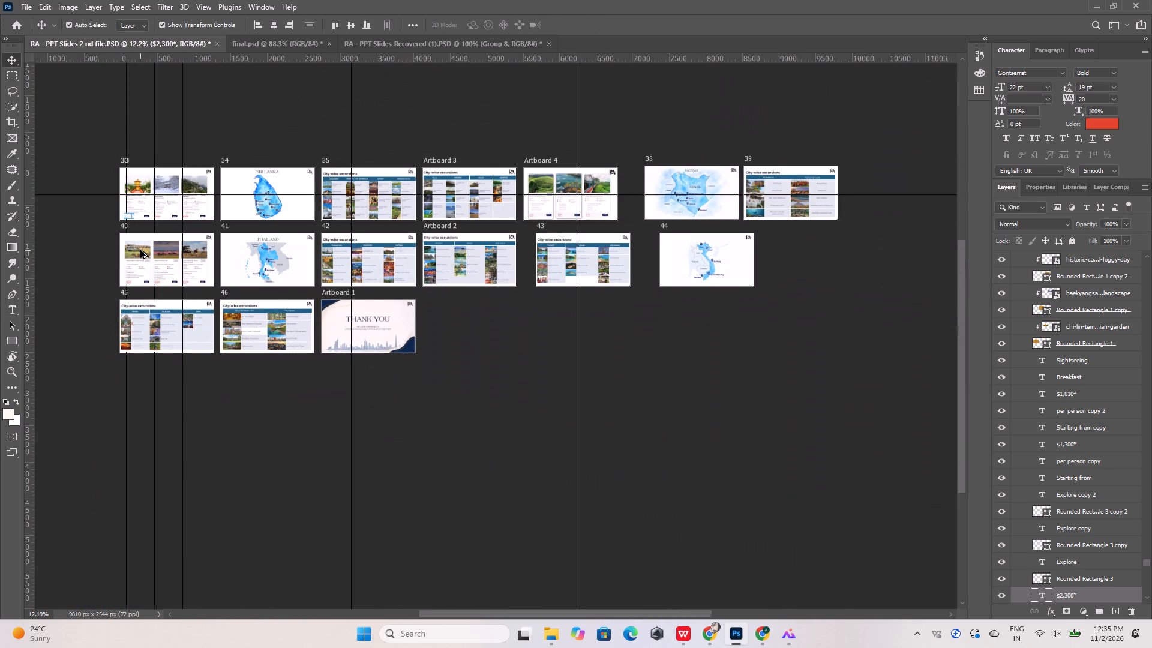
scroll(542, 181, "up", 18, "alt")
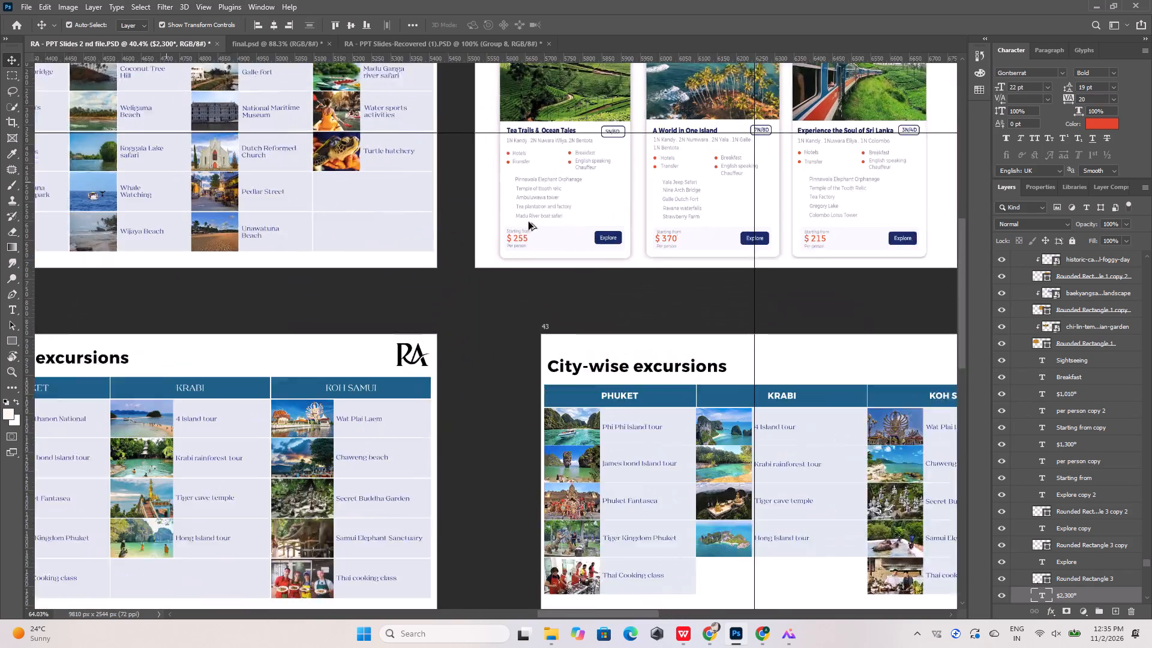
scroll(529, 222, "up", 15, "alt")
double_click(515, 238)
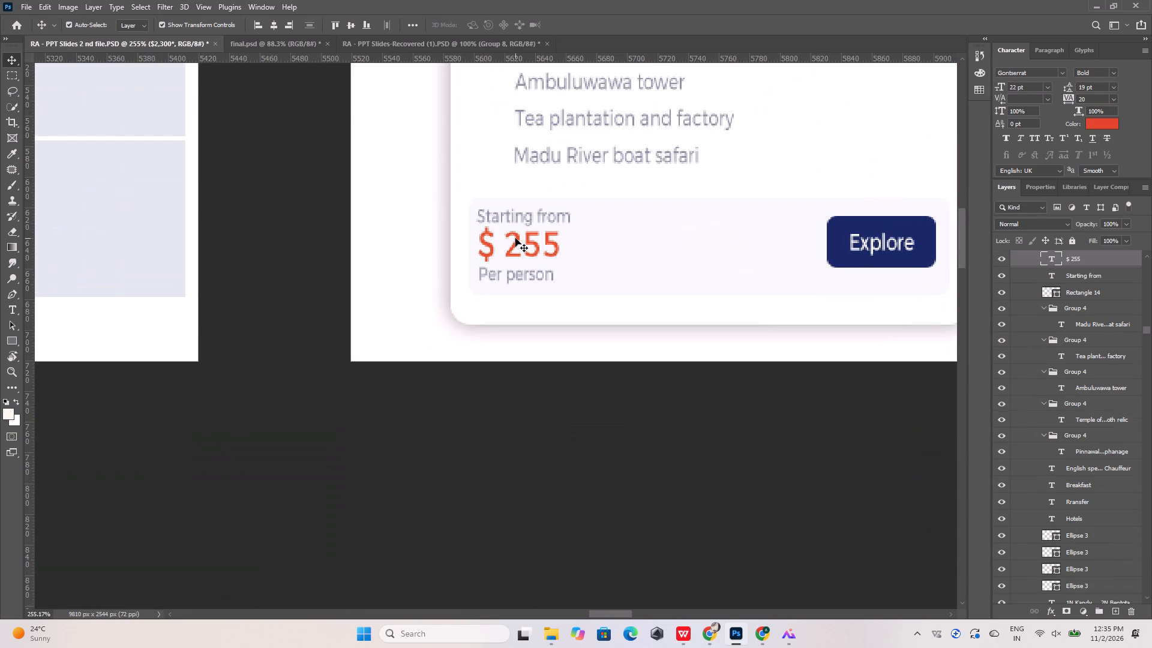
left_click_drag(317, 25, 291, 25)
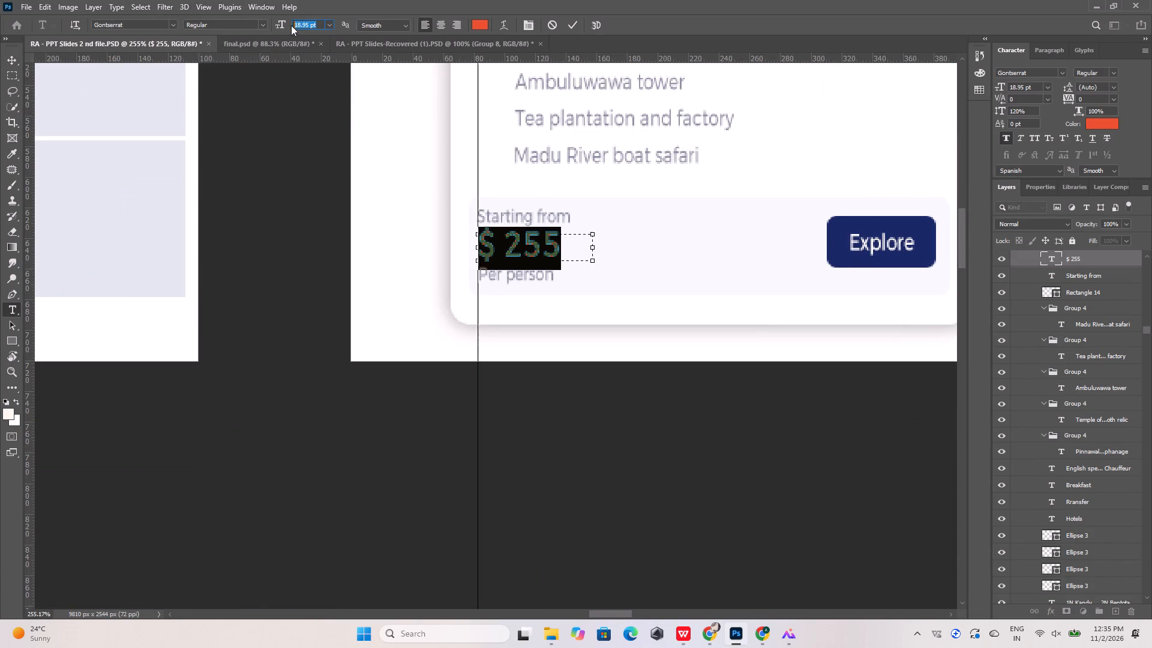
left_click_drag(291, 25, 281, 24)
type("22")
key("Return")
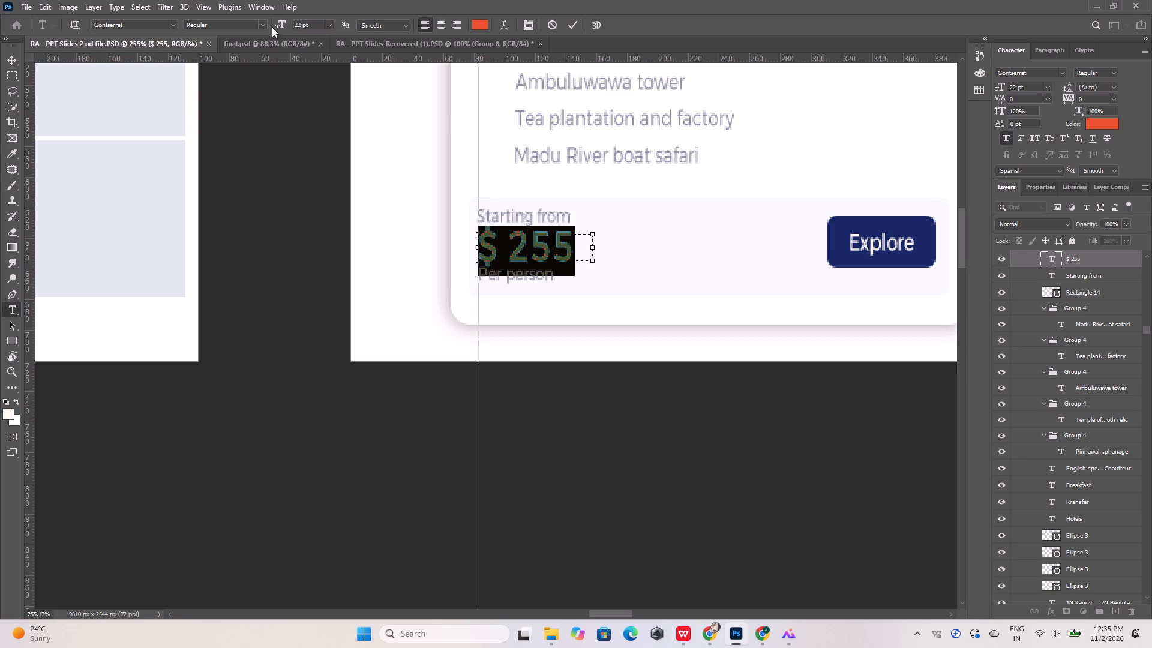
left_click(265, 23)
left_click(241, 48)
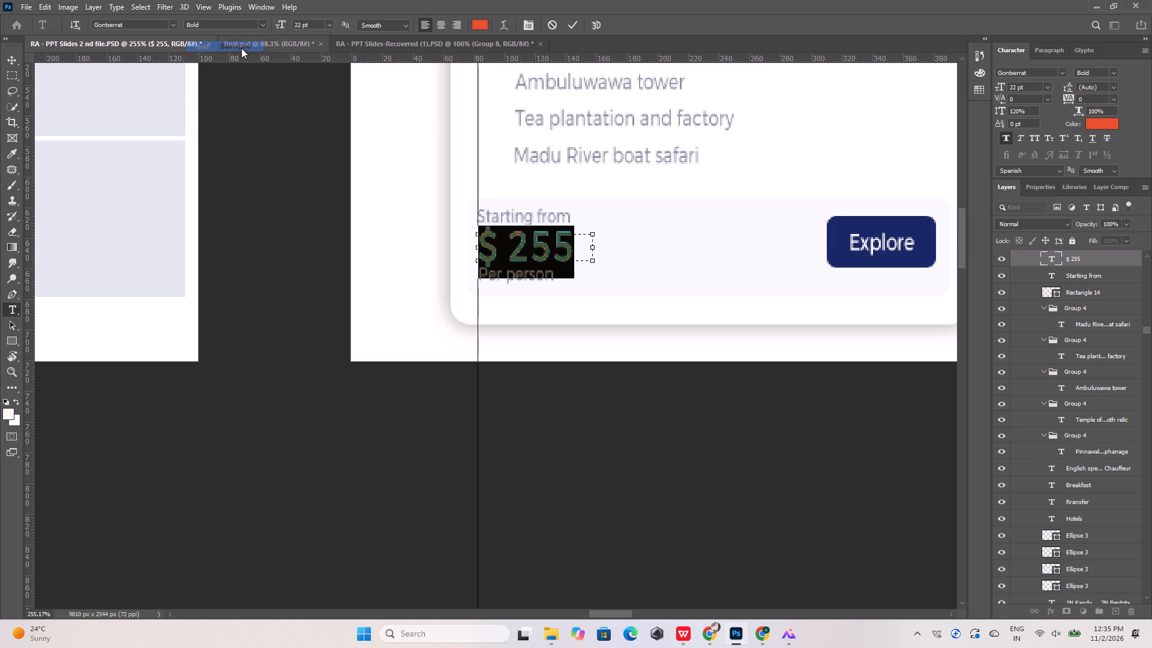
left_click(572, 27)
left_click(281, 245)
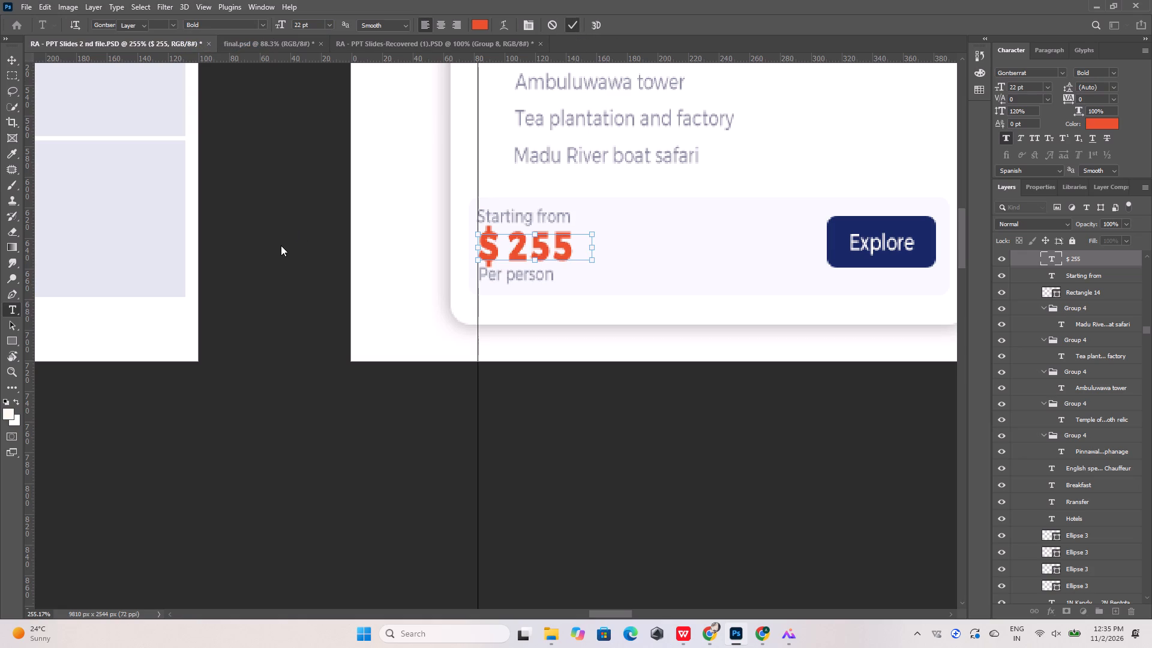
left_click(286, 238)
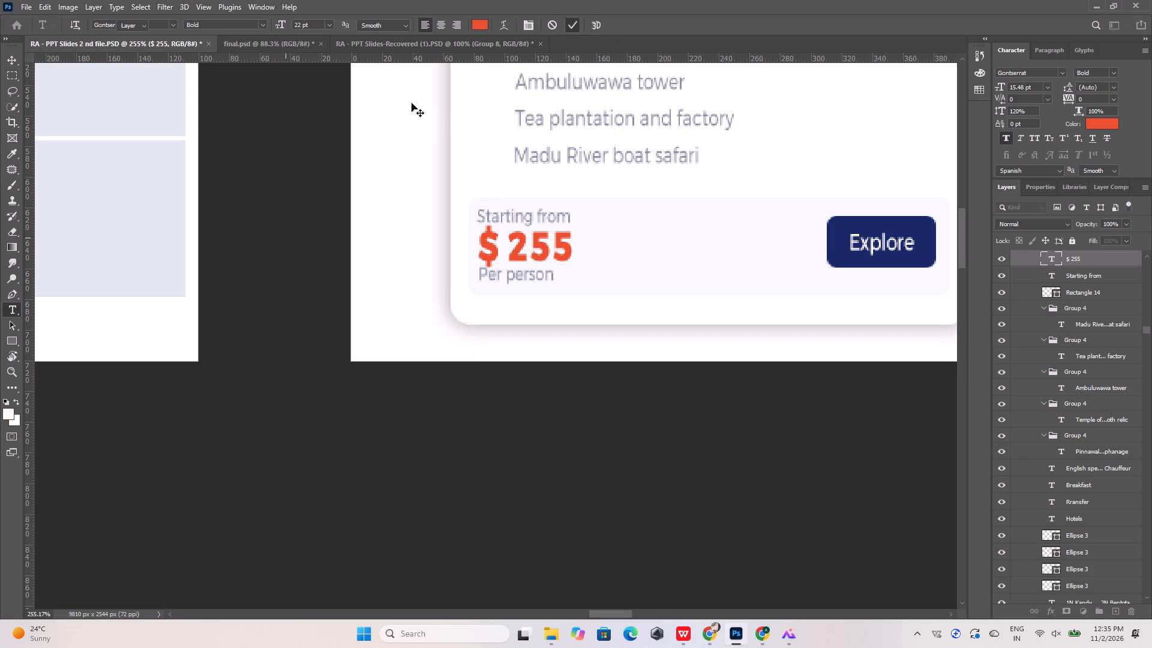
Examine the character settings and placement of the $2,300* price in artboard 33's China's Timeless Treasures Tour card.
scroll(254, 229, "down", 6, "alt")
left_click(343, 257)
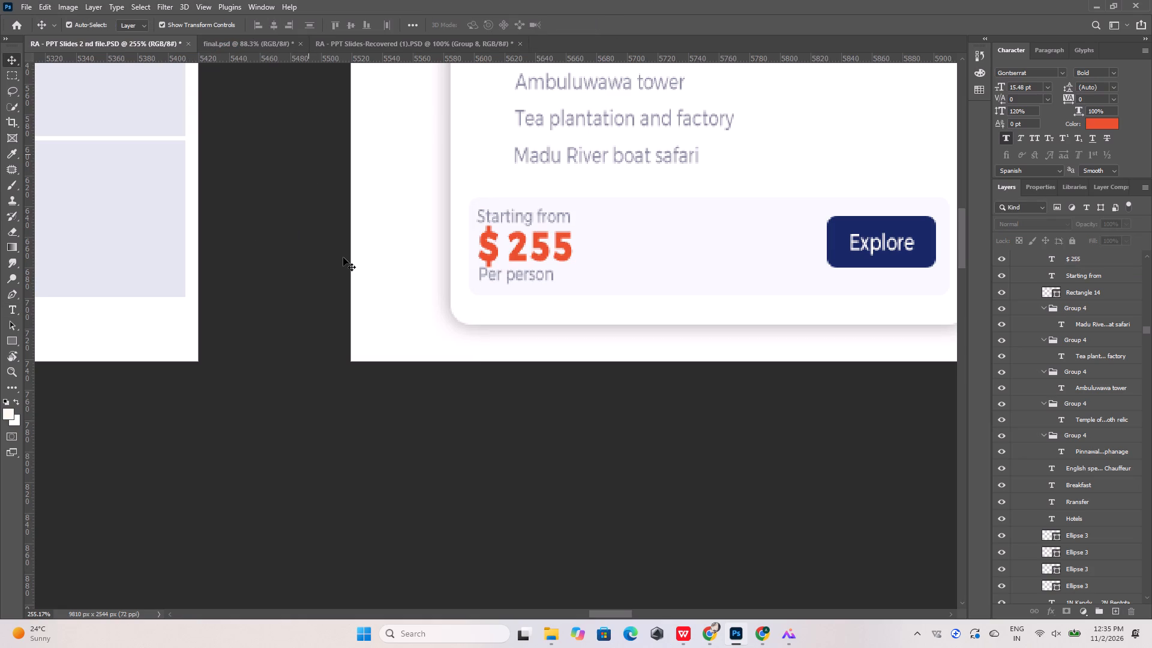
scroll(370, 285, "down", 9, "alt")
left_click(468, 350)
scroll(468, 350, "down", 11, "alt")
left_click(529, 247)
scroll(493, 341, "down", 3, "alt")
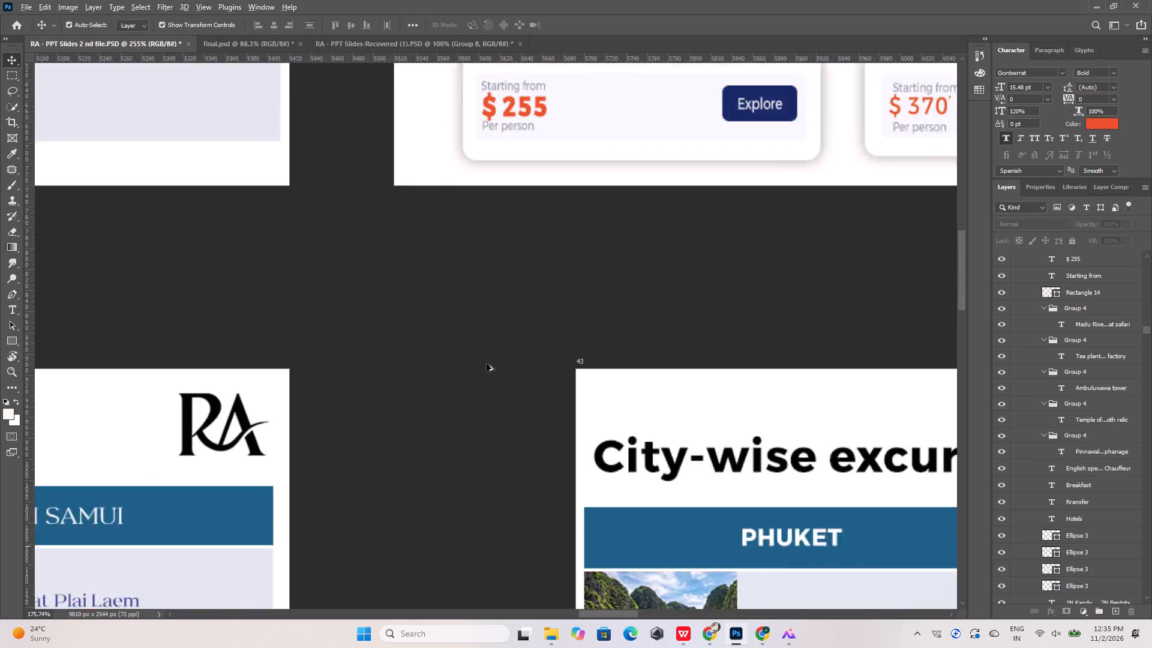
scroll(487, 364, "down", 20, "alt")
scroll(487, 364, "down", 8, "alt")
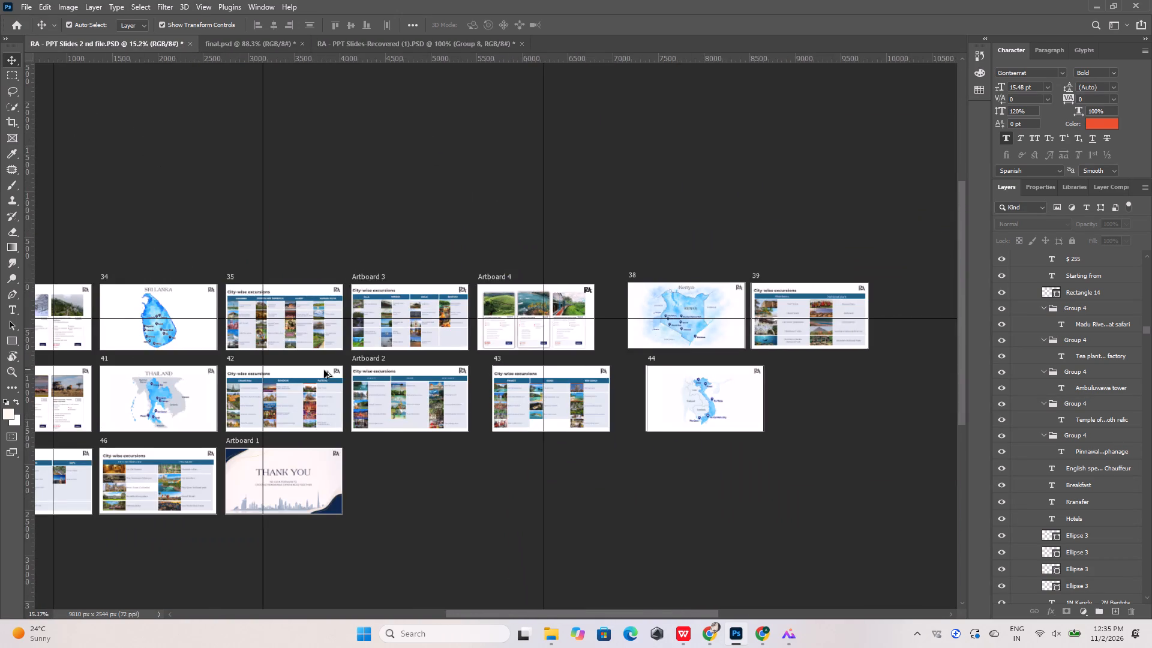
scroll(370, 369, "down", 6, "alt")
scroll(140, 370, "up", 20, "alt")
scroll(140, 370, "up", 8, "alt")
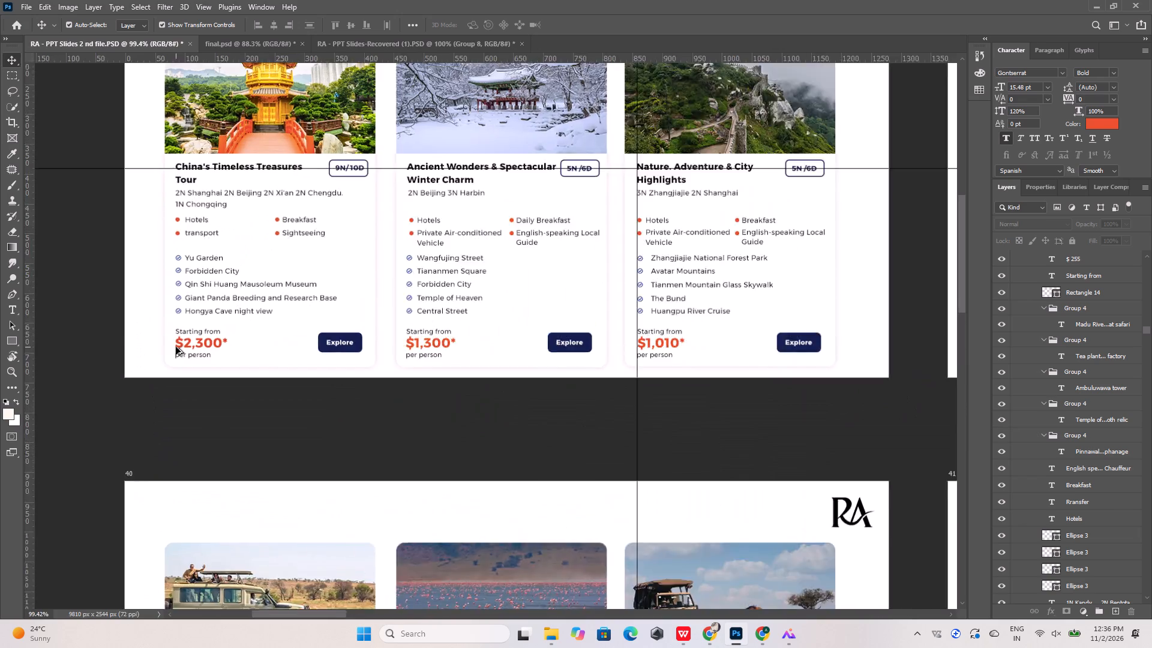
scroll(176, 347, "up", 4, "alt")
left_click(199, 339)
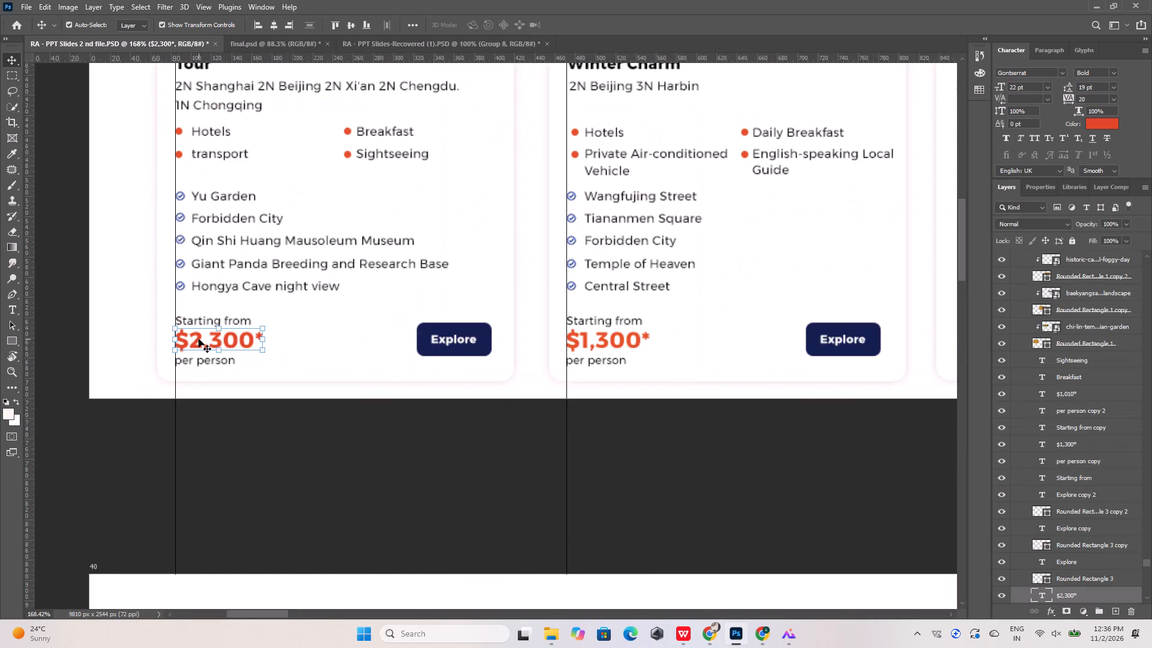
scroll(161, 294, "down", 6, "alt")
scroll(161, 294, "down", 19, "alt")
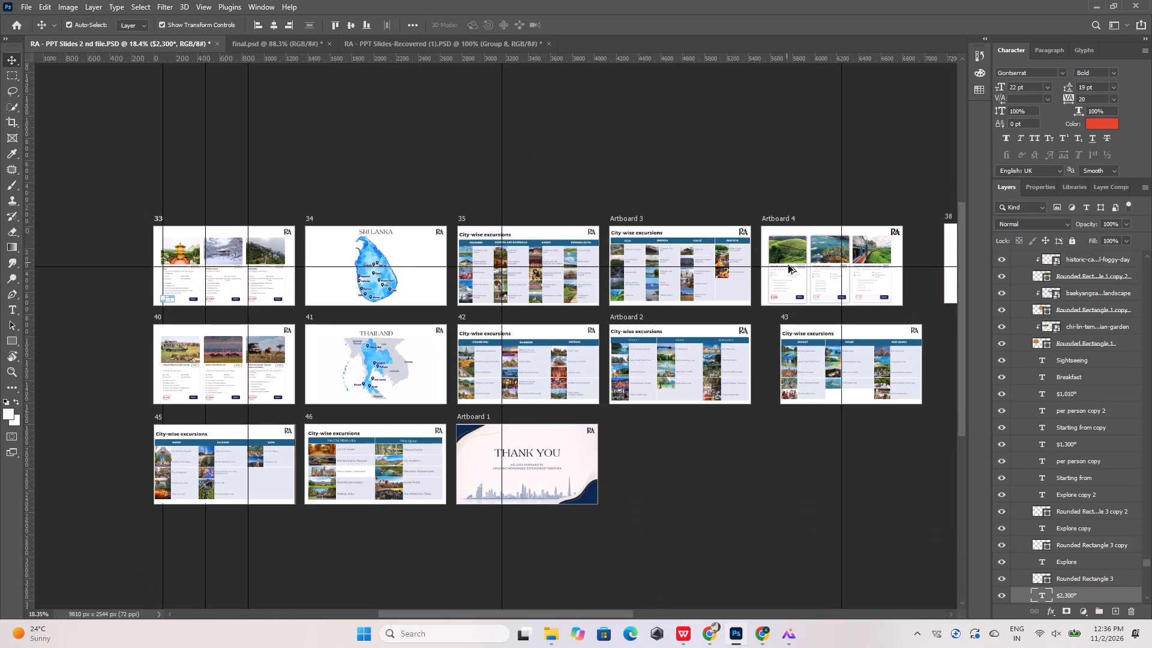
Set the leading of the $ 255 price in Artboard 4's Tea Trails & Ocean Tales card to 18 pt.
scroll(803, 293, "up", 20, "alt")
scroll(803, 293, "up", 9, "alt")
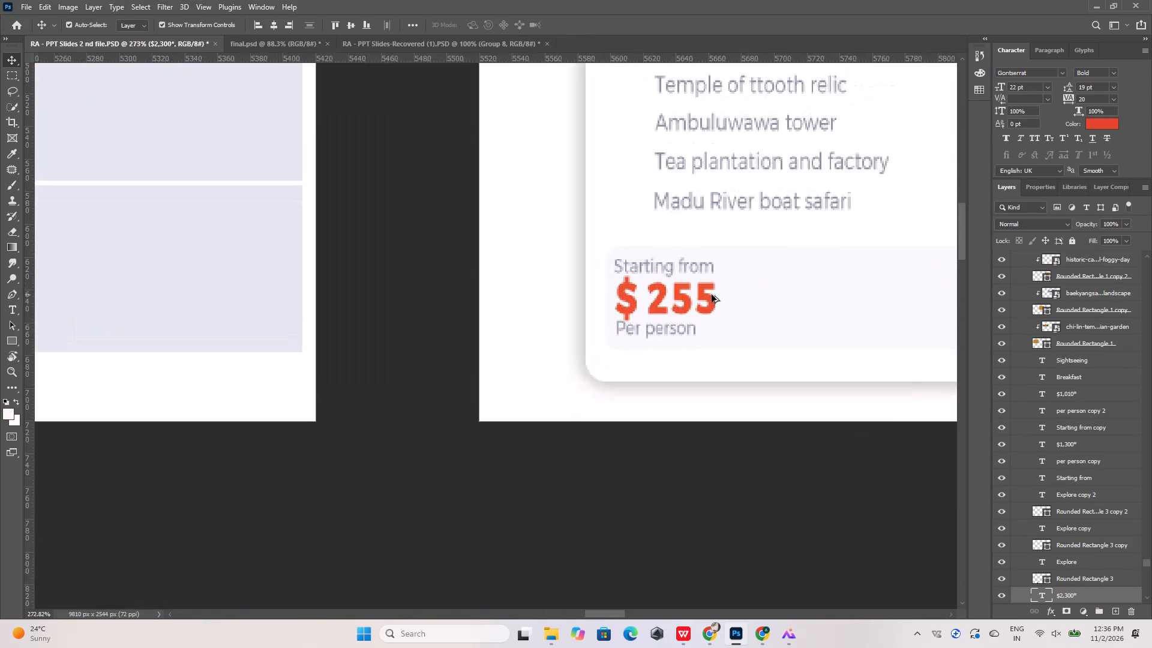
left_click(710, 296)
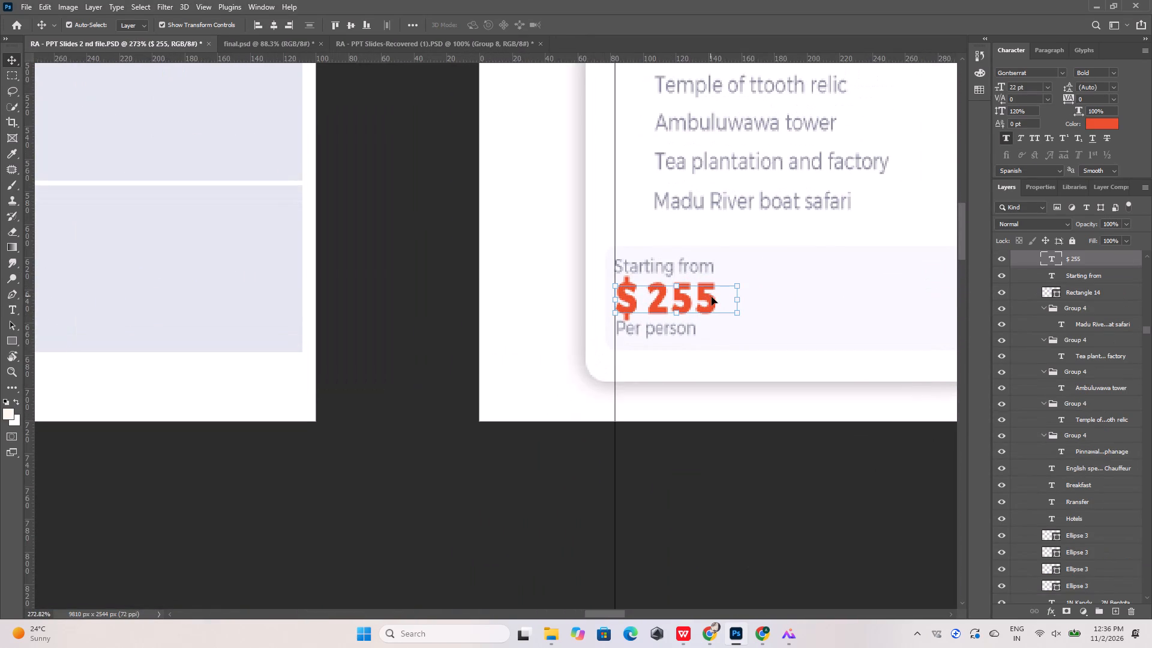
left_click(1113, 85)
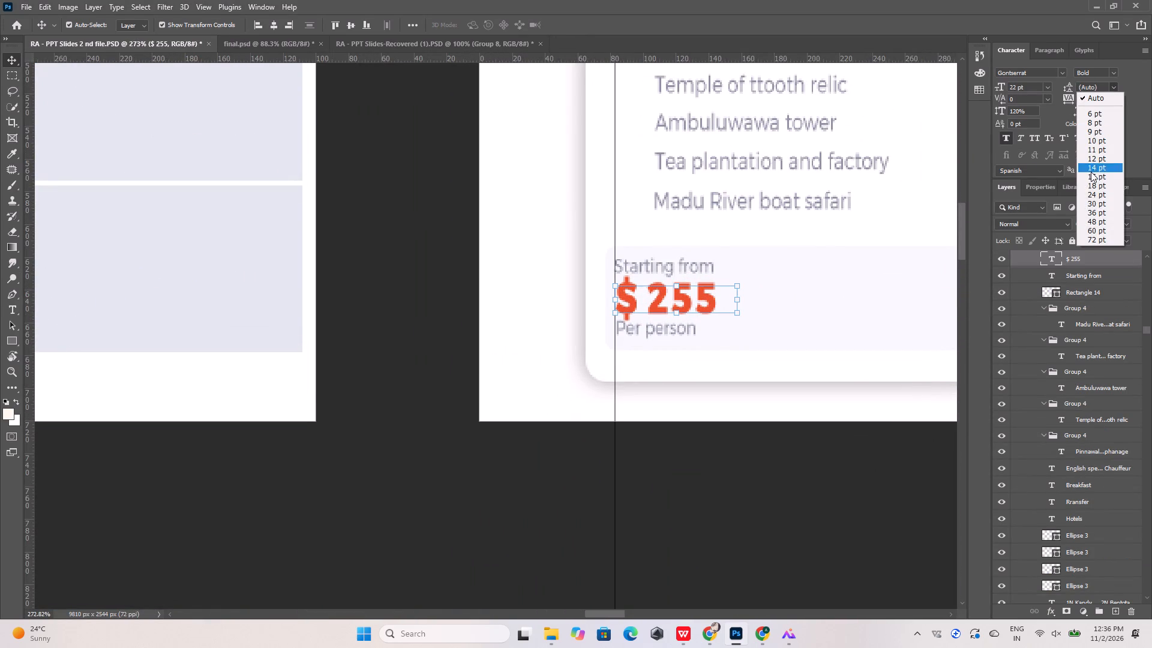
left_click(1086, 187)
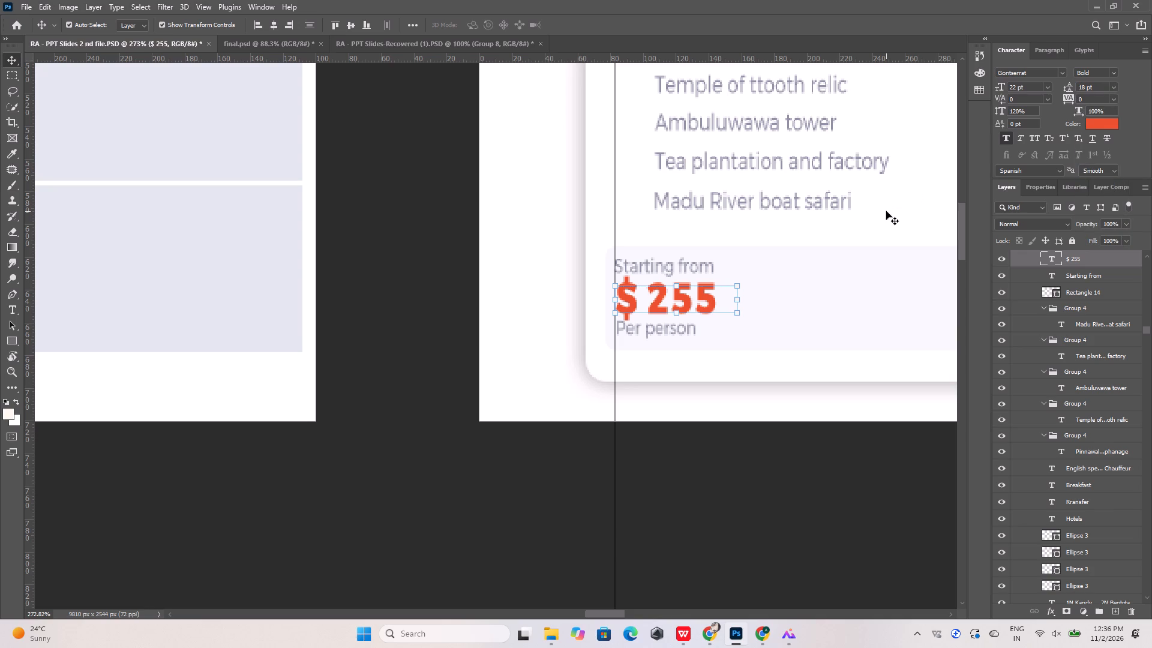
Copy the 10.99 pt font size from the Explore label in artboard 40's Ultimate Big Five Safari Escape card.
scroll(485, 271, "down", 9, "alt")
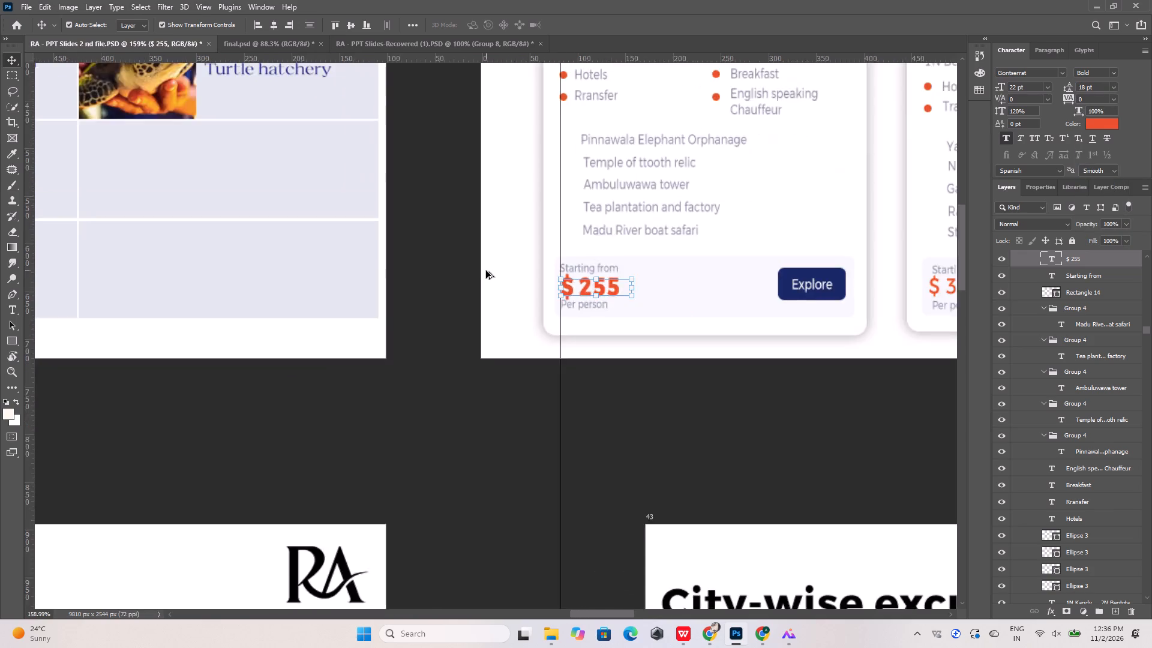
scroll(486, 271, "down", 4, "alt")
scroll(533, 287, "down", 19, "alt")
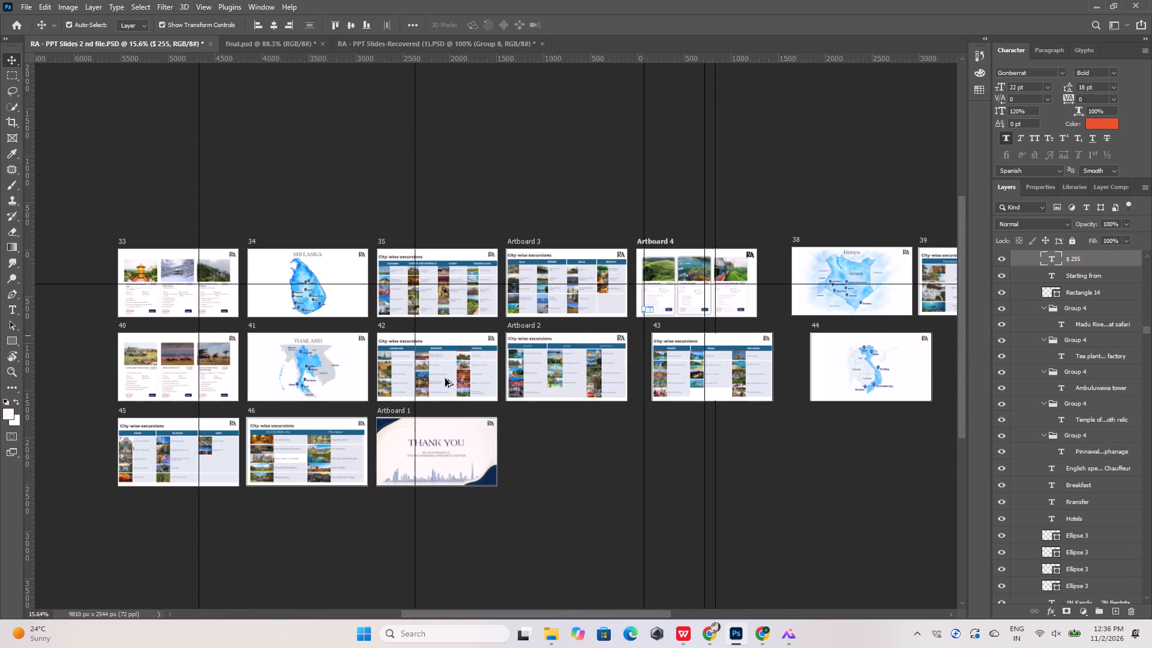
scroll(103, 392, "up", 20, "alt")
scroll(103, 392, "up", 7, "alt")
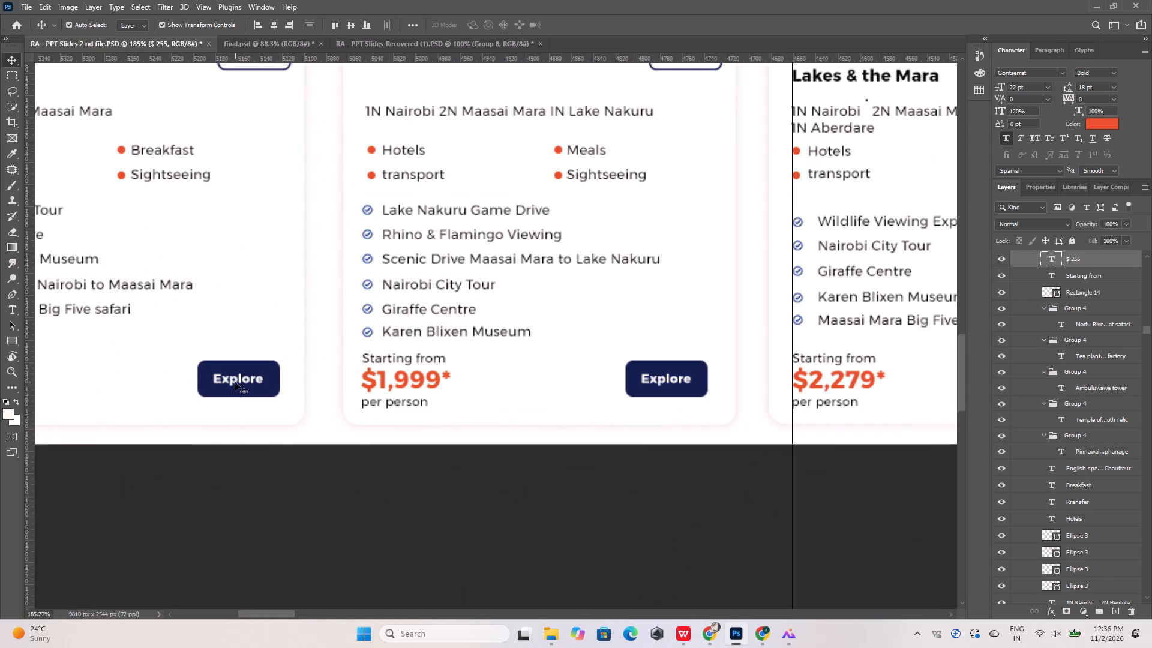
double_click(236, 381)
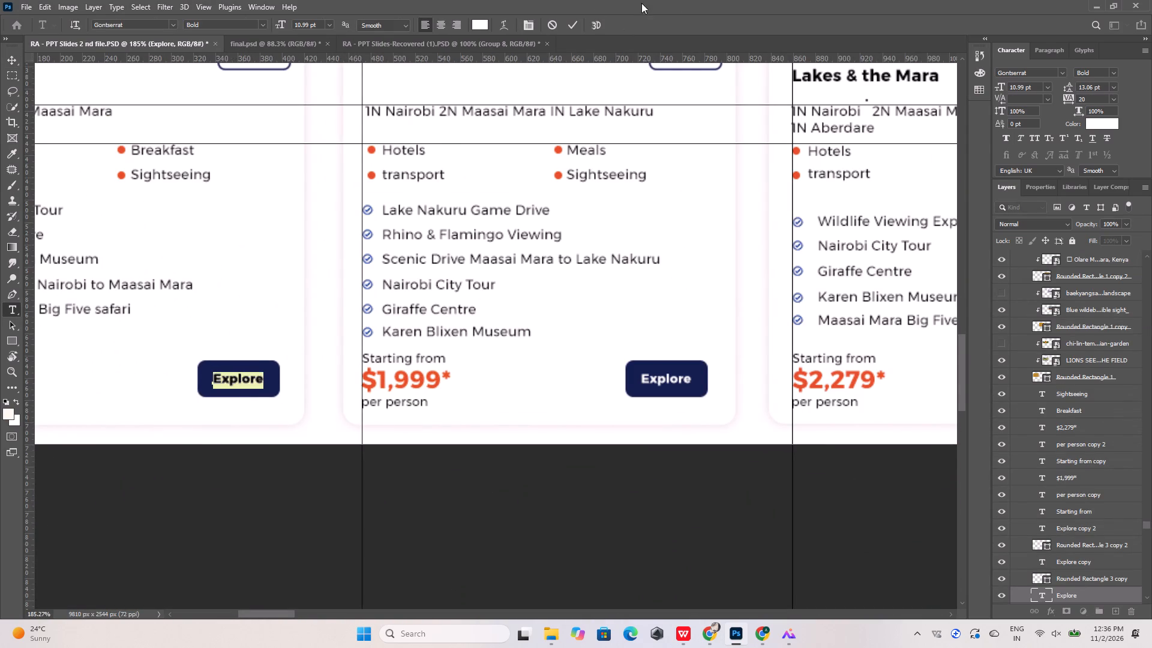
left_click_drag(320, 25, 295, 25)
key("ctrl+c")
left_click(572, 23)
Set the Explore label in Artboard 4's Tea Trails & Ocean Tales card to the copied 10.99 pt font size.
scroll(391, 197, "down", 6, "alt")
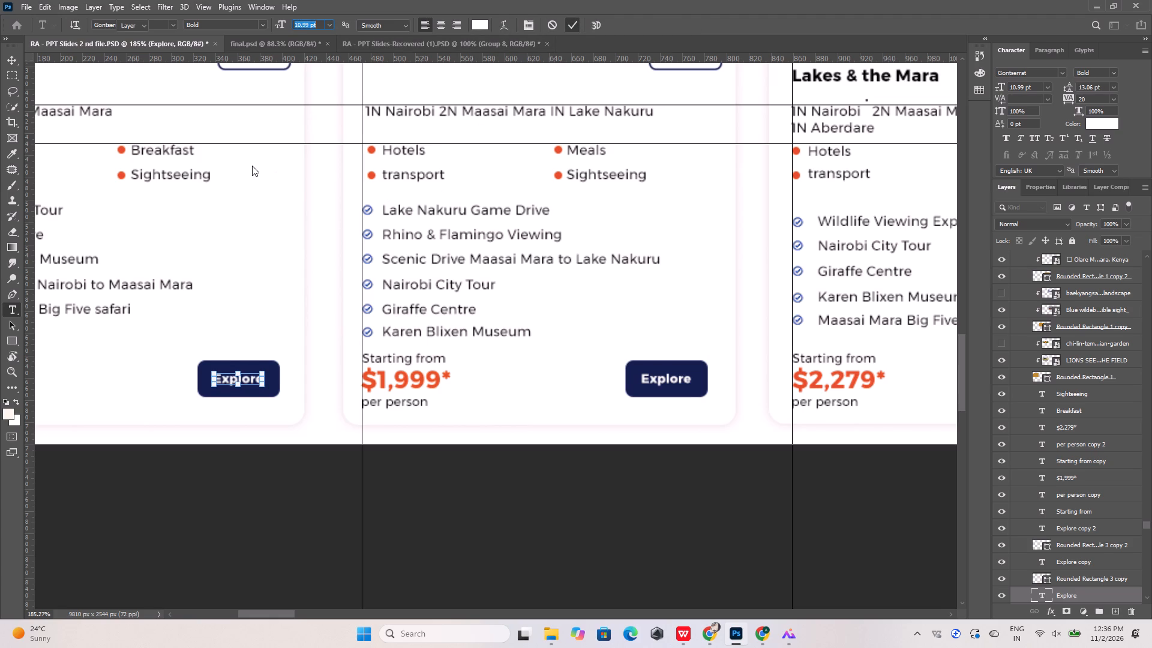
scroll(252, 166, "down", 6, "alt")
scroll(290, 197, "down", 10, "alt")
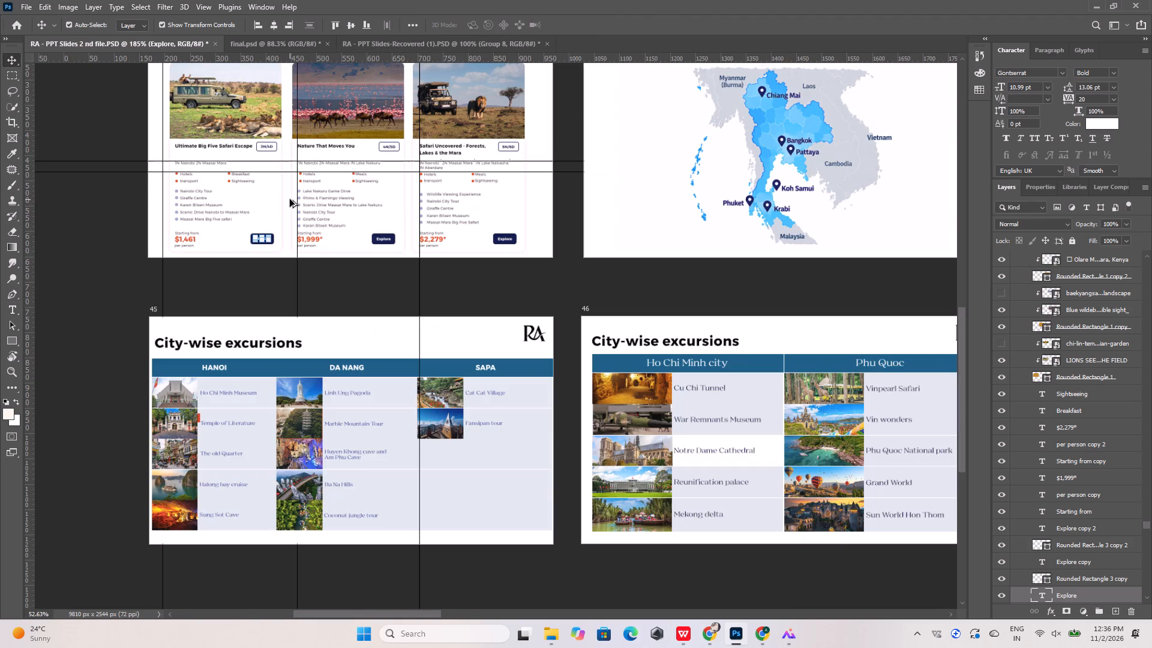
scroll(290, 199, "down", 20, "alt")
scroll(319, 280, "down", 6, "alt")
scroll(337, 326, "down", 8, "alt")
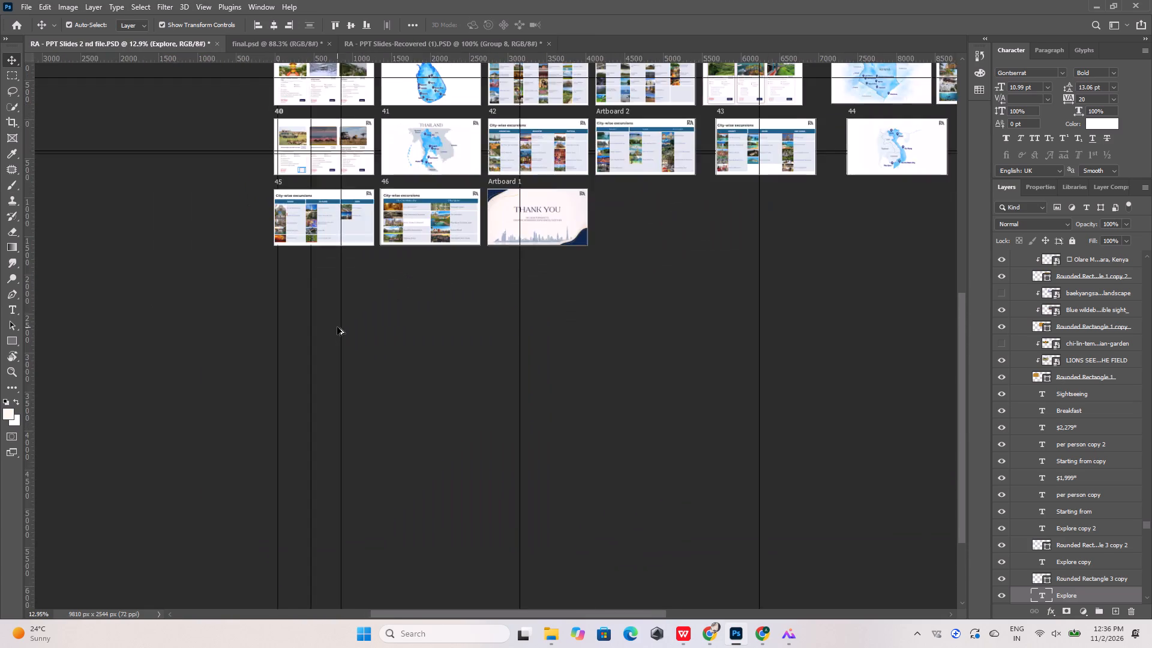
scroll(337, 327, "down", 5, "alt")
scroll(701, 234, "up", 5, "alt")
scroll(446, 186, "up", 19, "alt")
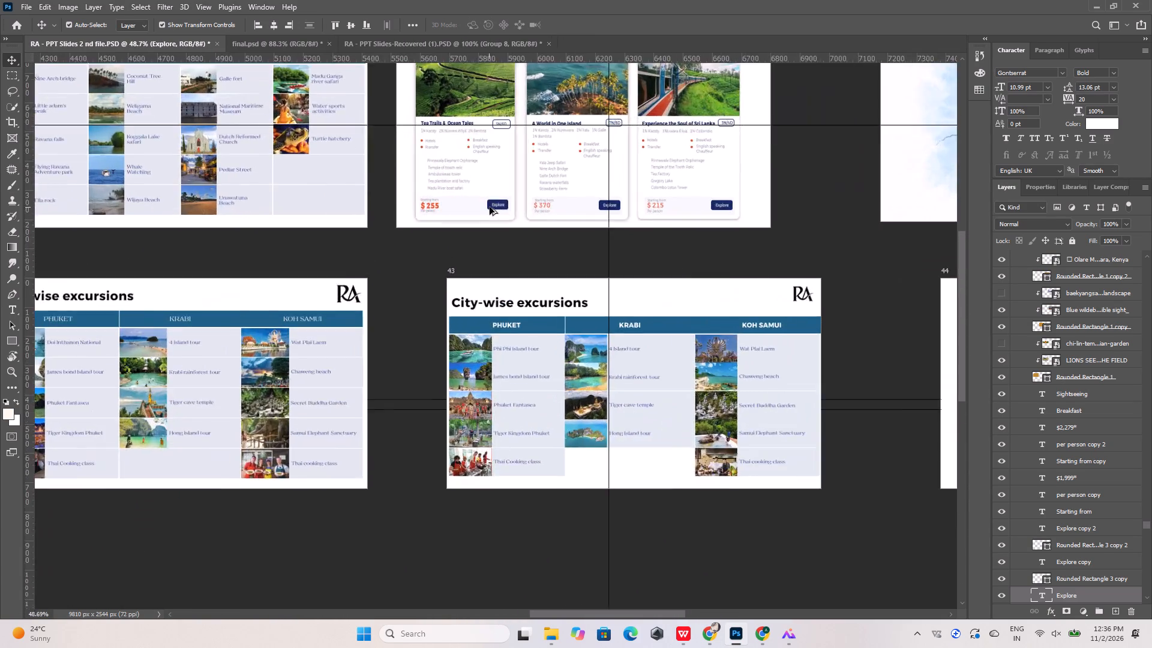
scroll(490, 207, "up", 16, "alt")
double_click(513, 199)
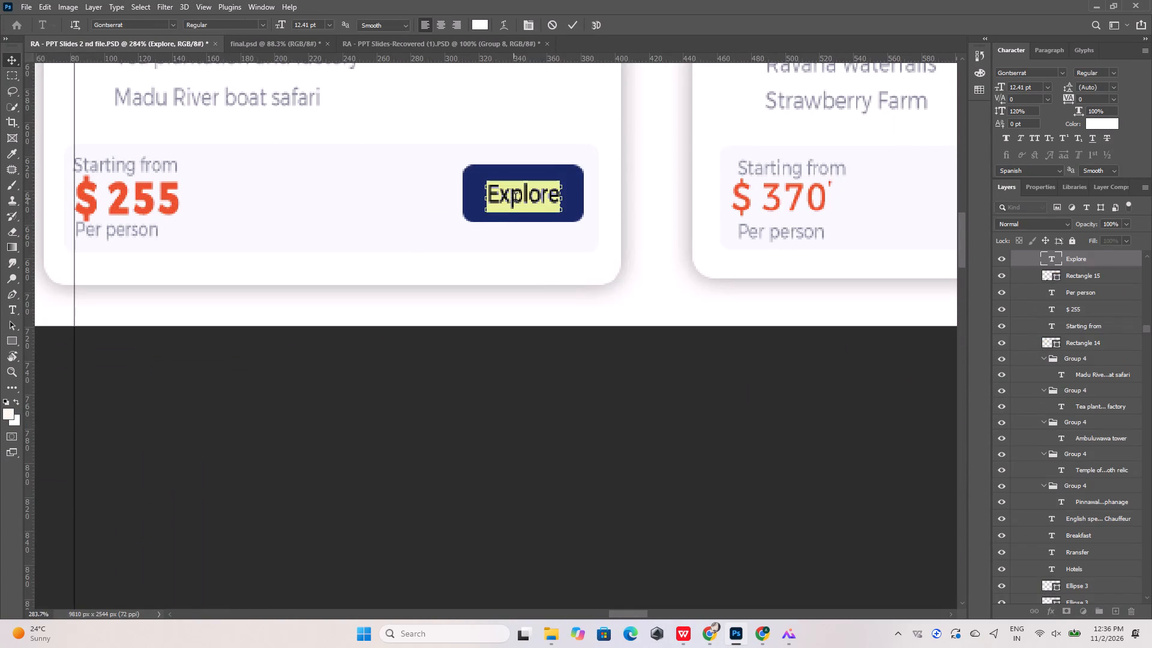
left_click_drag(316, 27, 275, 23)
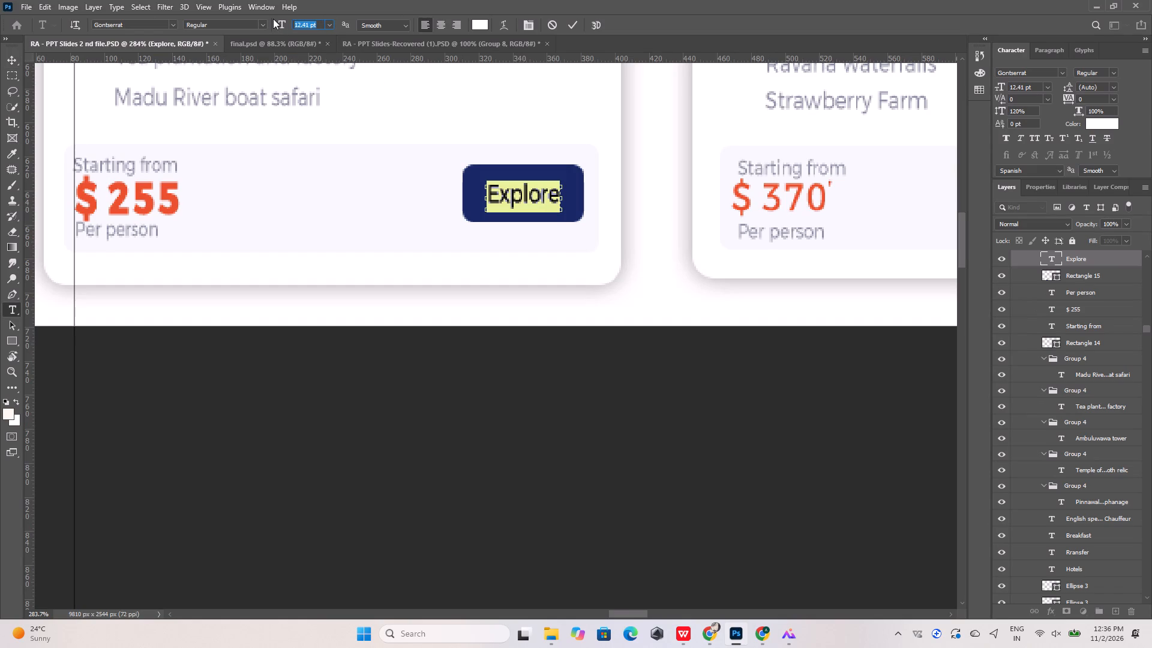
key("ctrl+v")
key("Return")
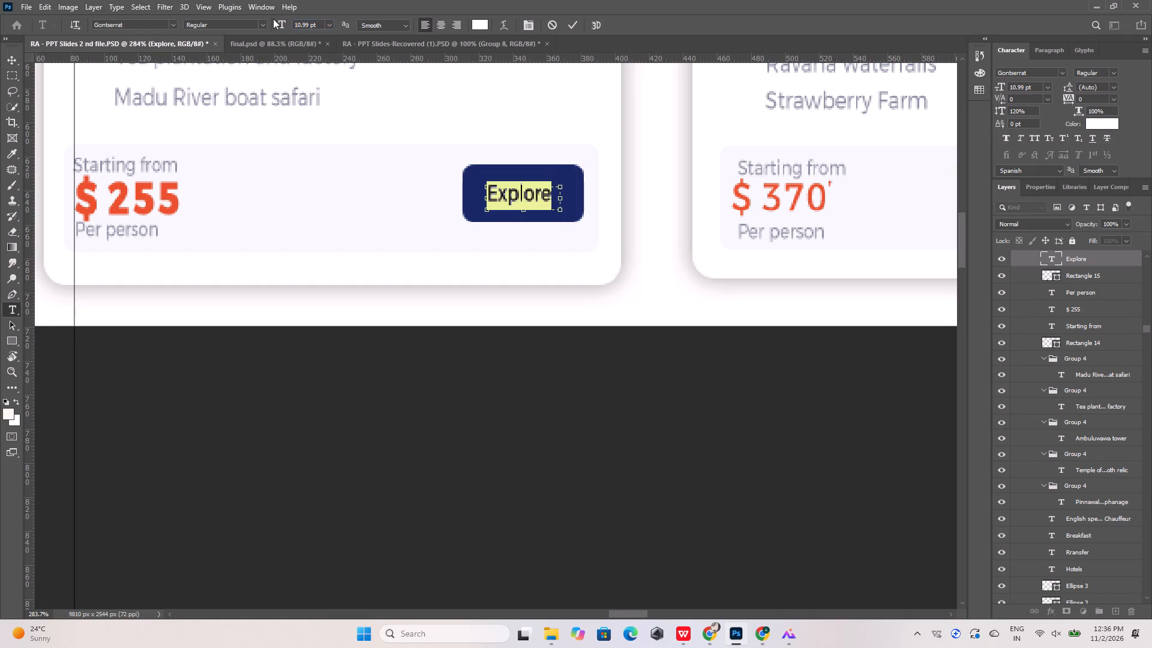
left_click(573, 23)
left_click(630, 125)
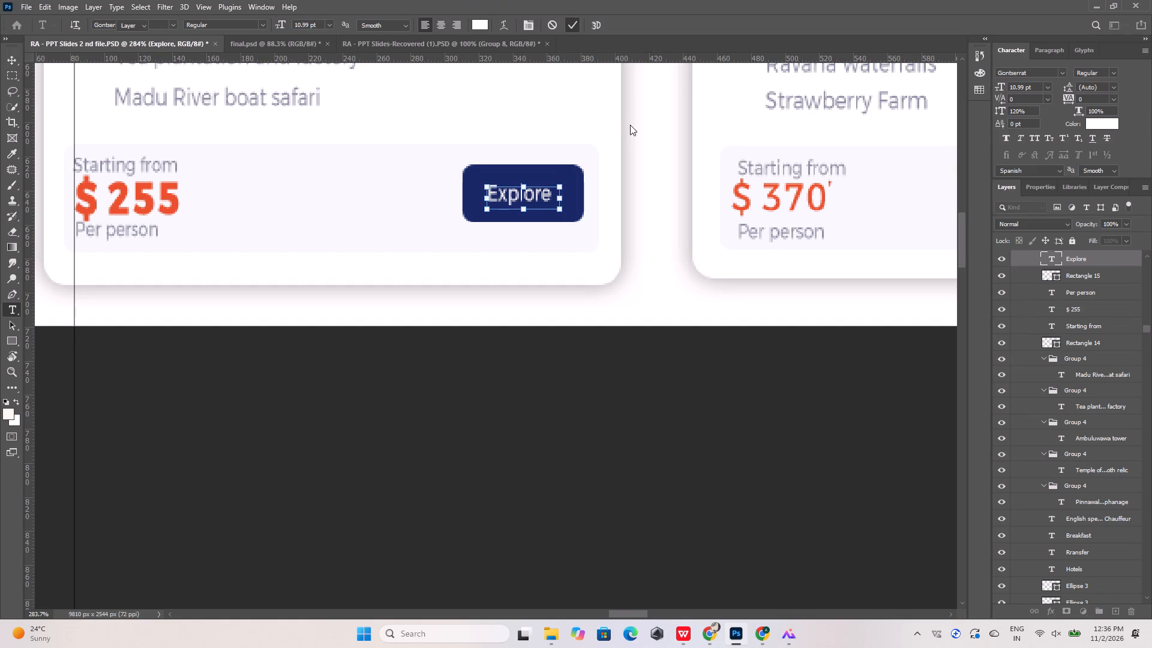
left_click(643, 118)
Delete the dark blue button rectangle behind the Explore label in the Tea Trails & Ocean Tales card.
left_click(548, 136)
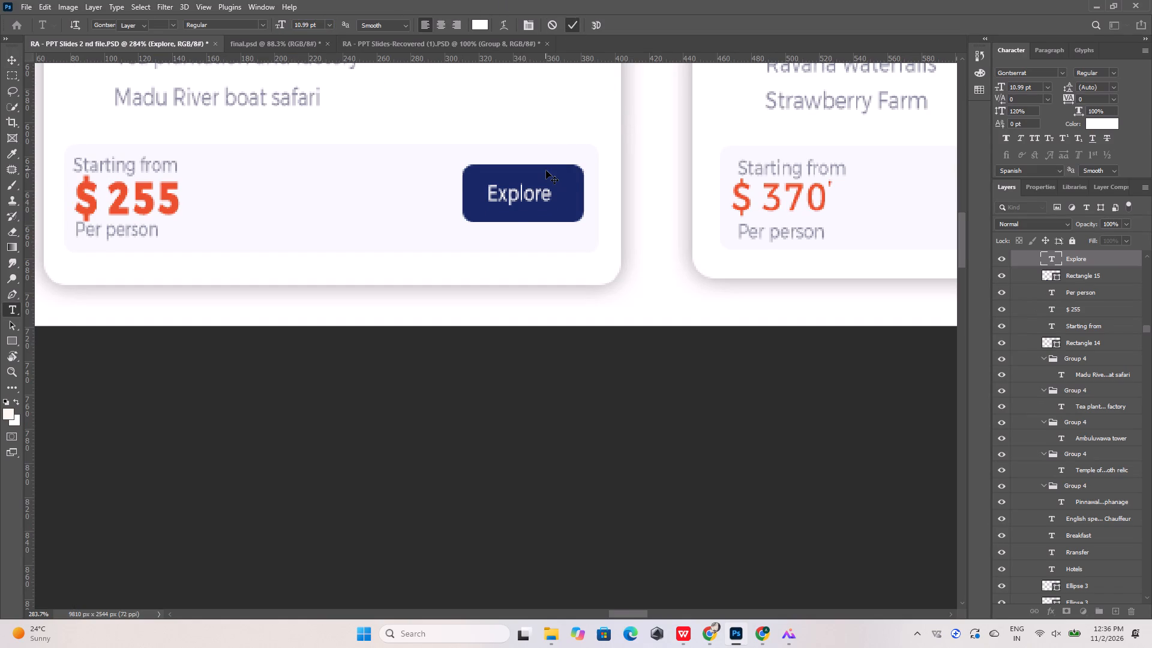
left_click(546, 172)
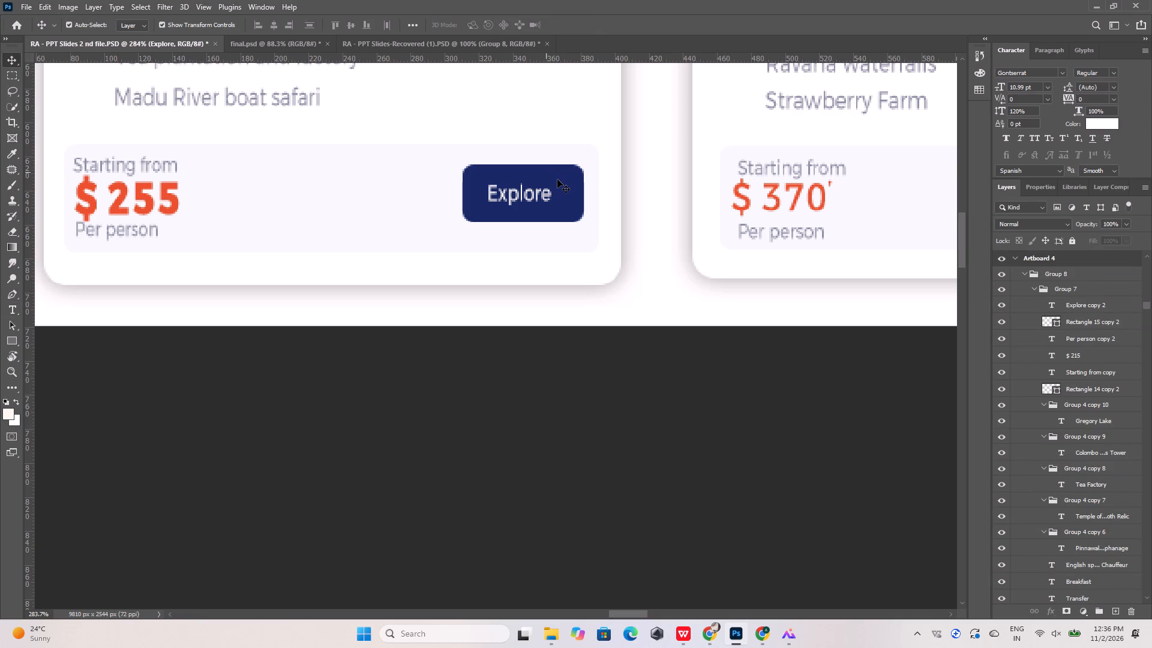
left_click(557, 179)
left_click(539, 195)
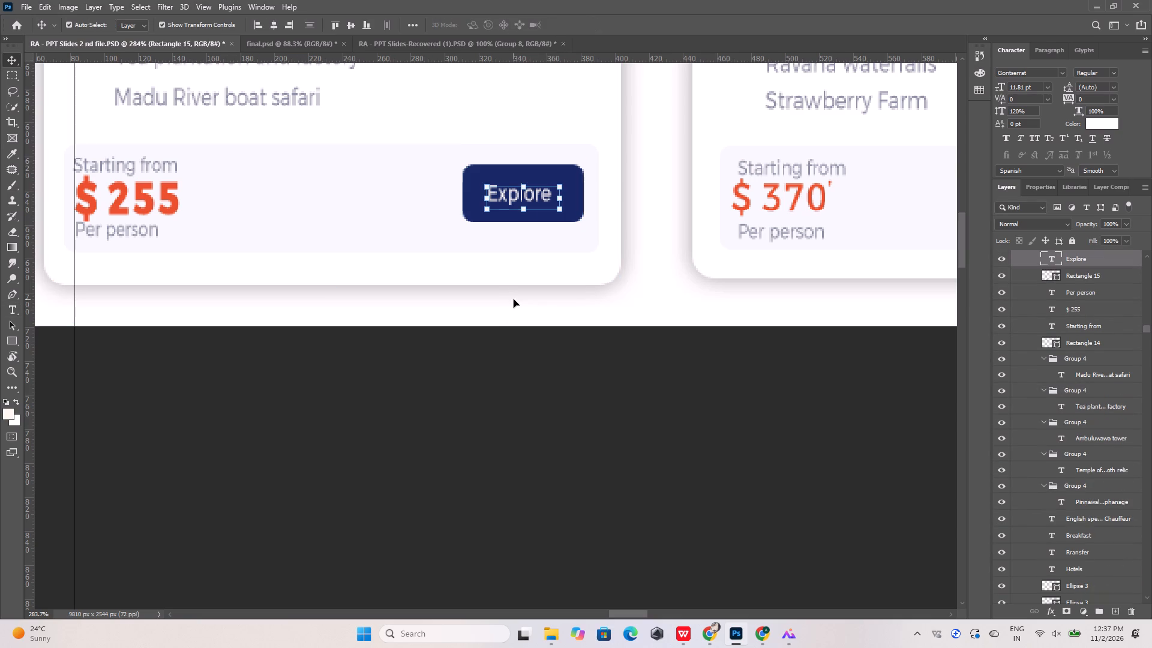
left_click(547, 168)
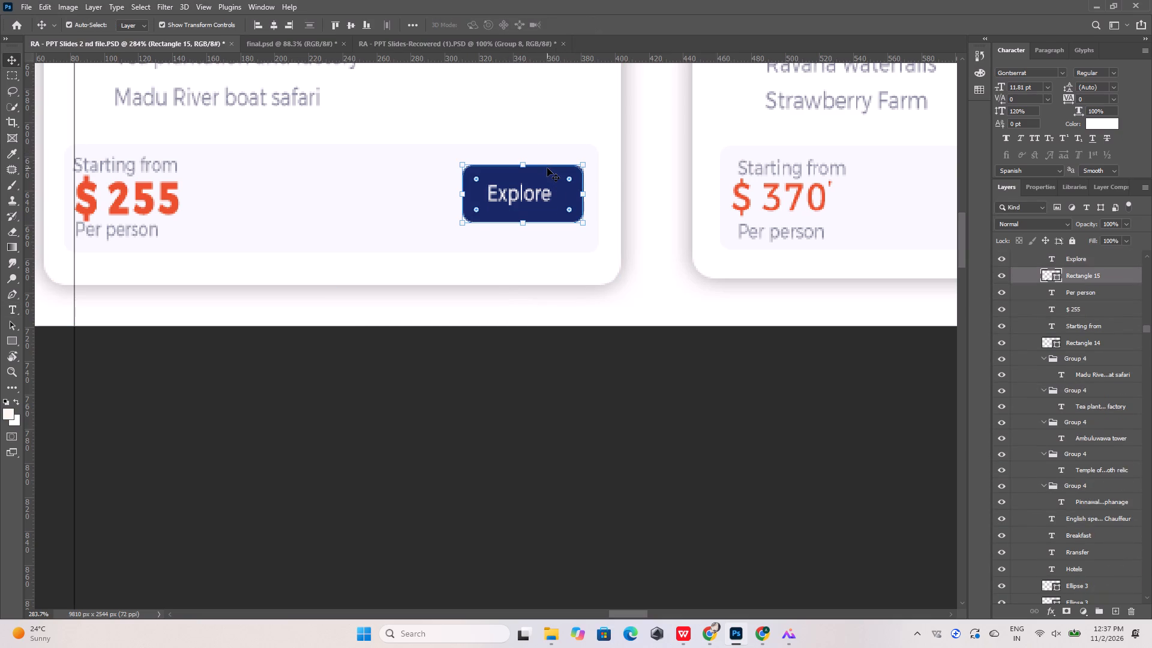
key("Delete")
Copy the Explore button's rounded rectangle from artboard 40's Ultimate Big Five Safari Escape card.
scroll(539, 202, "down", 5, "alt")
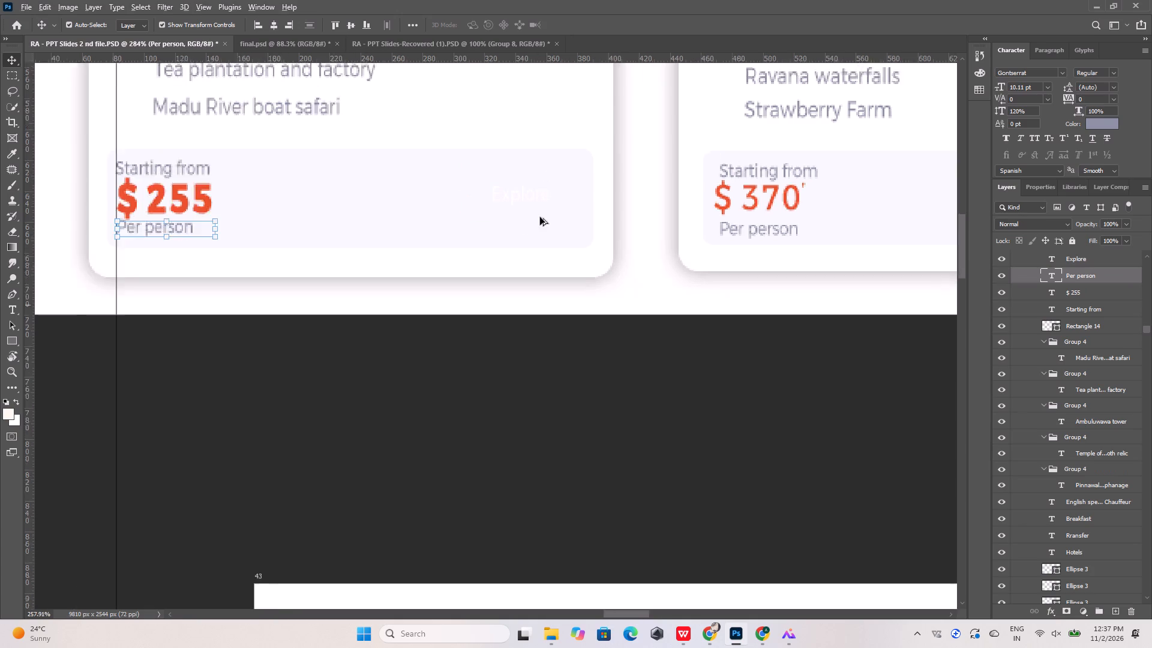
scroll(540, 217, "down", 1, "alt")
scroll(552, 229, "down", 20, "alt")
scroll(552, 229, "down", 12, "alt")
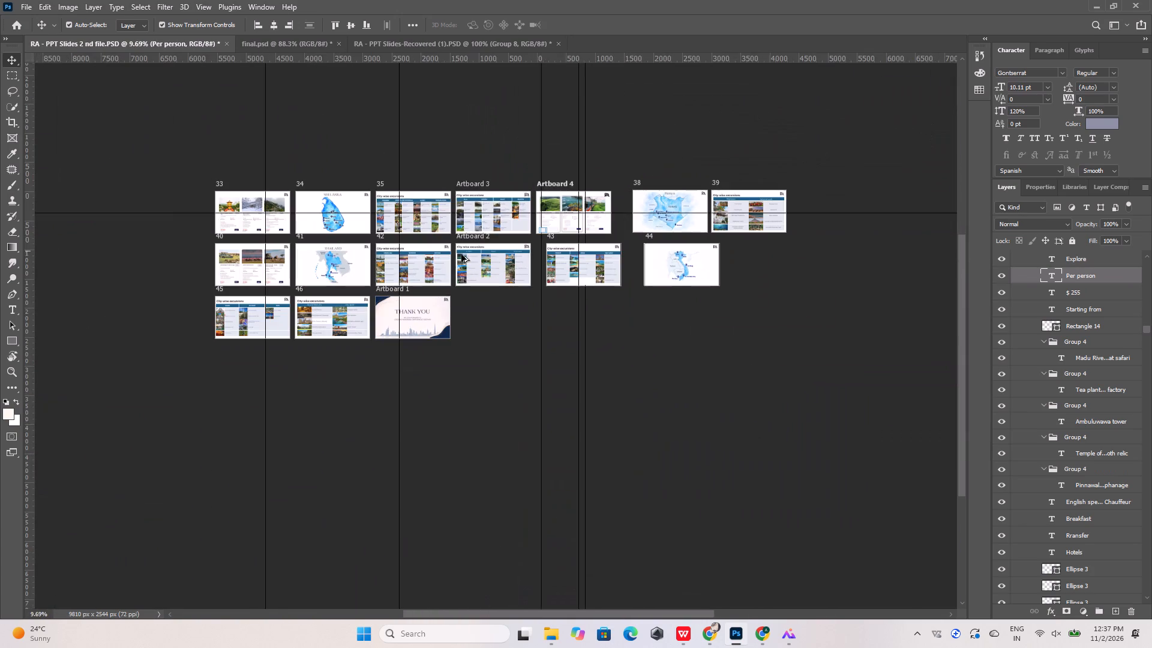
scroll(194, 290, "up", 20, "alt")
scroll(194, 290, "up", 4, "alt")
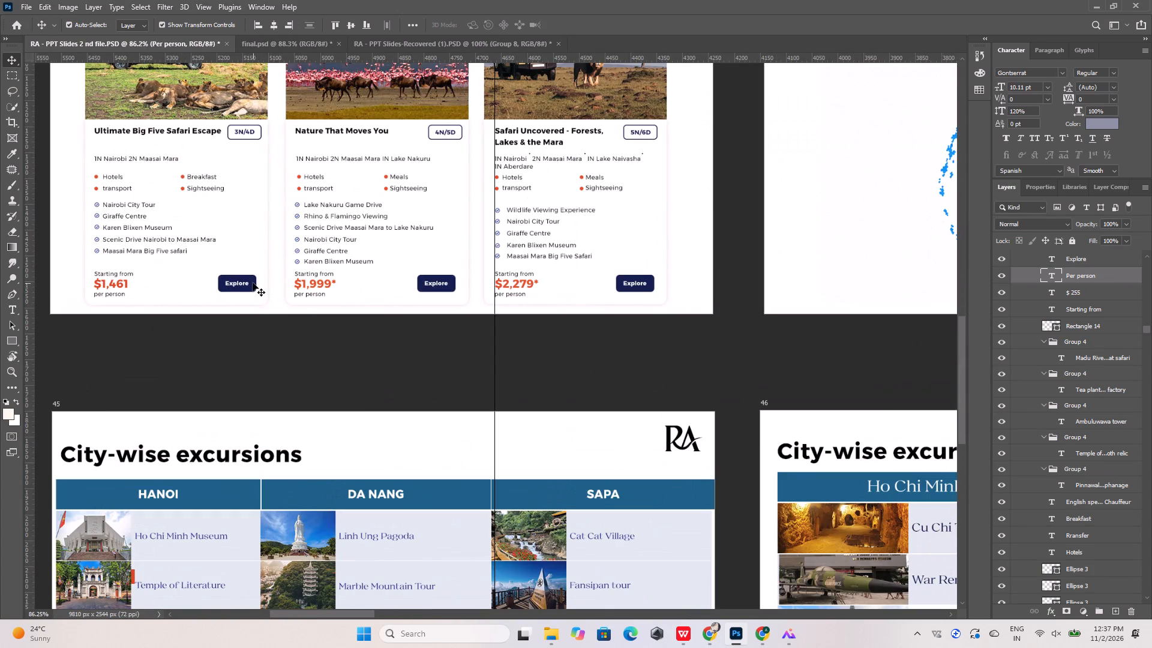
left_click(253, 282)
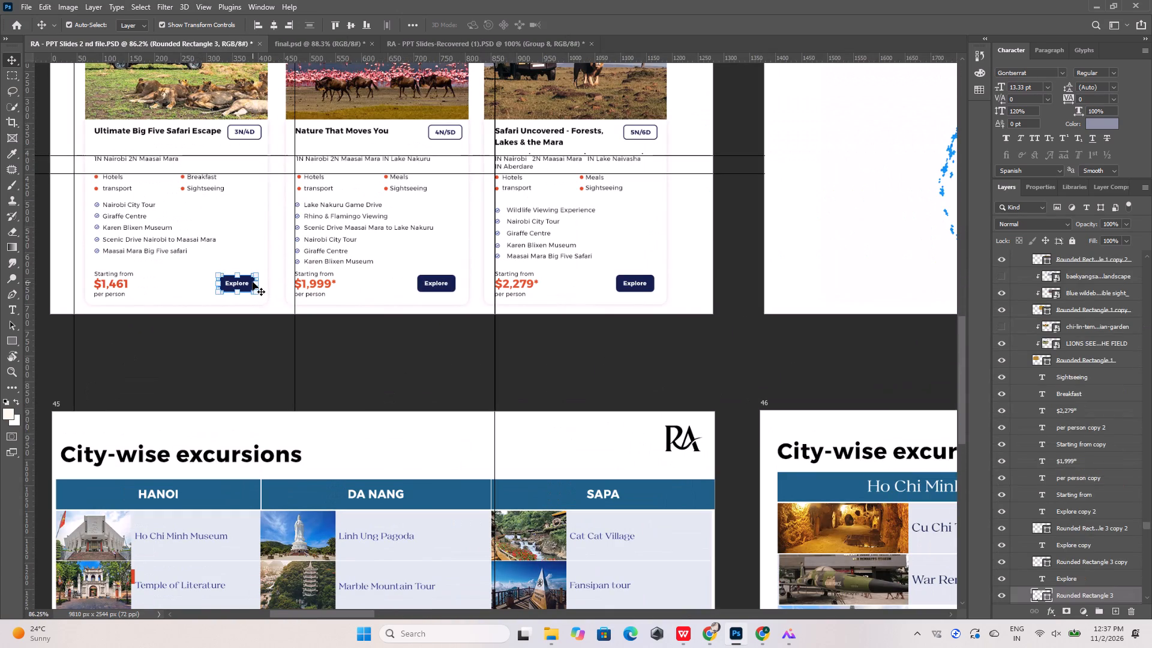
key("ctrl+c")
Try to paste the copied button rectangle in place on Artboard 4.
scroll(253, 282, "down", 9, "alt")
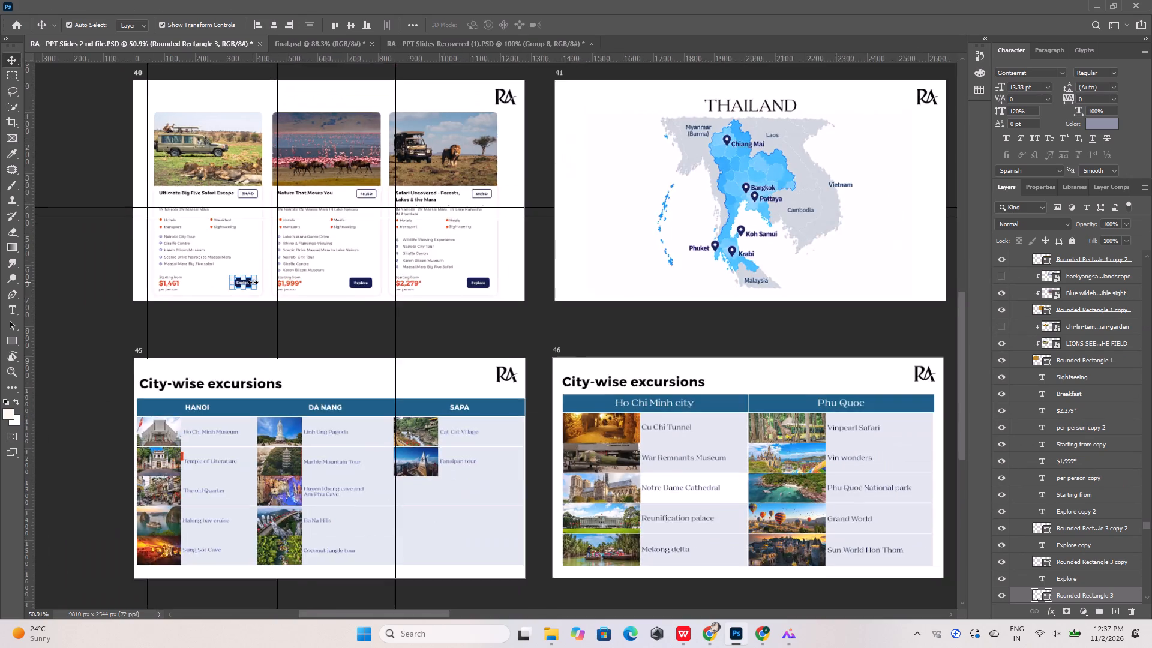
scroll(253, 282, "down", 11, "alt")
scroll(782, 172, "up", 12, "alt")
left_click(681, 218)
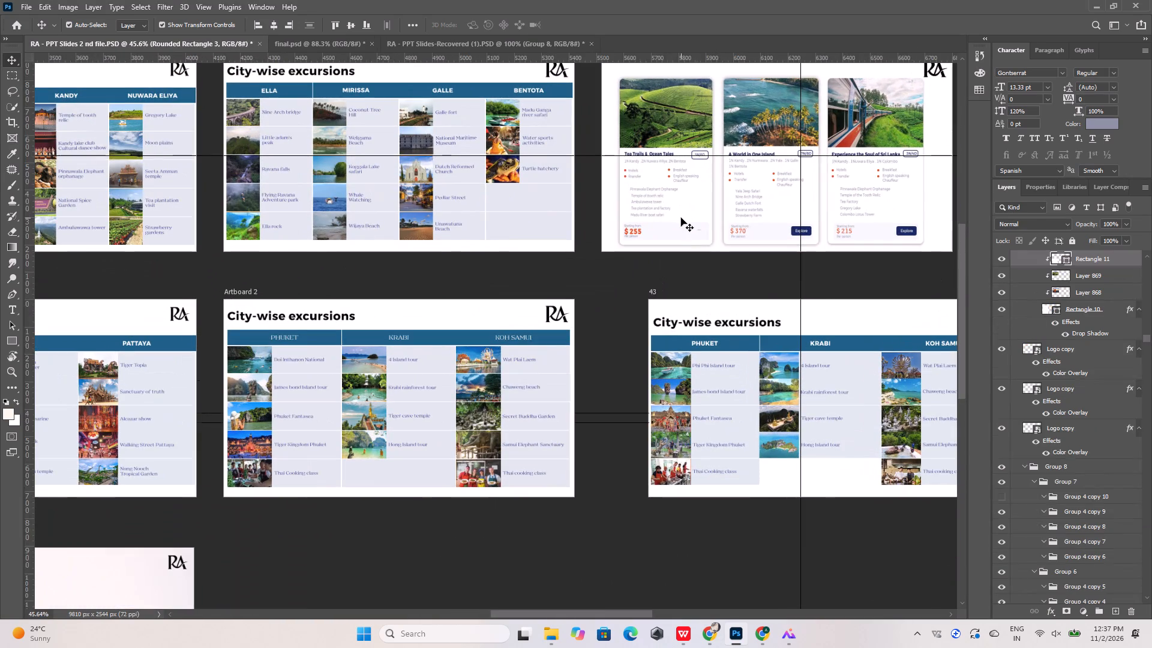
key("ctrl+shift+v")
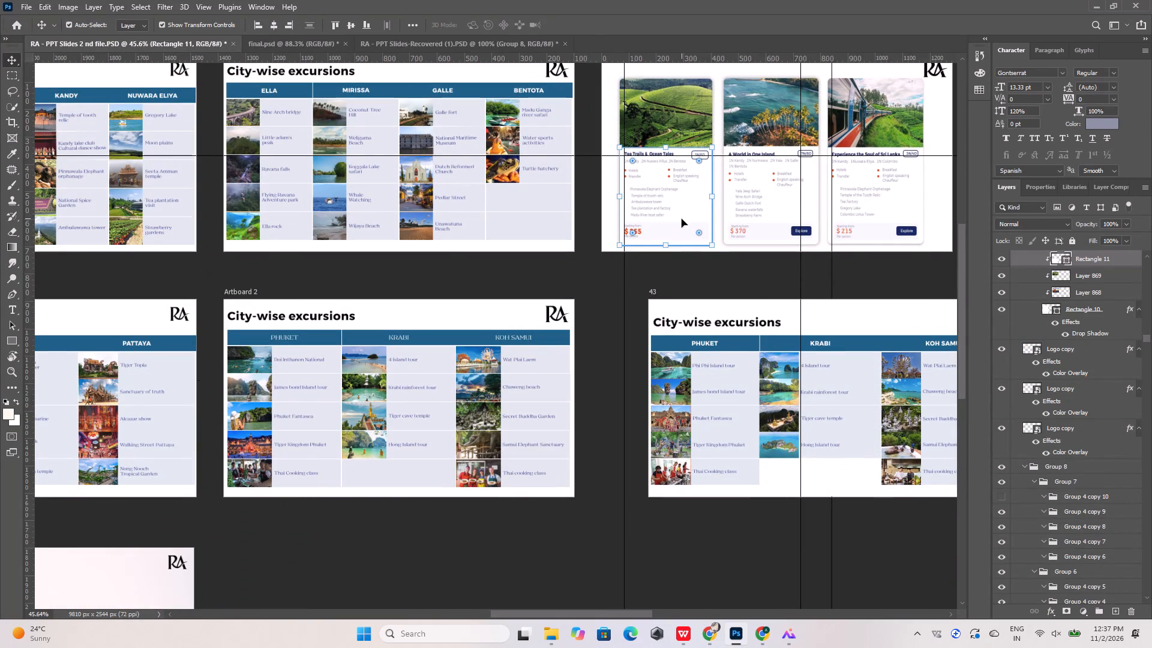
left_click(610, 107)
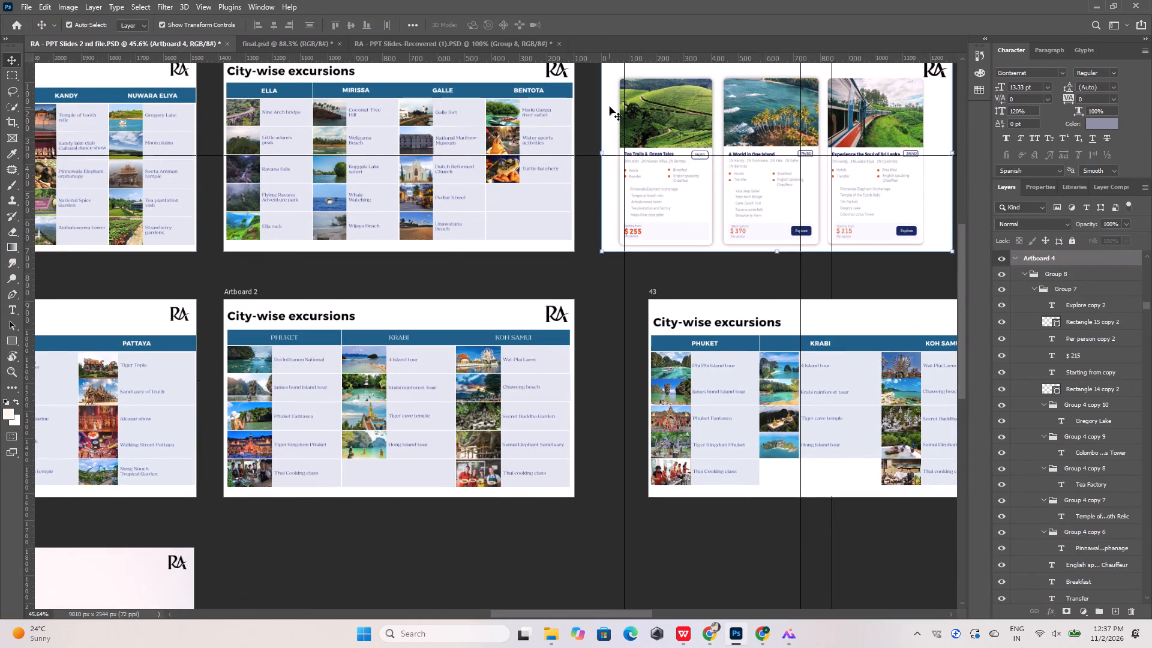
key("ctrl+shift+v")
Copy the Explore button's rounded rectangle from artboard 40's Ultimate Big Five Safari Escape card and paste it in place on Artboard 4.
scroll(707, 275, "down", 13, "alt")
scroll(226, 313, "up", 20, "alt")
scroll(226, 313, "up", 3, "alt")
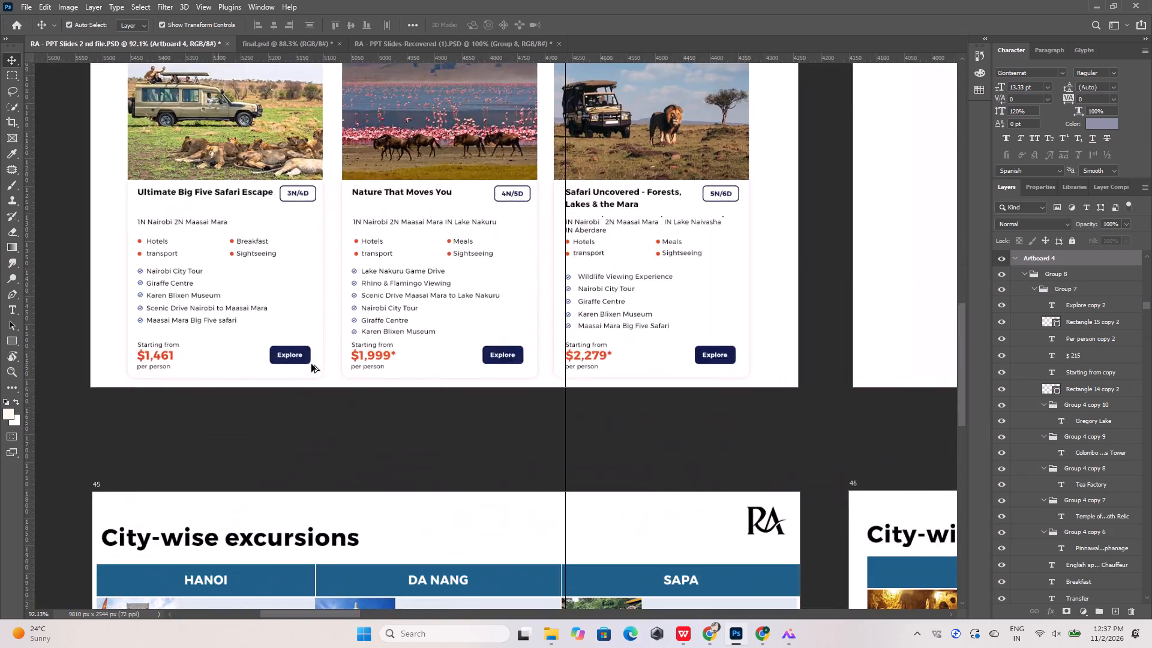
scroll(311, 364, "up", 4, "alt")
left_click(308, 344)
key("ctrl+c")
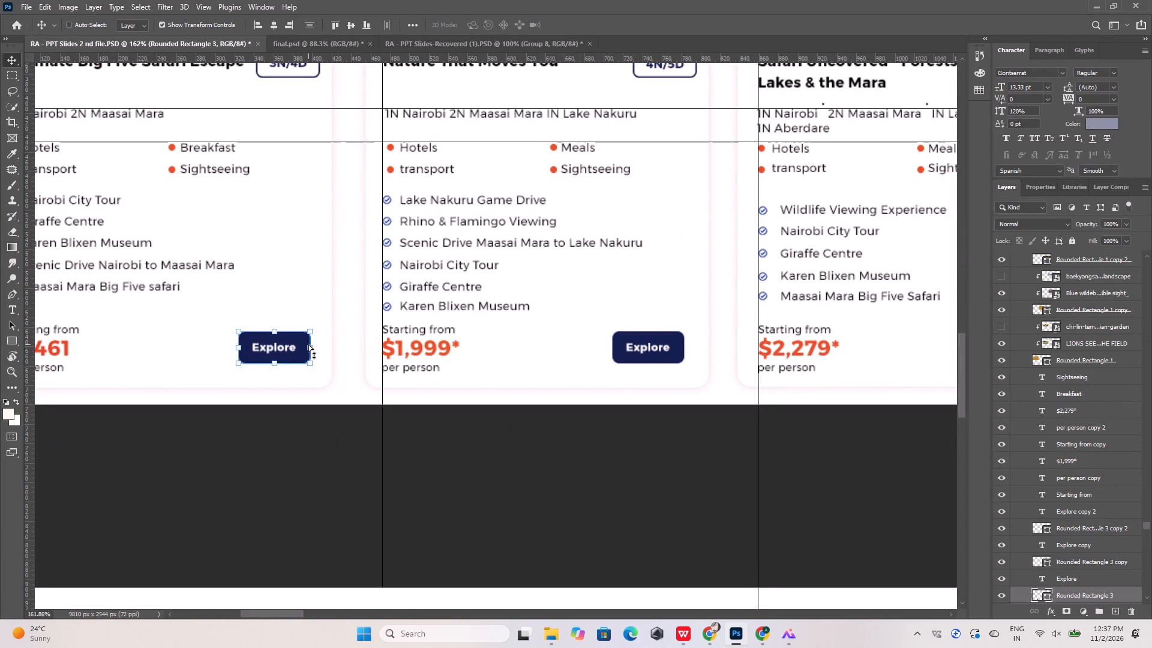
scroll(308, 344, "down", 20, "alt")
scroll(308, 344, "down", 9, "alt")
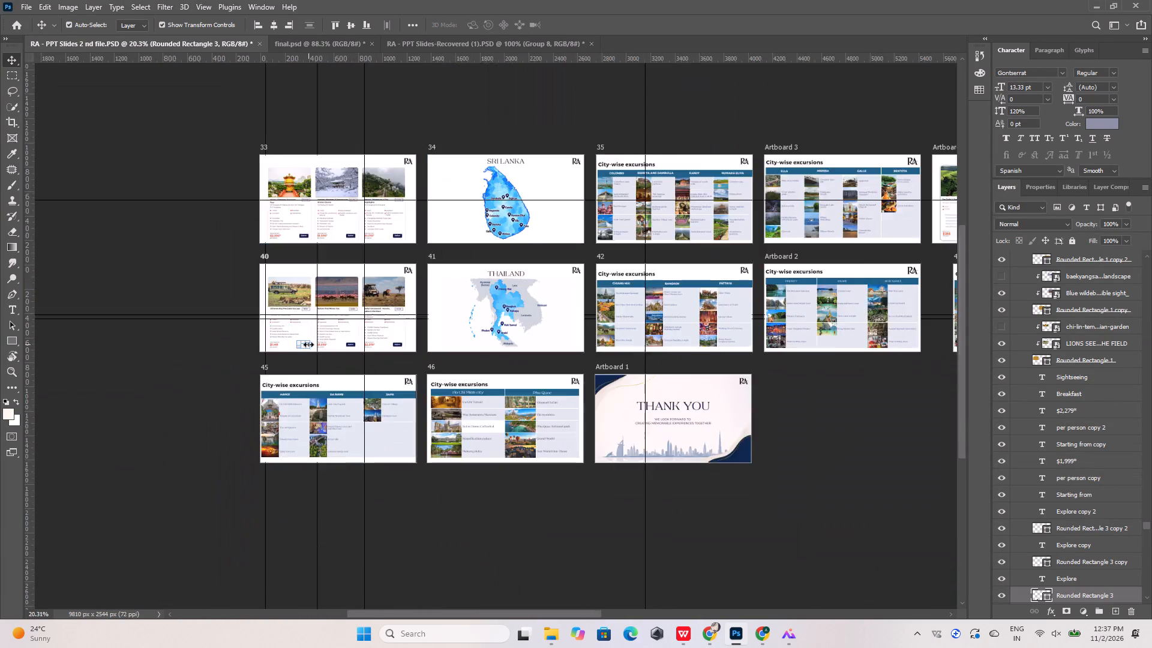
scroll(308, 344, "down", 2, "alt")
scroll(621, 265, "up", 18, "alt")
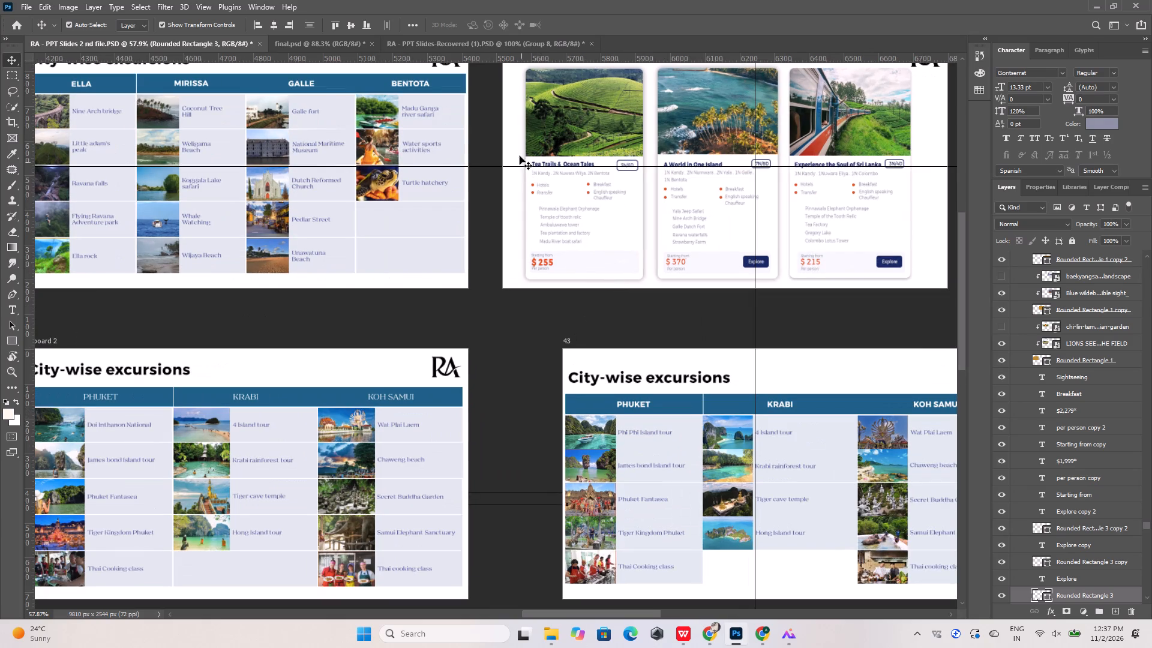
left_click(512, 122)
key("ctrl+shift+v")
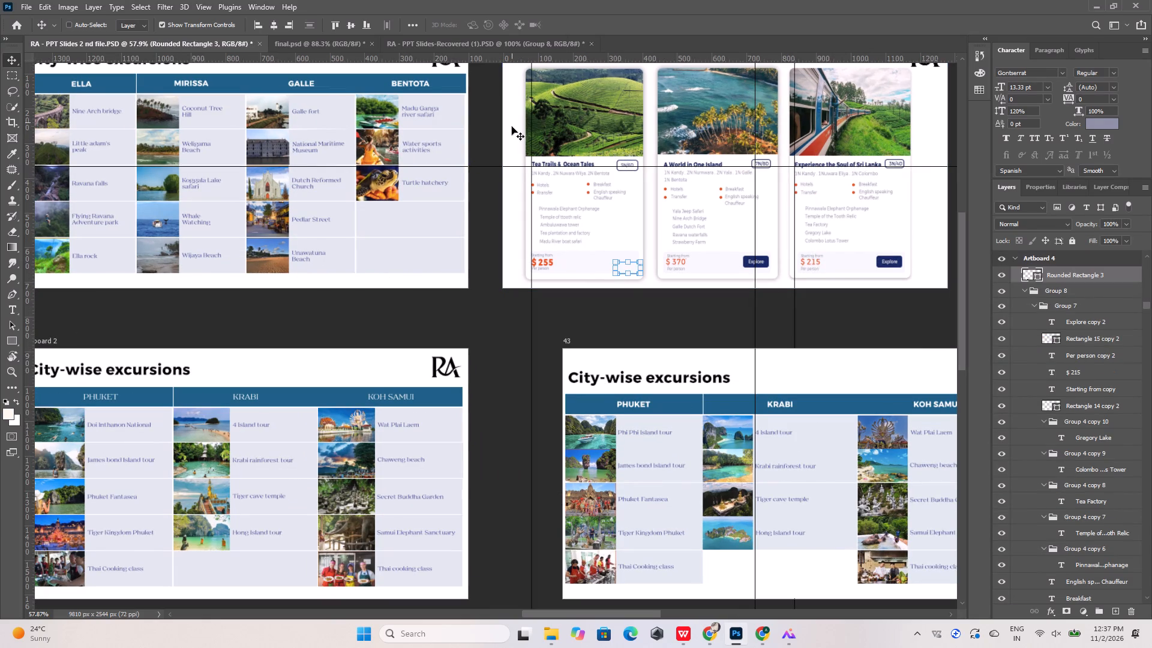
Move the pasted rounded rectangle layer into Group 5, directly below the Tea Trails & Ocean Tales card's Explore text layer.
scroll(609, 258, "up", 7, "alt")
scroll(613, 296, "up", 5)
scroll(611, 283, "up", 6, "alt")
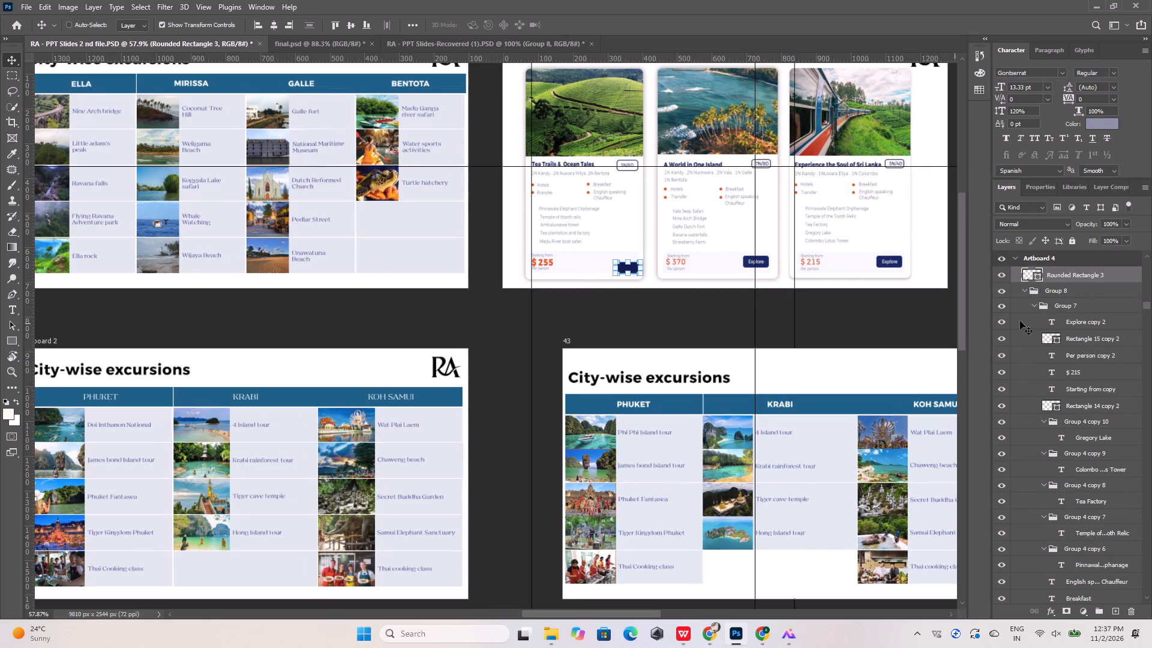
scroll(673, 281, "up", 6, "alt")
scroll(641, 353, "up", 6, "alt")
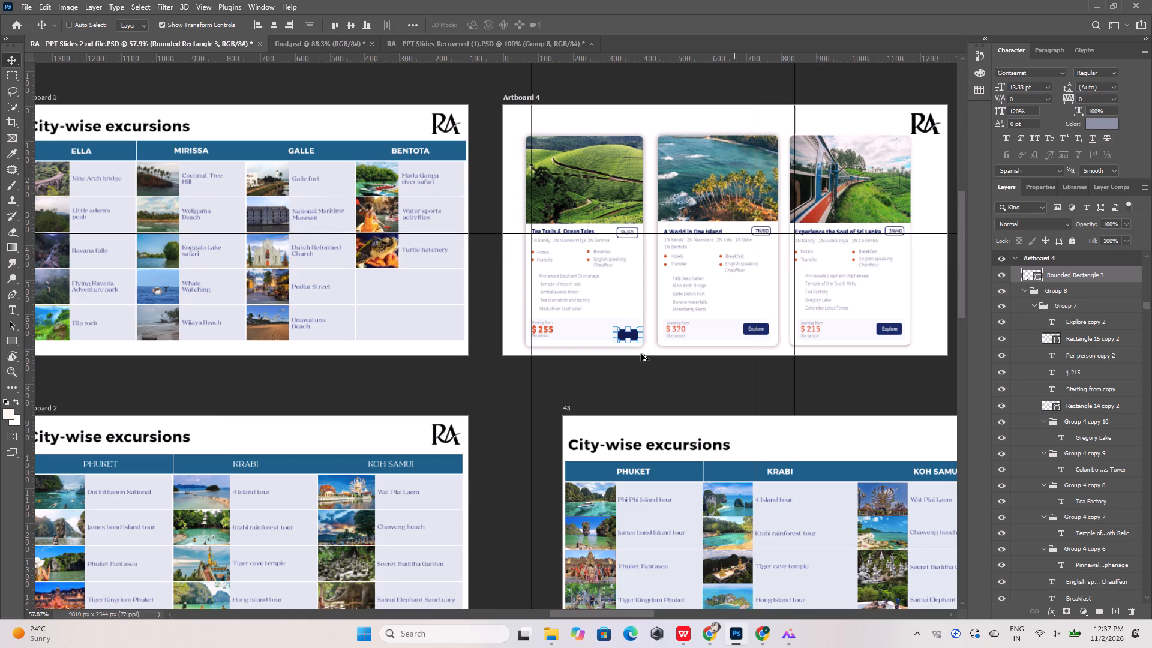
scroll(641, 362, "up", 6, "alt")
scroll(641, 364, "down", 4, "alt")
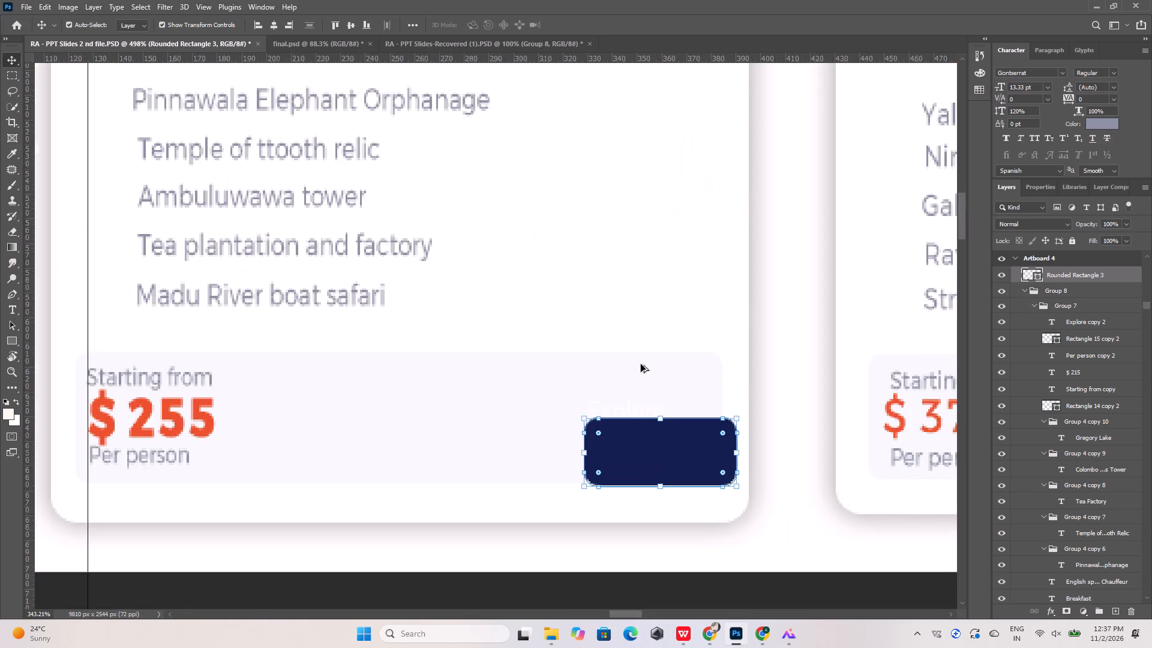
scroll(638, 409, "up", 5, "alt")
left_click(641, 404)
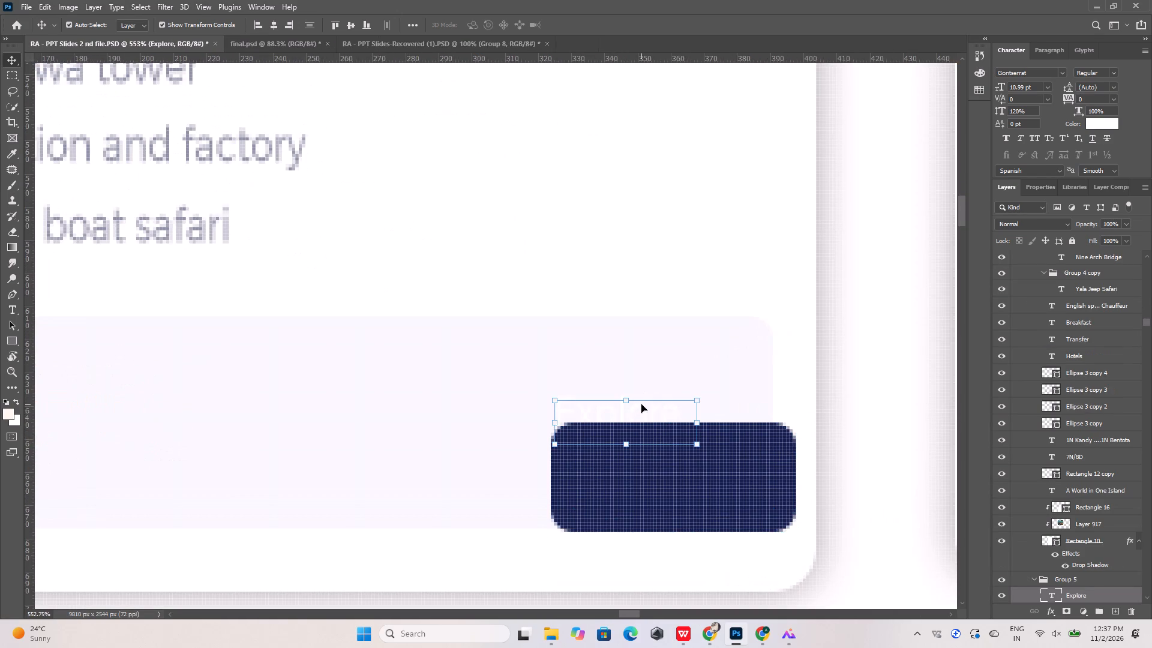
left_click(749, 479)
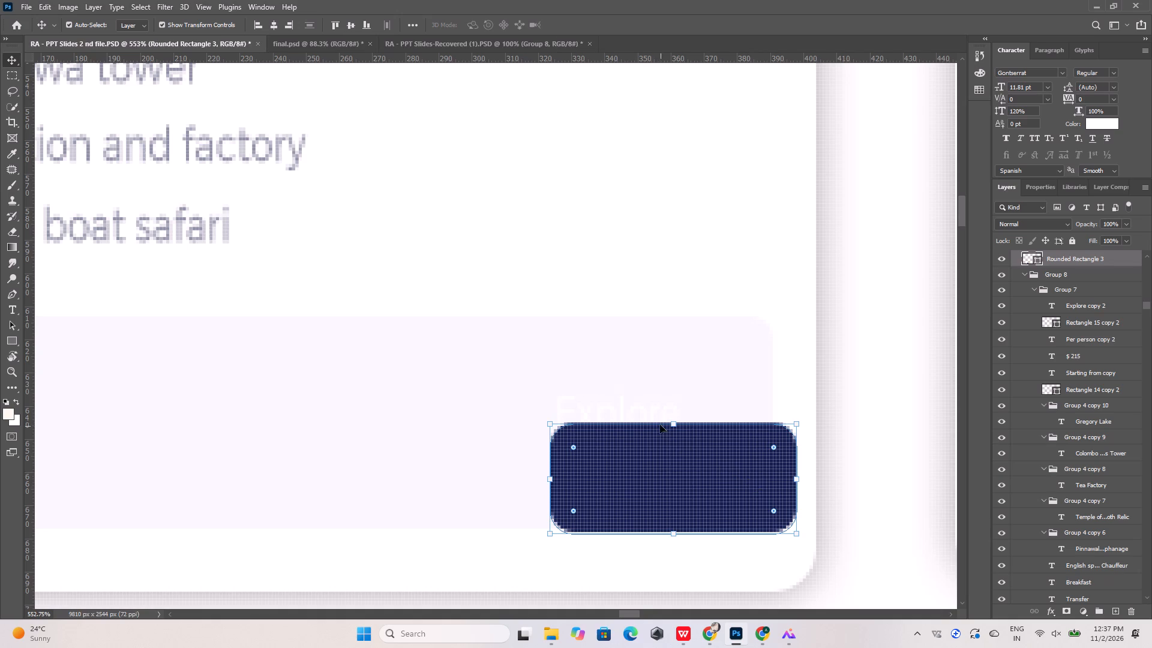
left_click(658, 407)
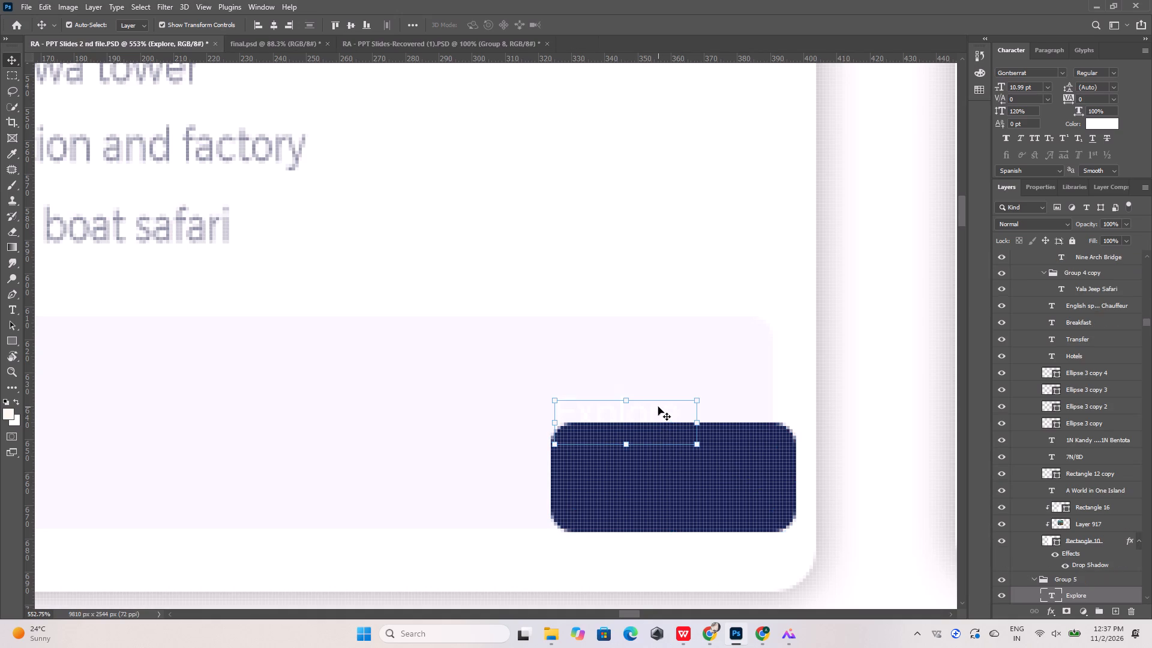
left_click(729, 473)
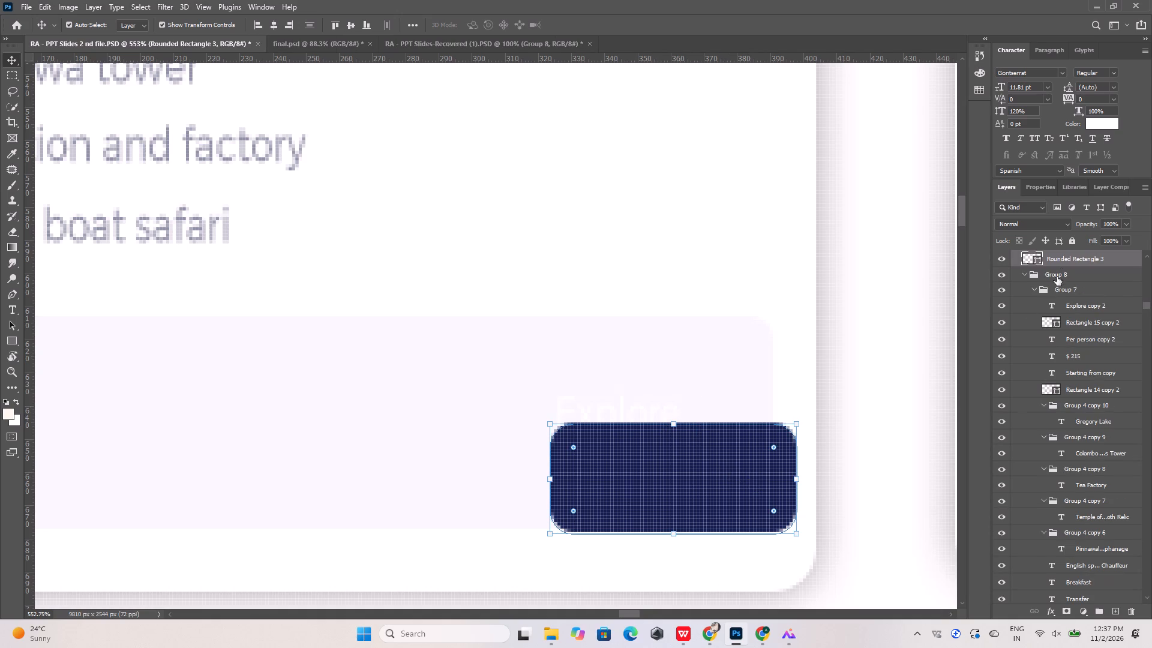
left_click(1034, 290)
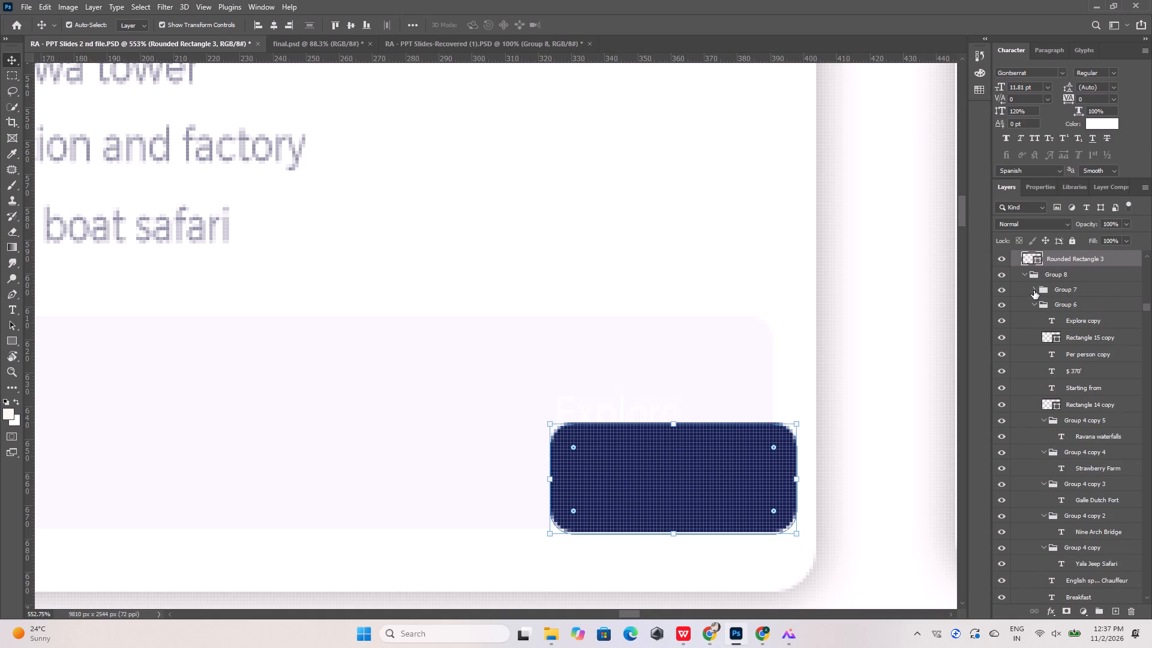
left_click(1033, 303)
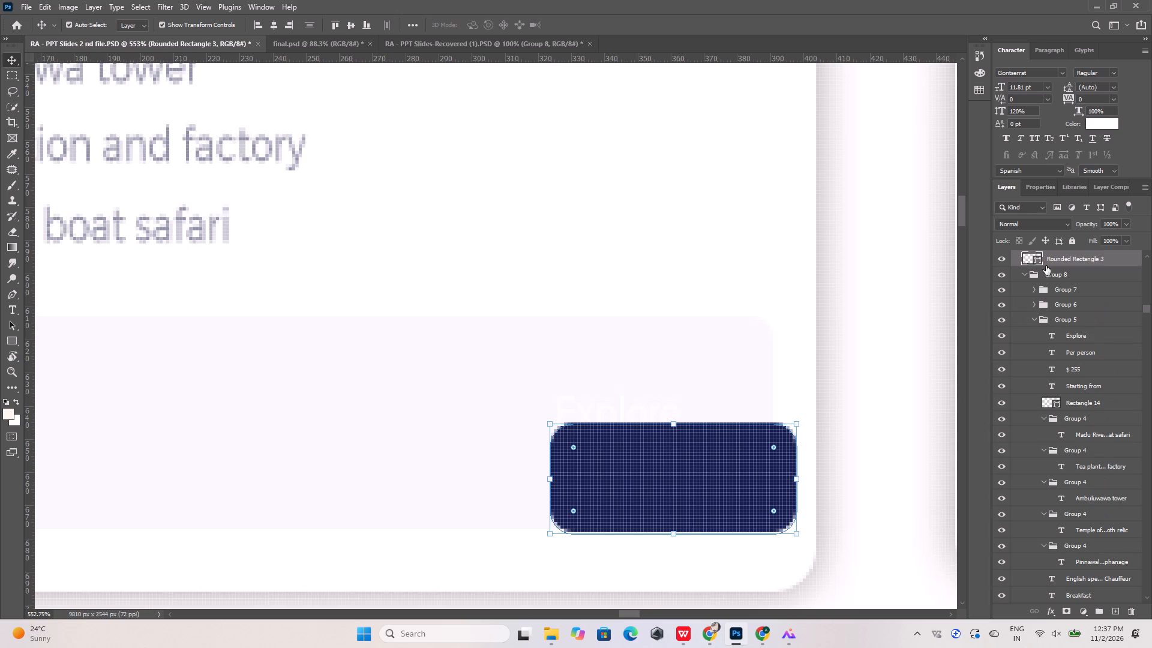
left_click_drag(1054, 260, 1058, 360)
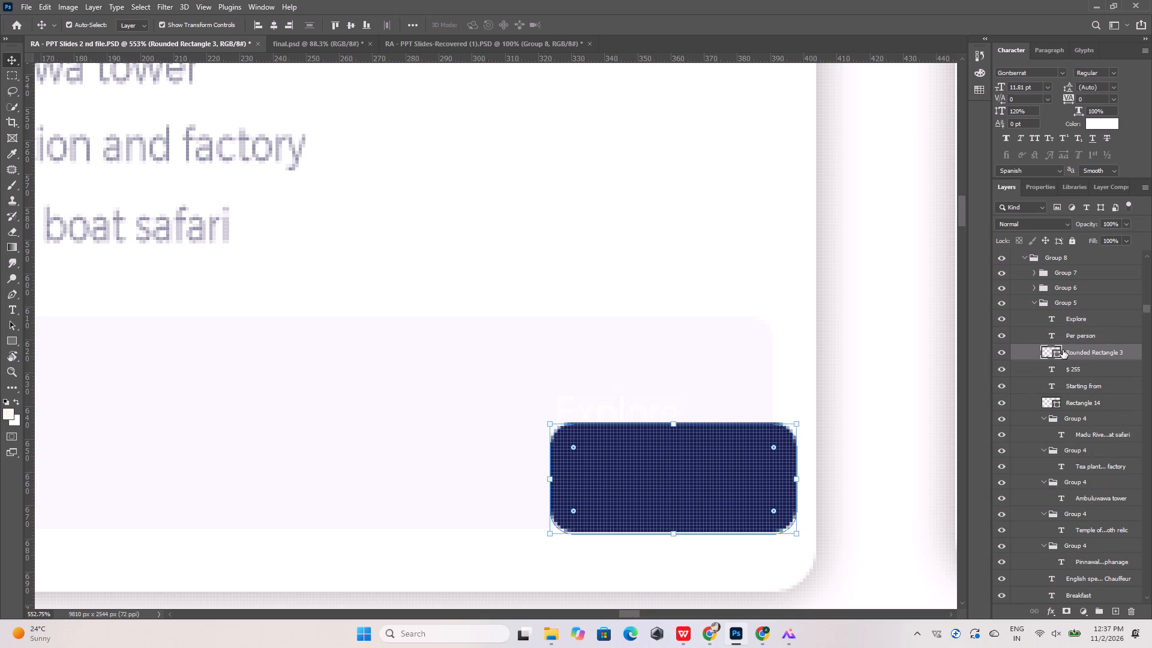
left_click_drag(1070, 352, 1070, 325)
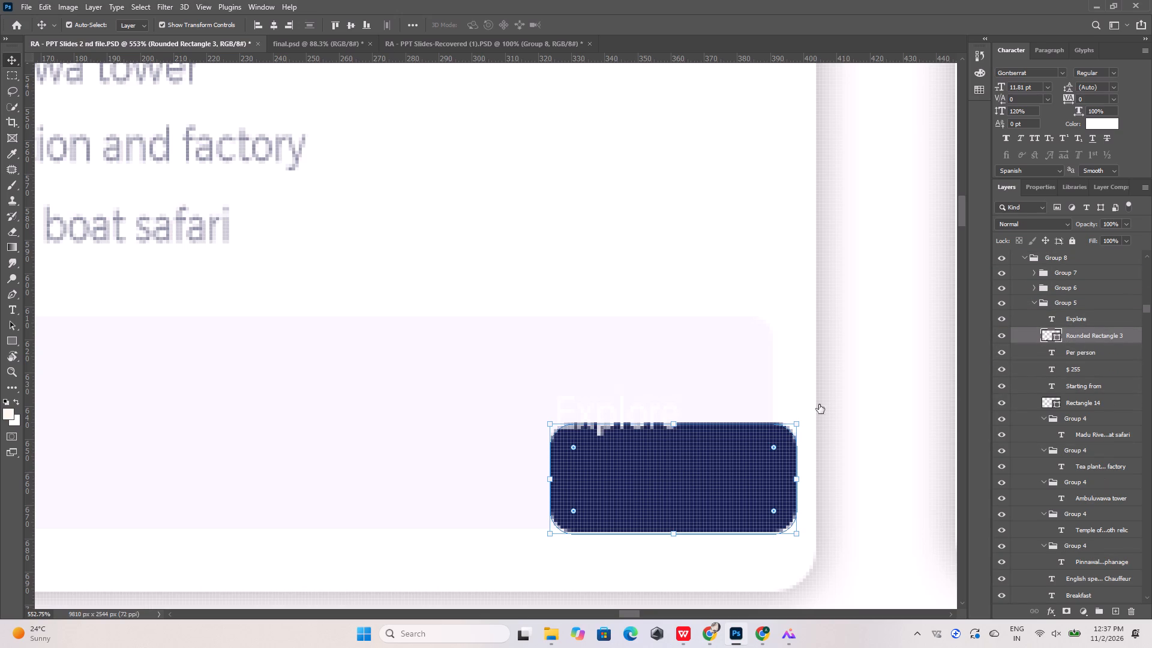
Position the rounded rectangle behind the Explore label, inside the pale price strip of the Tea Trails & Ocean Tales card.
left_click_drag(697, 473, 653, 439)
left_click_drag(696, 471, 650, 441)
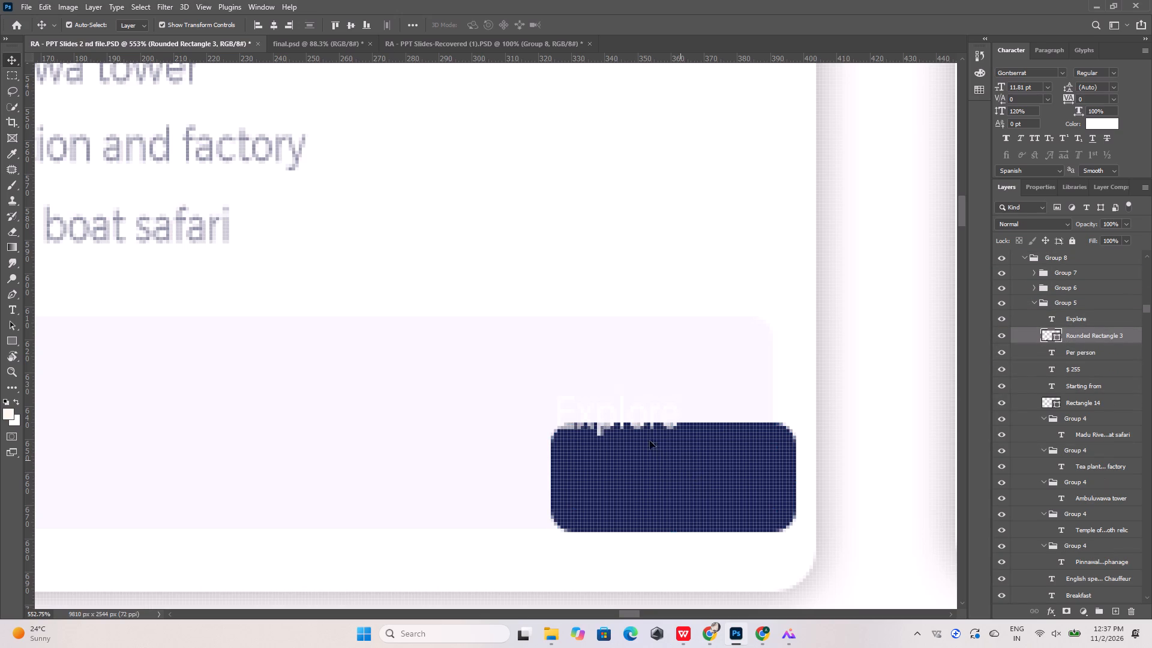
left_click_drag(650, 441, 648, 439)
left_click_drag(725, 481, 655, 449)
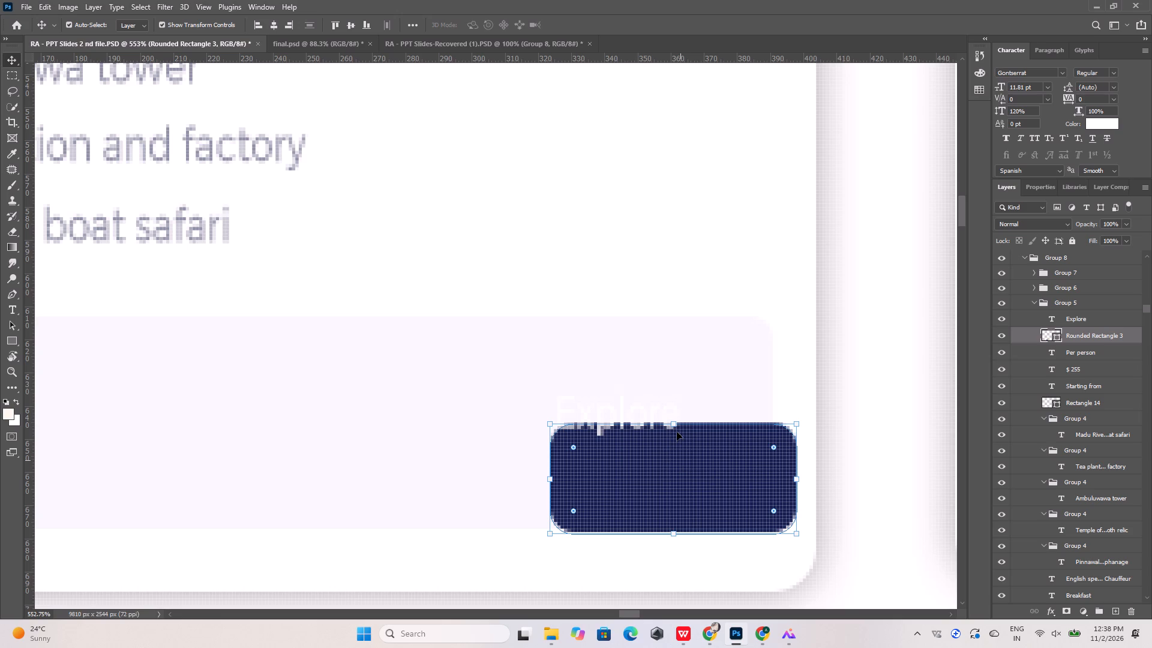
key("shift+Up")
left_click(716, 368)
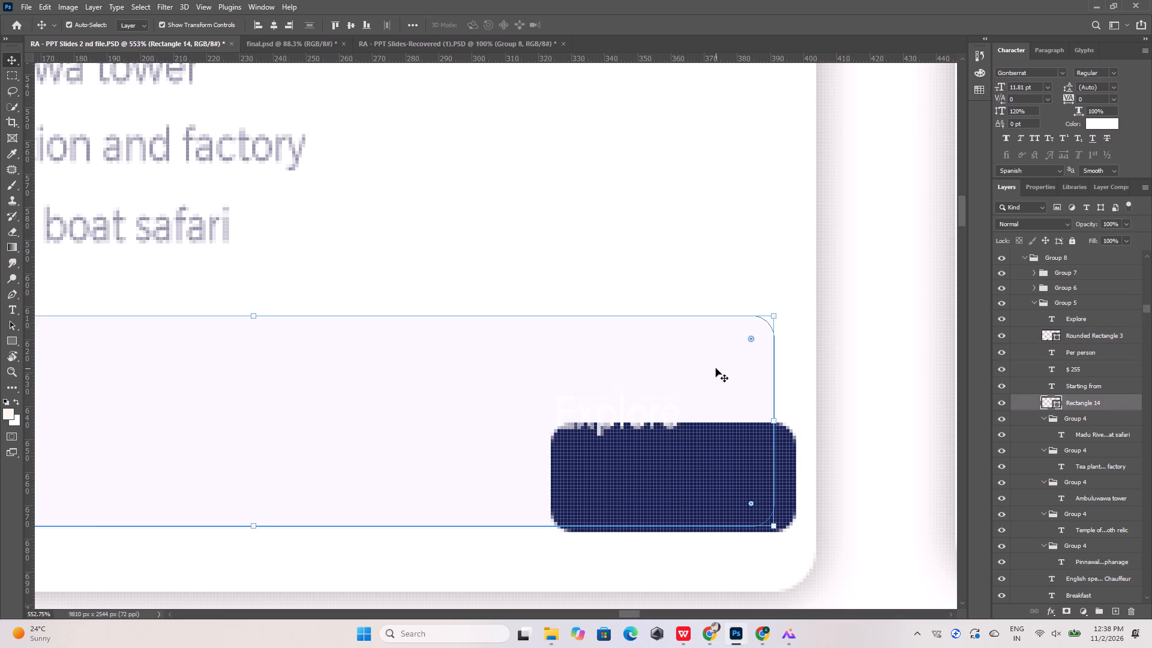
left_click(869, 404)
left_click(772, 444)
key("shift+Up")
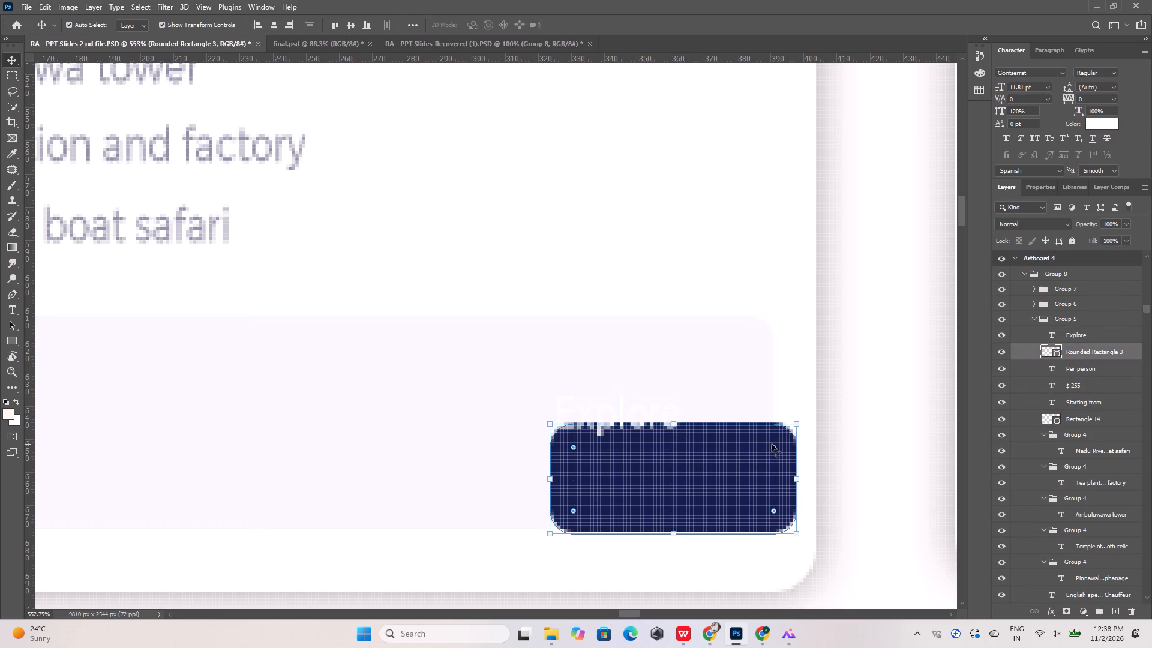
key("shift+Up")
key("Left")
key("Left")
key("Left")
key("Left")
key("Left")
key("Left")
key("Left")
key("Left")
key("Left")
key("Left")
key("Left")
key("Left")
key("Left")
key("Left")
key("Left")
key("Left")
key("Left")
key("Left")
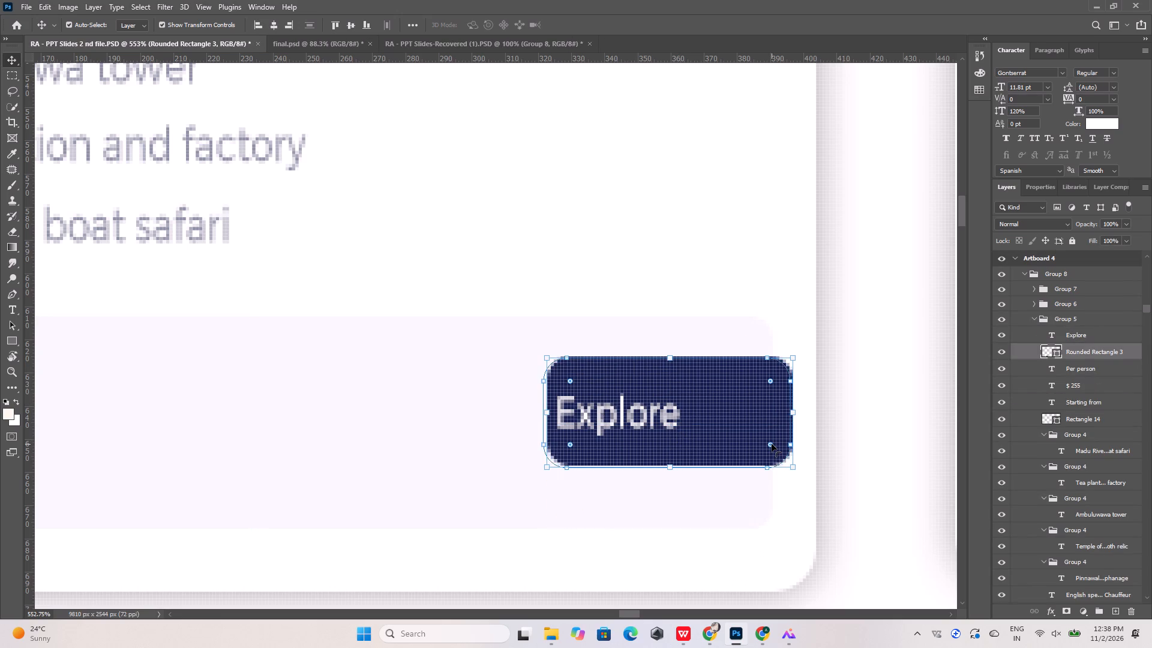
key("Left")
key("Left")
key("Left")
key("Left")
key("Left")
key("Left")
key("Left")
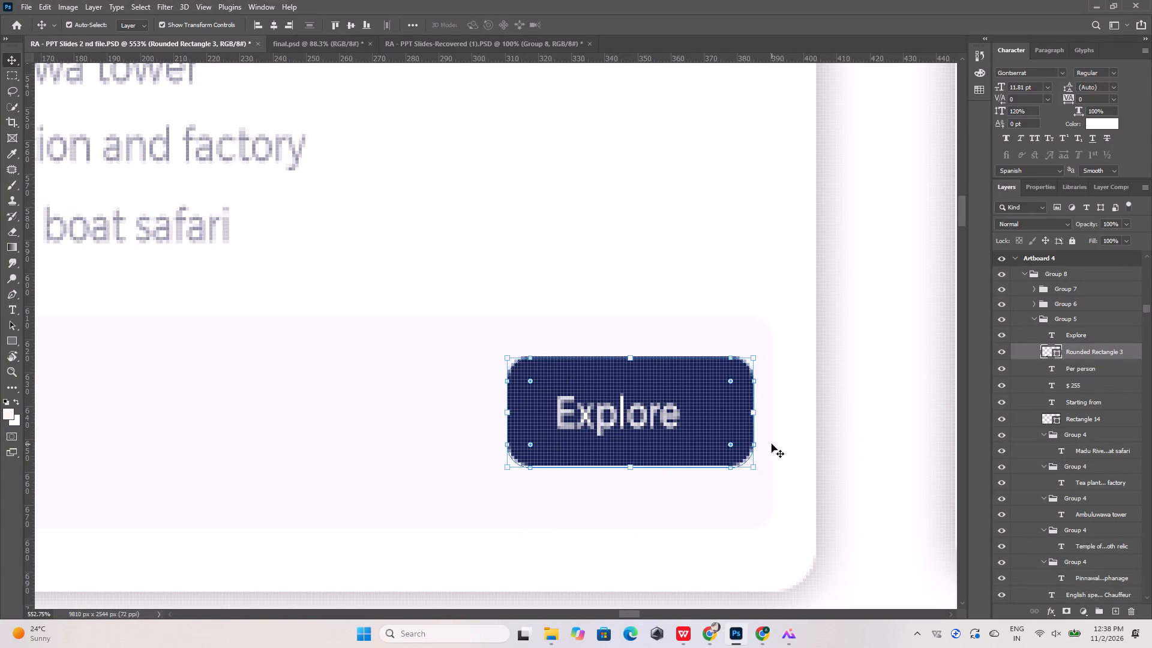
key("Left")
key("Left")
key("Down")
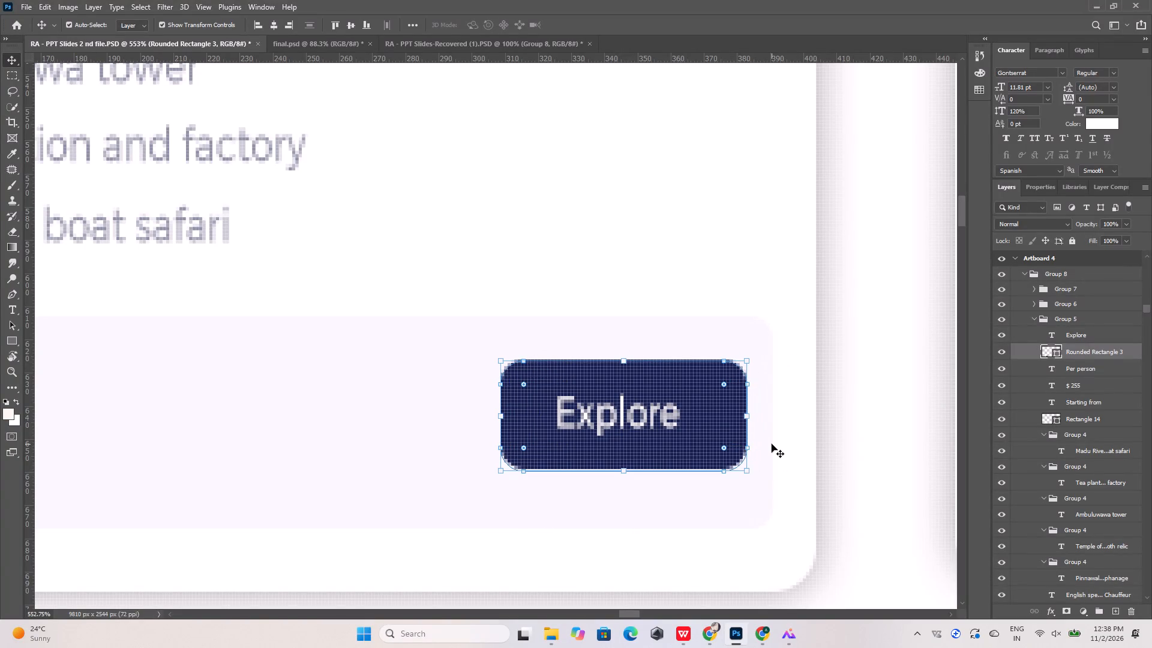
Centre the Explore label and its rounded rectangle on each other horizontally and vertically.
left_click(670, 413, "shift")
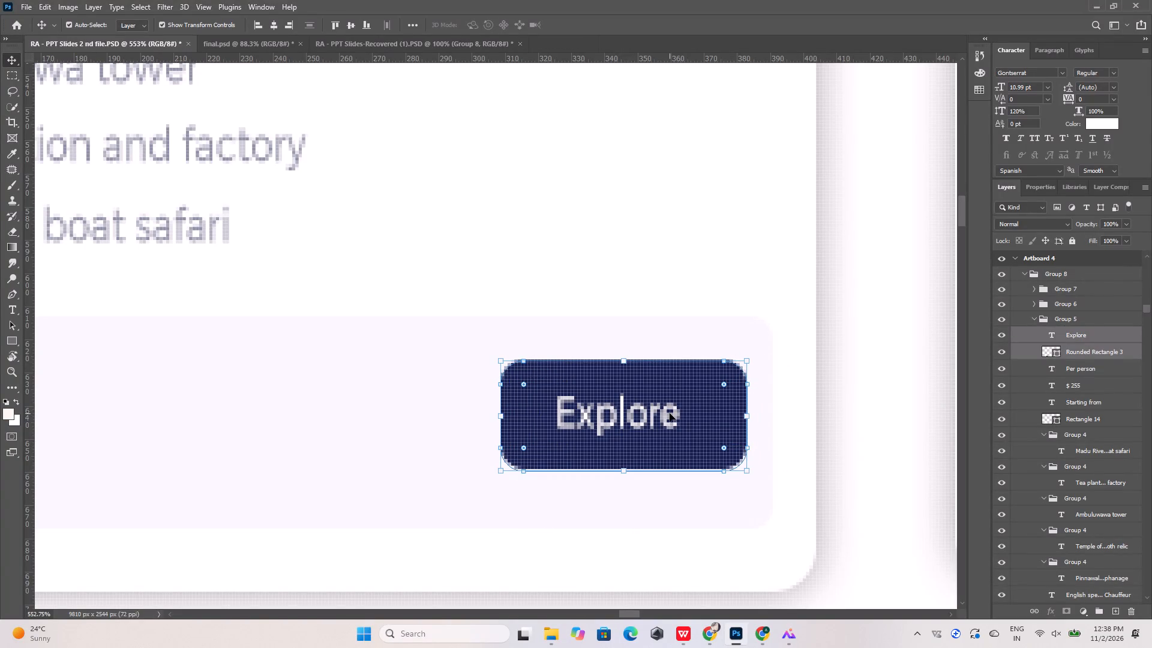
left_click(275, 20)
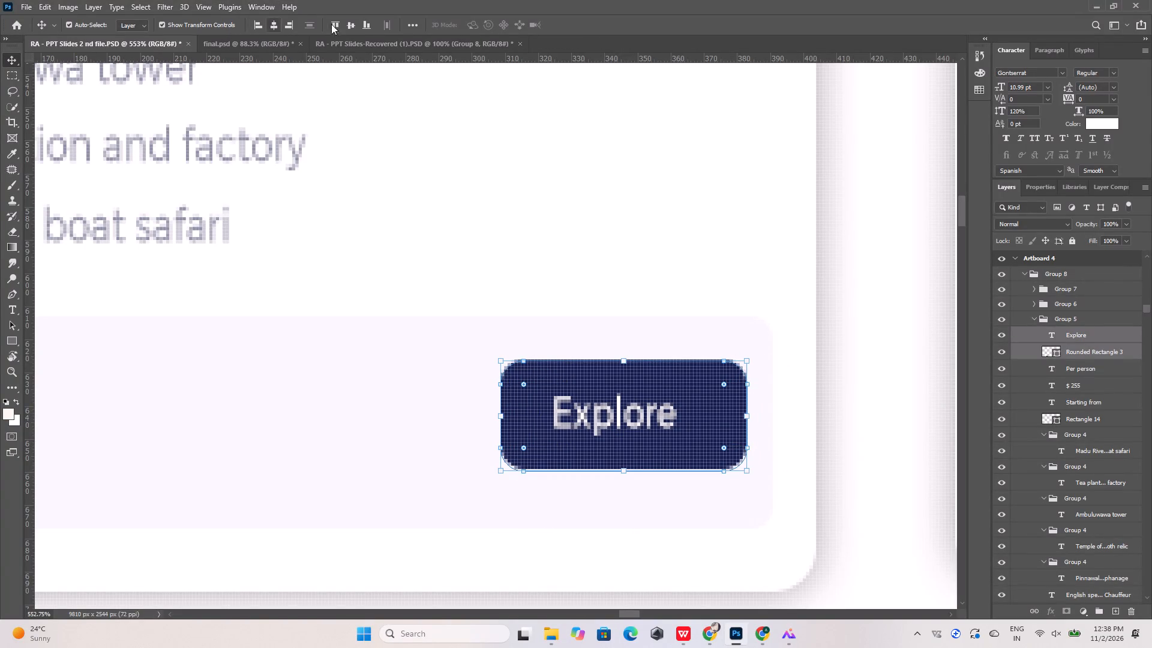
left_click(354, 26)
left_click(462, 244)
Nudge the Tea Trails & Ocean Tales card's Explore label slightly down and to the right within its button.
scroll(463, 302, "down", 13, "alt")
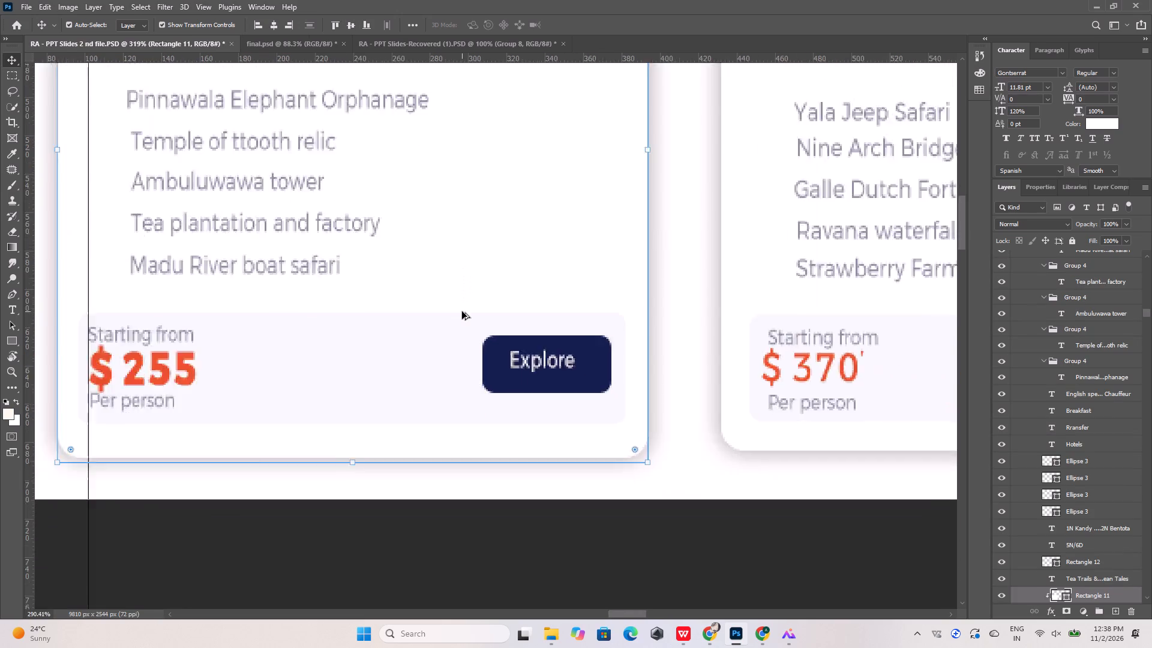
scroll(499, 341, "up", 8, "alt")
left_click(502, 342)
key("Down")
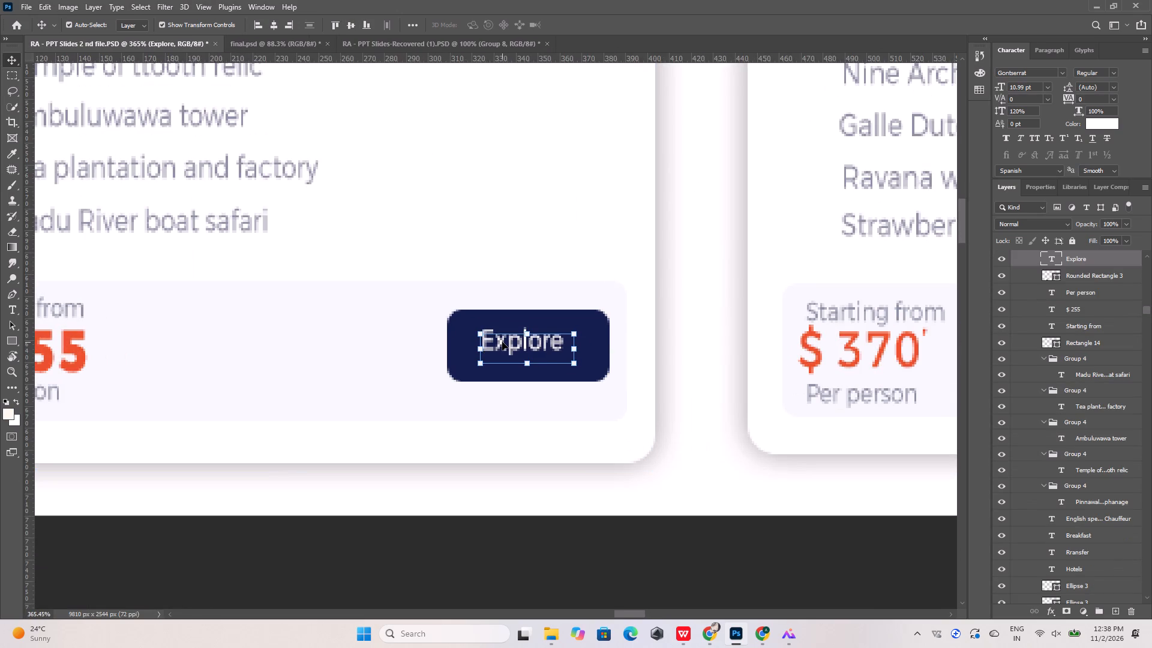
key("Down")
key("Up")
key("Right")
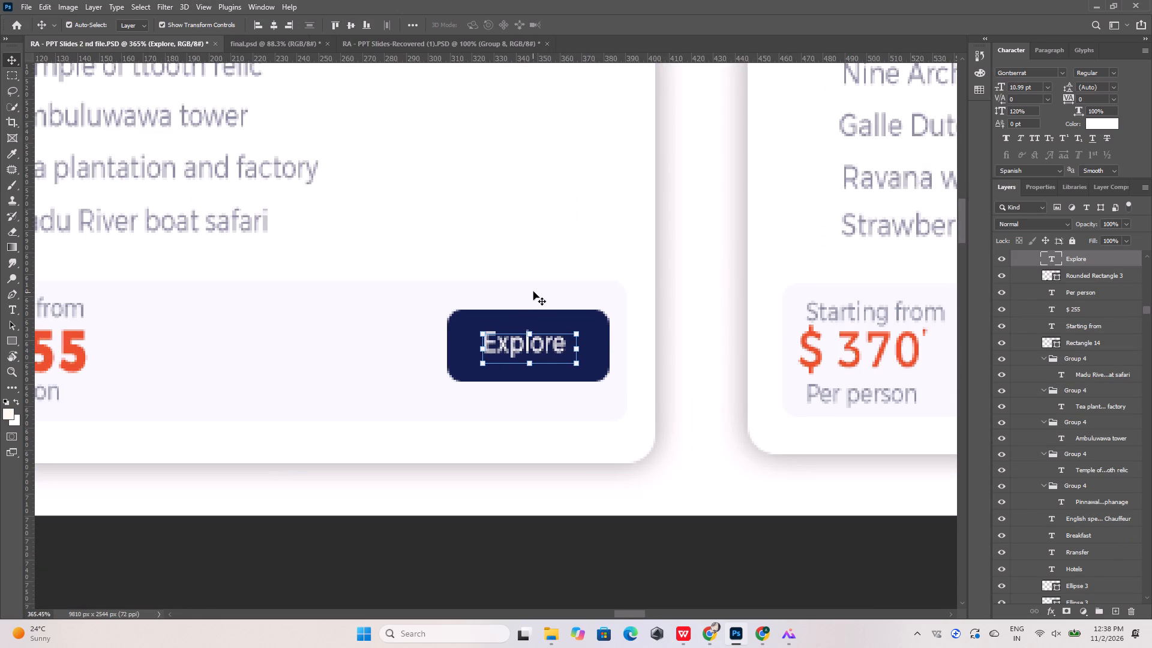
left_click(533, 292)
left_click(524, 343)
key("Down")
left_click(530, 260)
Place a horizontal guide at about 625 px, along the top edge of the Tea Trails & Ocean Tales card's Explore button.
scroll(502, 334, "down", 16, "alt")
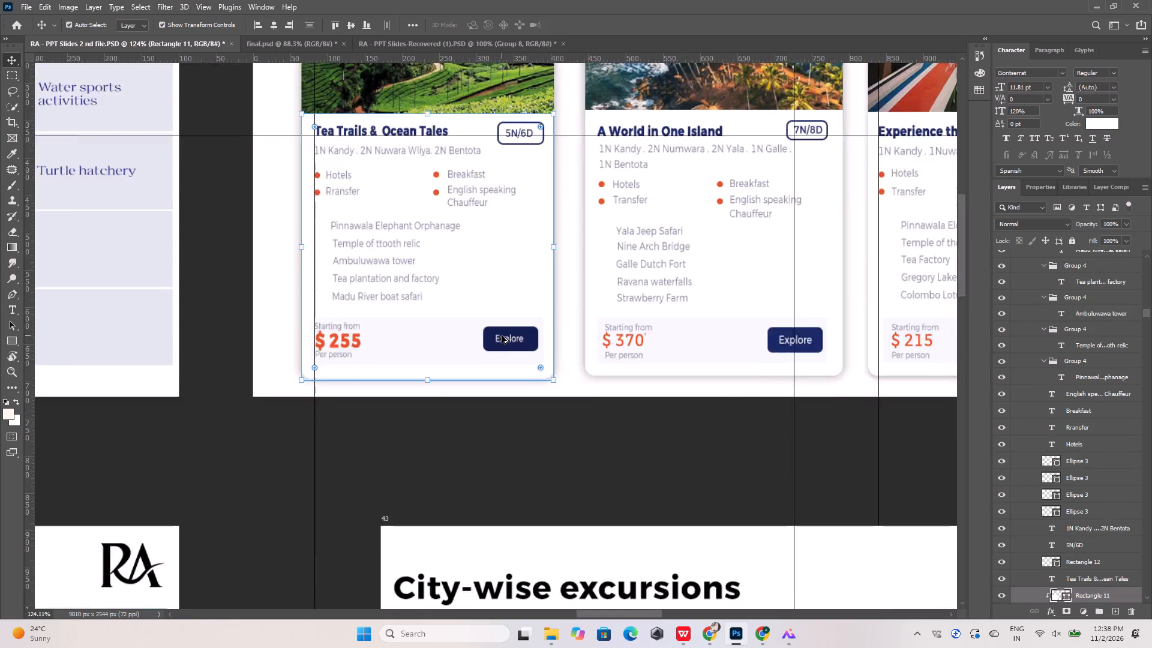
scroll(502, 335, "down", 2, "alt")
scroll(494, 338, "up", 11, "alt")
scroll(256, 289, "down", 6, "alt")
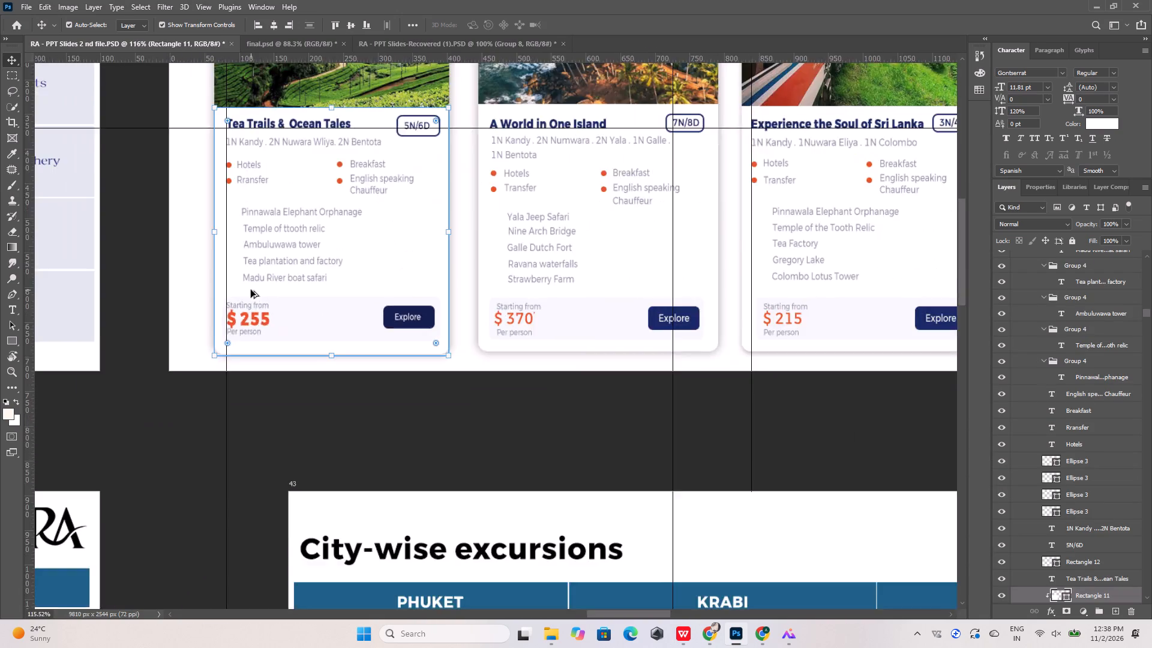
scroll(251, 290, "down", 5, "alt")
scroll(542, 301, "up", 11, "alt")
scroll(527, 315, "down", 4, "alt")
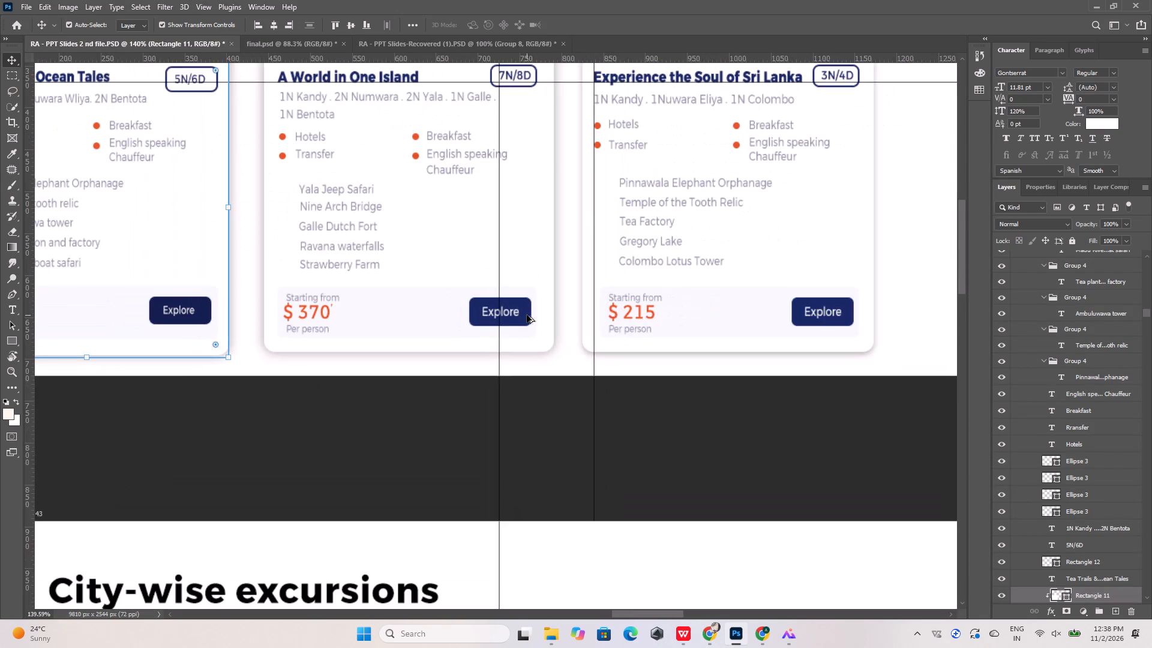
scroll(161, 320, "up", 6, "alt")
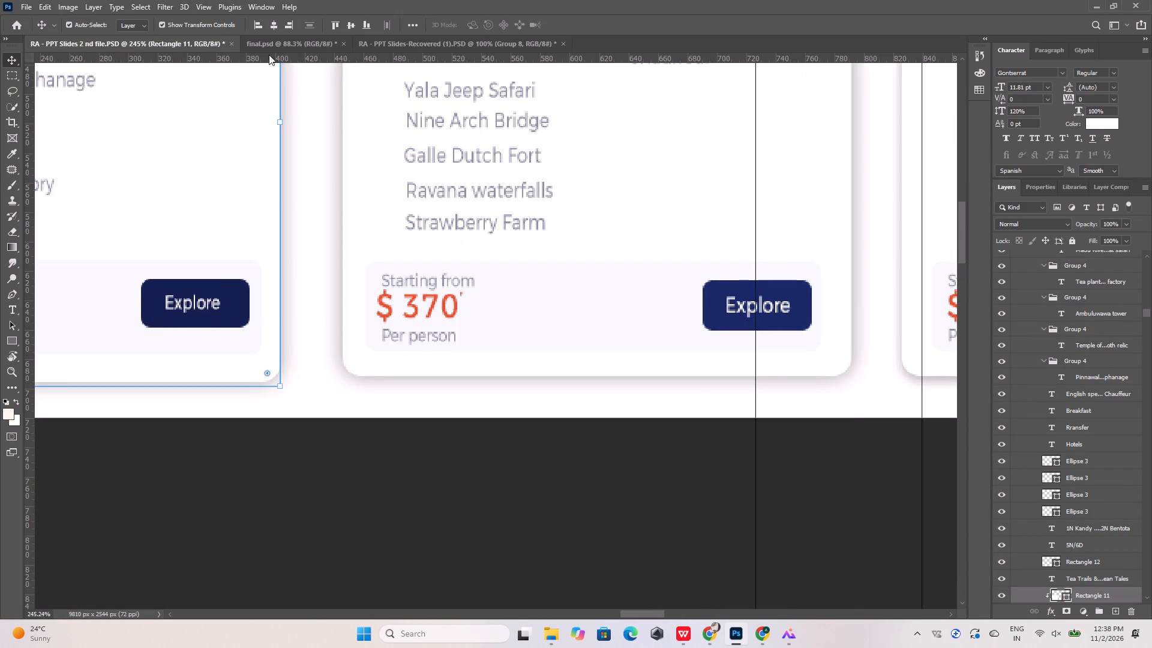
left_click_drag(269, 55, 254, 278)
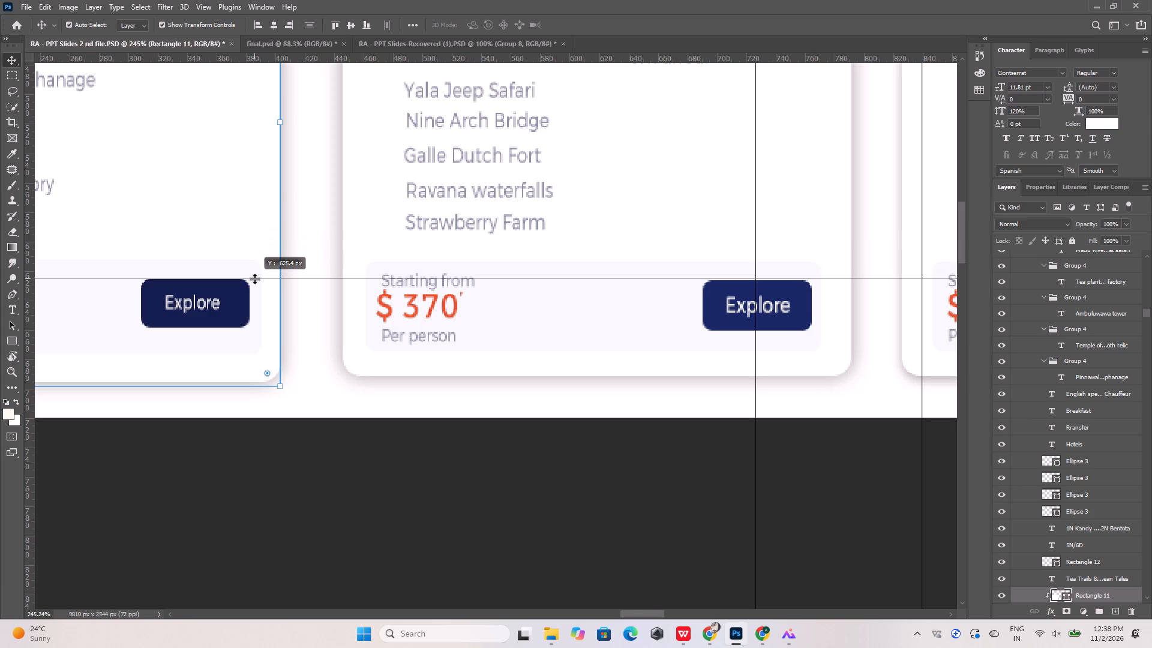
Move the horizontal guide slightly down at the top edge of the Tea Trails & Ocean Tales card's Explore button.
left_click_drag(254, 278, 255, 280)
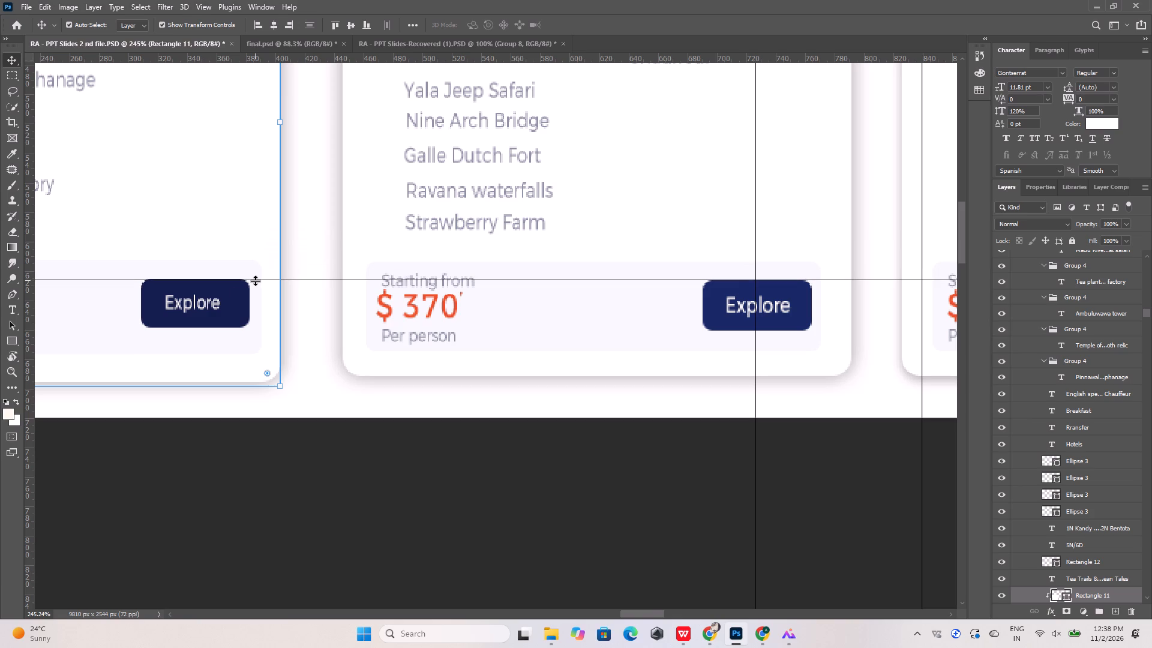
Centre the Tea Trails & Ocean Tales card's Explore button rectangle vertically within its pale price strip.
left_click(124, 329)
scroll(166, 325, "up", 5, "alt")
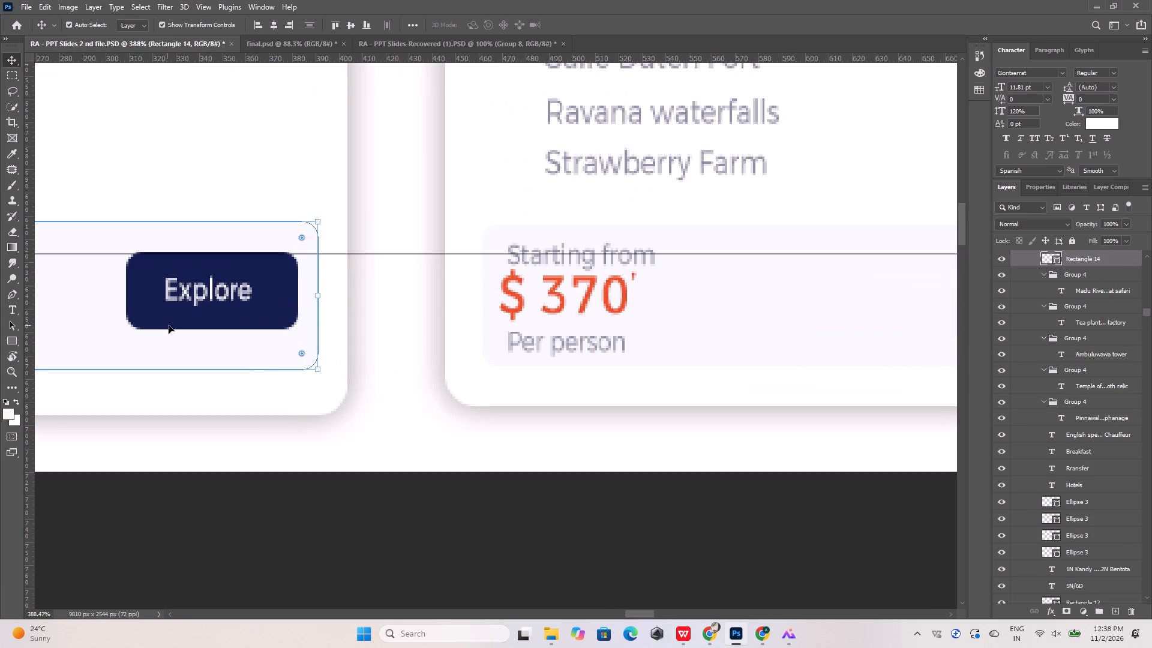
left_click(172, 323, "shift")
left_click(352, 26)
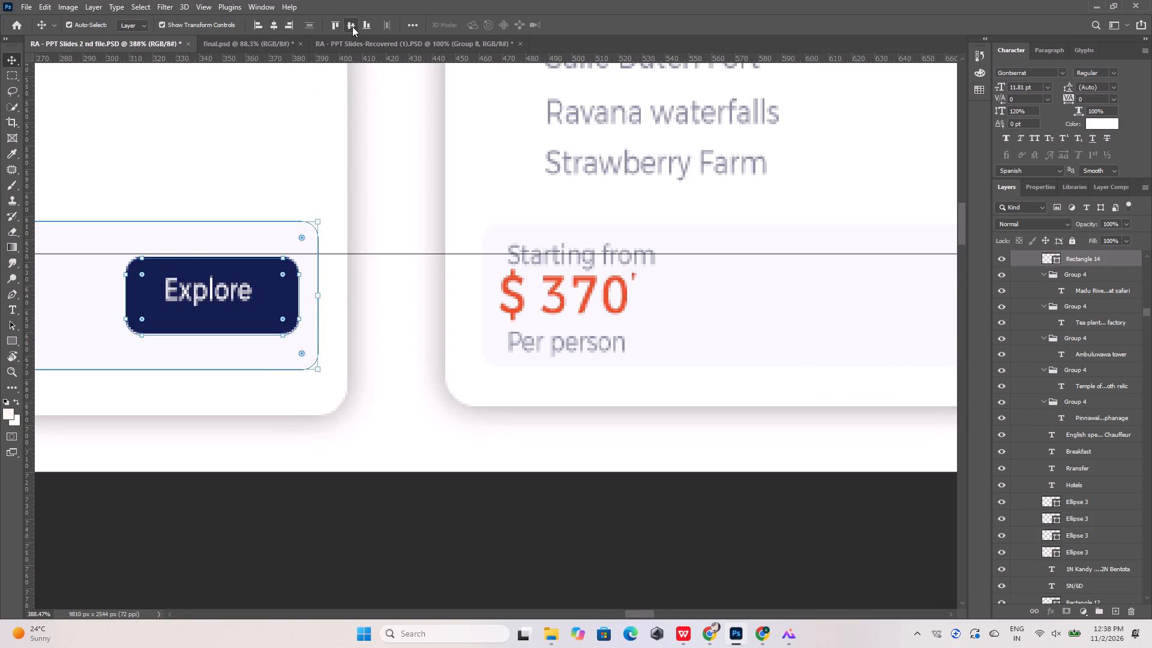
Centre the Tea Trails & Ocean Tales card's Explore label and its rounded rectangle on each other horizontally and vertically.
left_click(246, 286)
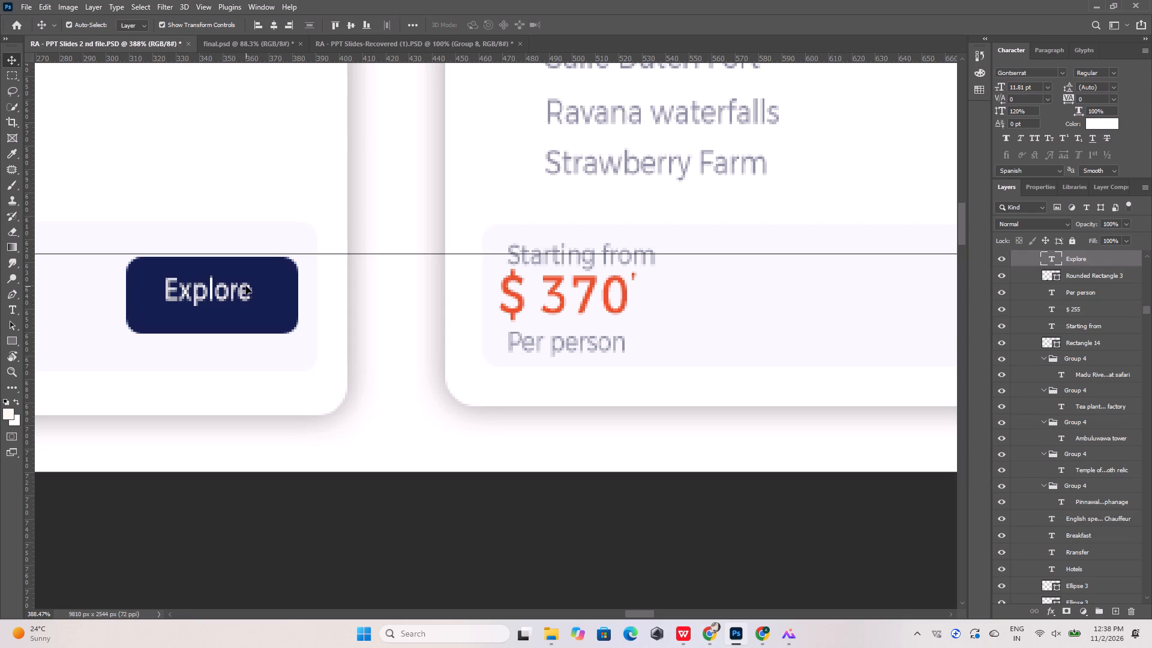
left_click(280, 271, "shift")
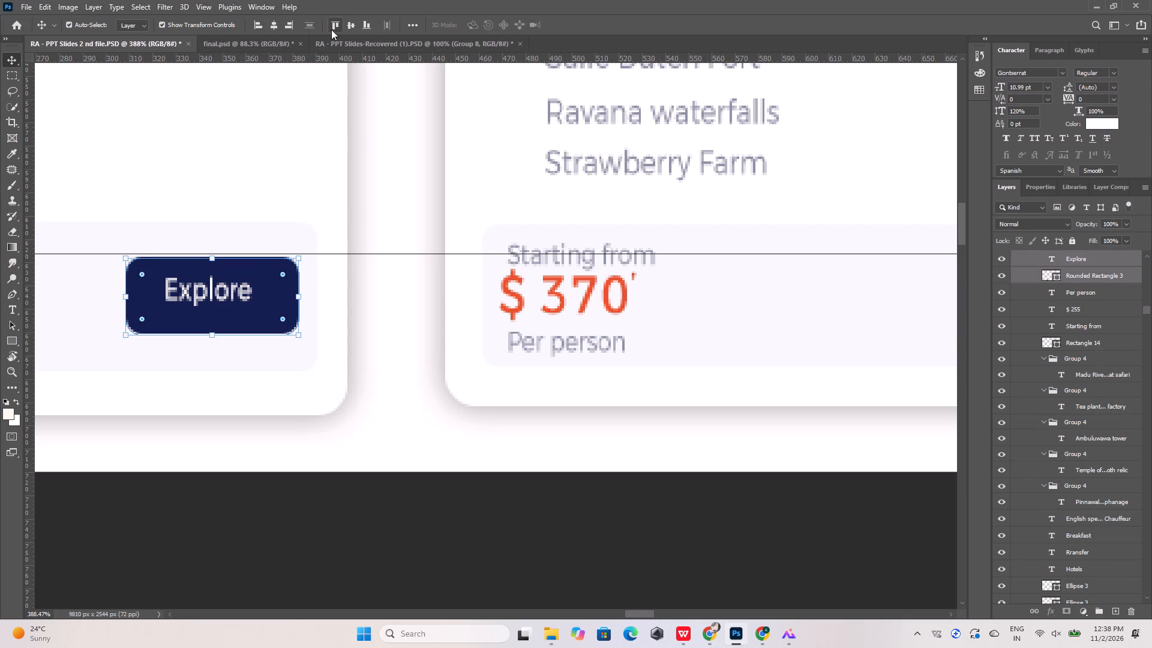
left_click(349, 25)
left_click(349, 25)
left_click(276, 24)
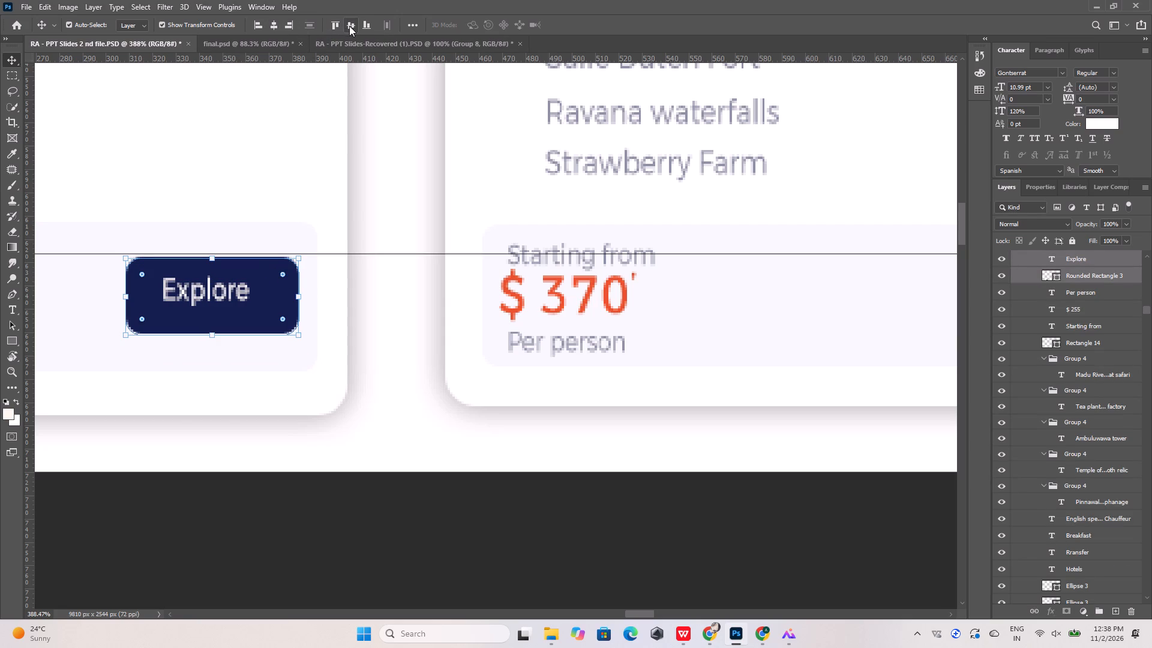
left_click(348, 26)
Nudge the Tea Trails & Ocean Tales card's Explore label slightly down and to the right within its button.
scroll(166, 322, "up", 6, "alt")
left_click(220, 277)
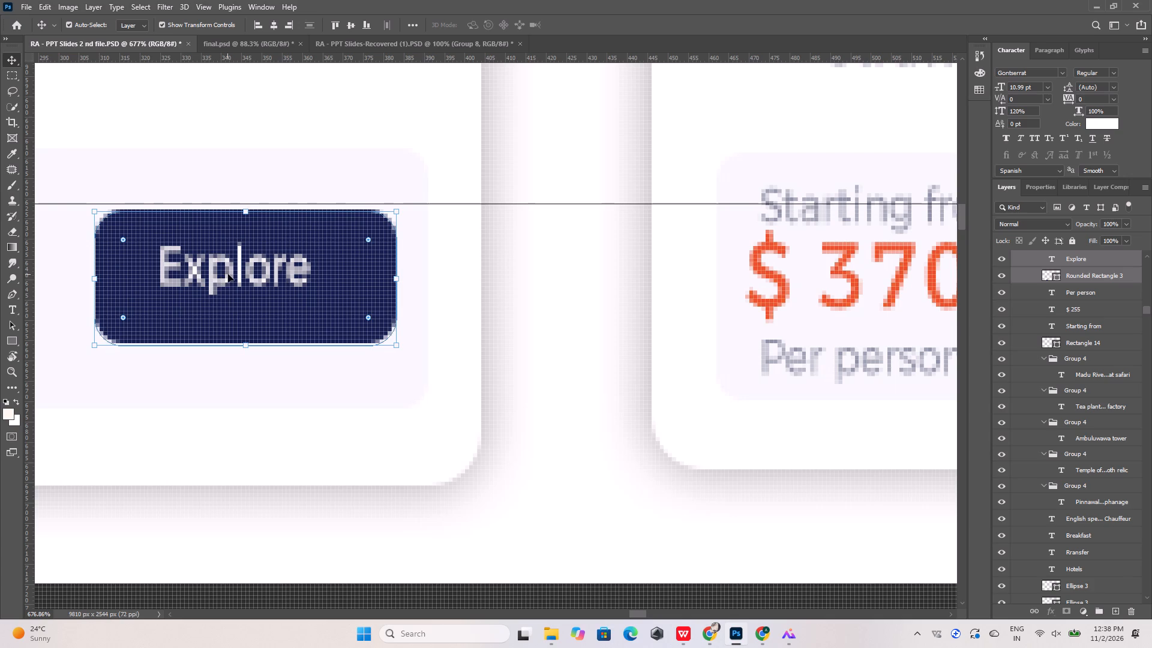
left_click(583, 324)
left_click(268, 268)
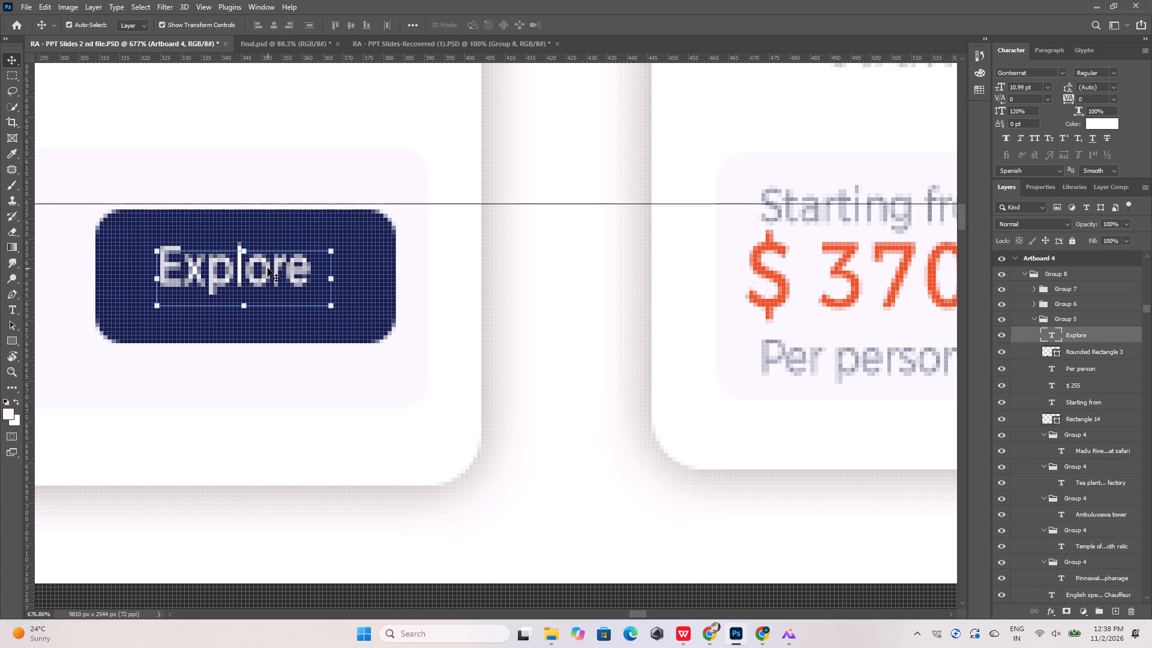
left_click_drag(268, 268, 274, 272)
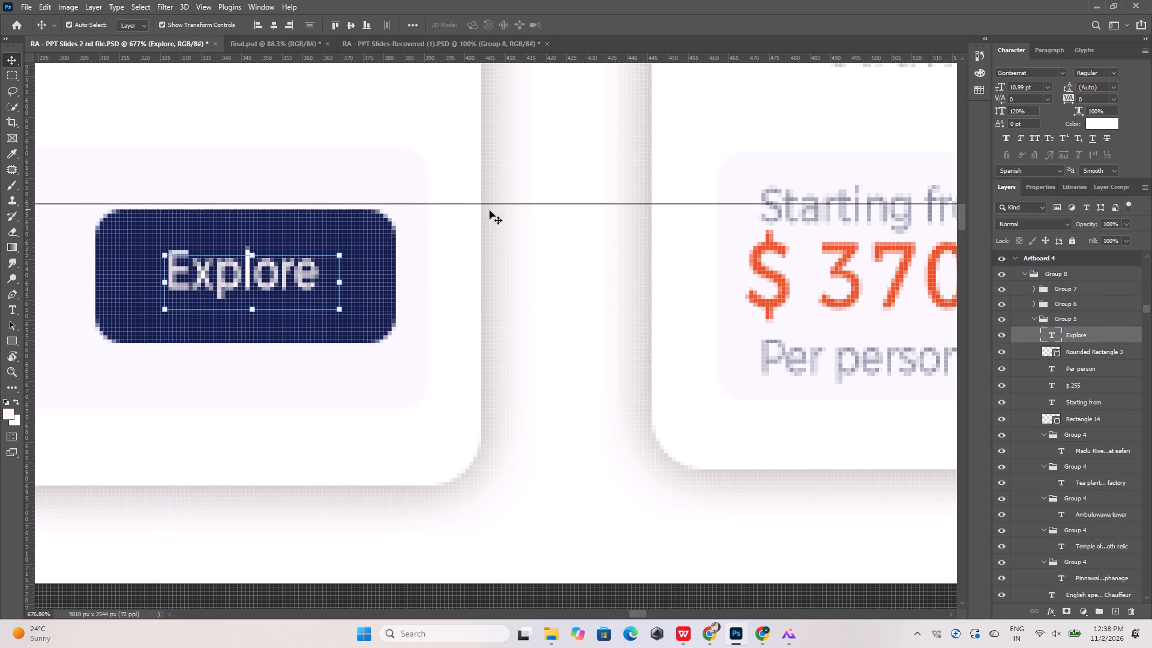
Place horizontal guides along the top and bottom edges of the Tea Trails & Ocean Tales card's Explore button.
left_click_drag(535, 203, 535, 211)
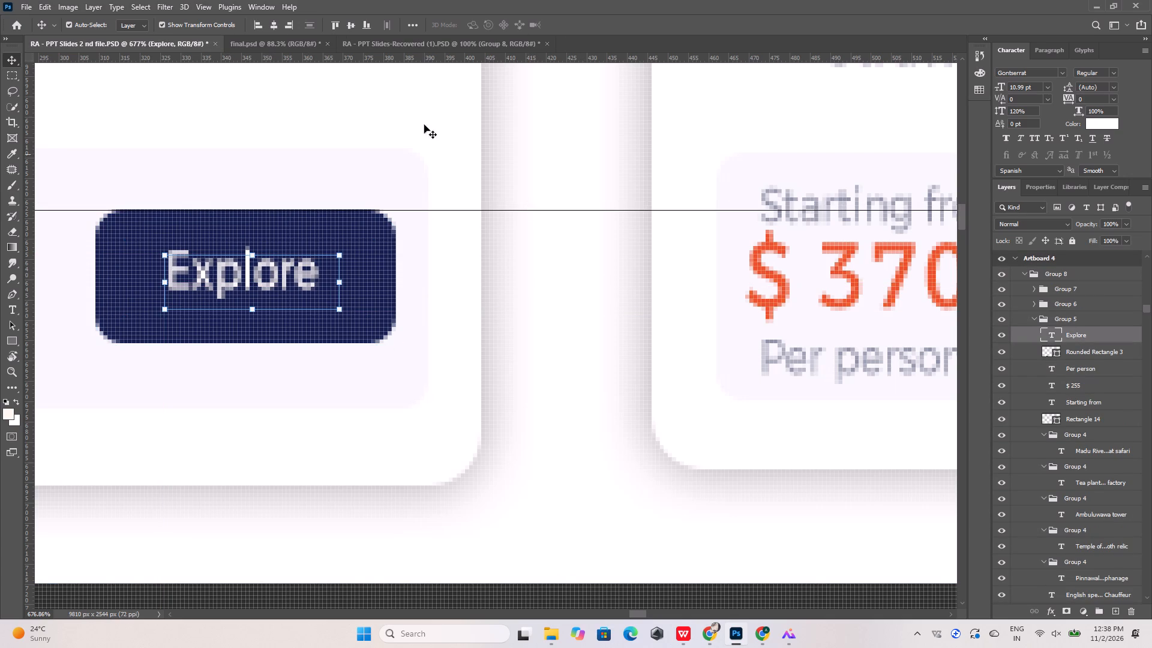
left_click_drag(378, 62, 358, 344)
Check the Explore buttons and price strips of all three Sri Lanka cards against the horizontal guides.
scroll(261, 307, "down", 20, "alt")
scroll(535, 310, "up", 4, "alt")
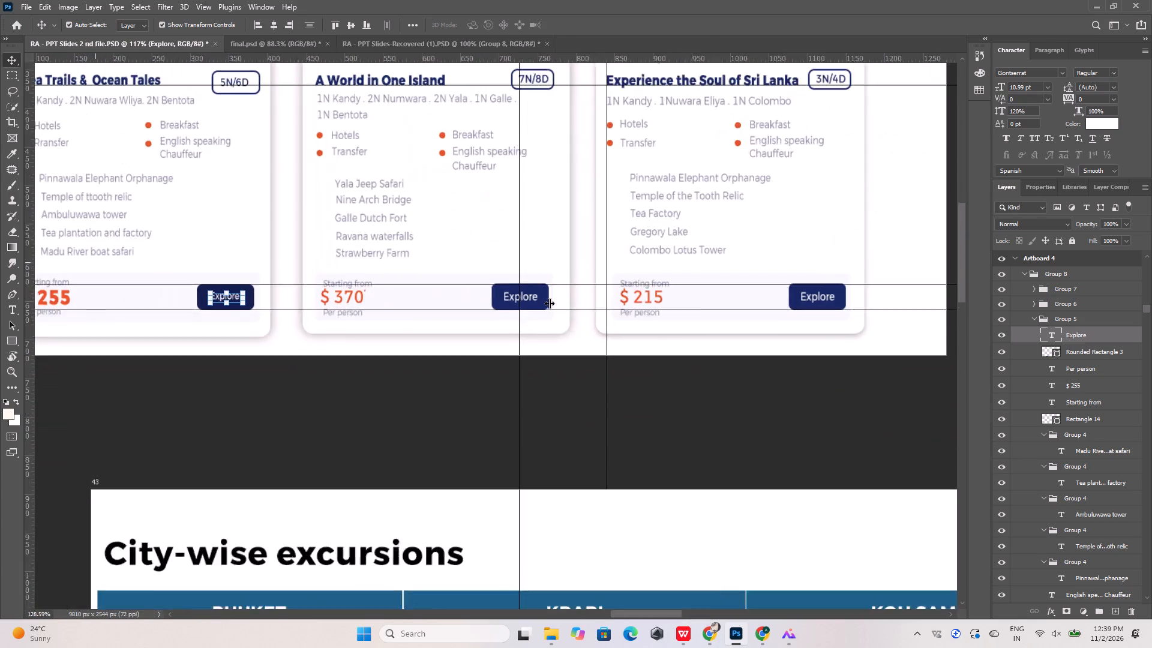
scroll(549, 303, "up", 7, "alt")
scroll(476, 289, "down", 11, "alt")
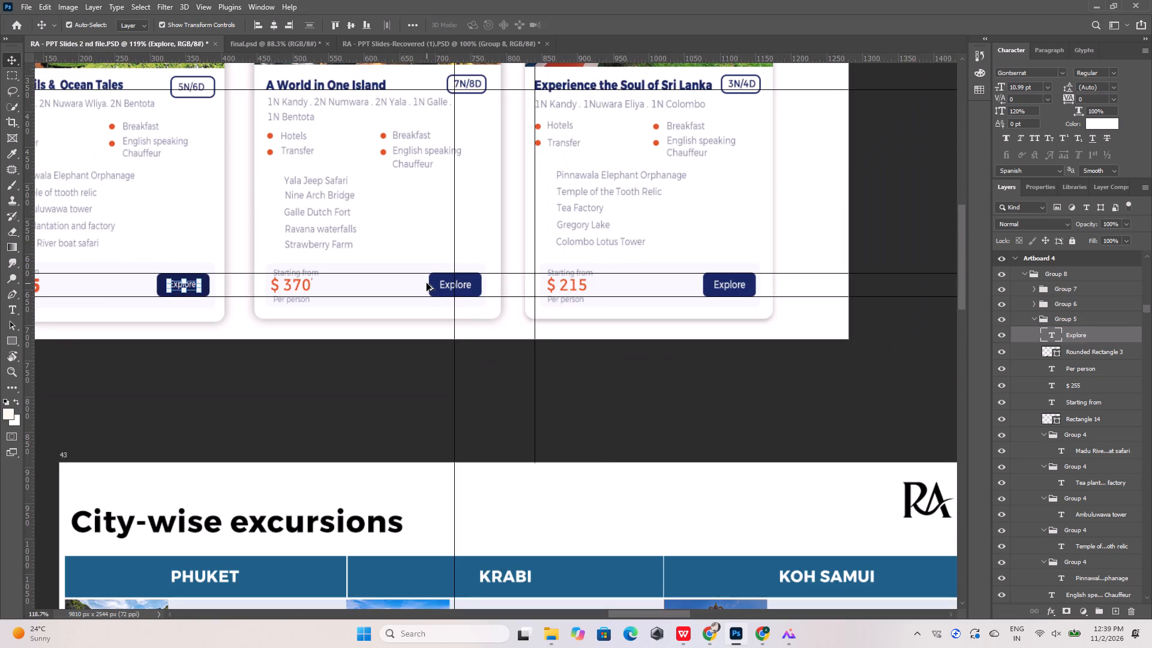
left_click(362, 245)
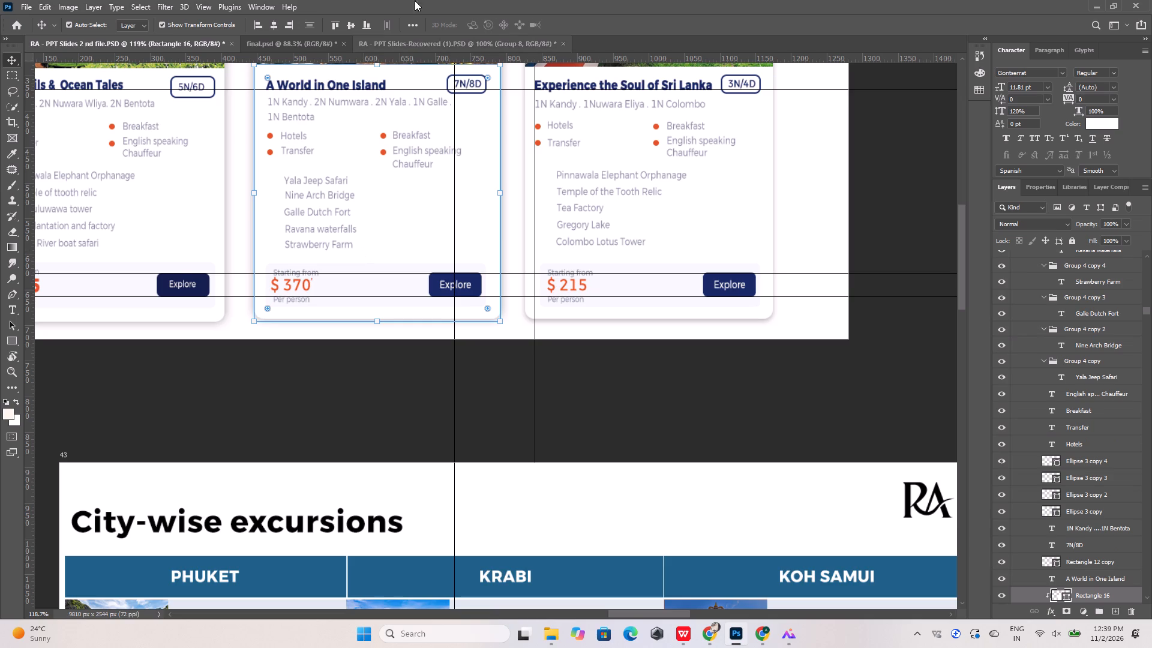
scroll(452, 295, "down", 3, "alt")
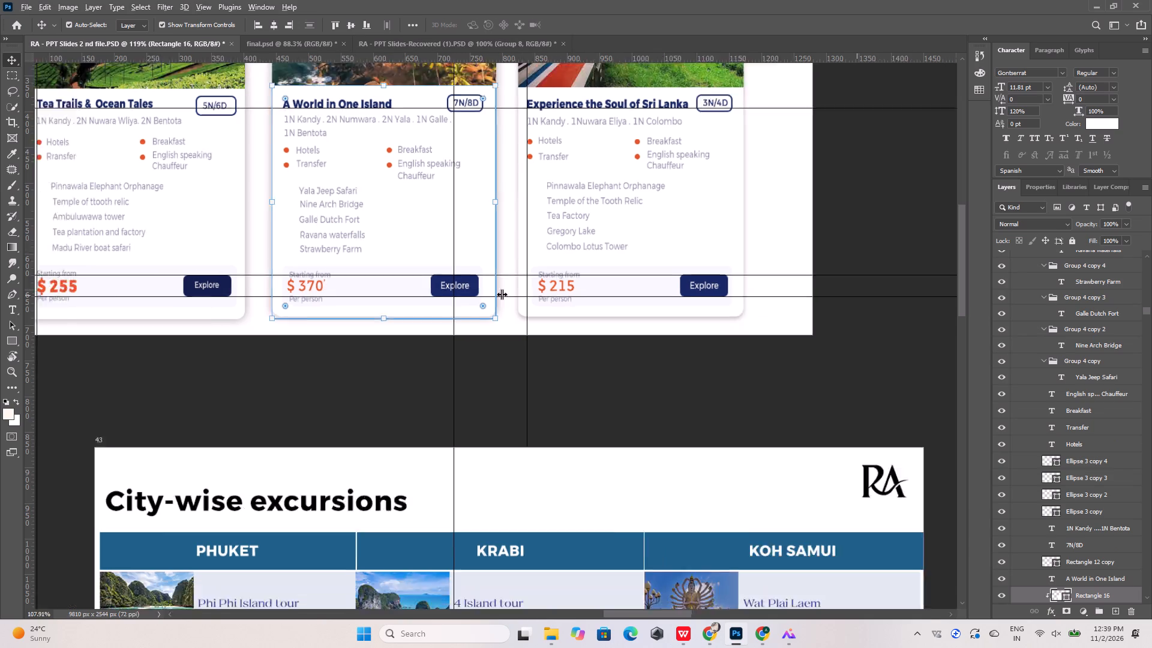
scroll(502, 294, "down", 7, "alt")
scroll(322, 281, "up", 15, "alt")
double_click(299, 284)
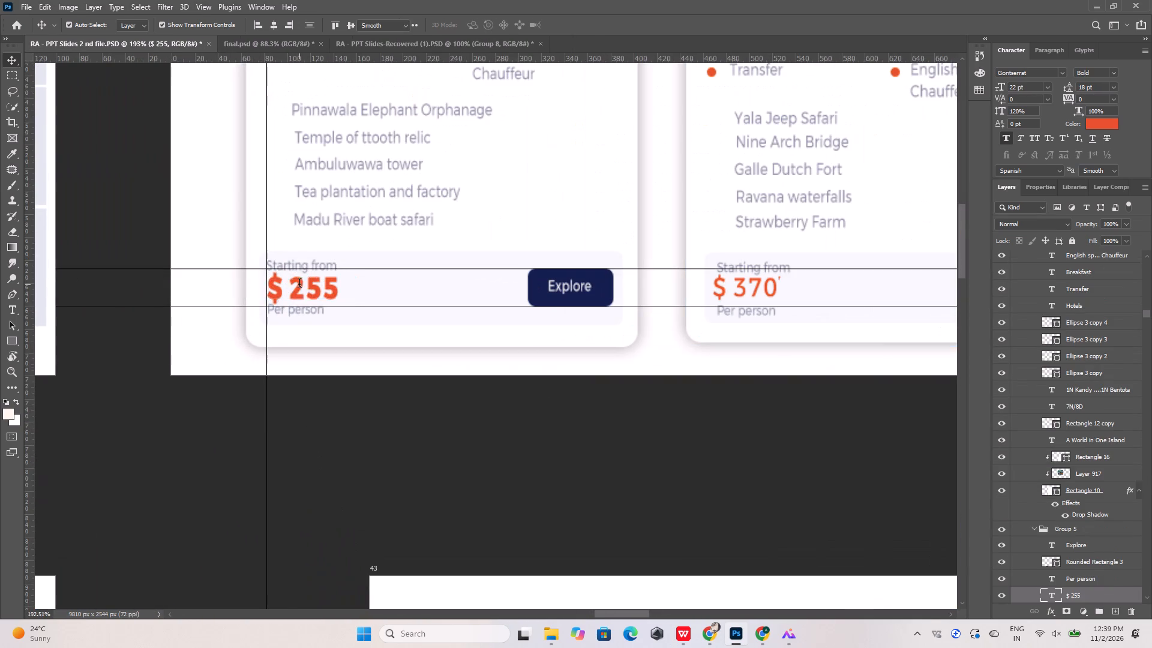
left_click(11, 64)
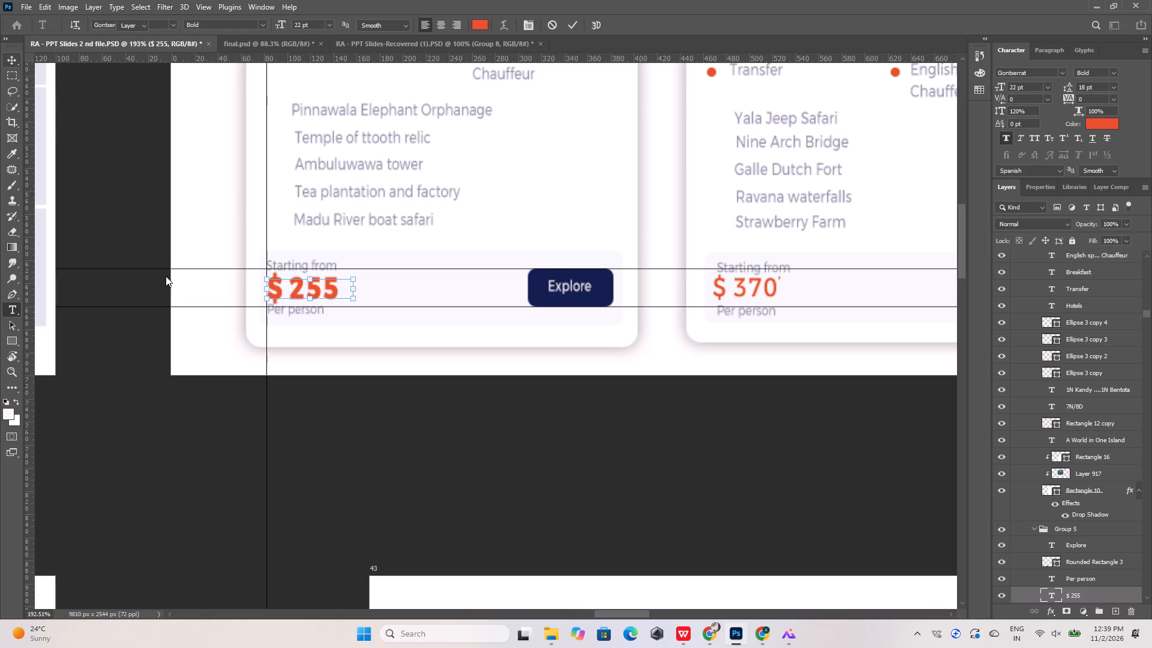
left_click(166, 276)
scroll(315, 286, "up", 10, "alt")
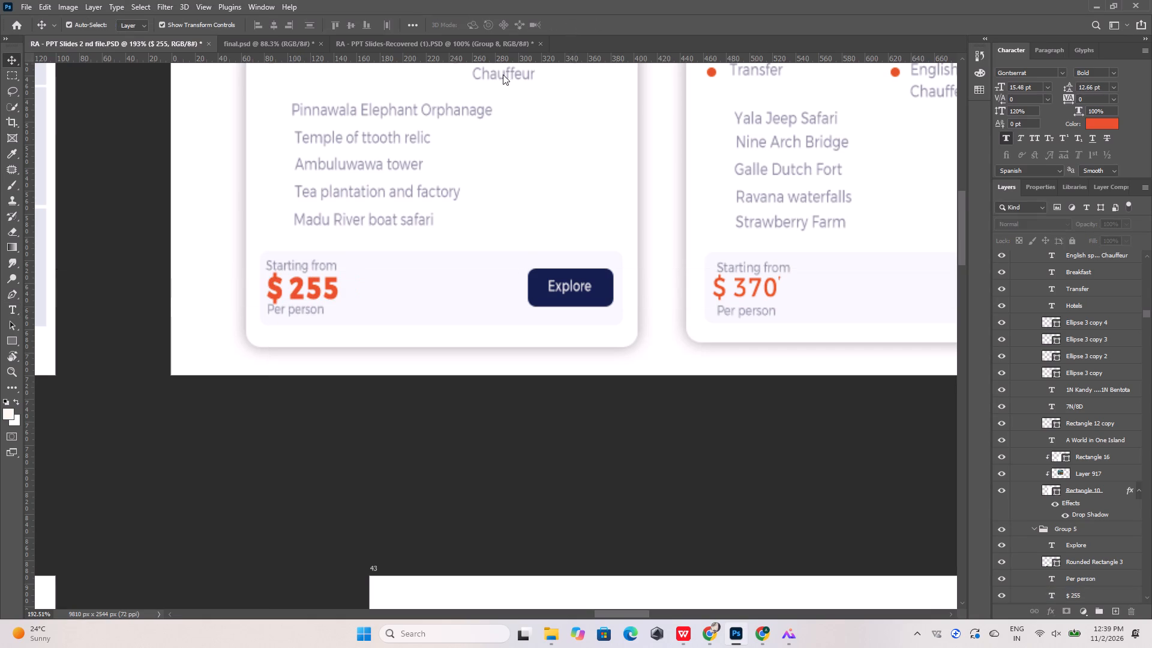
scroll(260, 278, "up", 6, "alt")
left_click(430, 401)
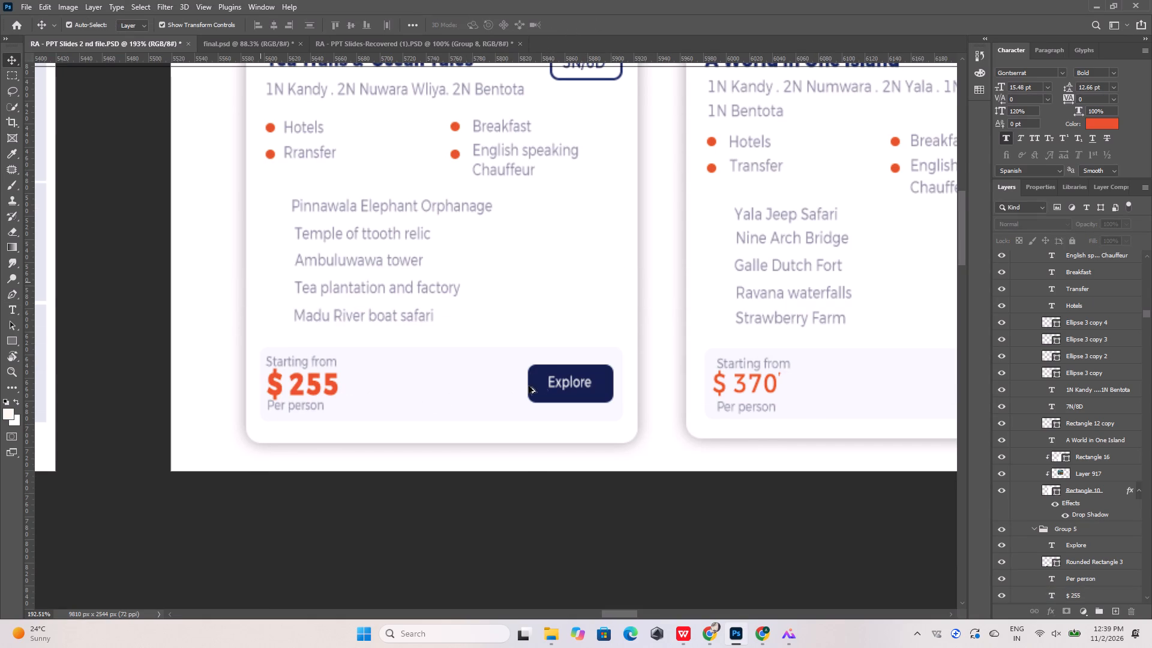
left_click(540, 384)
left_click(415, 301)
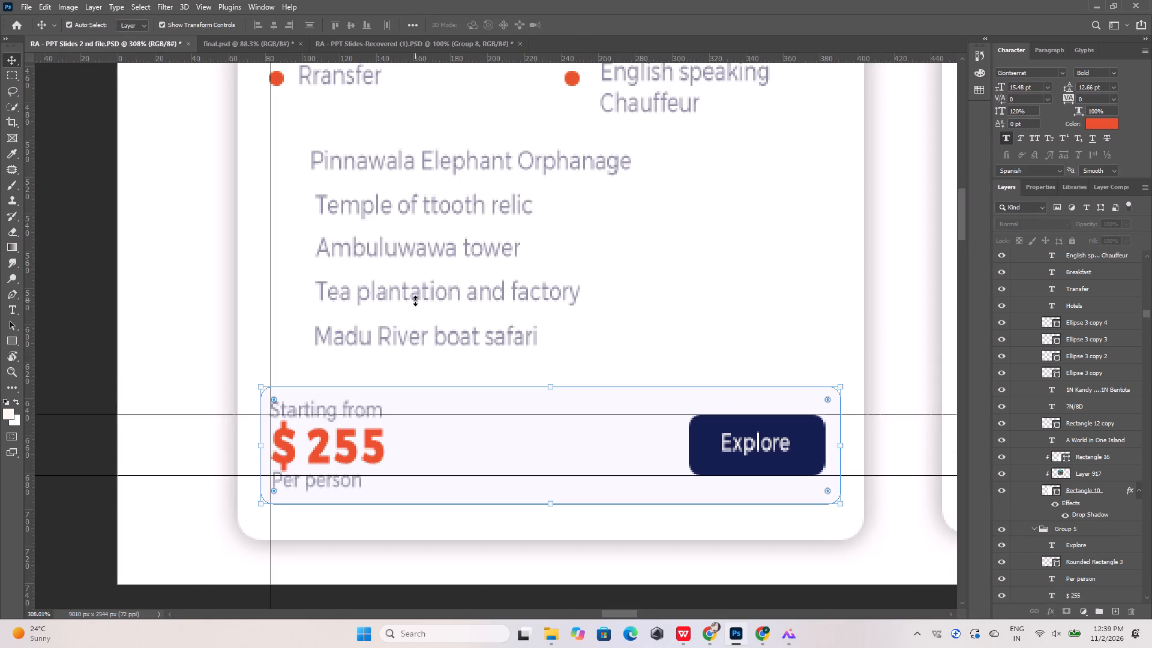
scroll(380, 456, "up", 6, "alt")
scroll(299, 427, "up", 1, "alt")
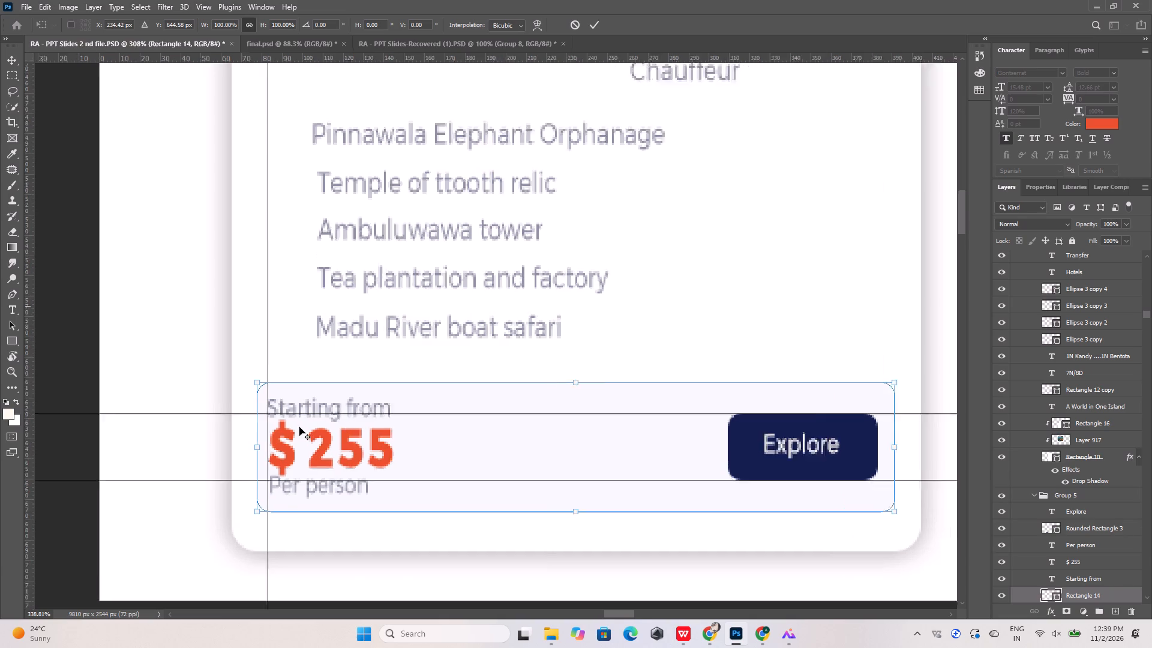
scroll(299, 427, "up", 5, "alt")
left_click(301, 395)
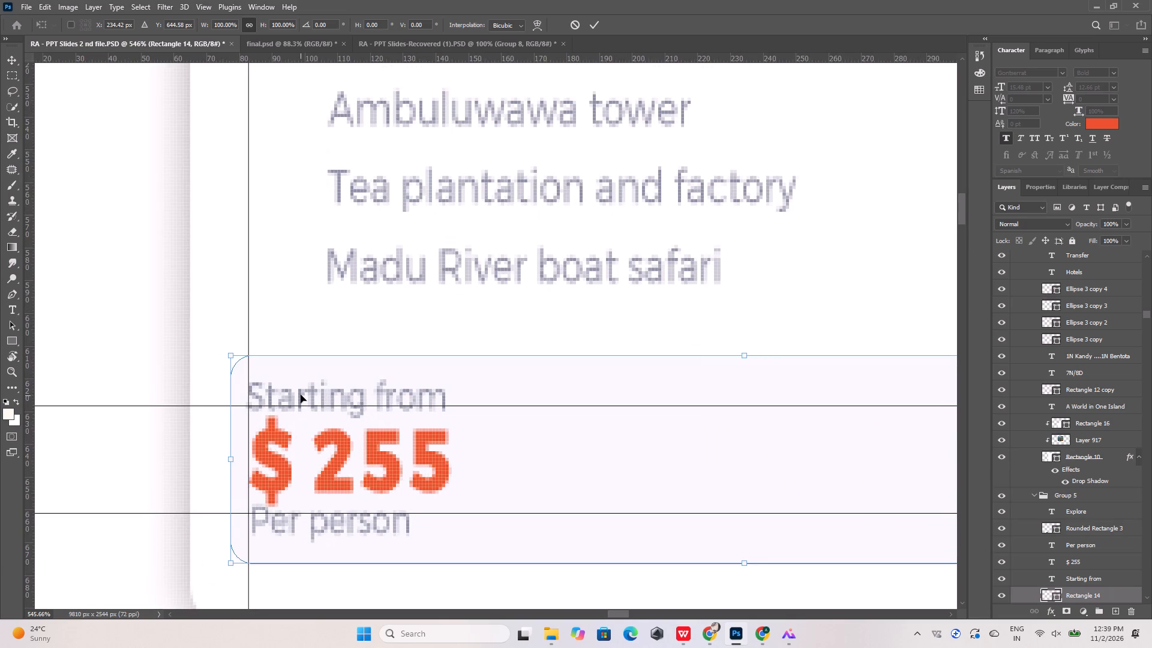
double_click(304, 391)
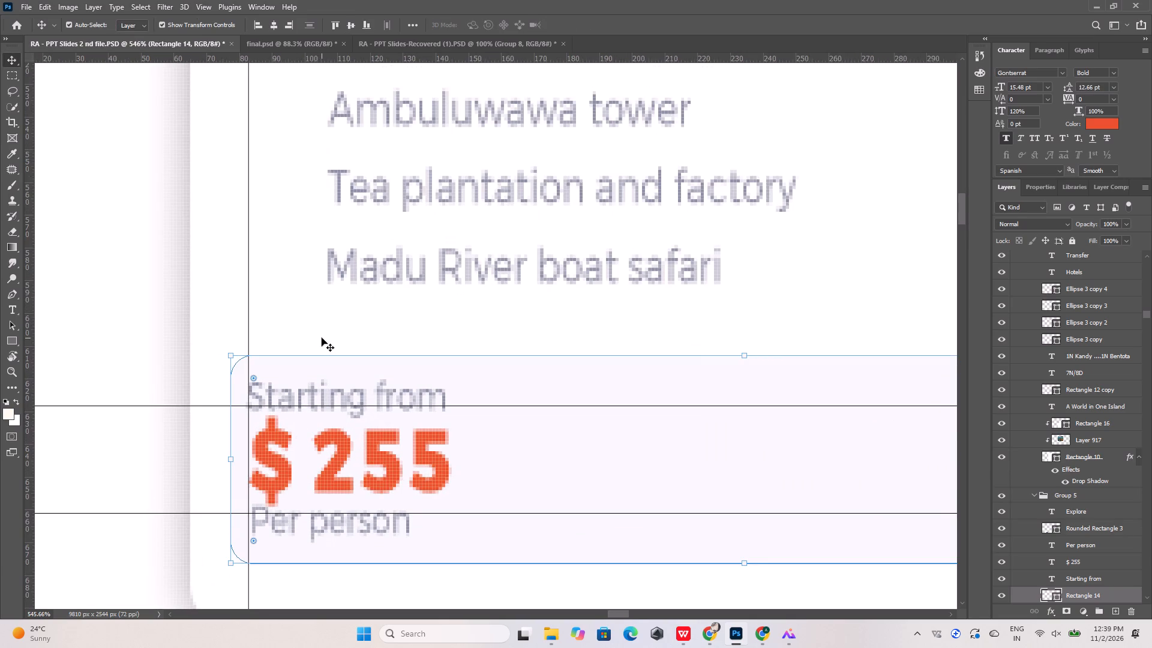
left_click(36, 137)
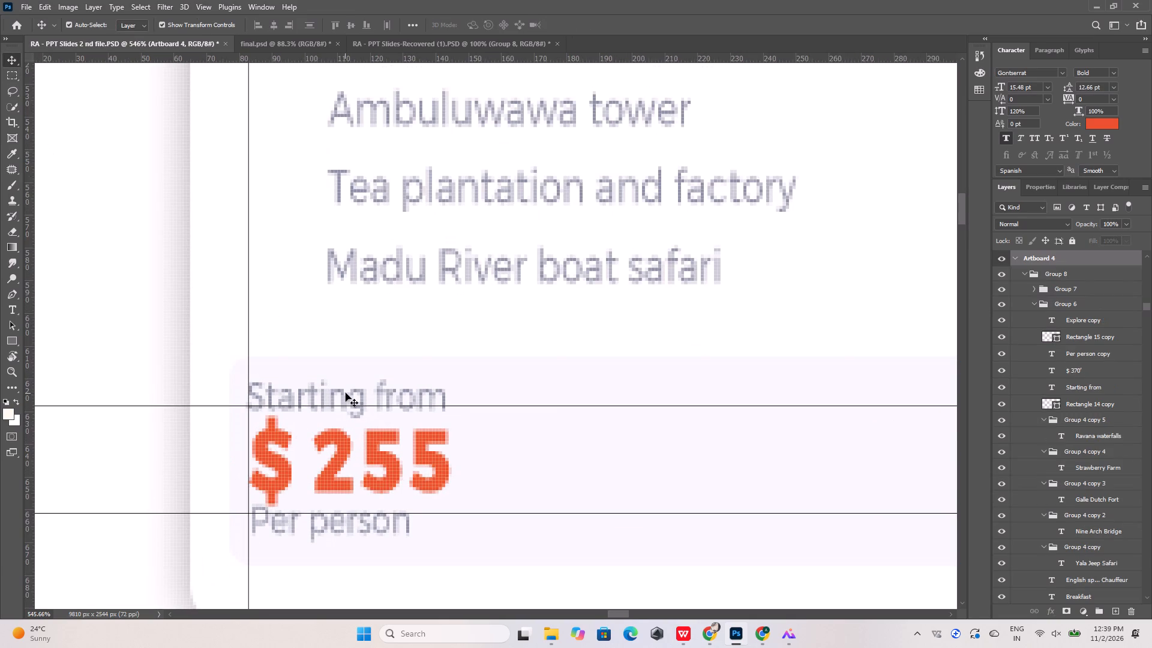
Nudge the Tea Trails & Ocean Tales card's Starting from label up 1 px and its Per person label down 2 px.
left_click(346, 393)
key("Up")
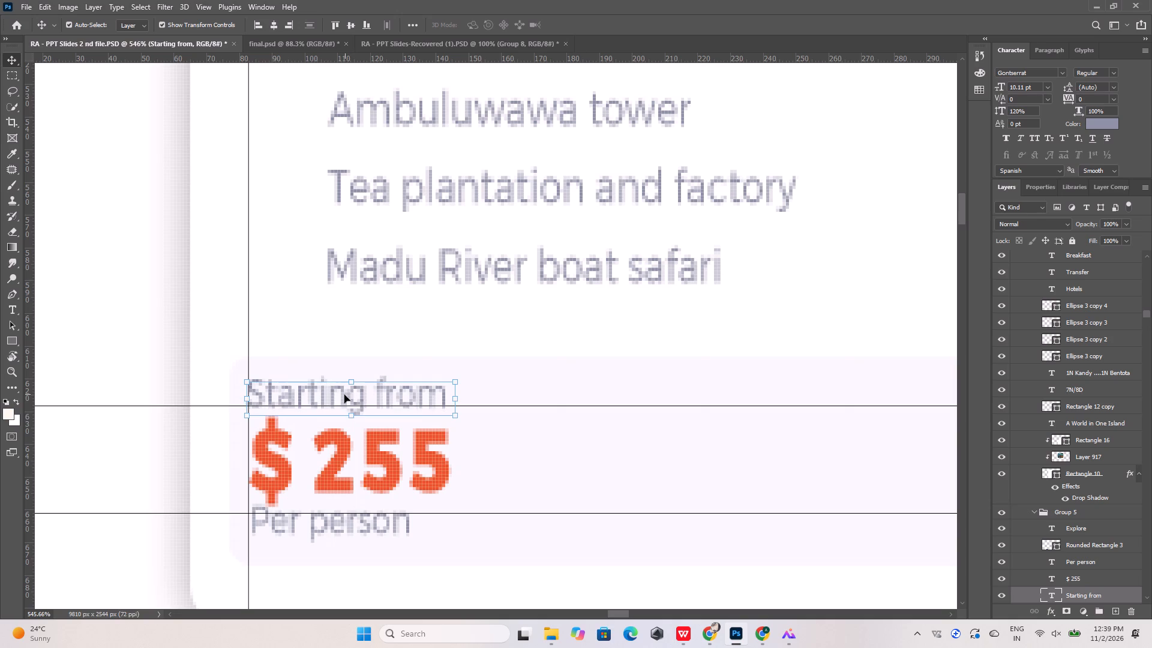
key("Up")
key("Down")
key("Up")
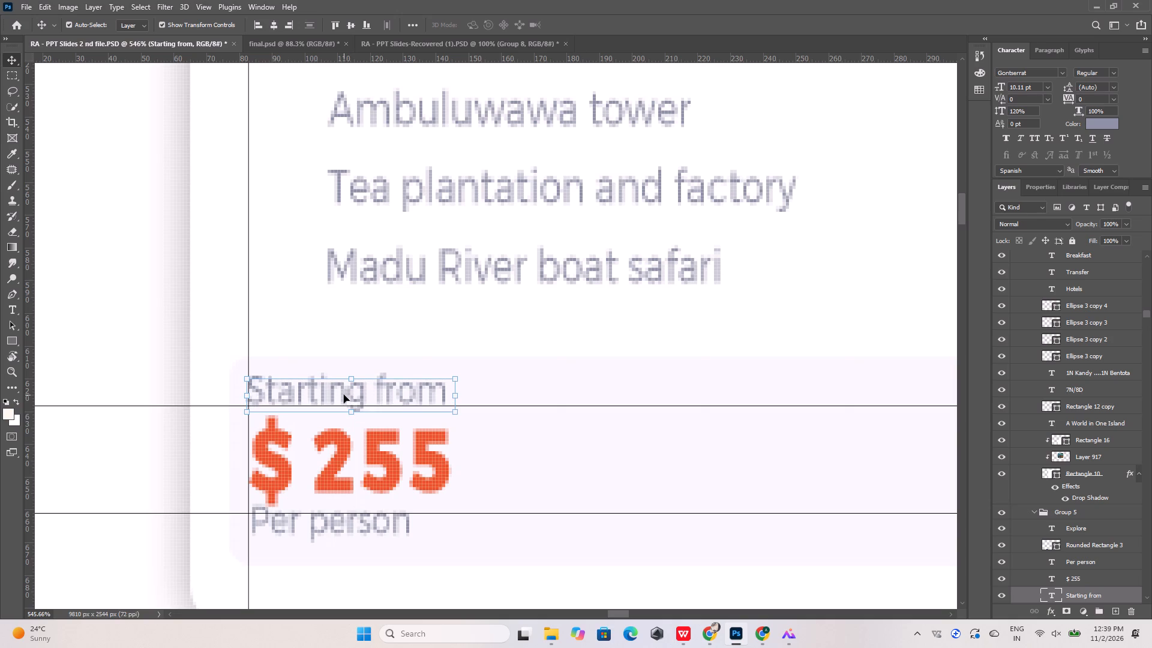
key("Down")
left_click(369, 526)
key("Down")
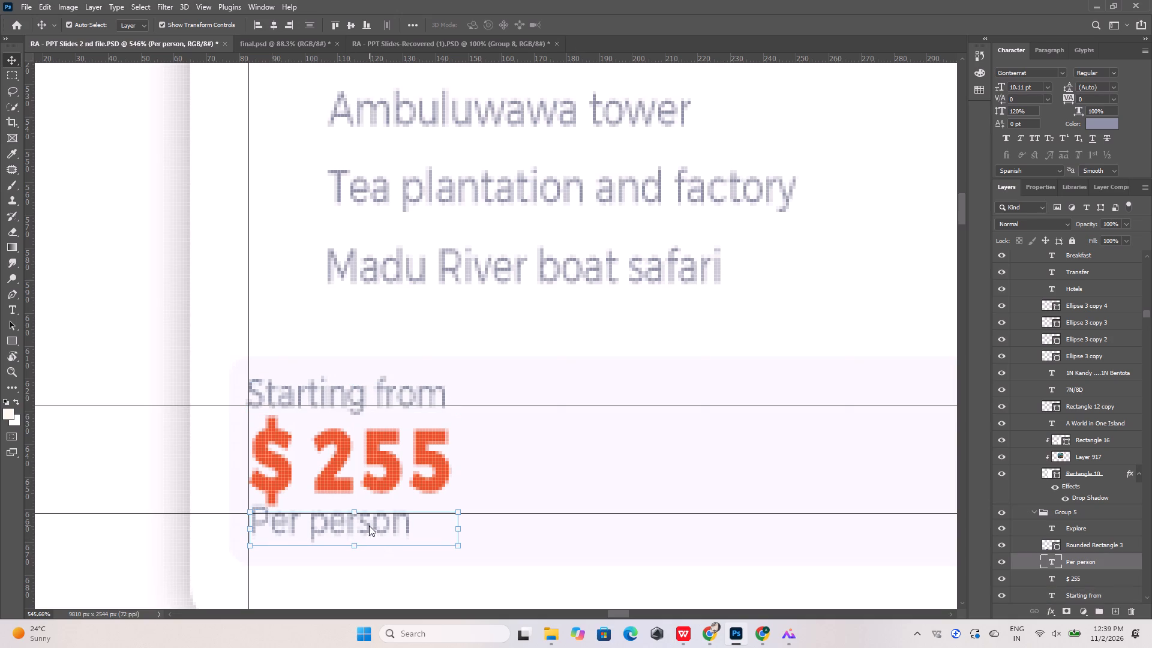
key("Down")
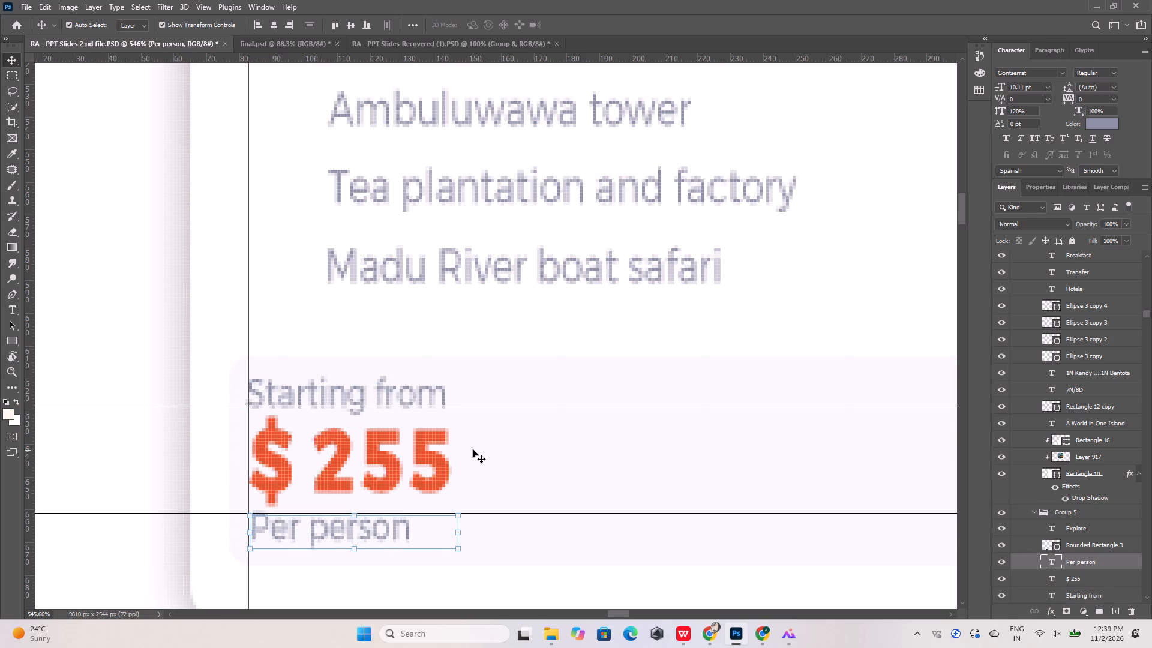
left_click(473, 449)
Compare the text sizes of the Starting from labels on the Tea Trails & Ocean Tales and A World in One Island cards.
scroll(160, 378, "down", 17, "alt")
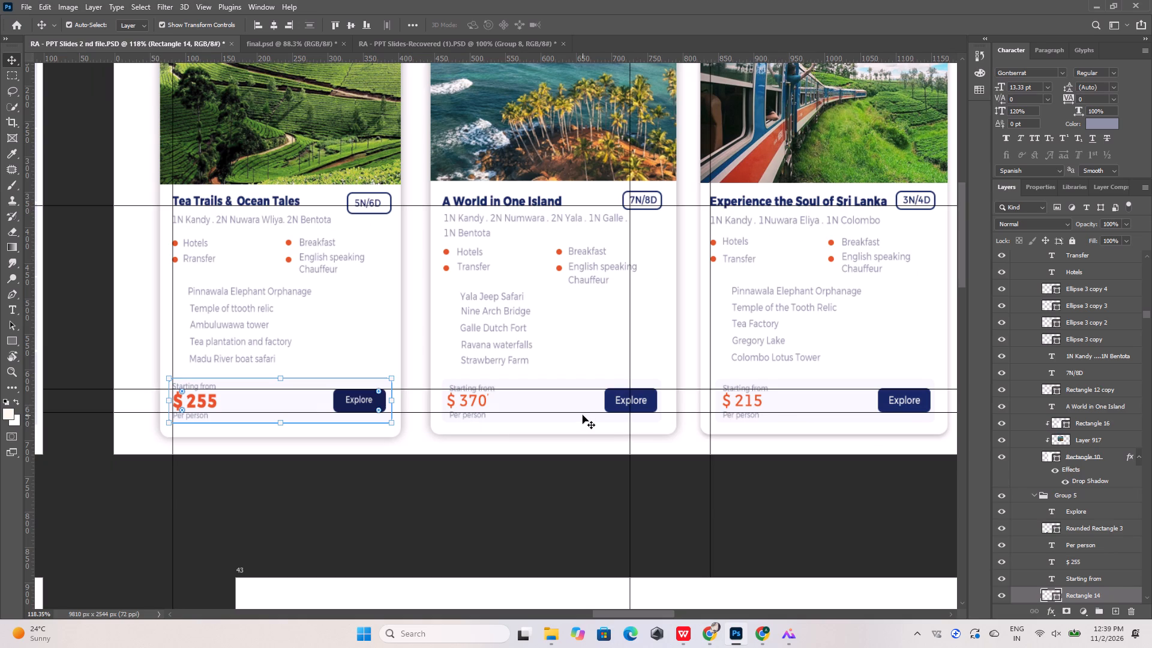
scroll(515, 401, "up", 5, "alt")
scroll(435, 394, "up", 3, "alt")
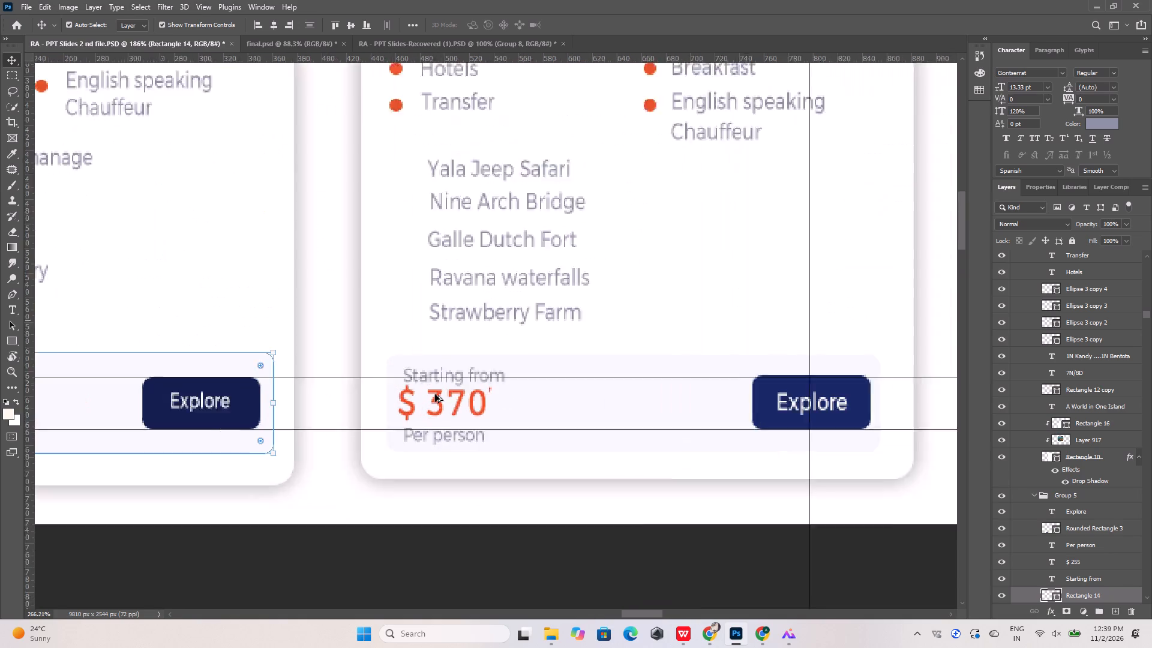
scroll(435, 394, "up", 8, "alt")
left_click(460, 355)
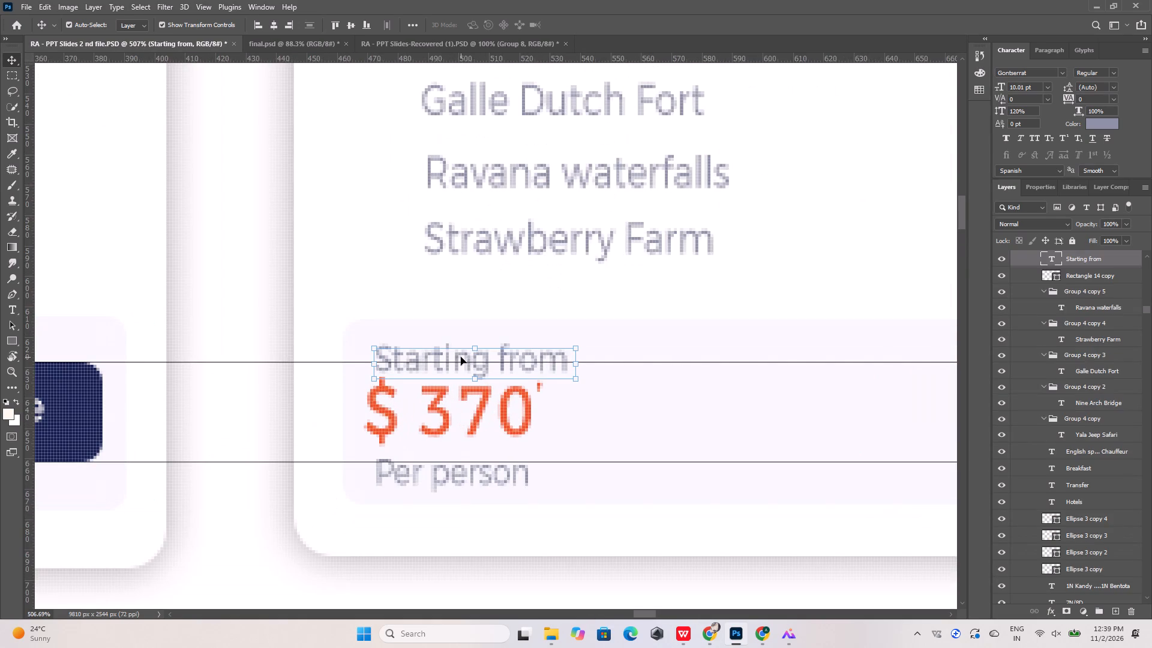
scroll(463, 365, "down", 18, "alt")
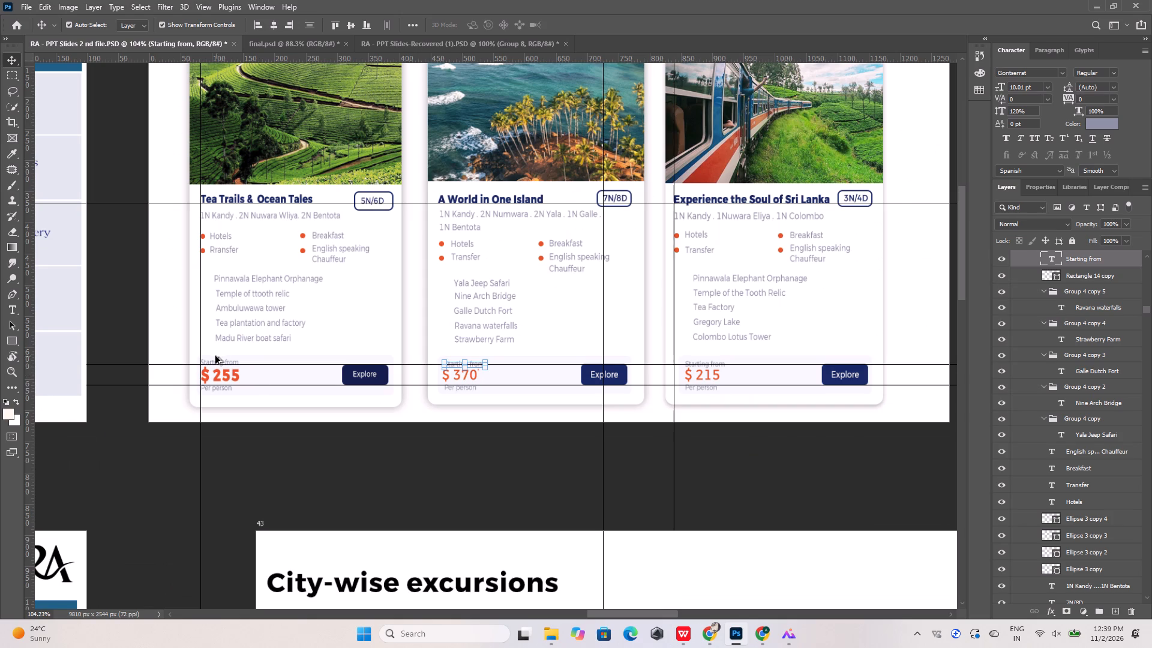
scroll(213, 355, "up", 11, "alt")
left_click(222, 374)
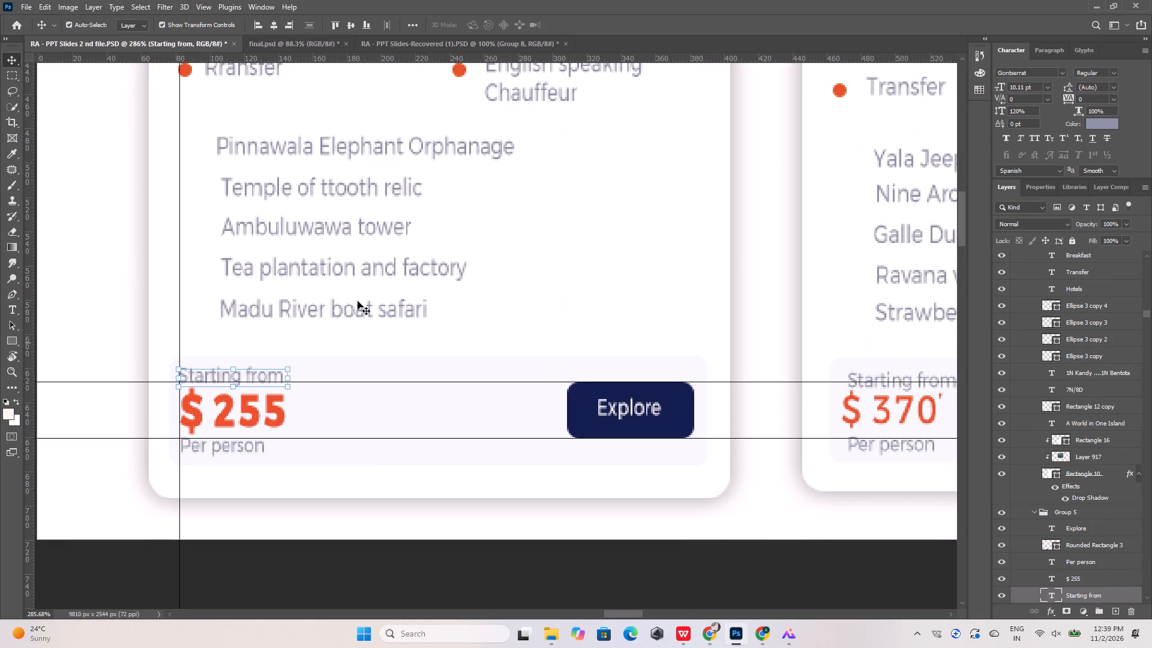
left_click(928, 379)
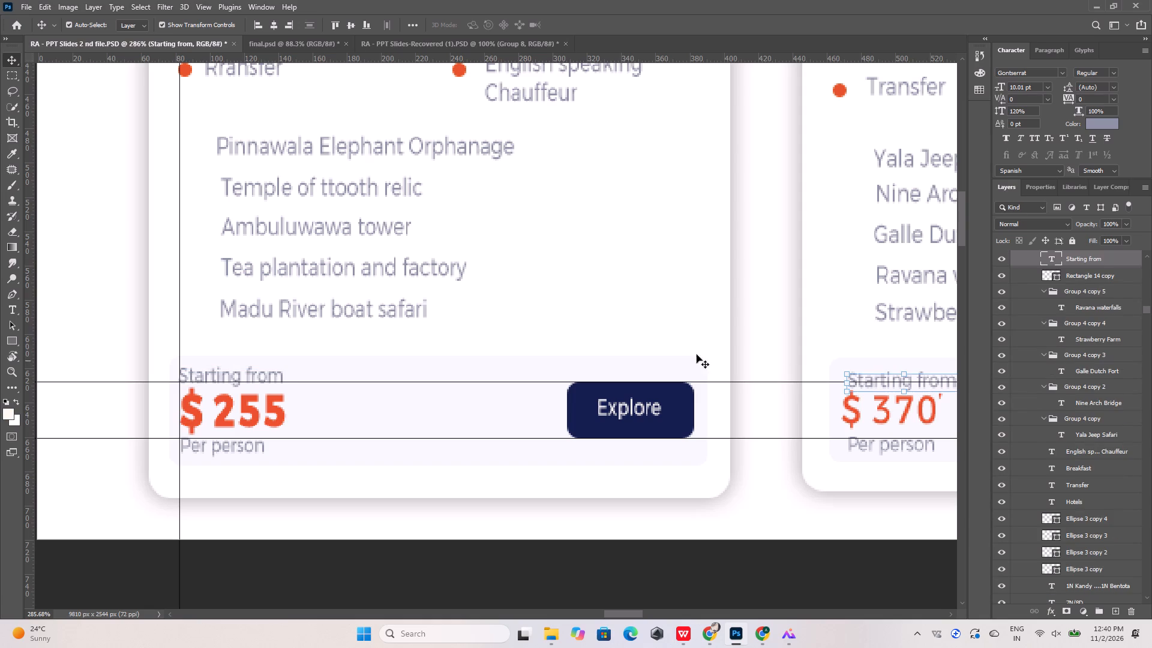
Copy the Tea Trails & Ocean Tales card's Starting from text size, 10.11 pt, to the A World in One Island card's Starting from label.
left_click(267, 375)
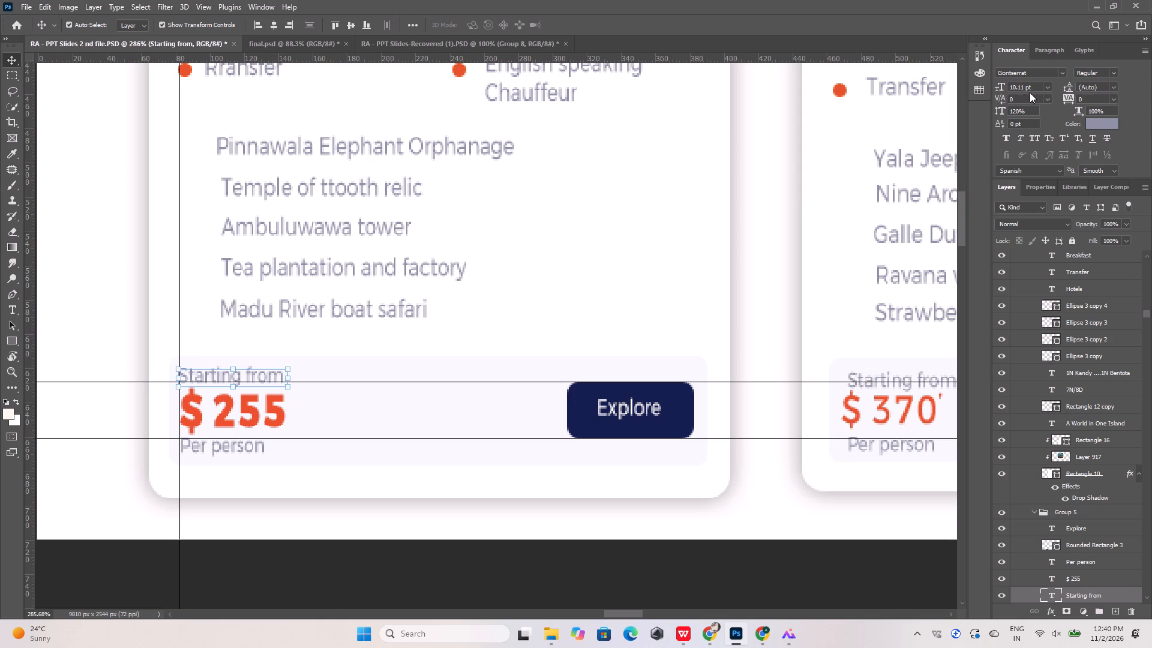
left_click_drag(1034, 88, 991, 89)
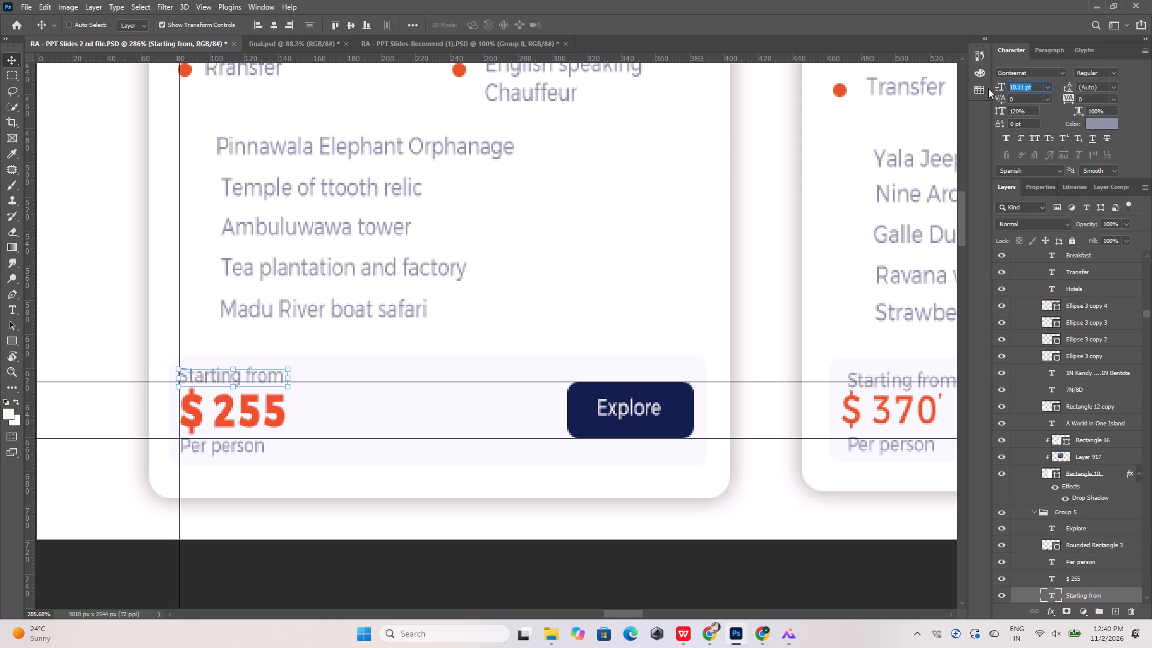
key("ctrl+c")
scroll(453, 215, "down", 6, "alt")
left_click(484, 212)
scroll(460, 221, "down", 13, "alt")
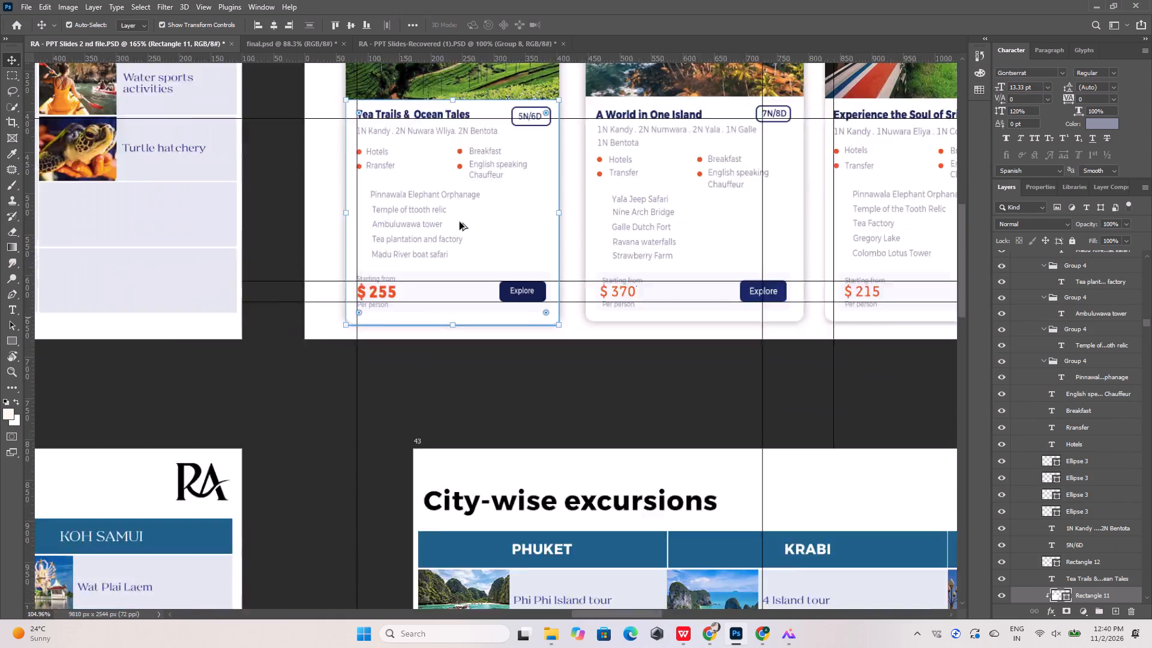
scroll(672, 288, "up", 16, "alt")
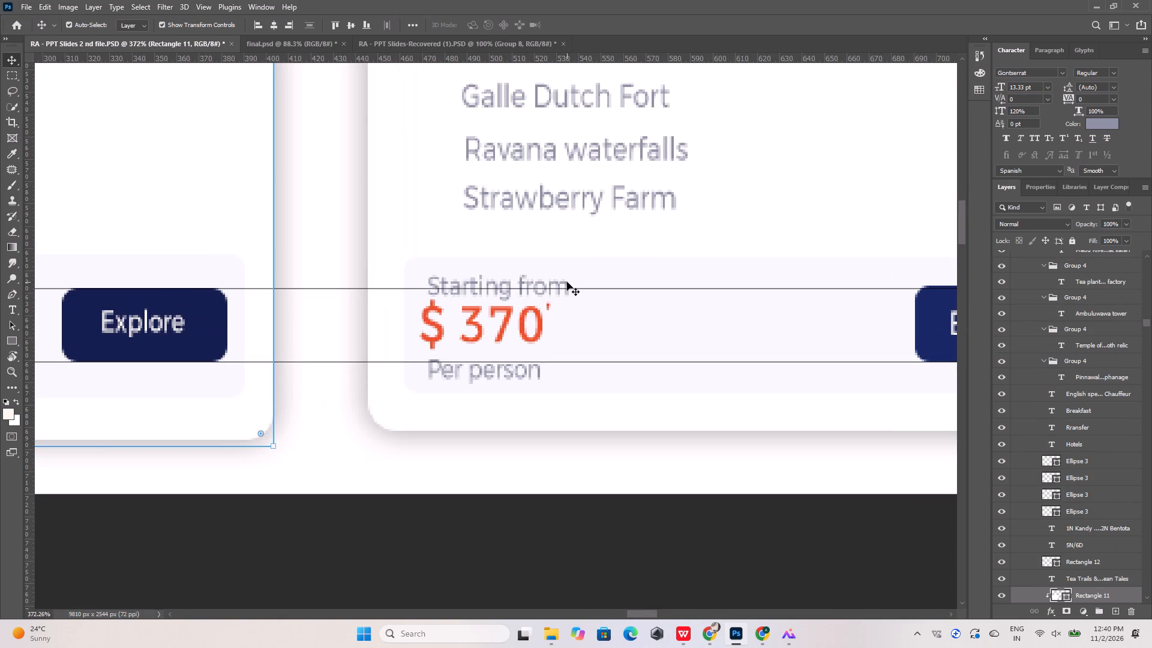
left_click(567, 282)
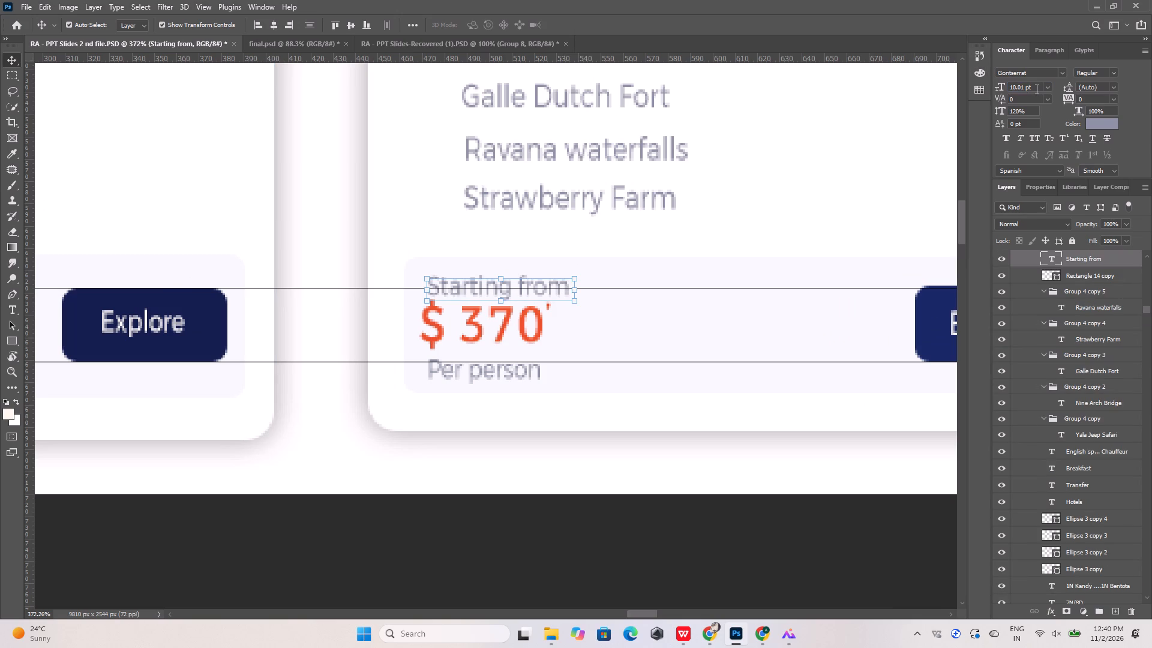
left_click_drag(1037, 89, 1000, 91)
key("ctrl+v")
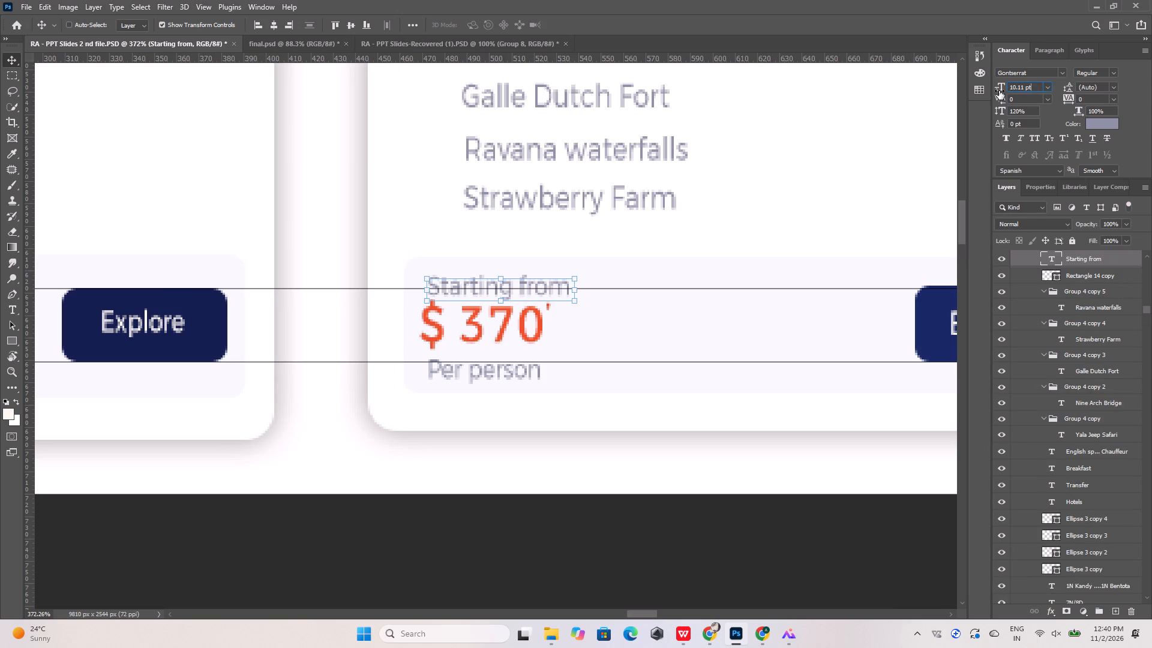
key("Return")
left_click(500, 241)
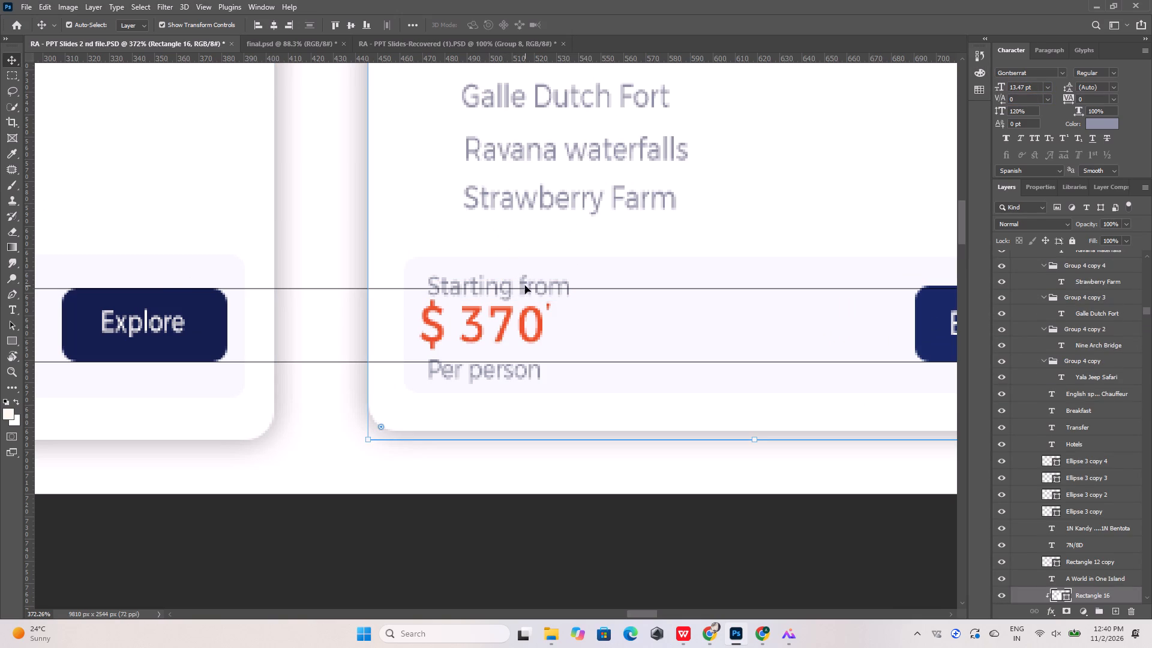
left_click(535, 280)
Set the Experience the Soul of Sri Lanka card's Starting from label to 10.11 pt.
scroll(382, 257, "down", 12, "alt")
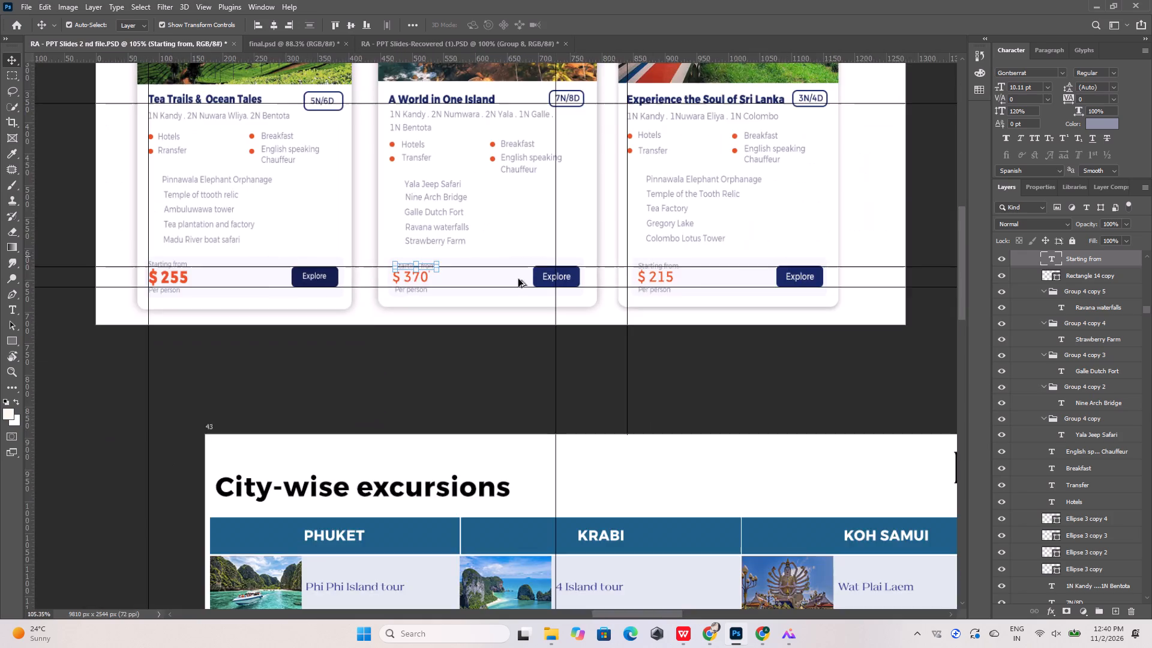
scroll(709, 284, "up", 13, "alt")
left_click(659, 257)
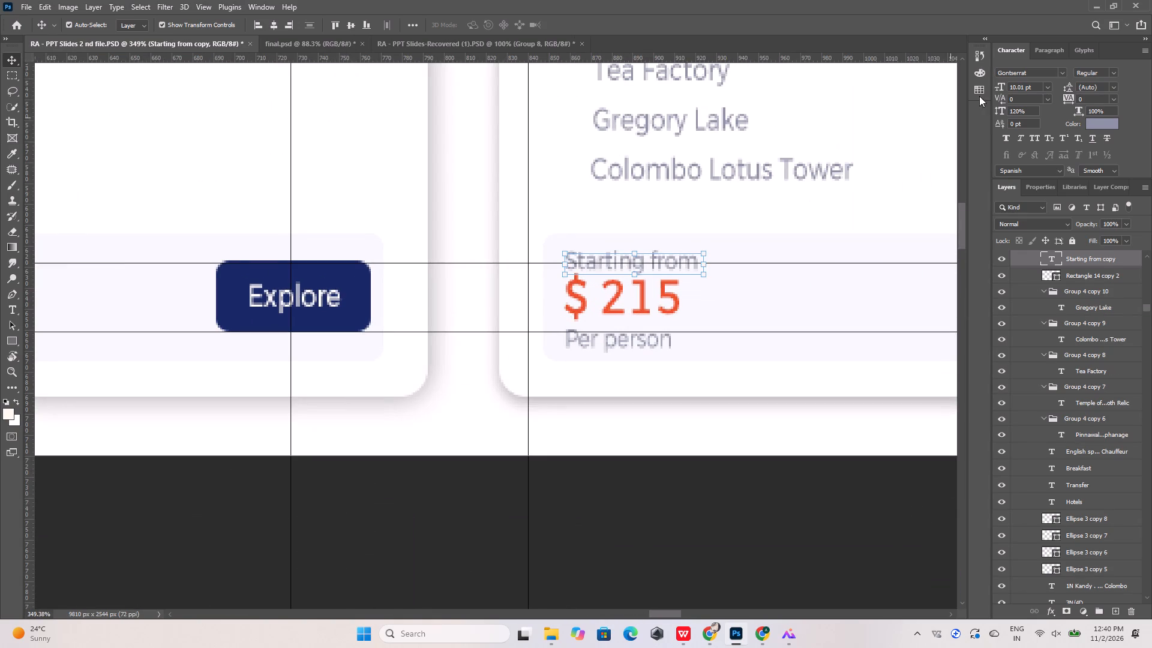
left_click_drag(1035, 86, 990, 86)
key("ctrl+v")
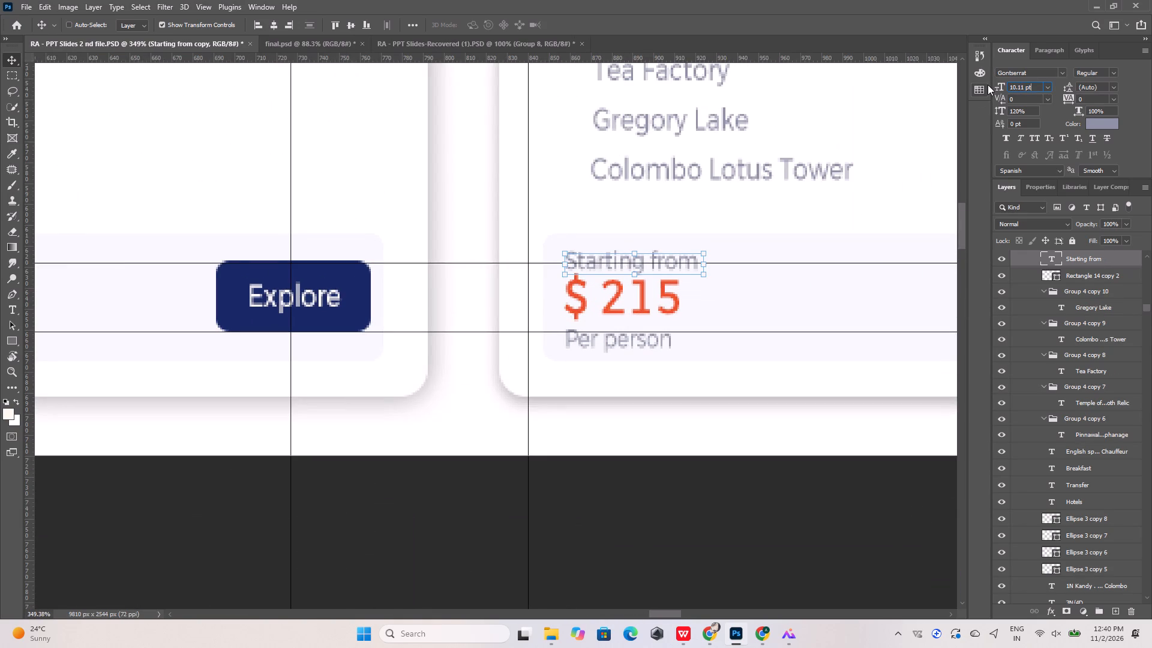
key("Return")
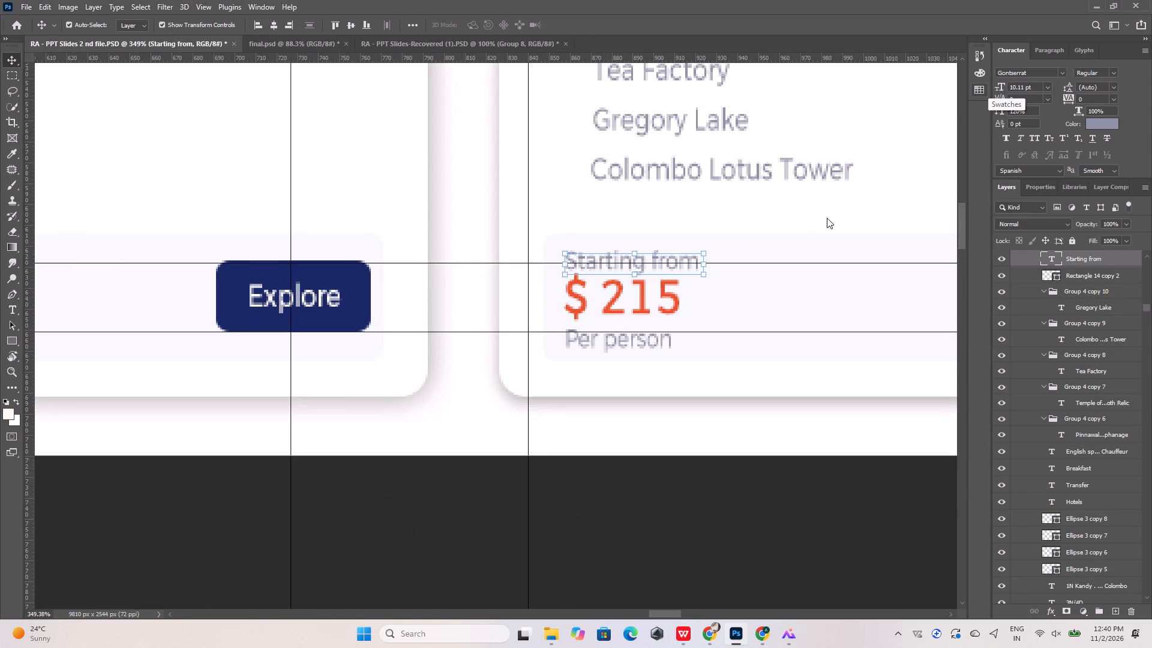
Nudge the A World in One Island card's Starting from label up 3 px and its Per person label down 1 px.
scroll(698, 269, "down", 10, "alt")
scroll(314, 255, "up", 18, "alt")
left_click(521, 258)
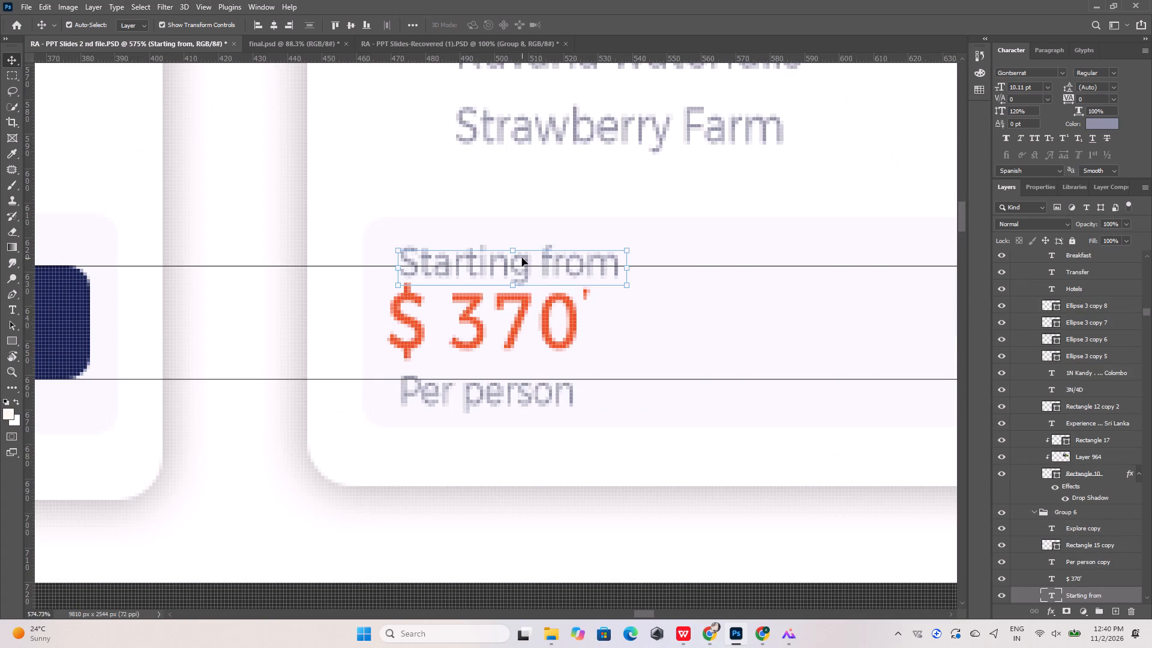
key("Up")
key("Up")
key("Up")
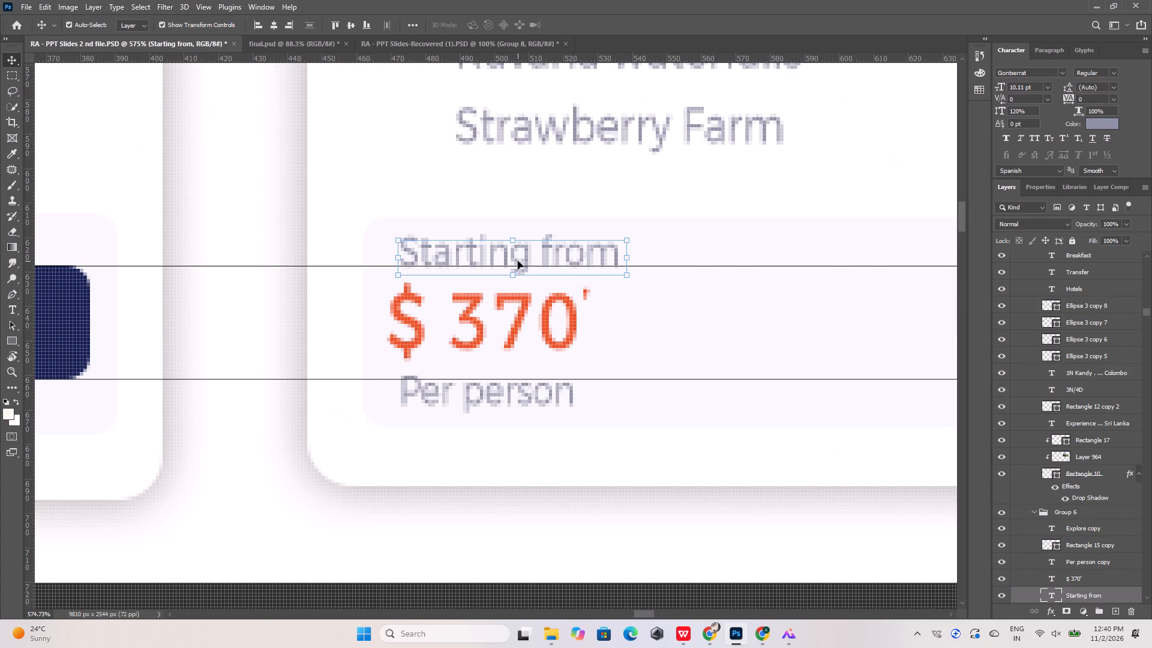
left_click(514, 394)
key("Down")
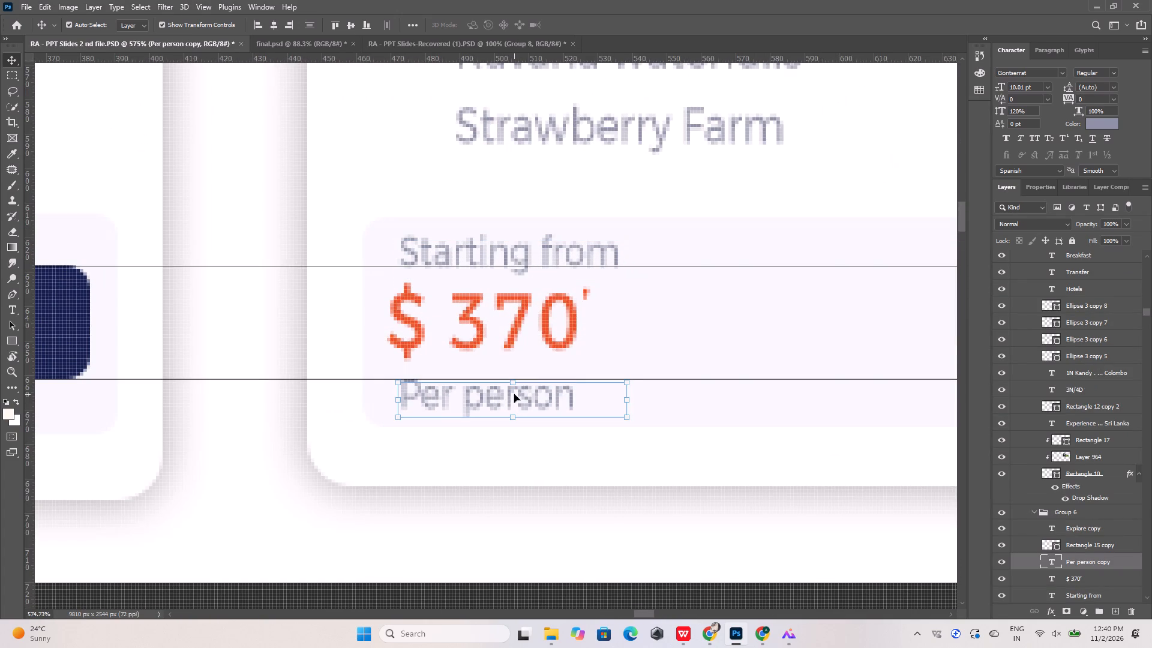
Nudge the Experience the Soul of Sri Lanka card's Per person label down 1 px and its Starting from label up 3 px.
scroll(337, 326, "down", 15, "alt")
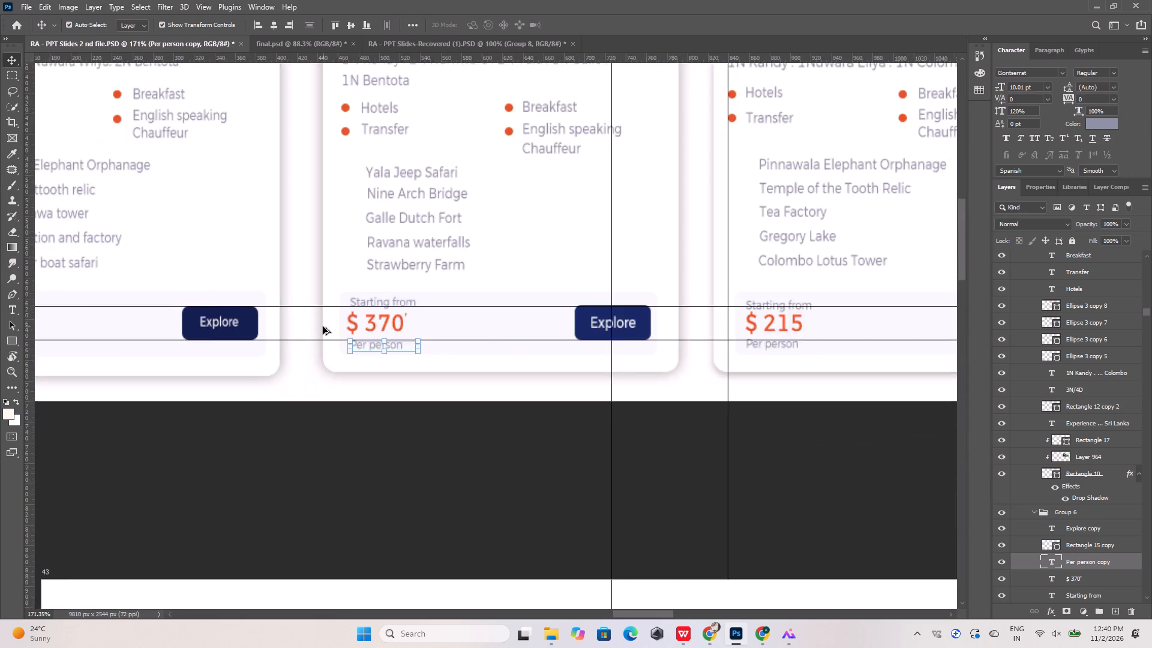
scroll(323, 326, "down", 6, "alt")
scroll(597, 325, "up", 20, "alt")
scroll(597, 325, "up", 3, "alt")
left_click(532, 333)
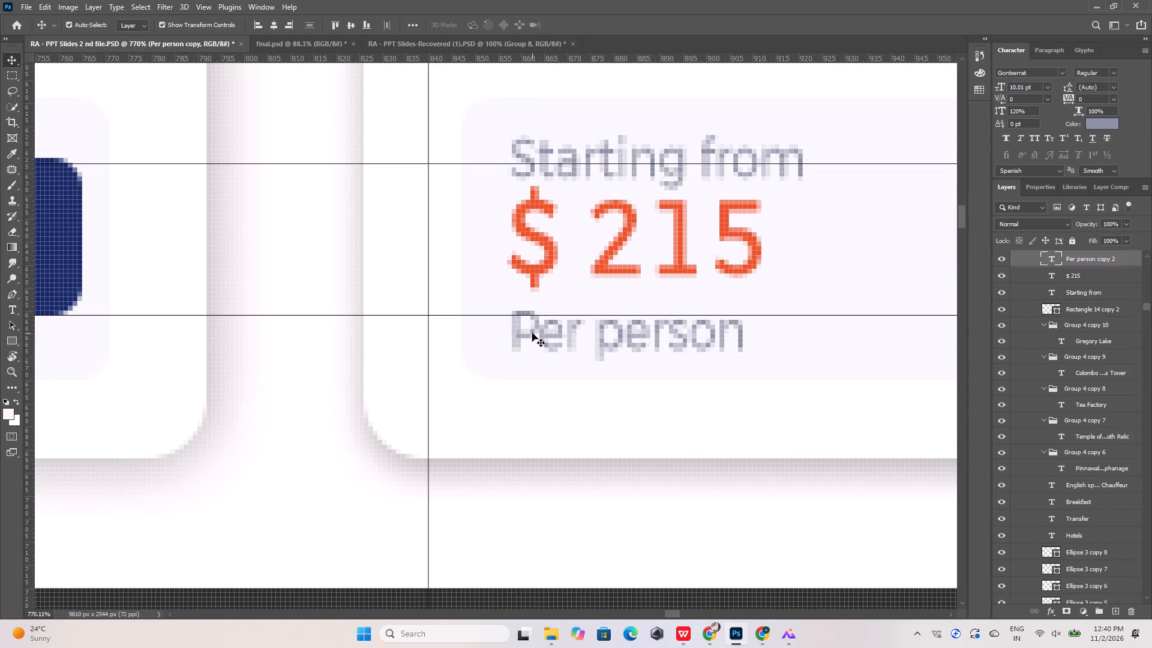
key("Down")
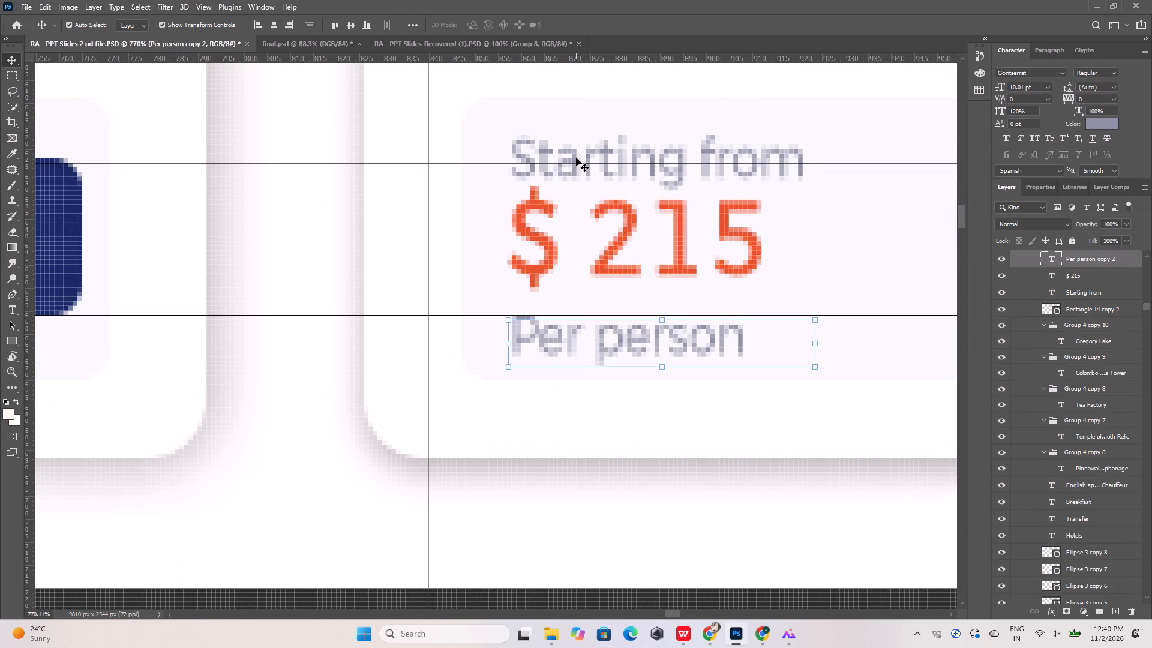
left_click(576, 158)
key("Up")
key("Up")
key("Up")
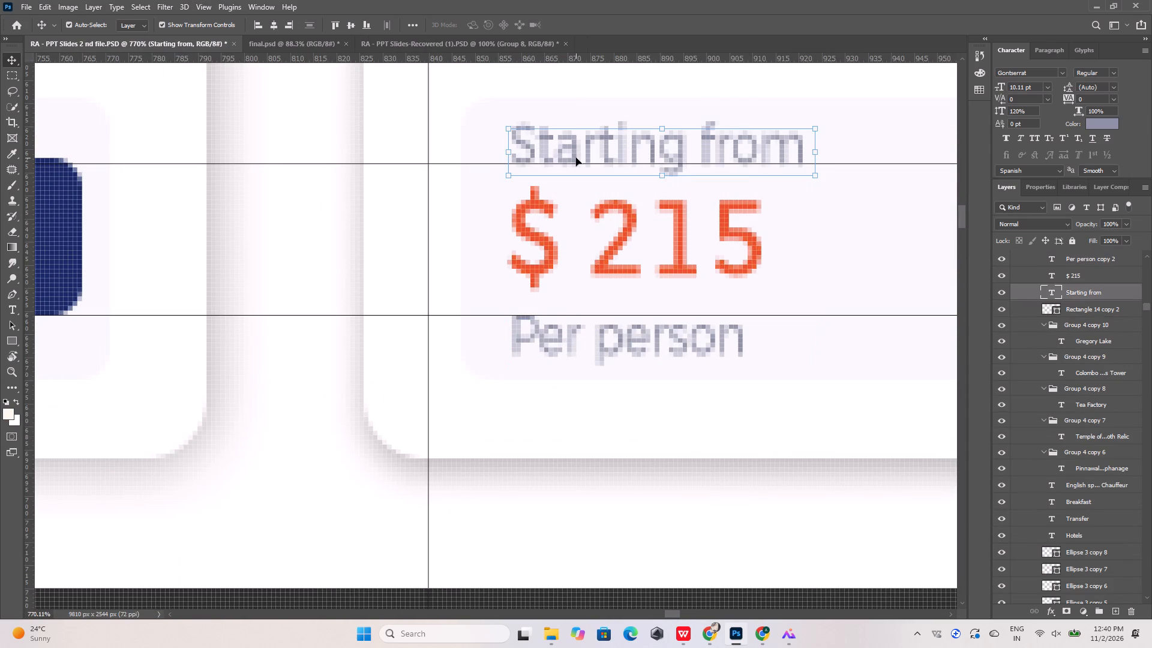
Set the A World in One Island card's $ 370 price text to Bold.
scroll(655, 272, "down", 19, "alt")
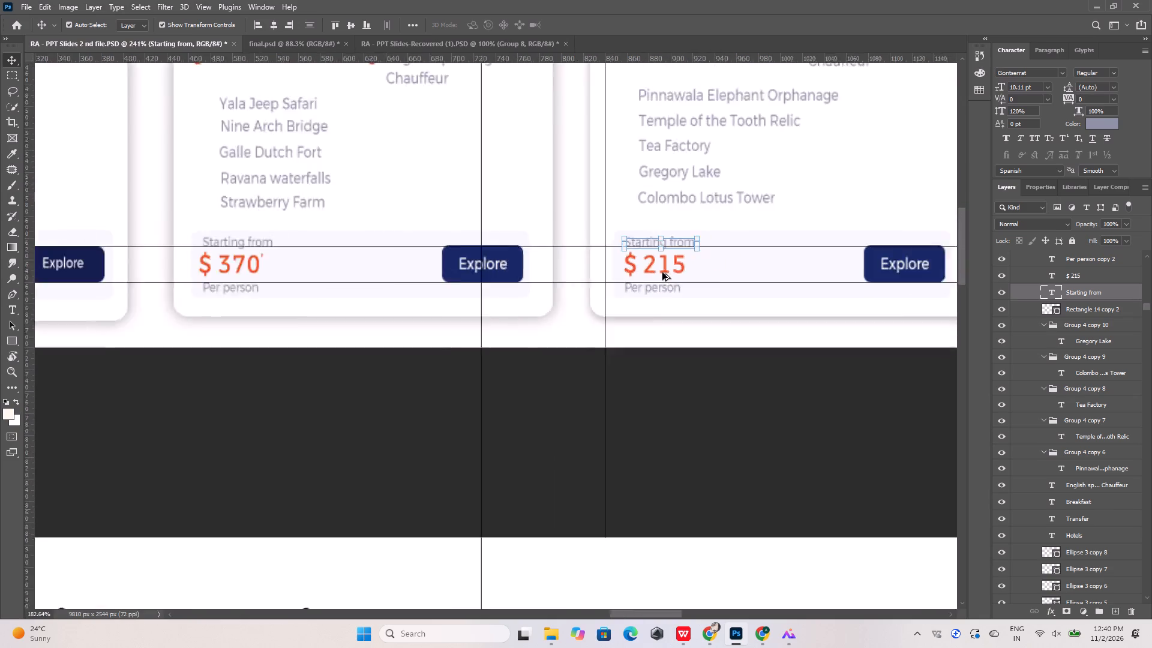
scroll(327, 267, "up", 6, "alt")
double_click(340, 259)
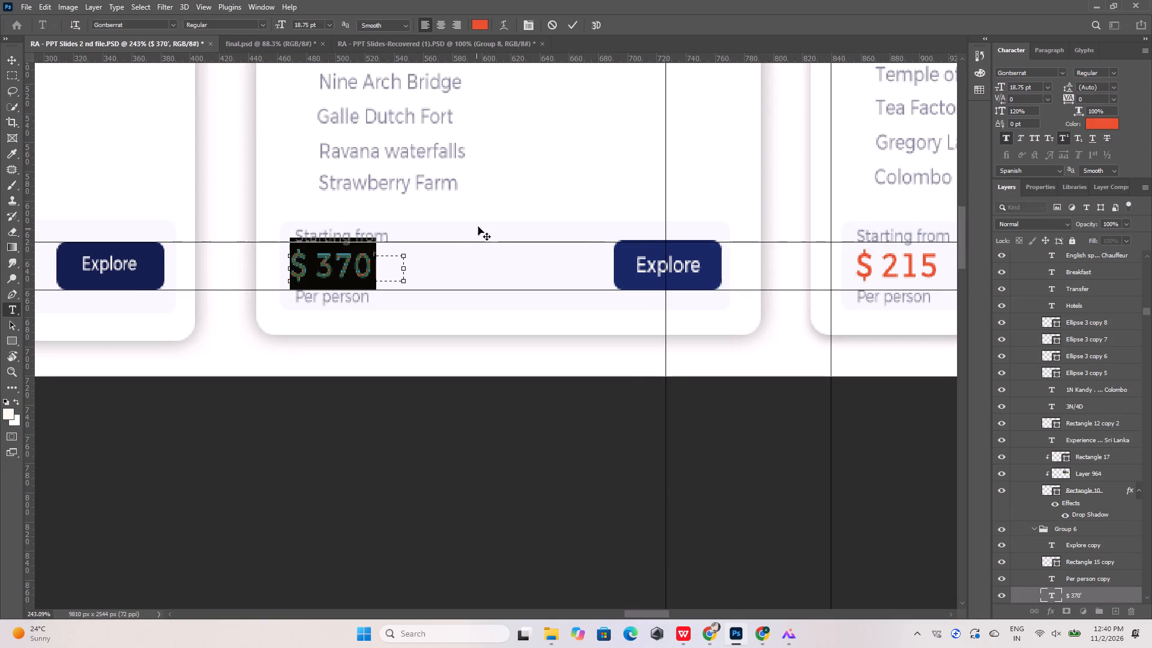
left_click(263, 26)
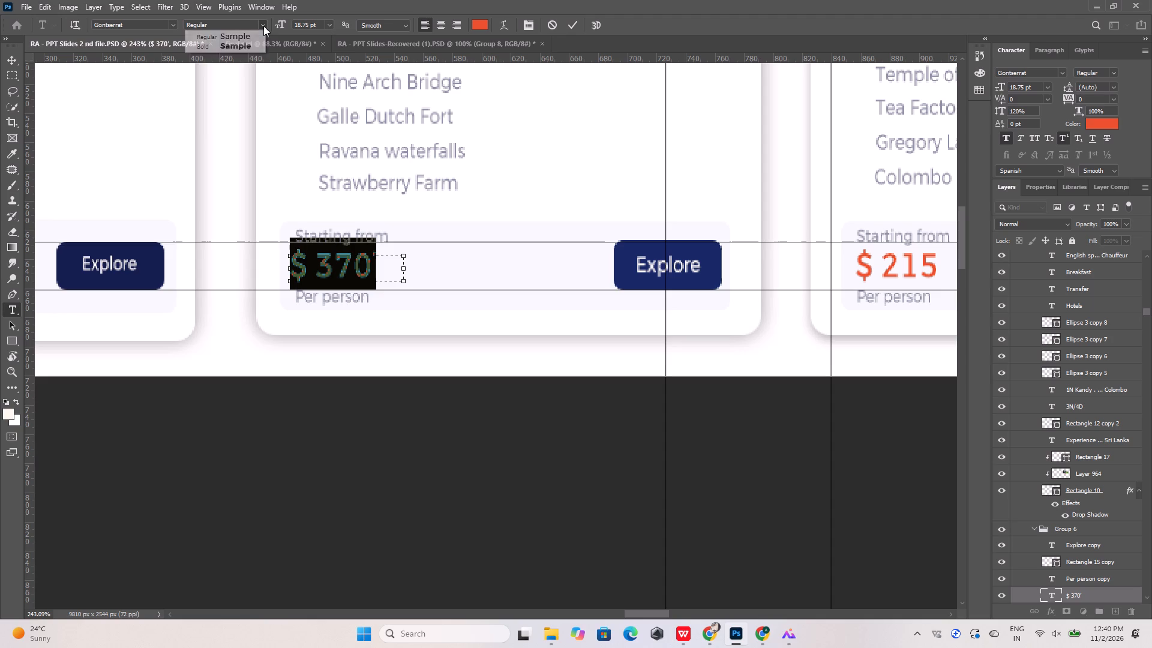
left_click(245, 46)
left_click(567, 28)
left_click(565, 102)
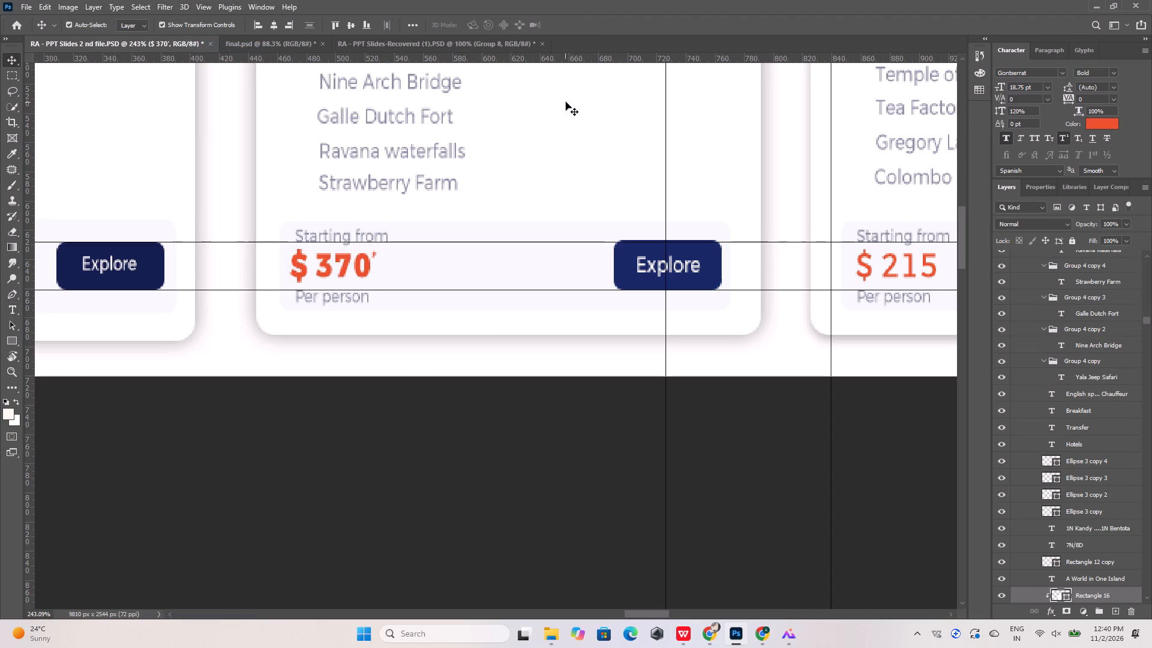
Set the A World in One Island card's $ 370 price text to 22 pt, matching the Tea Trails card's $ 255 price.
scroll(550, 265, "down", 13, "alt")
scroll(288, 254, "up", 6, "alt")
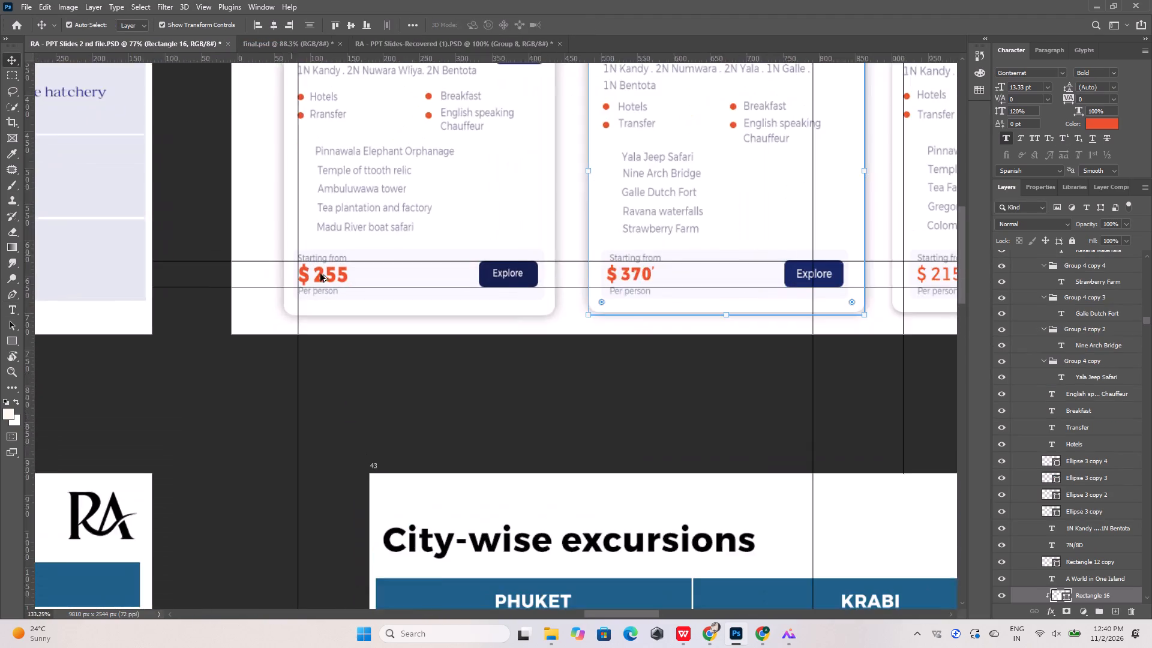
scroll(341, 290, "up", 5, "alt")
left_click(336, 267)
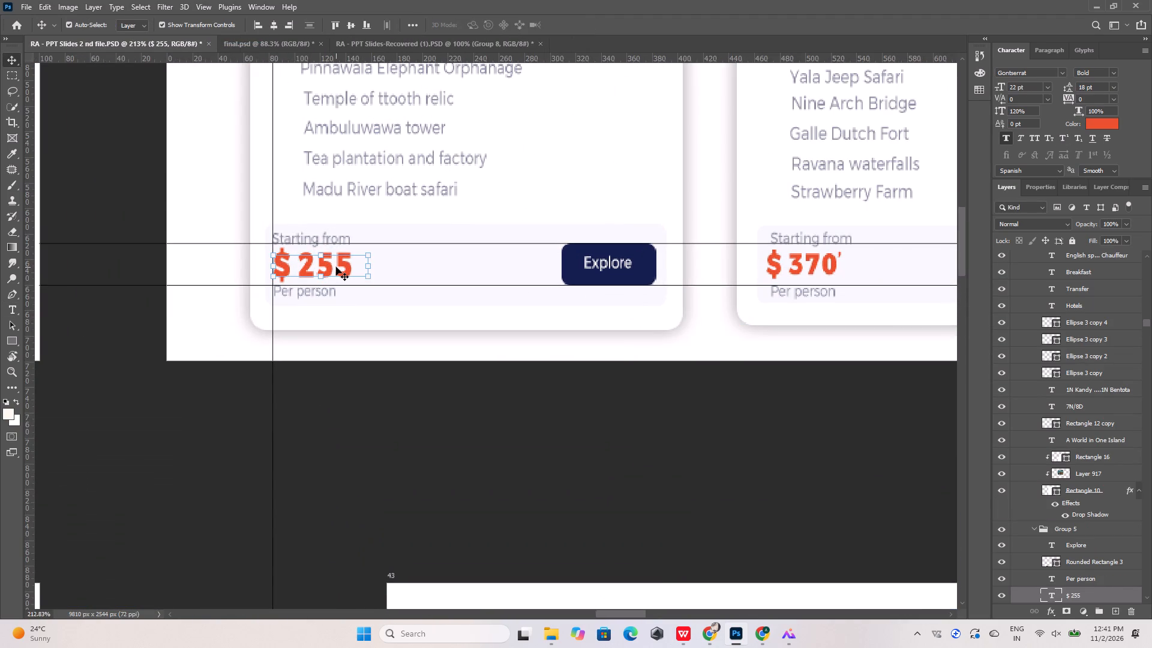
double_click(336, 267)
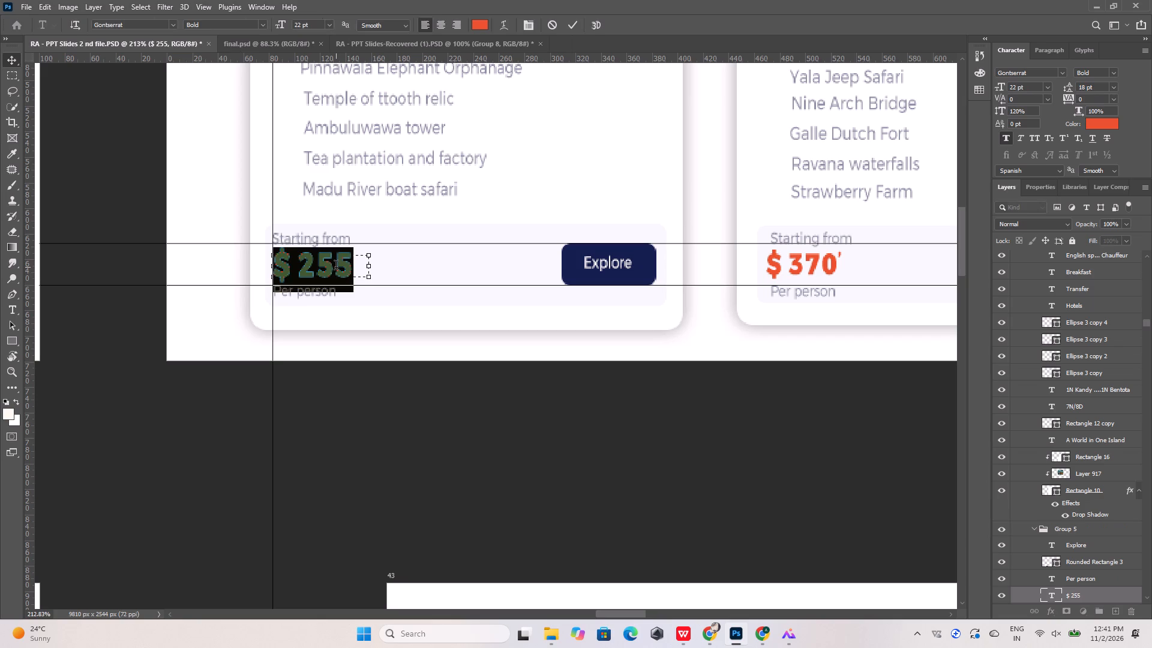
left_click(811, 264)
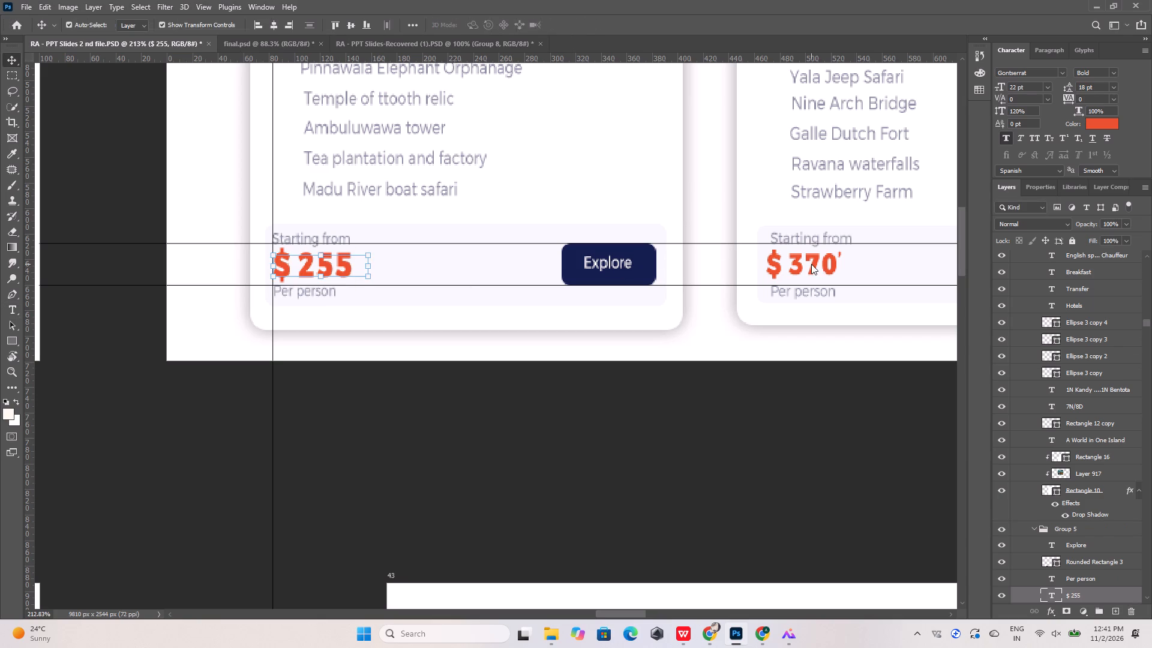
double_click(811, 264)
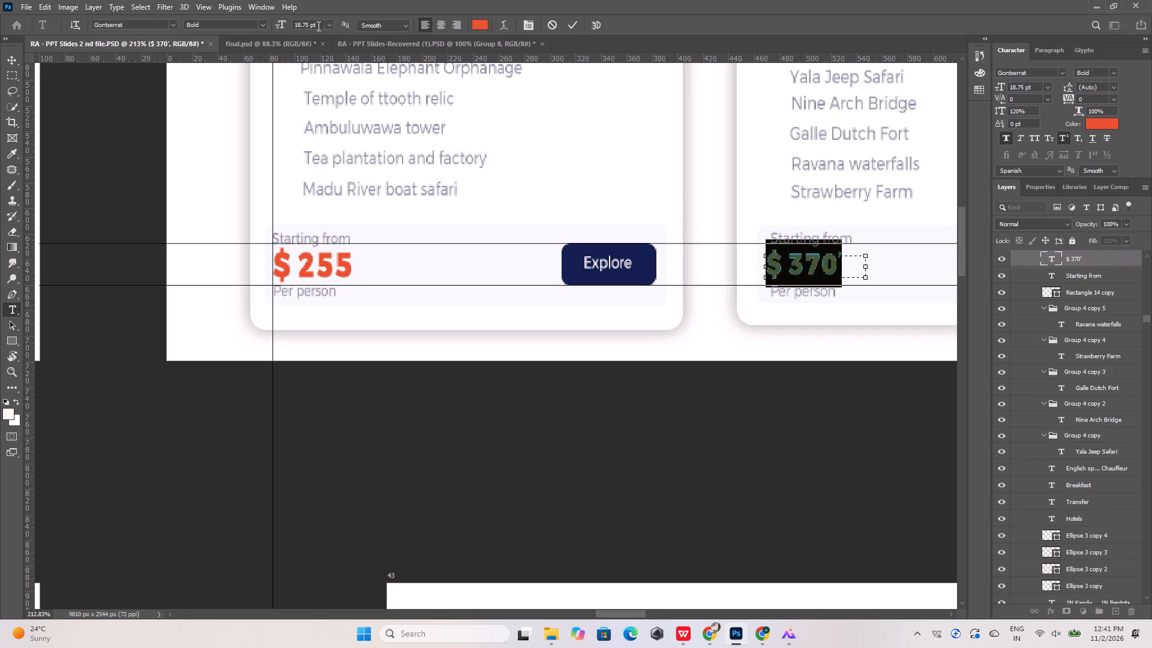
left_click_drag(317, 26, 271, 20)
type("22")
key("Return")
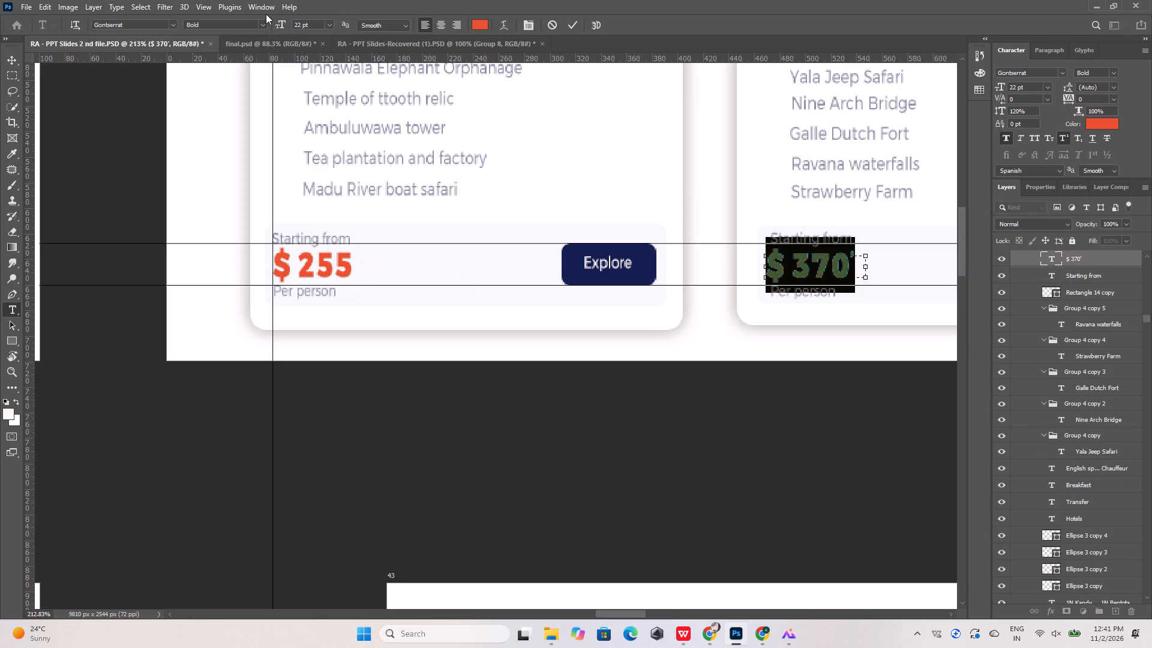
left_click(572, 18)
Set the Experience the Soul of Sri Lanka card's $ 215 price text to 22 pt and Bold.
scroll(145, 297, "down", 5, "alt")
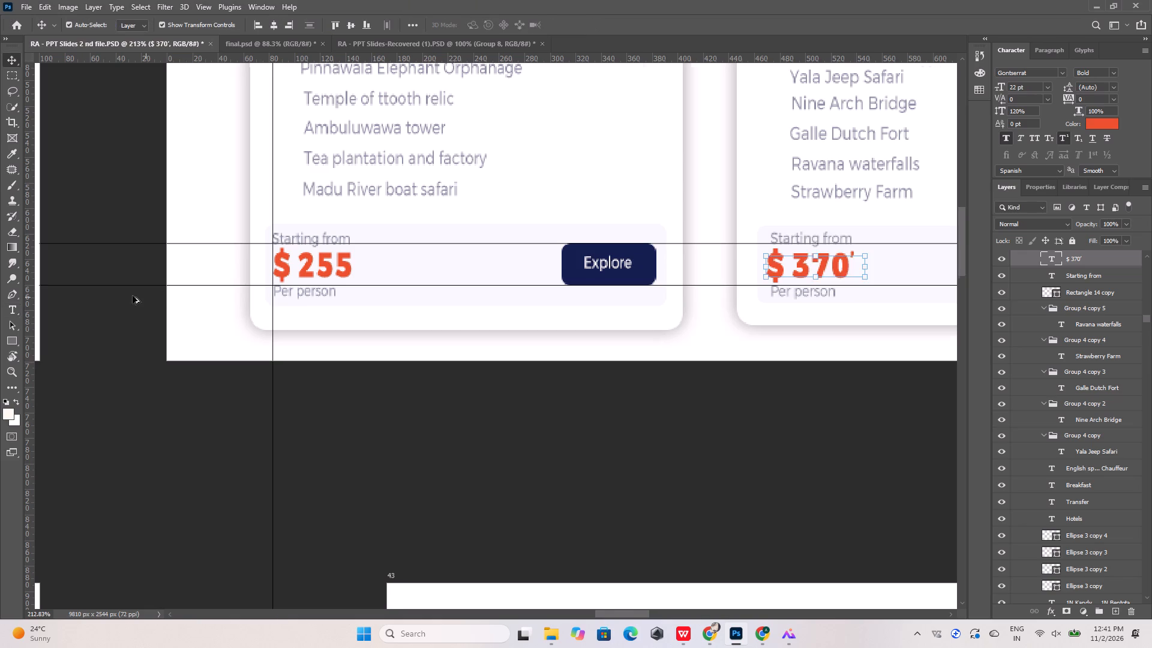
scroll(133, 296, "down", 8, "alt")
scroll(475, 297, "up", 15, "alt")
double_click(547, 274)
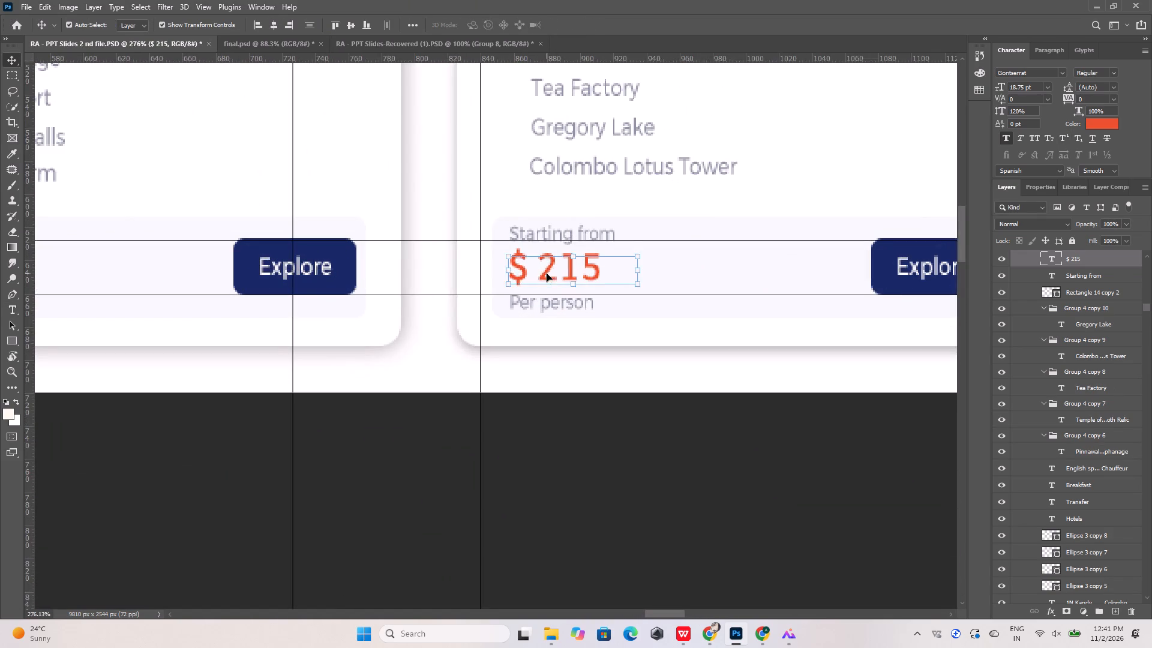
left_click_drag(320, 25, 236, 31)
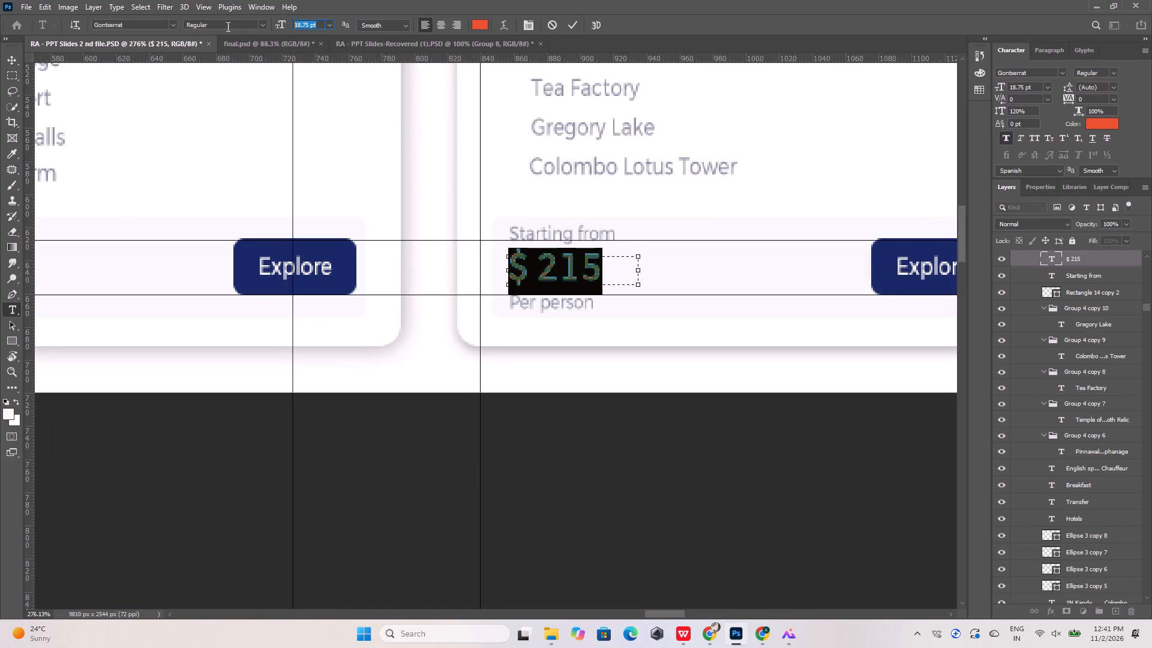
type("22")
left_click(264, 23)
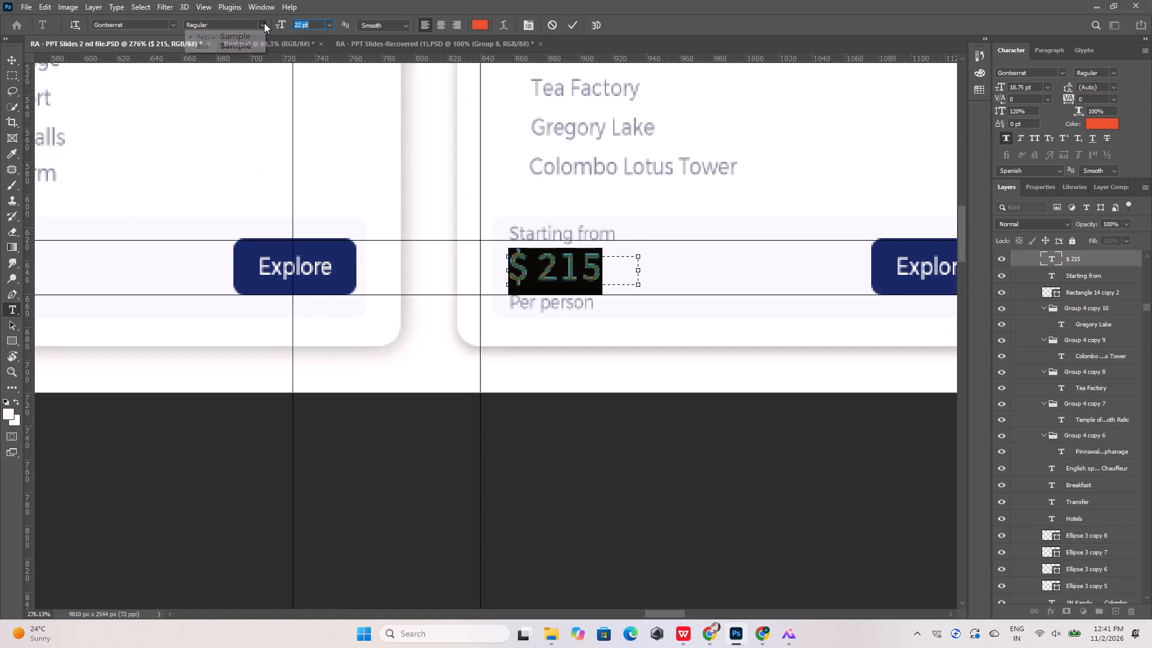
left_click(251, 47)
left_click(573, 22)
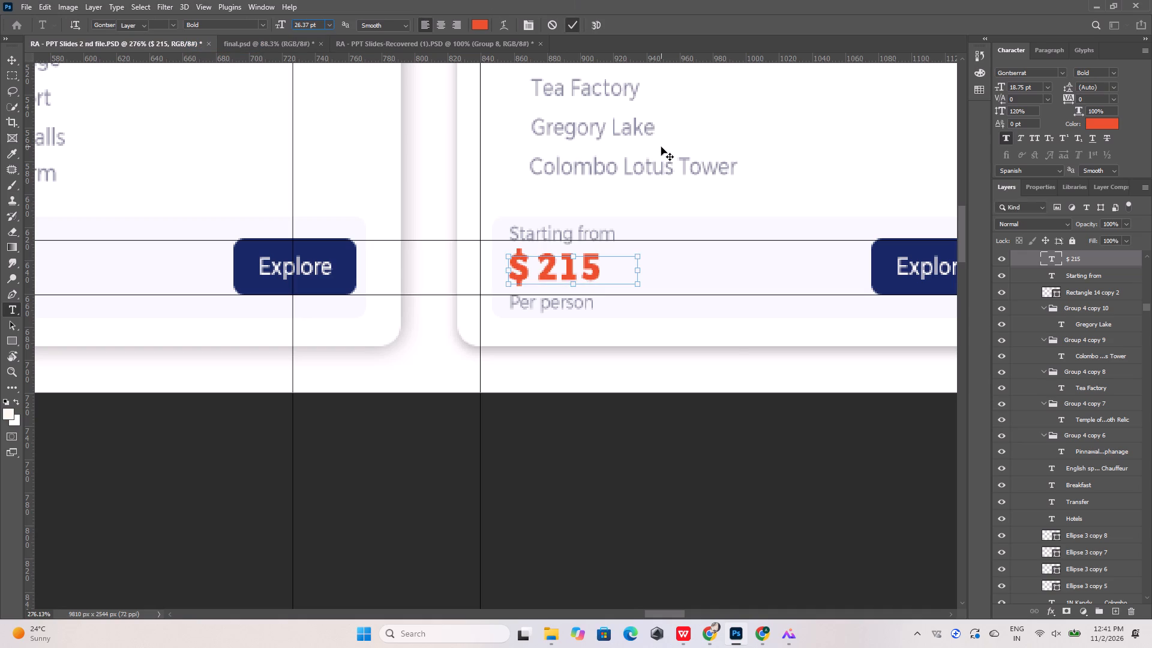
left_click(661, 147)
scroll(393, 259, "down", 20, "alt")
scroll(393, 259, "down", 3, "alt")
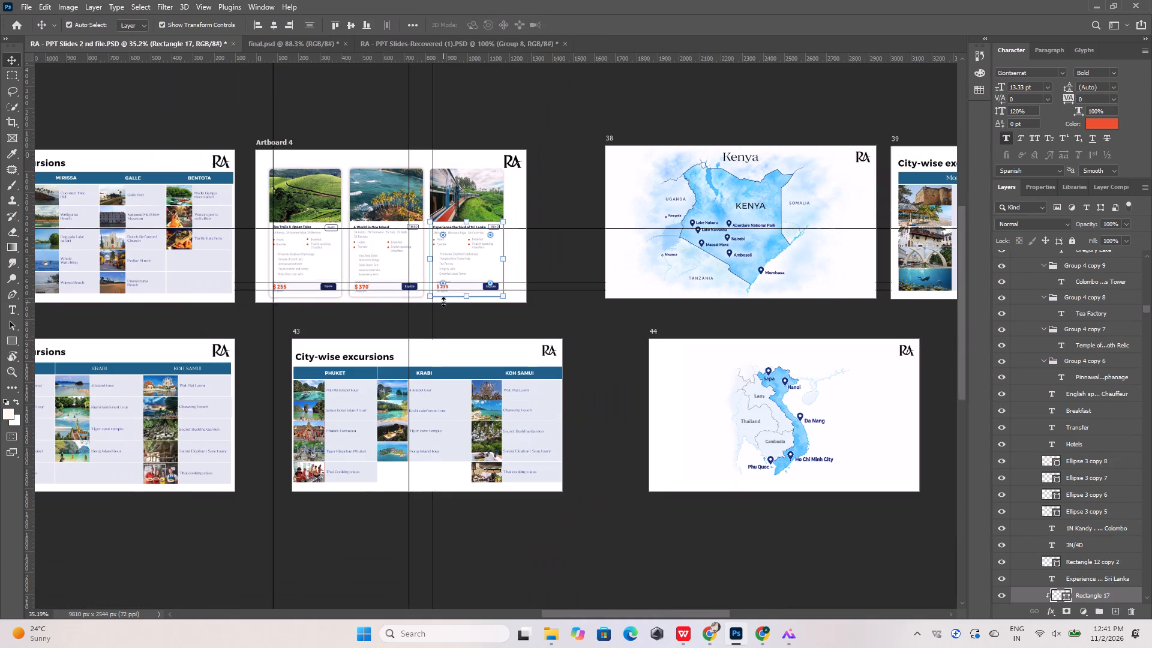
left_click(418, 124)
Add a horizontal guide at about Y 460 px, between the Tea Trails card's Hotels and Rransfer rows.
scroll(356, 194, "up", 6, "alt")
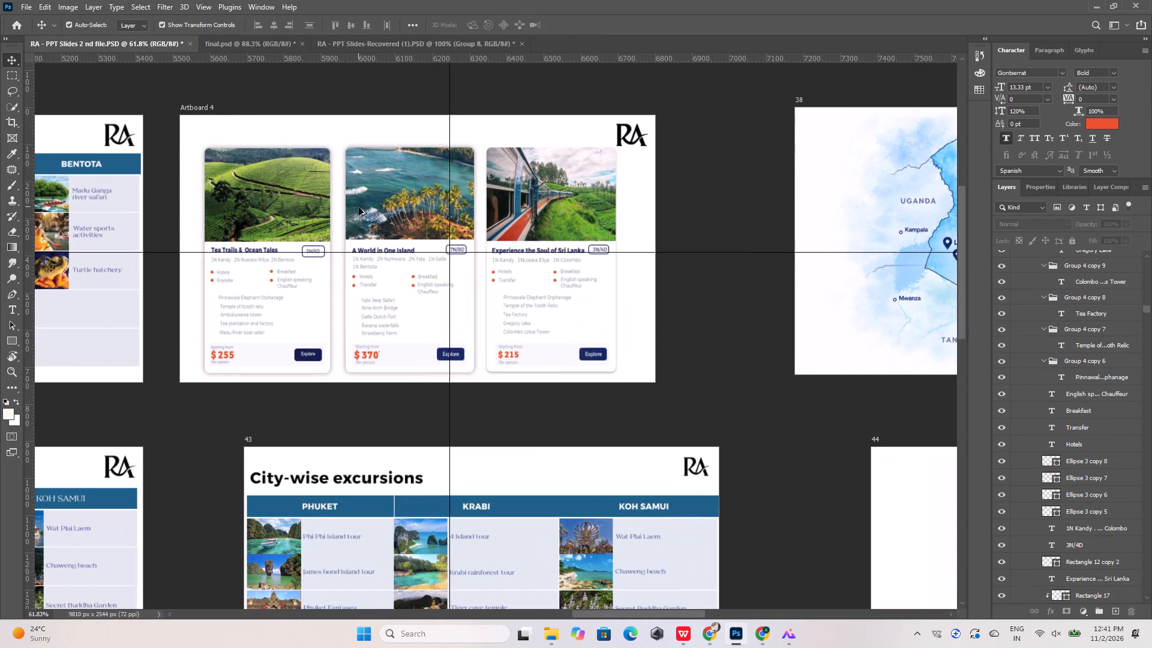
scroll(418, 266, "down", 5, "alt")
scroll(335, 256, "up", 6, "alt")
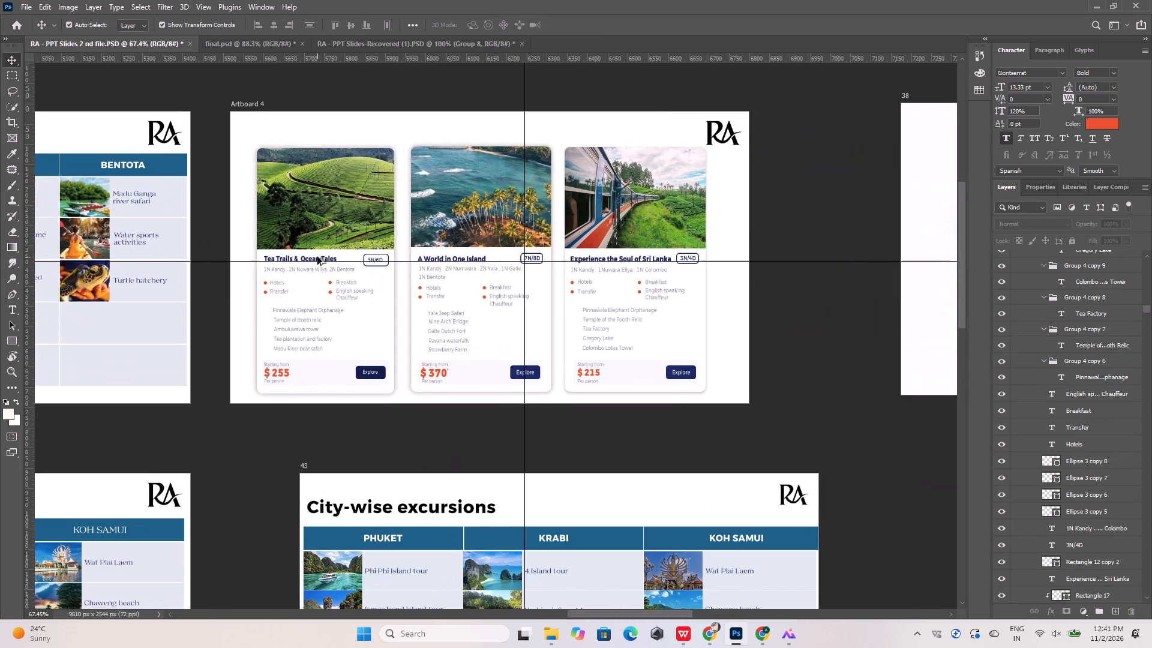
scroll(318, 271, "up", 10, "alt")
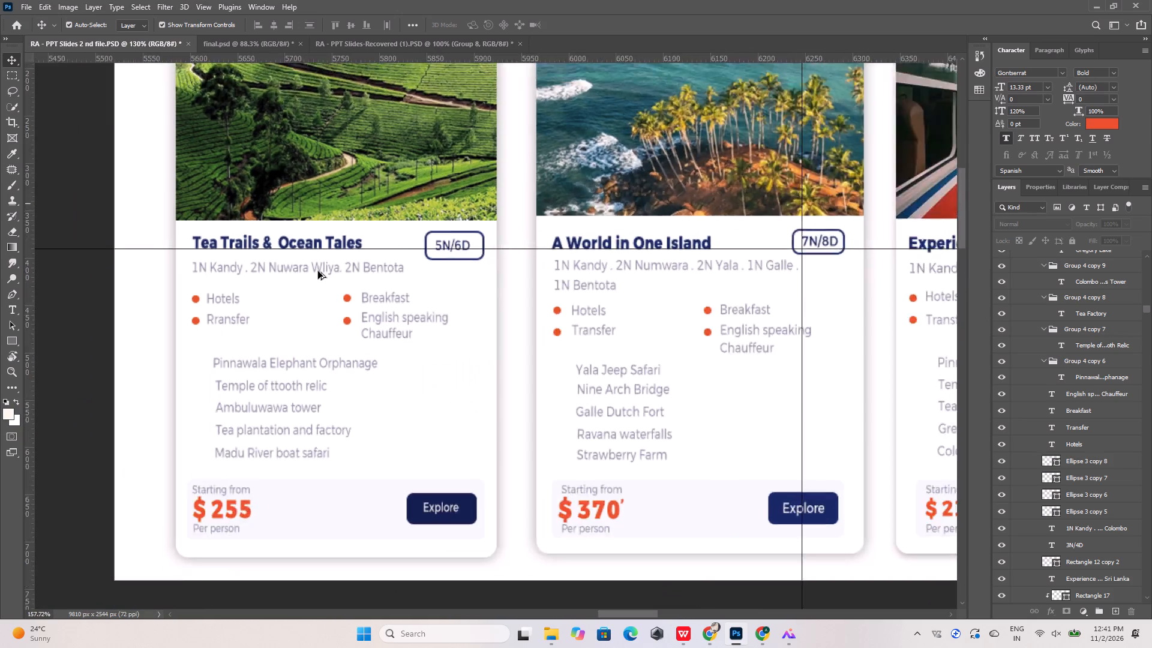
scroll(318, 271, "up", 1, "alt")
left_click_drag(342, 57, 338, 259)
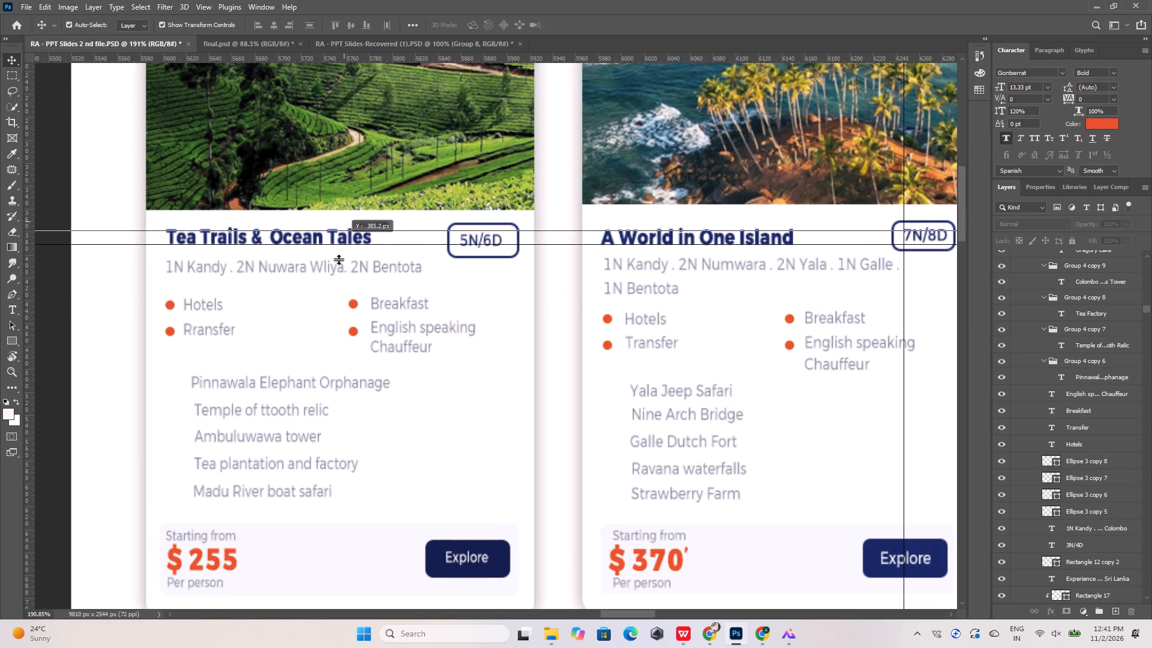
left_click_drag(338, 259, 328, 309)
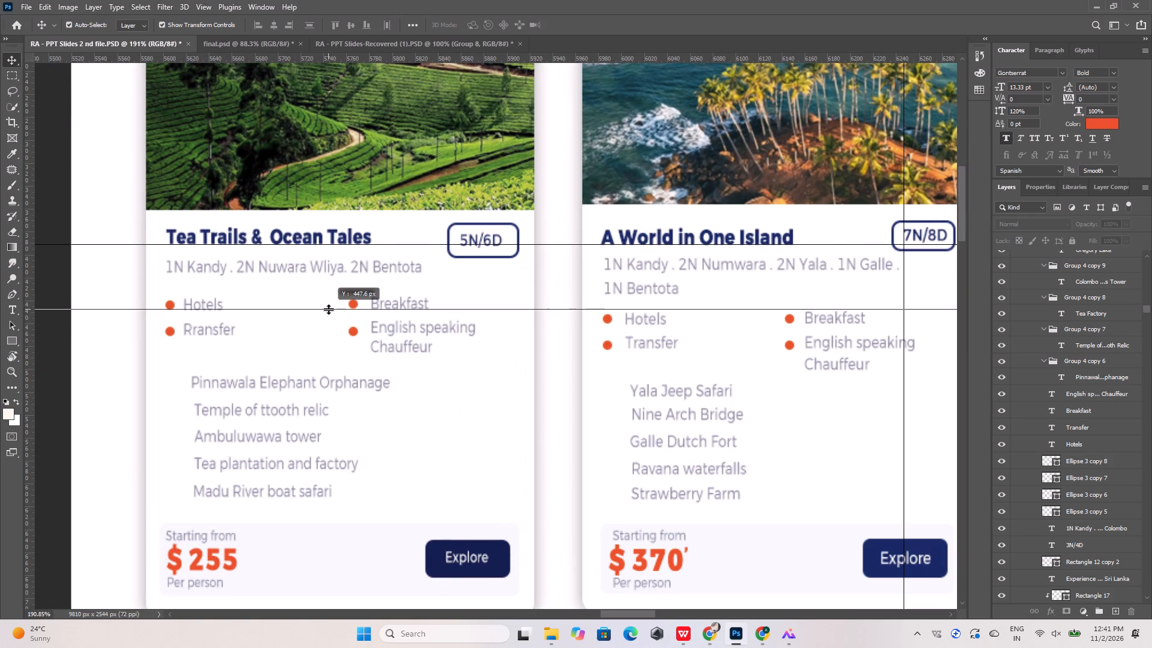
left_click_drag(328, 309, 329, 320)
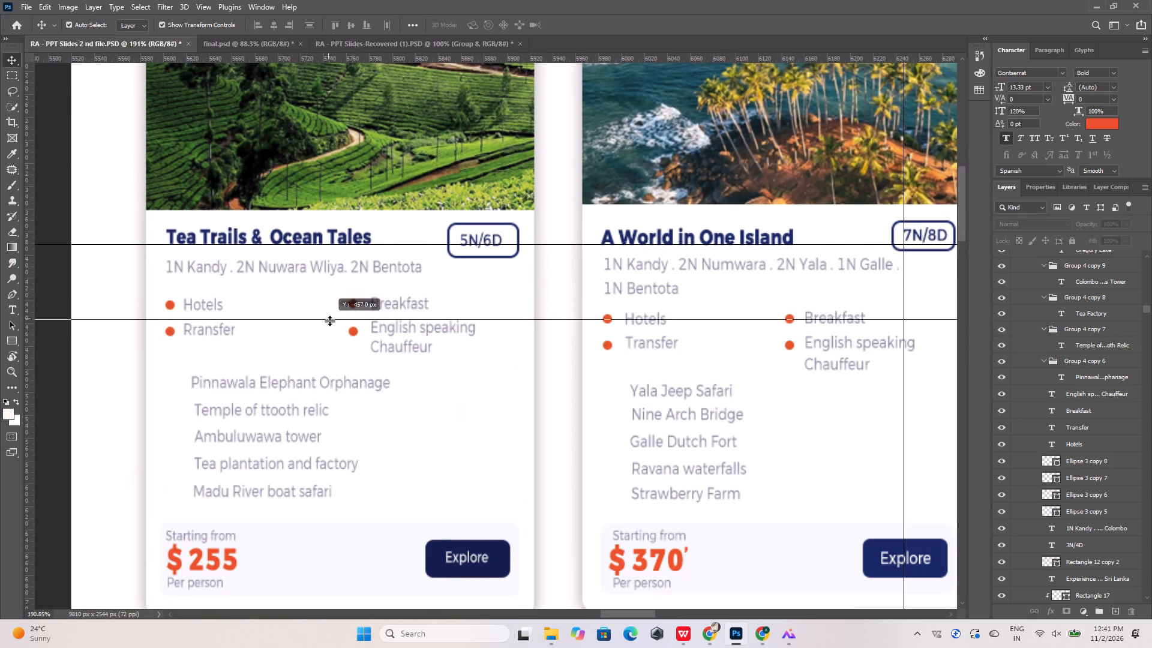
left_click_drag(329, 320, 329, 324)
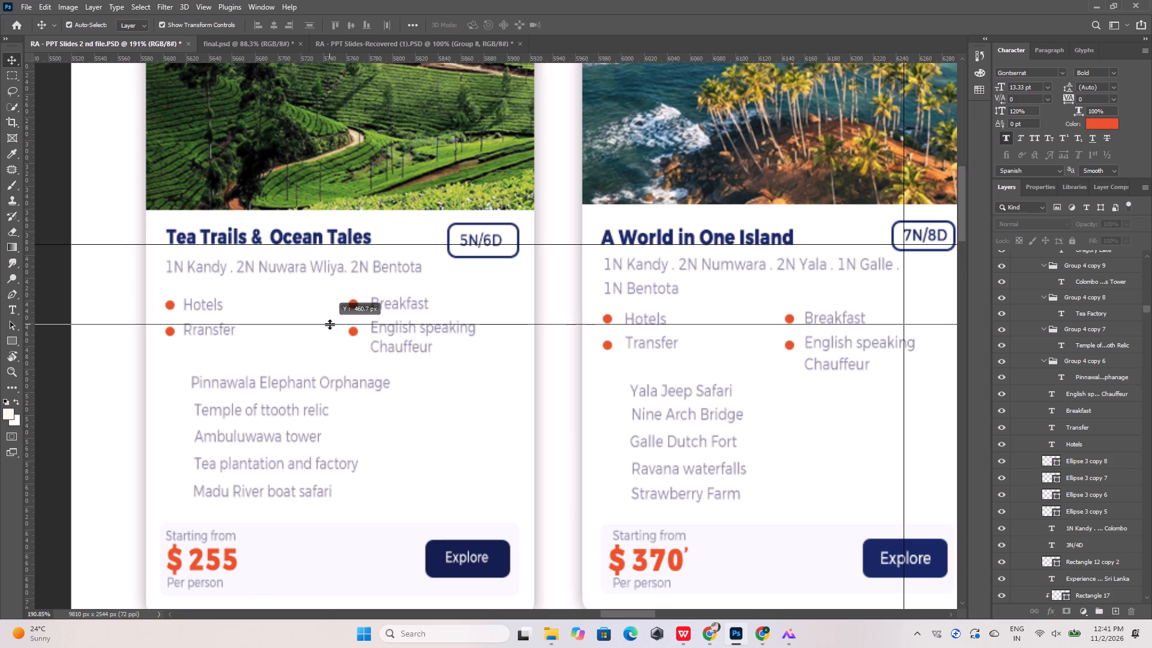
left_click_drag(329, 324, 330, 323)
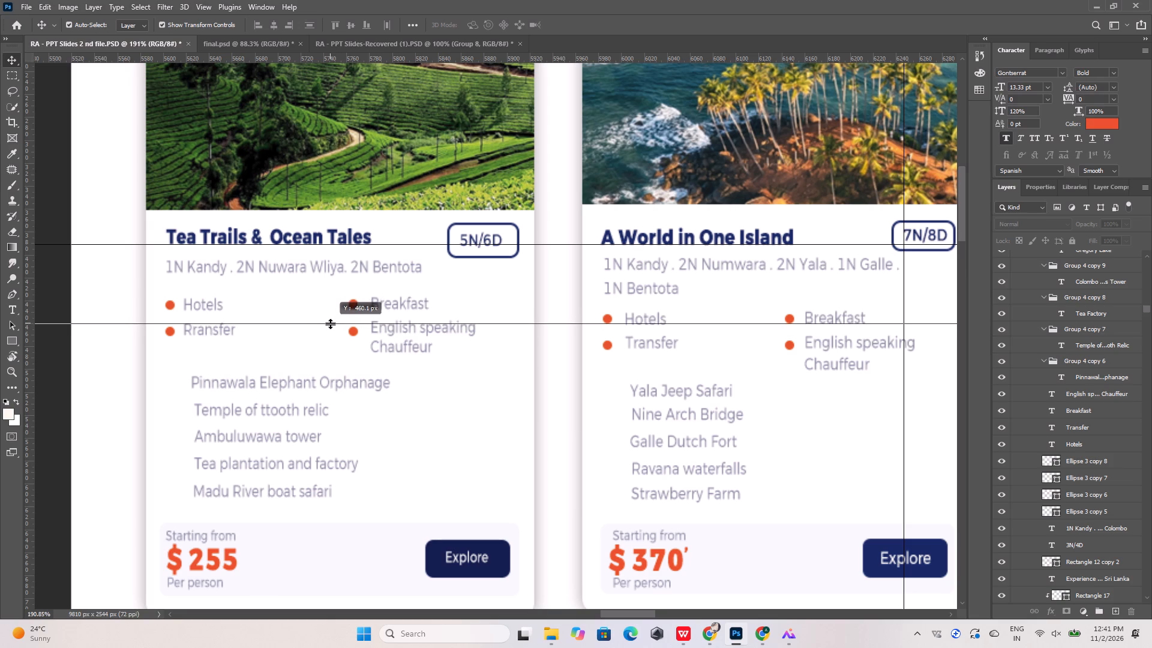
left_click_drag(330, 323, 331, 323)
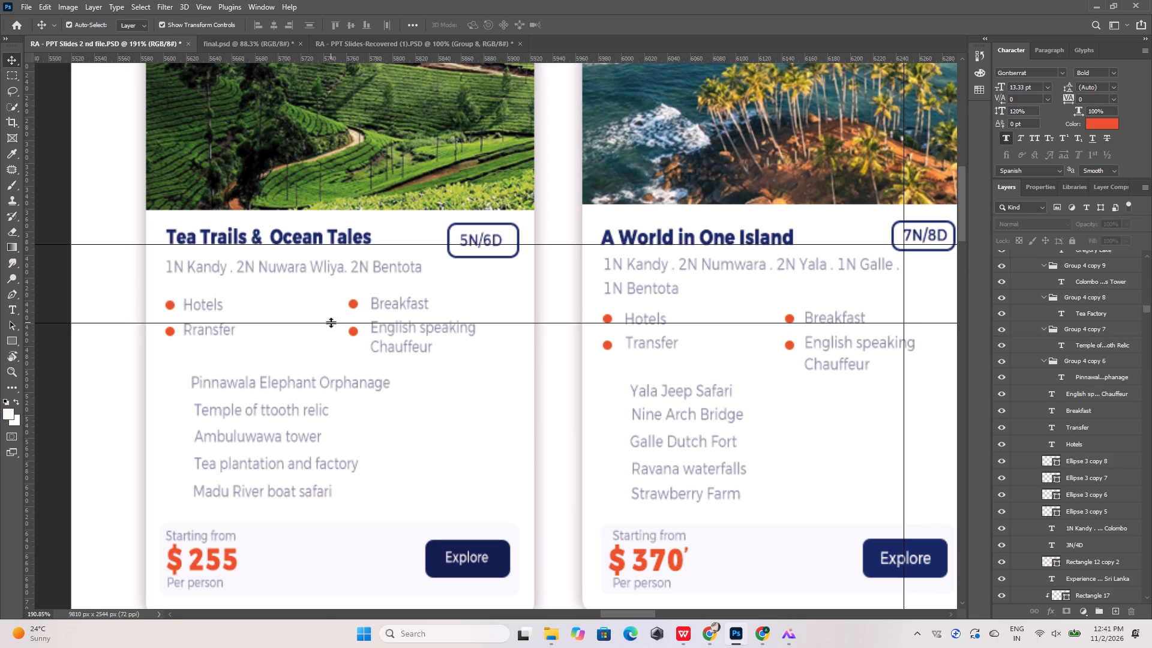
Place the Deep Blue Checkmark Badge image from the Downloads folder onto Artboard 4.
scroll(331, 319, "down", 9, "alt")
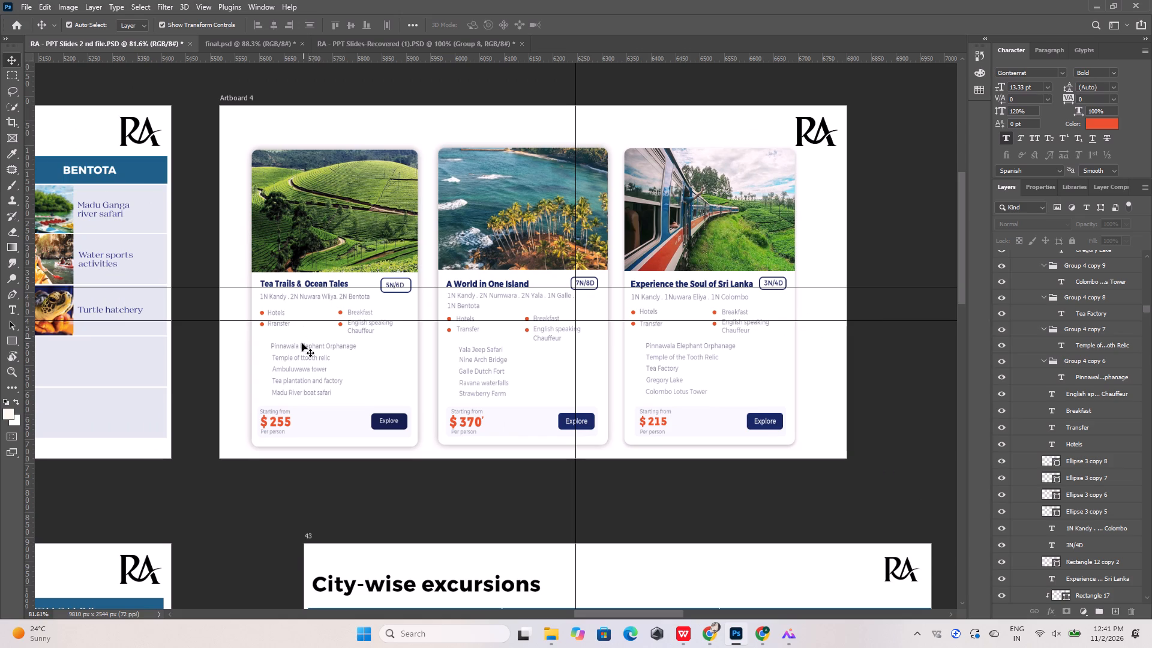
left_click(551, 628)
left_click(601, 584)
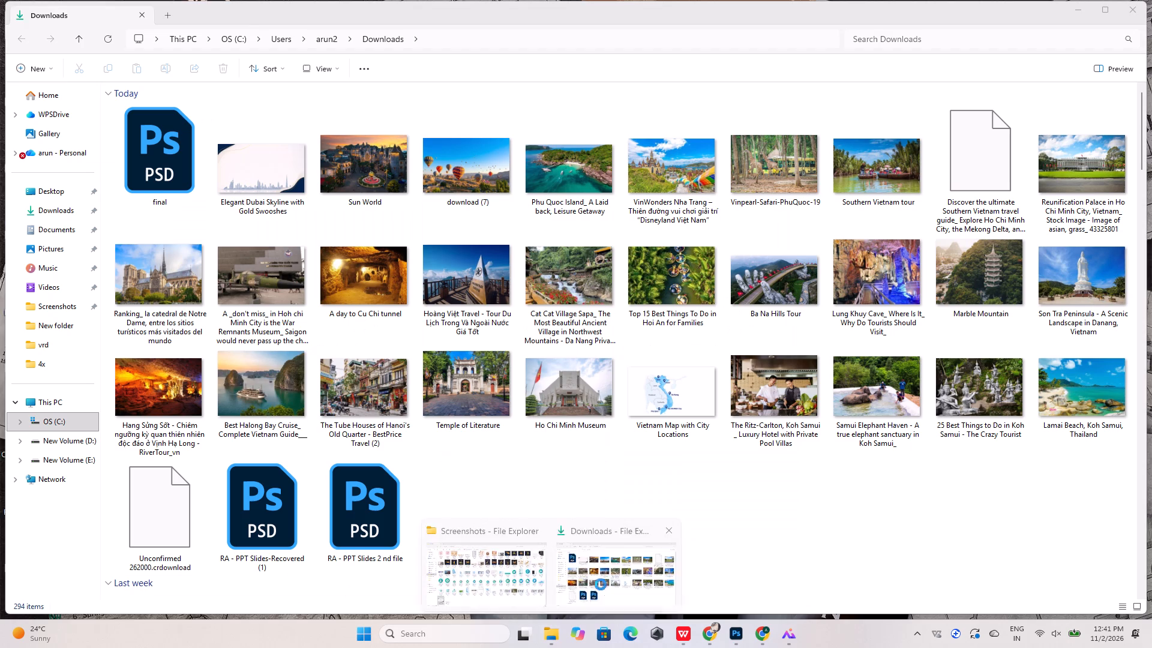
left_click(50, 208)
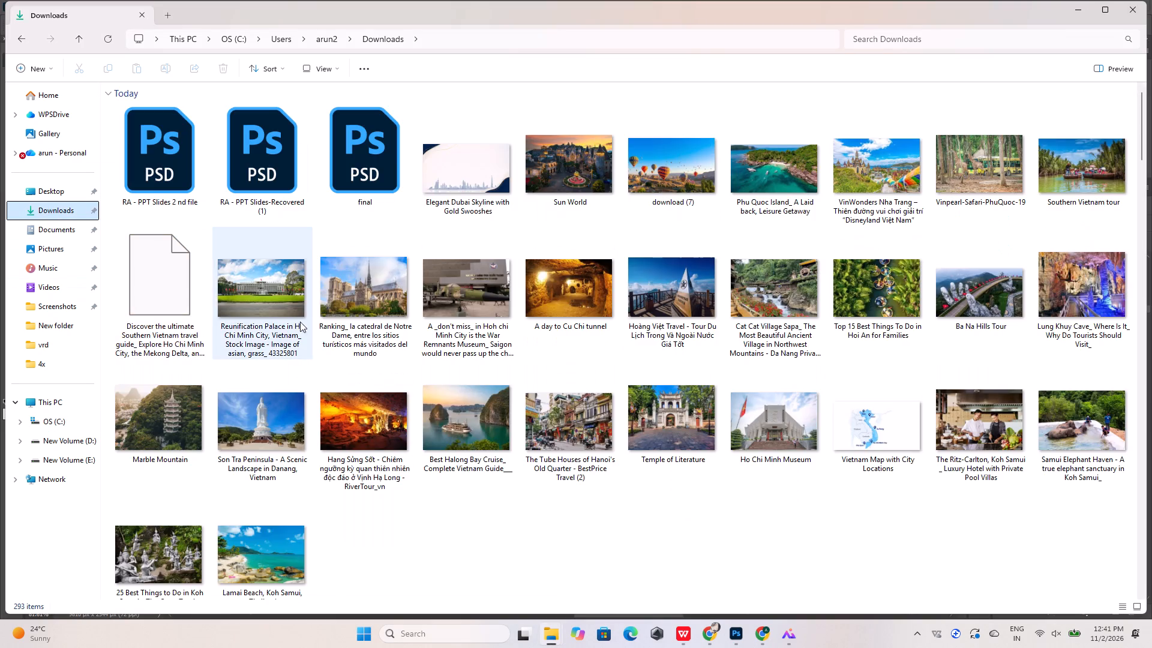
scroll(353, 358, "down", 7)
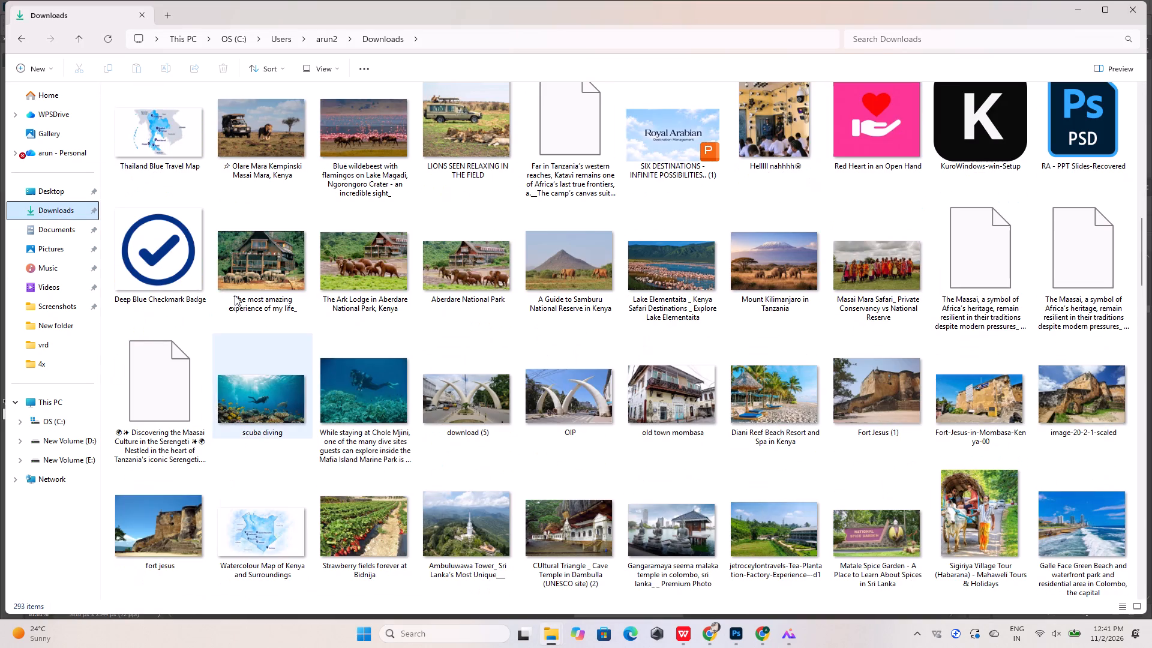
left_click_drag(155, 247, 733, 635)
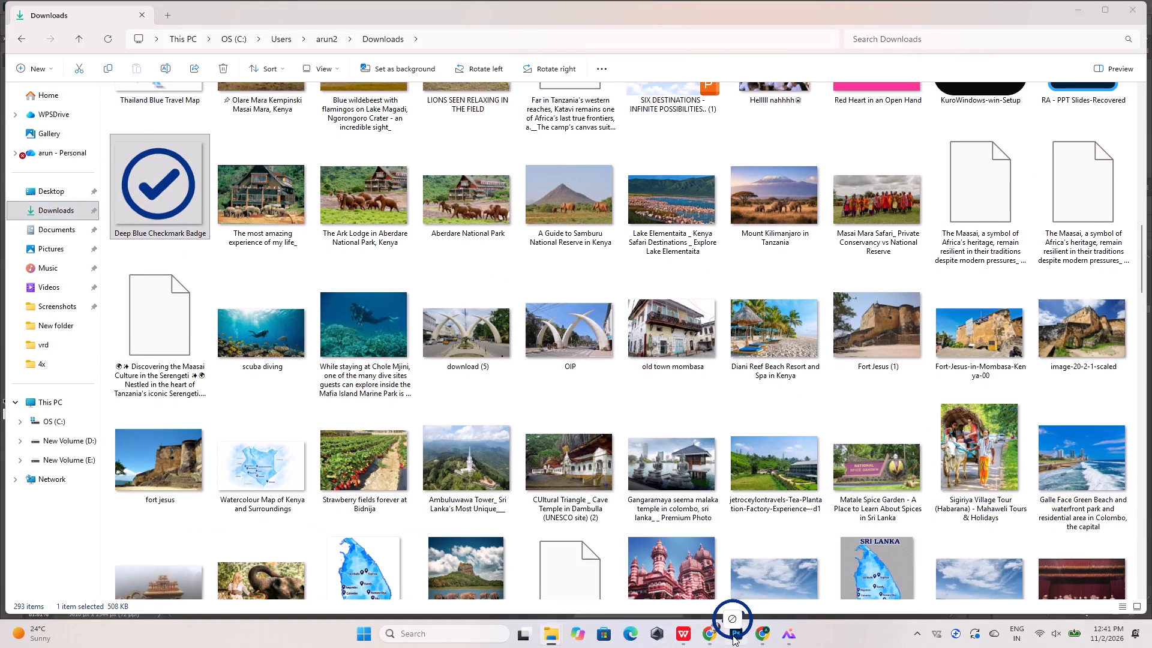
left_click_drag(733, 635, 557, 353)
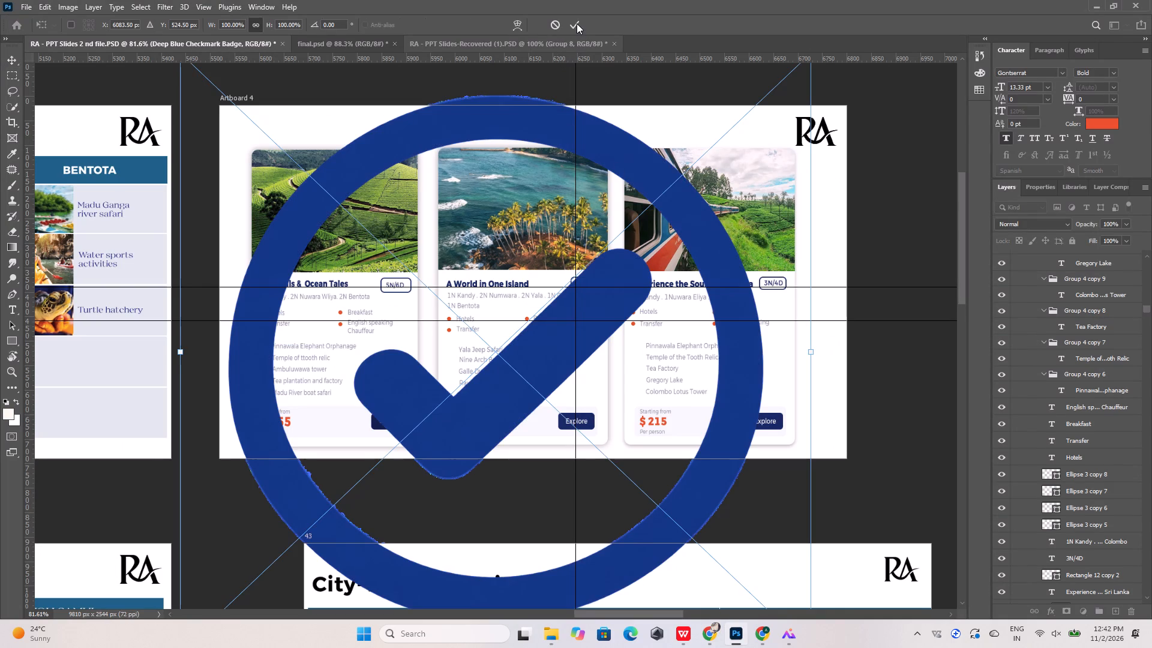
left_click(577, 23)
Scale the placed checkmark badge down to about 45% and commit the transform.
scroll(575, 152, "down", 8, "alt")
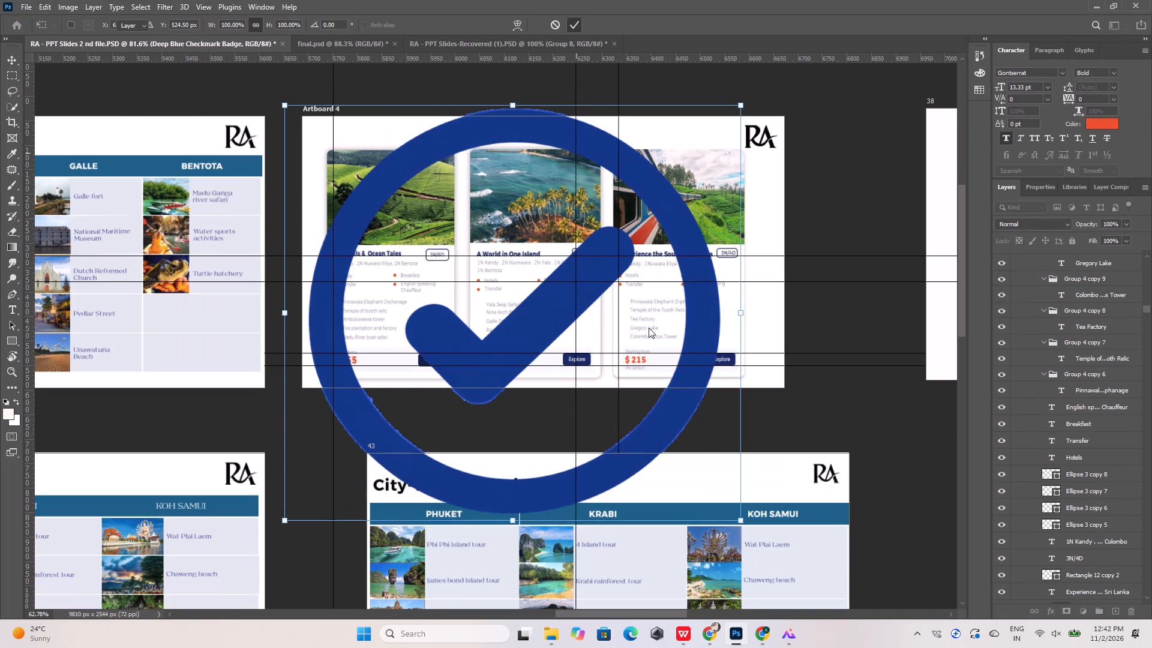
left_click(742, 521)
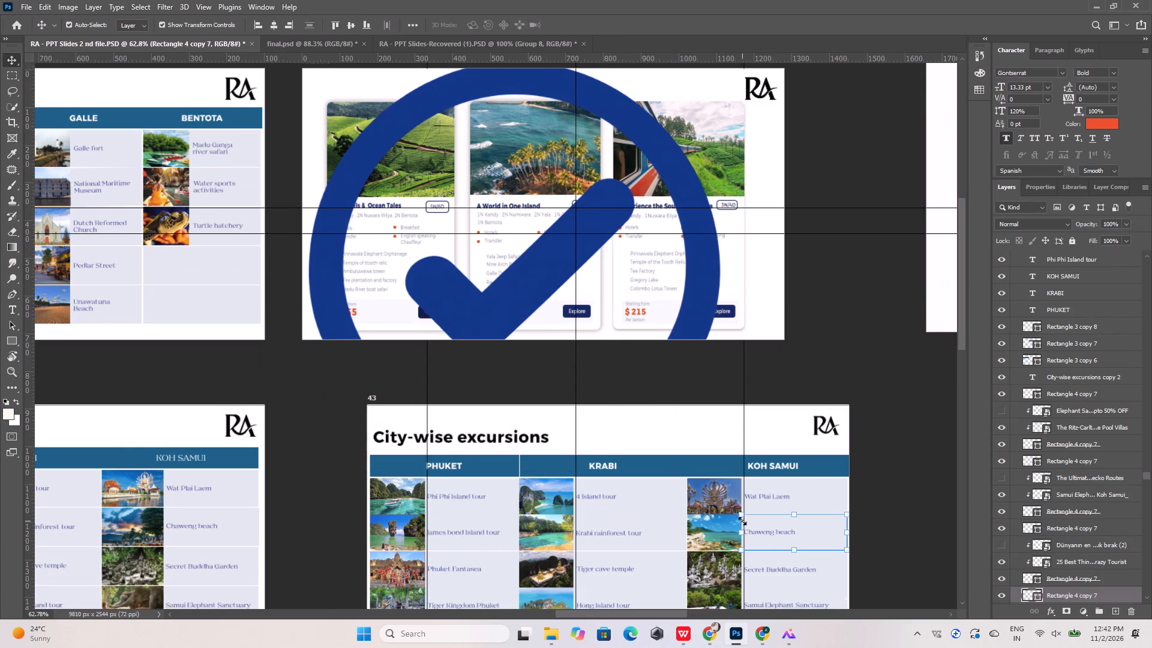
left_click(670, 175)
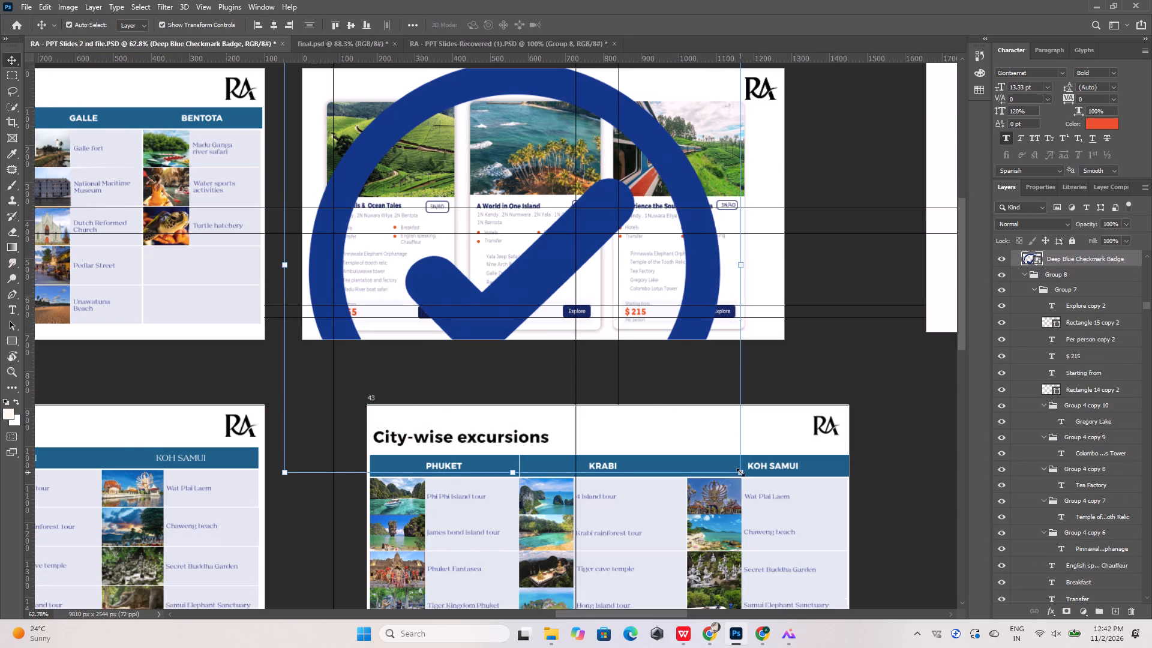
left_click_drag(740, 472, 544, 198)
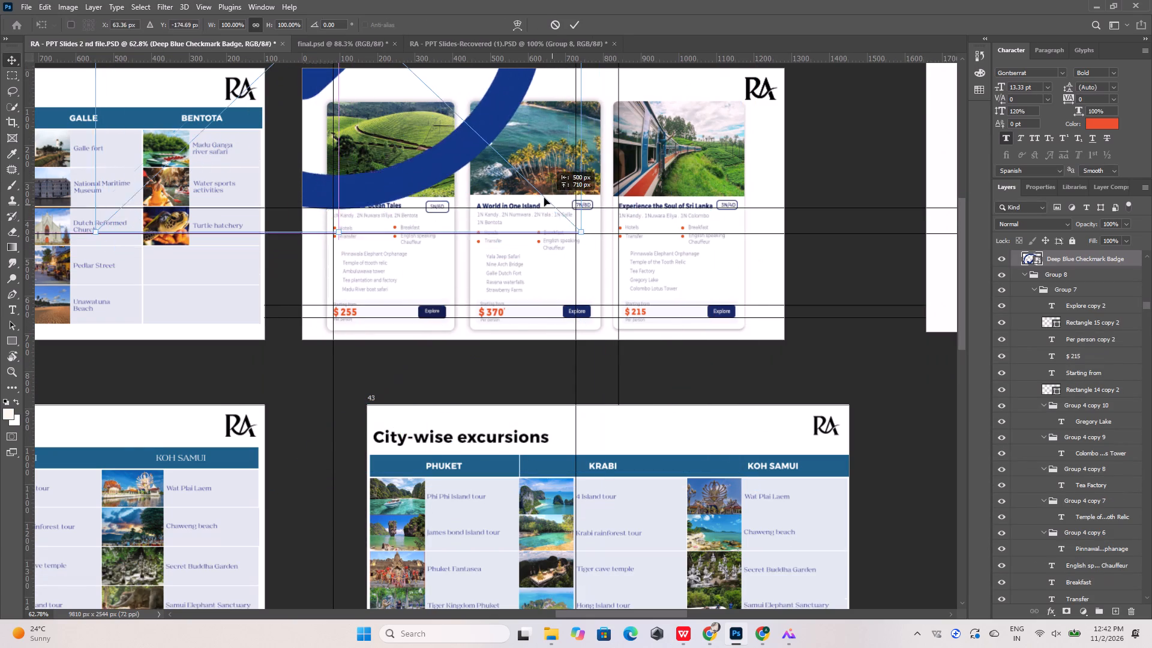
left_click_drag(544, 198, 643, 348)
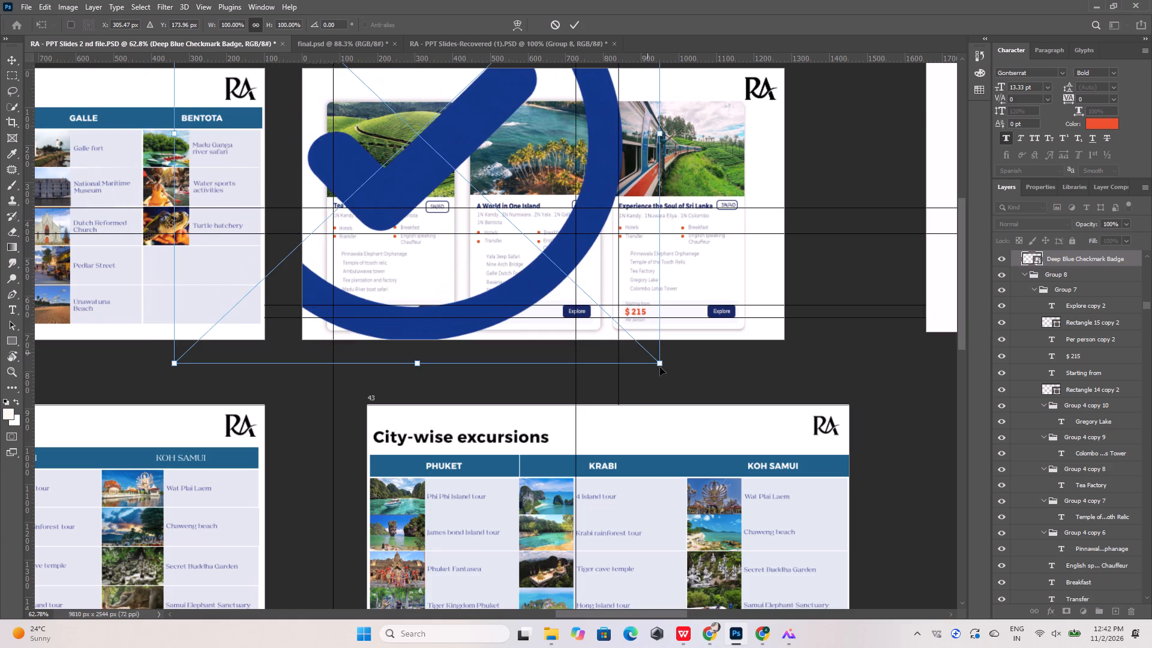
left_click(661, 365)
left_click_drag(661, 365, 620, 308)
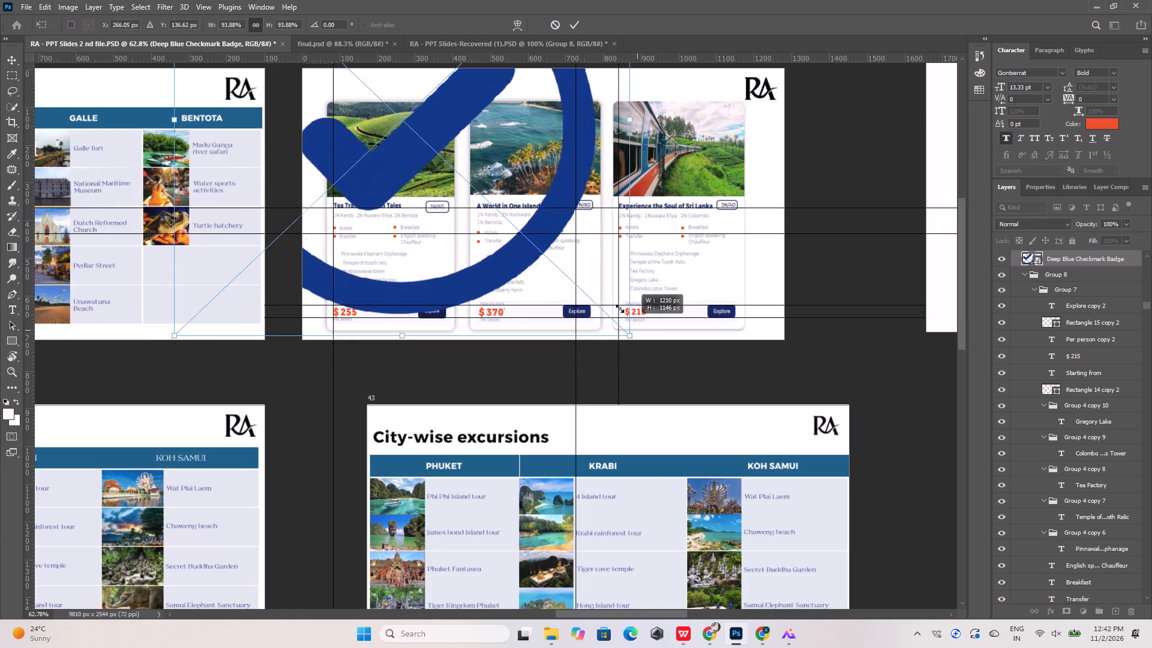
left_click_drag(620, 308, 389, 120)
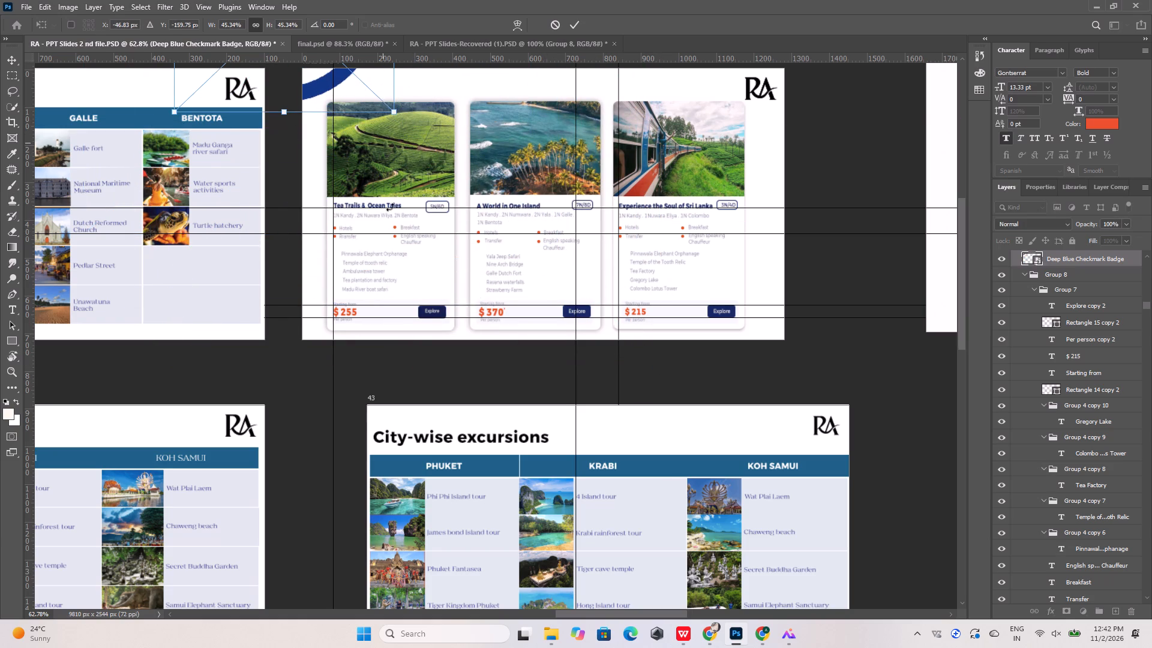
scroll(431, 365, "down", 9, "alt")
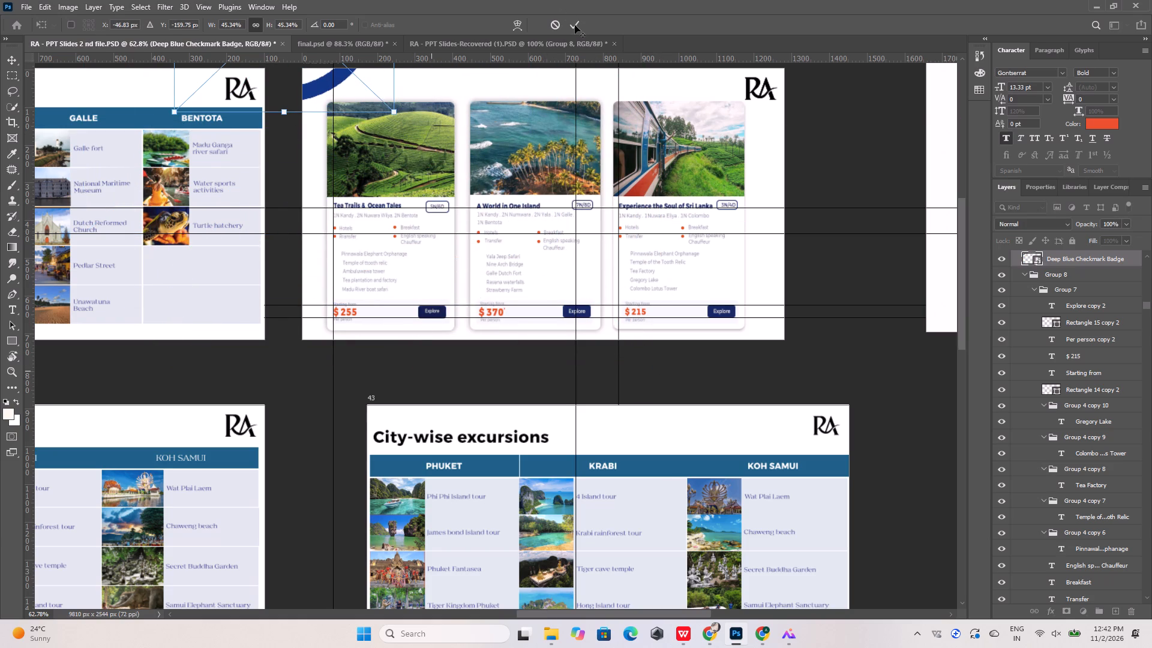
left_click(575, 25)
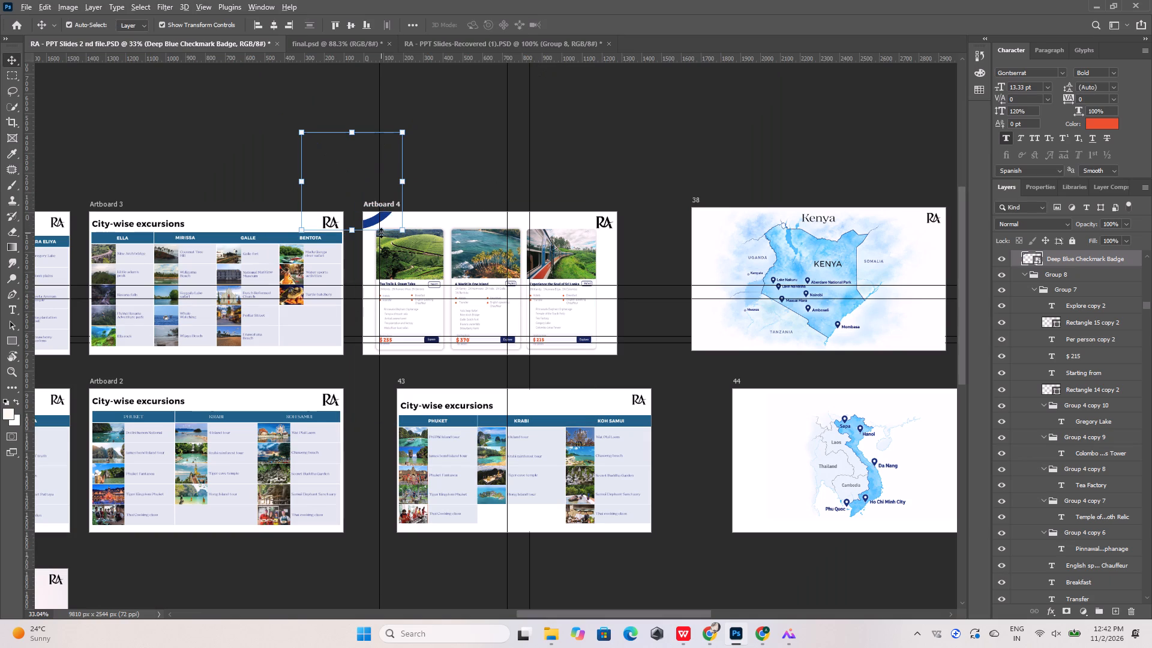
Shrink the checkmark badge to about 6% and move it onto the Tea Trails card's attractions list.
scroll(370, 225, "up", 3, "alt")
left_click_drag(296, 160, 335, 227)
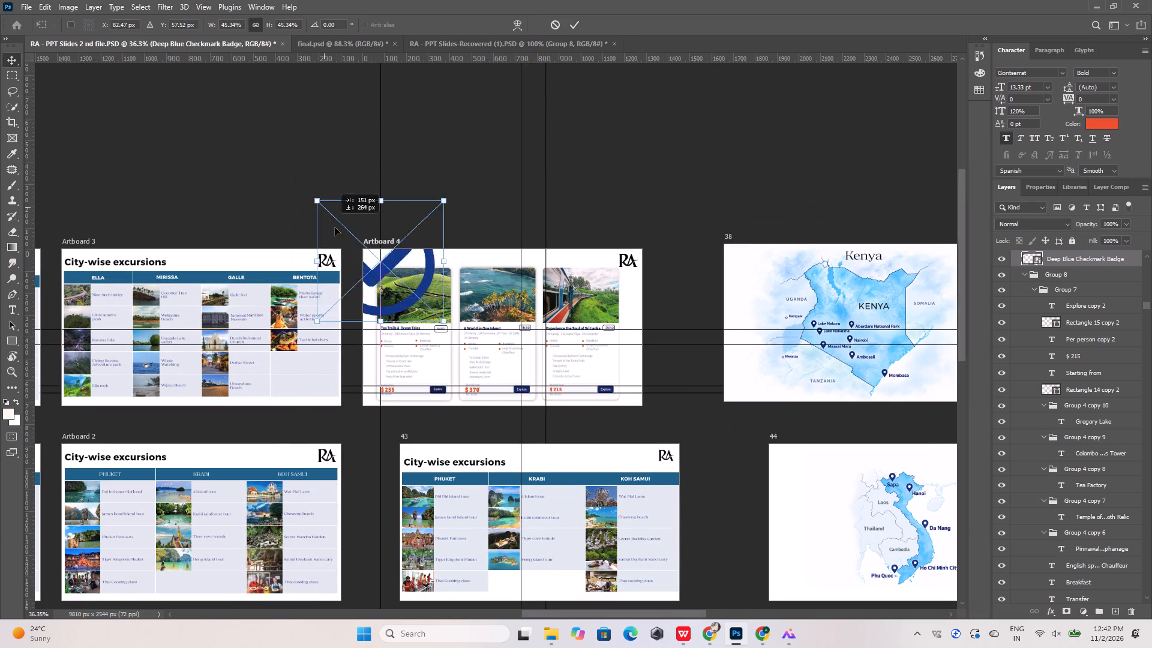
left_click_drag(335, 227, 374, 279)
left_click_drag(365, 272, 469, 383)
scroll(467, 383, "up", 13, "alt")
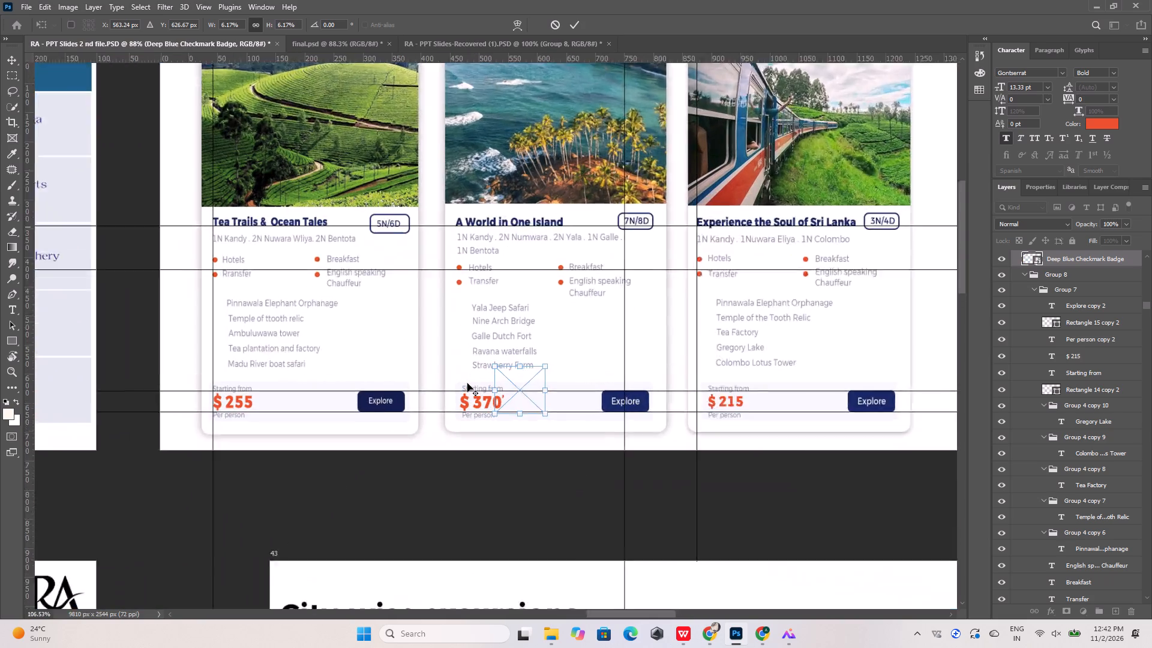
scroll(467, 383, "up", 2, "alt")
left_click_drag(545, 389, 481, 382)
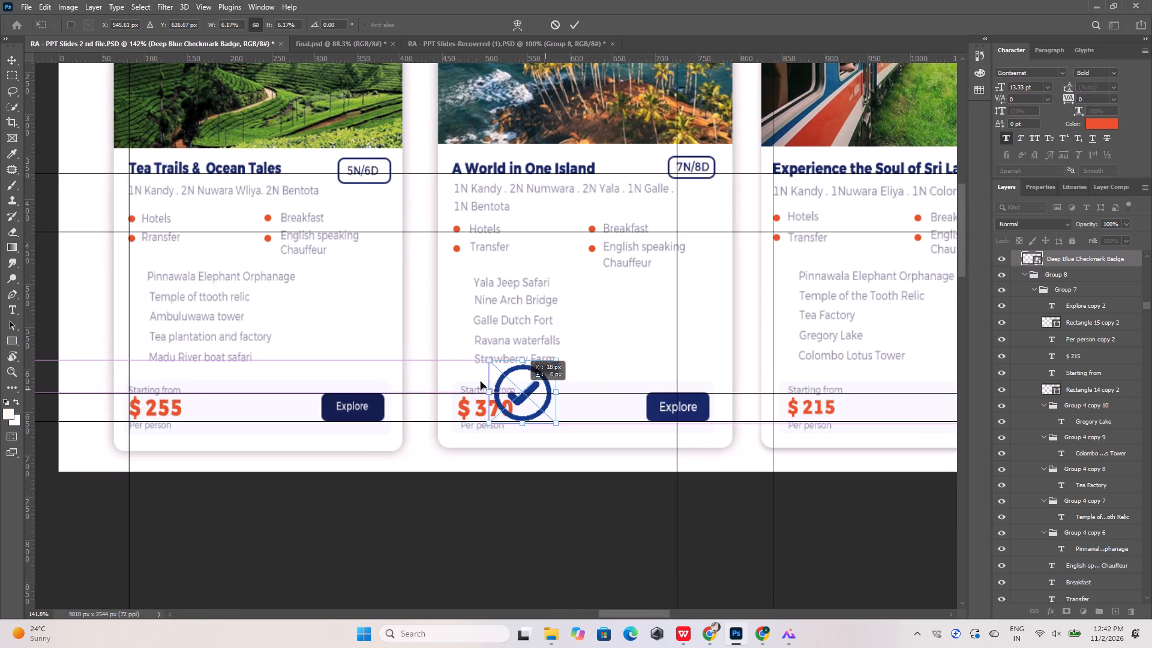
left_click_drag(481, 382, 152, 281)
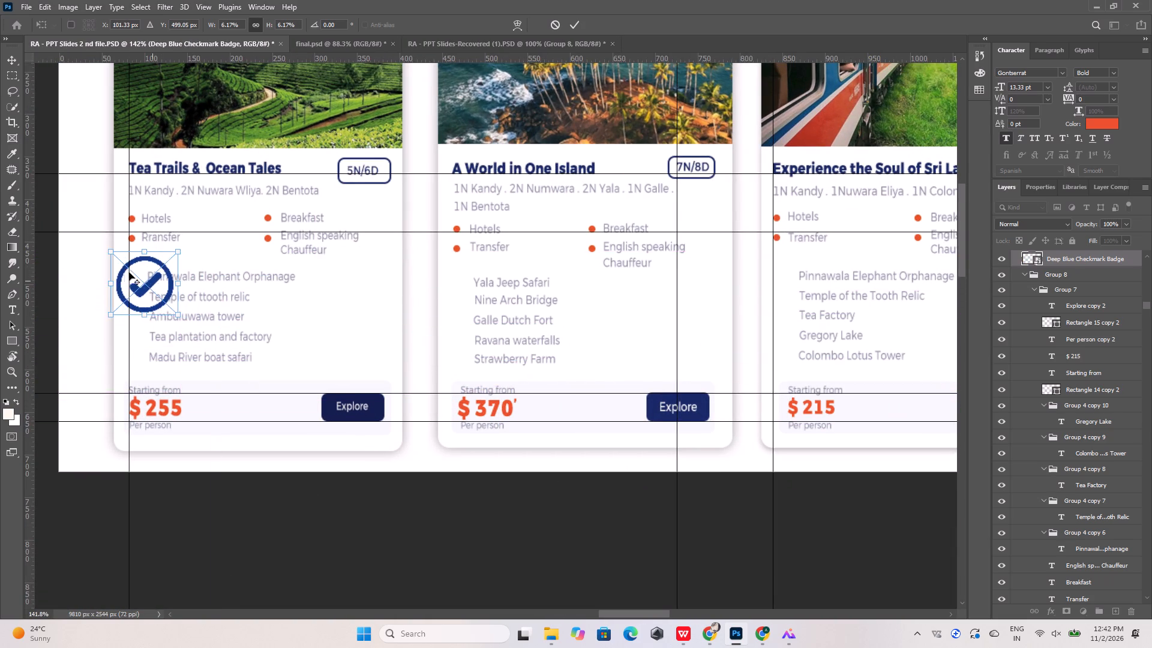
Shrink the badge to about 10 px wide, placing it before Pinnawala Elephant Orphanage against the vertical guide, and commit.
scroll(66, 257, "up", 14, "alt")
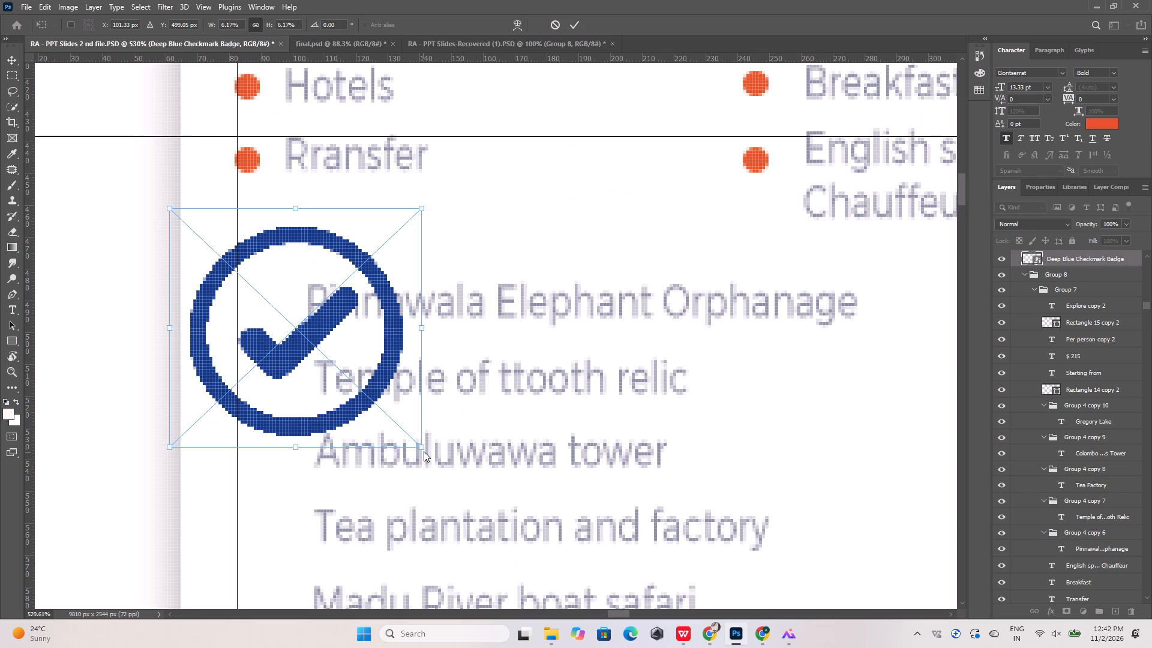
left_click(422, 449)
left_click_drag(422, 449, 248, 280)
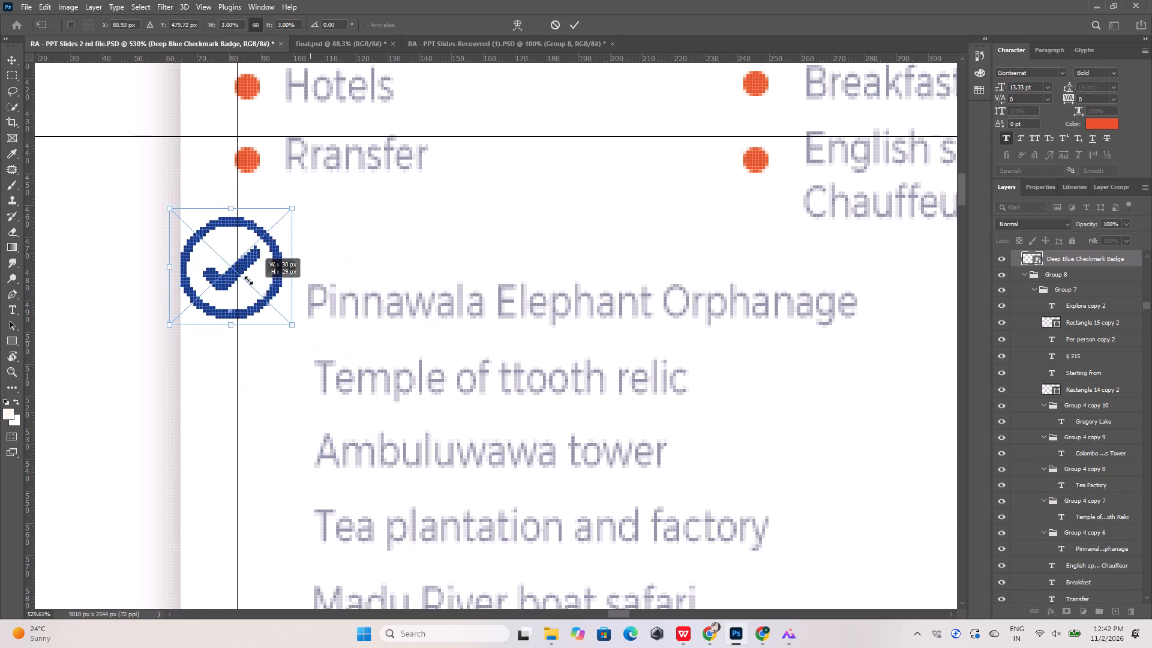
left_click_drag(248, 280, 204, 248)
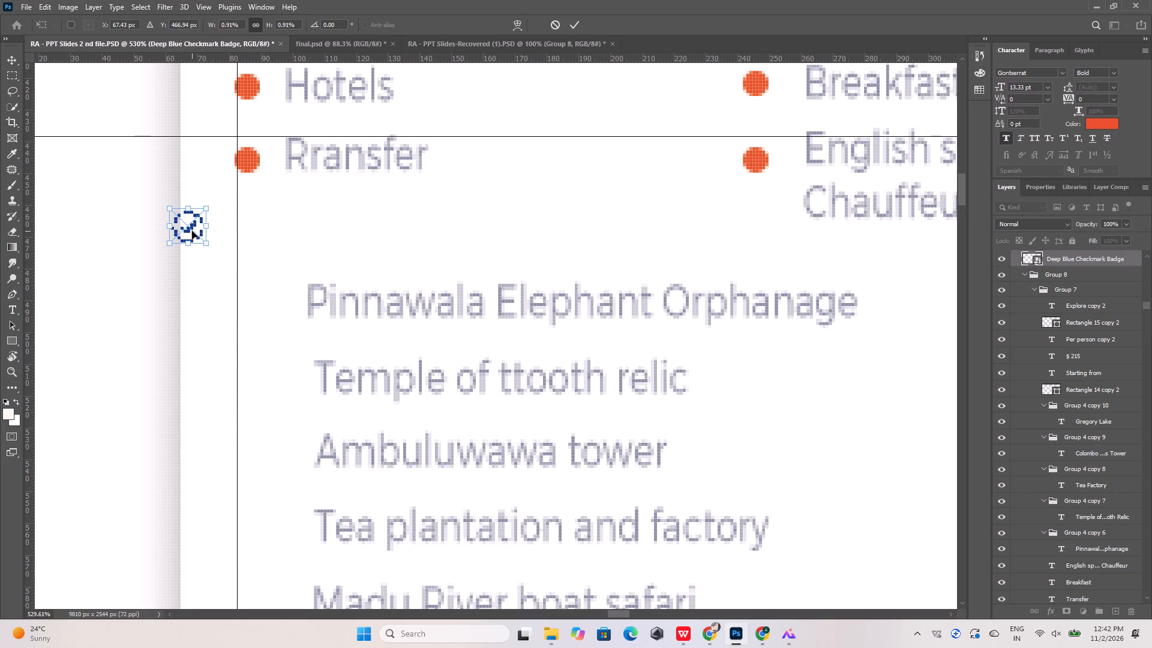
left_click_drag(192, 229, 259, 301)
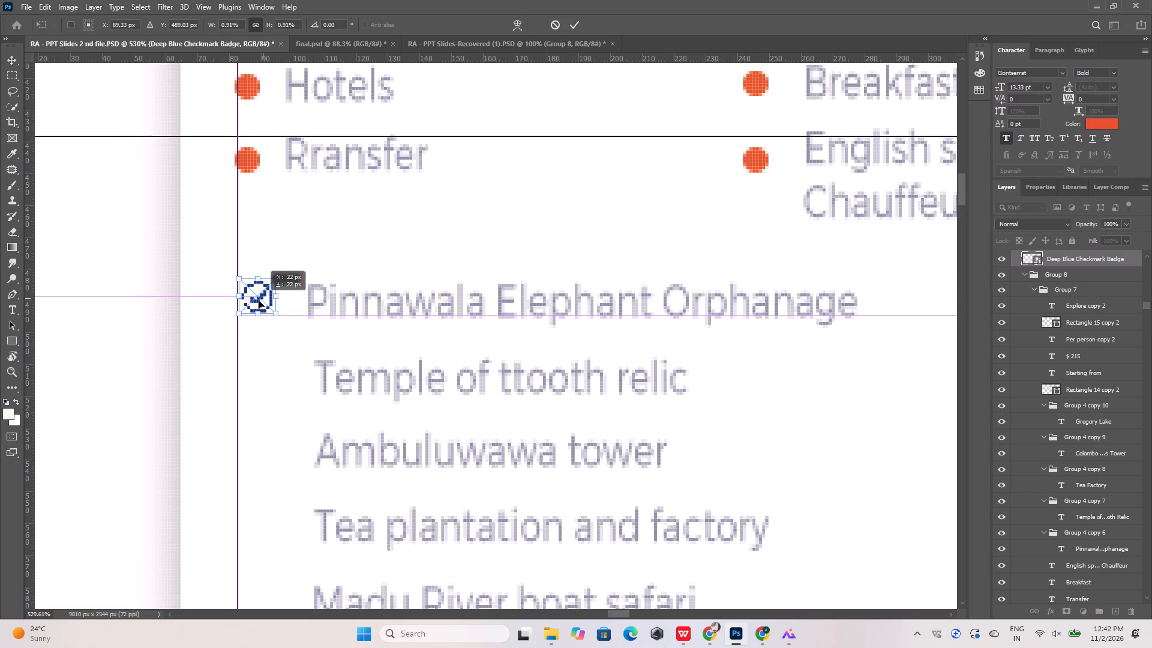
left_click_drag(259, 301, 259, 304)
scroll(232, 301, "up", 8, "alt")
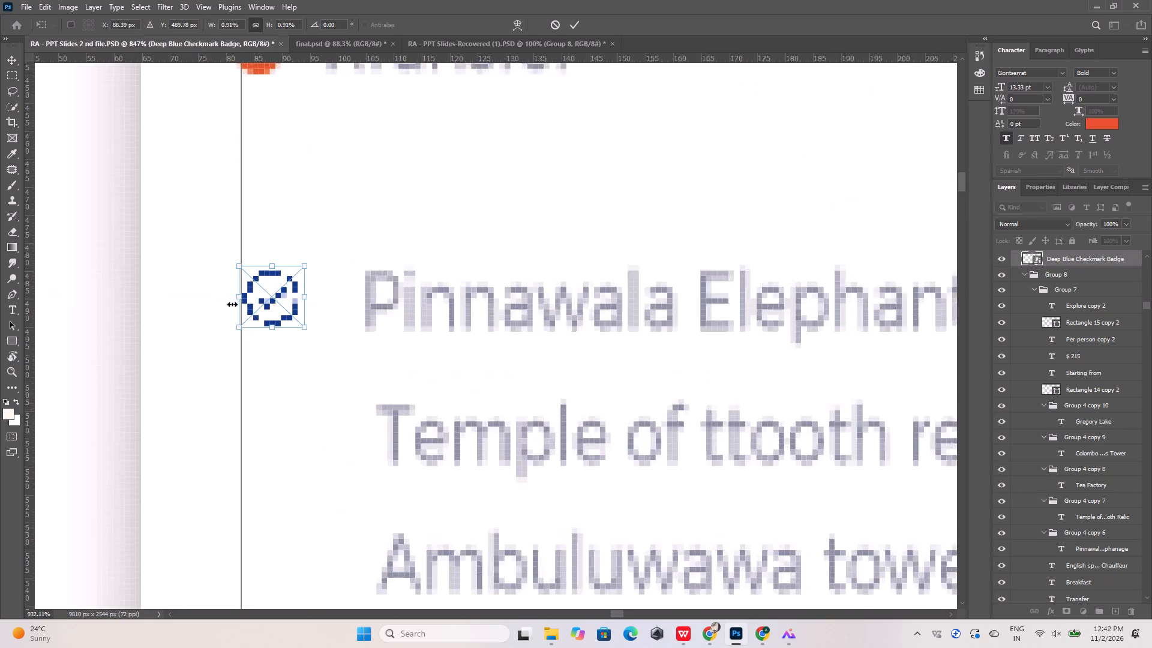
scroll(232, 304, "up", 2, "alt")
left_click(326, 252)
left_click_drag(326, 252, 323, 255)
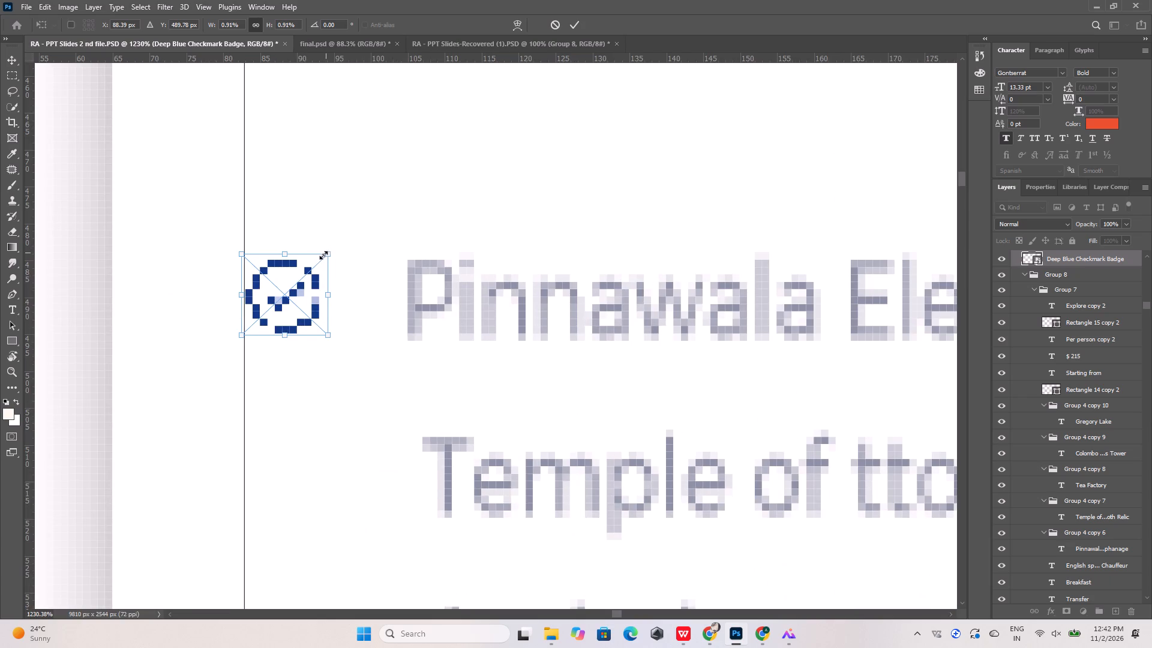
left_click_drag(323, 255, 316, 263)
left_click(576, 25)
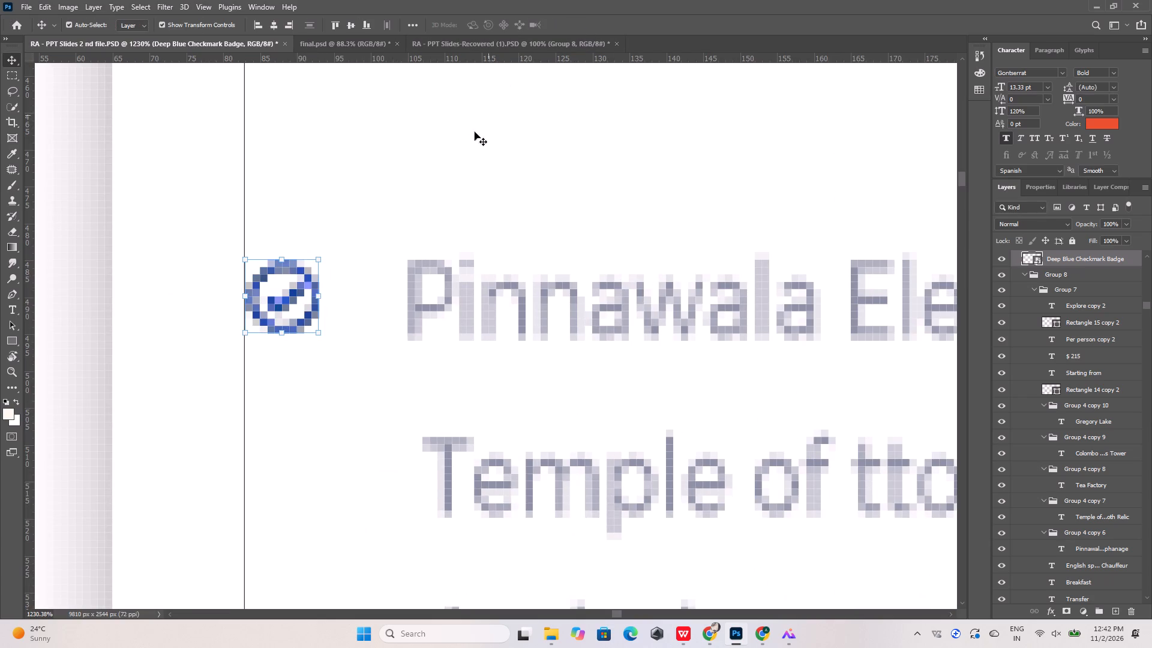
left_click(439, 161)
Duplicate the badge down the Tea Trails list beside Temple of ttooth relic, Ambuluwawa tower, Tea plantation and factory, and Madu River boat safari.
scroll(439, 193, "down", 13, "alt")
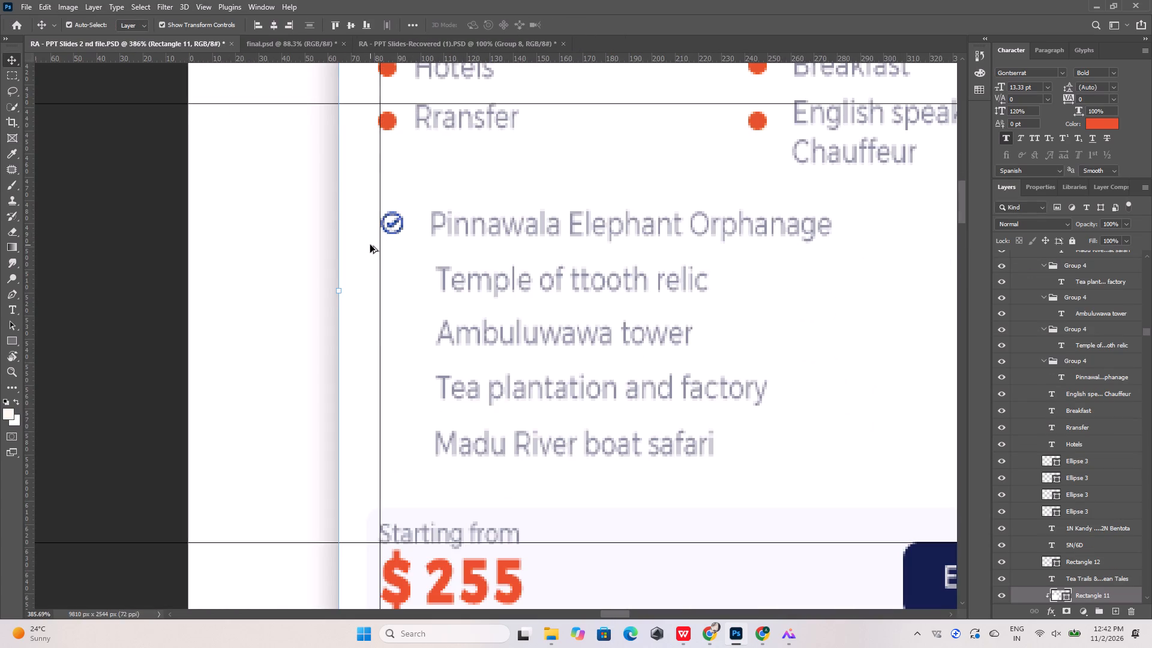
scroll(488, 227, "down", 11, "alt")
scroll(453, 235, "up", 11, "alt")
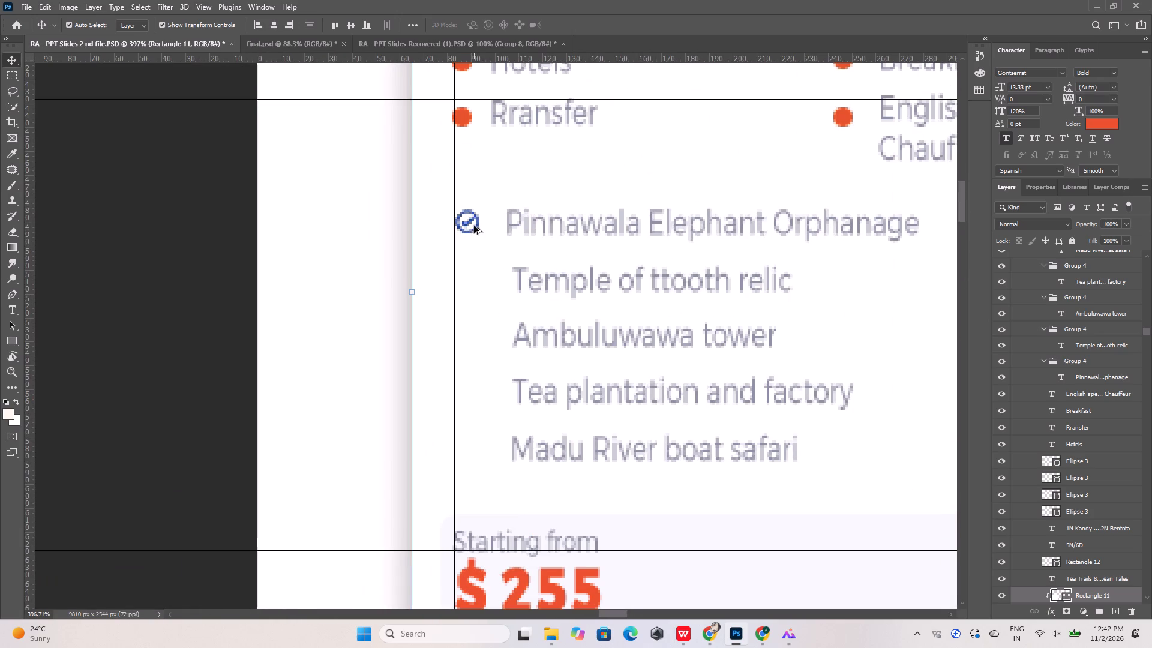
left_click_drag(469, 222, 467, 279, "alt")
left_click_drag(469, 278, 468, 334, "alt+shift")
left_click_drag(468, 334, 467, 364, "alt+shift")
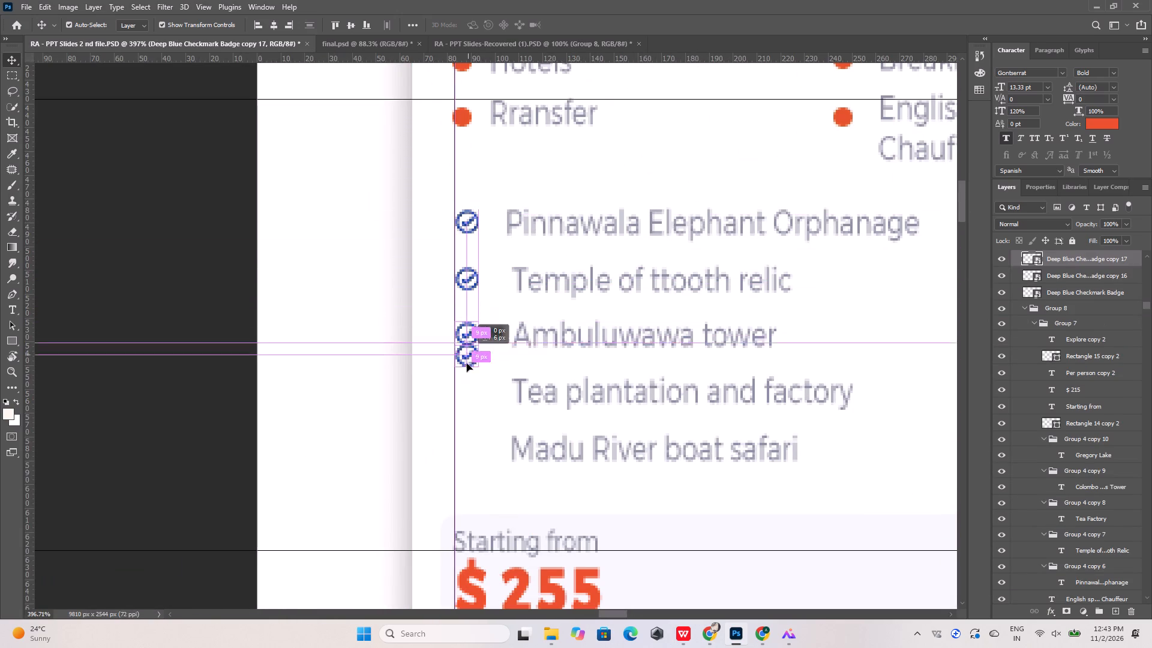
left_click_drag(467, 364, 464, 391, "alt+shift")
scroll(467, 372, "down", 8)
scroll(472, 303, "down", 6)
scroll(470, 260, "up", 2, "alt")
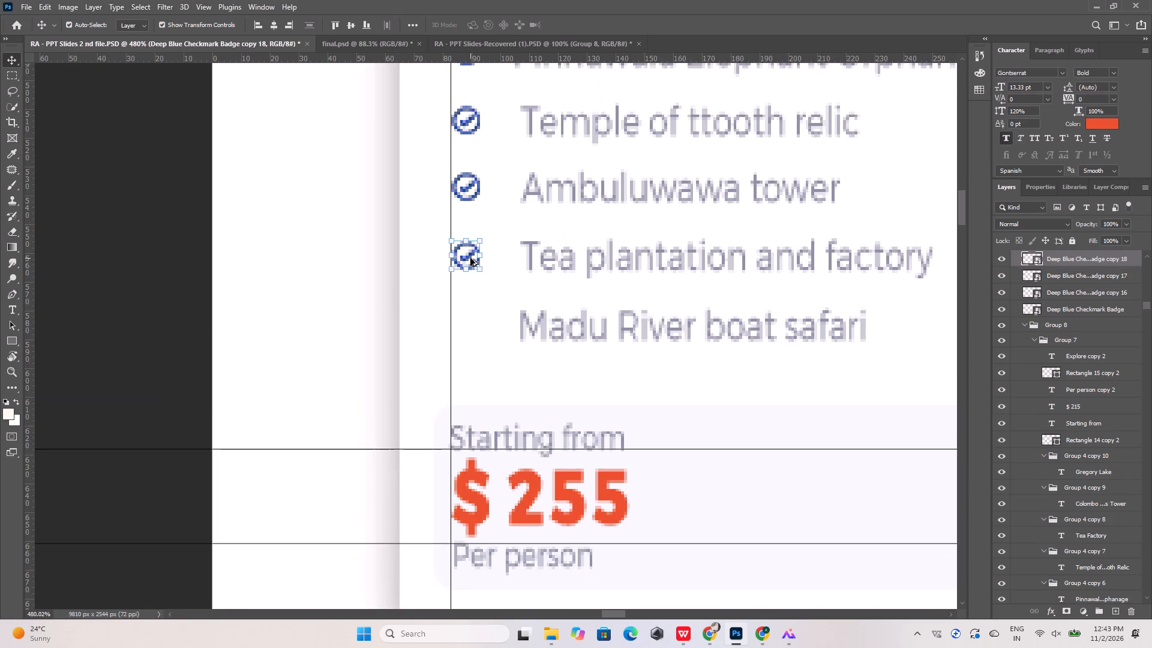
left_click_drag(471, 256, 467, 329, "alt")
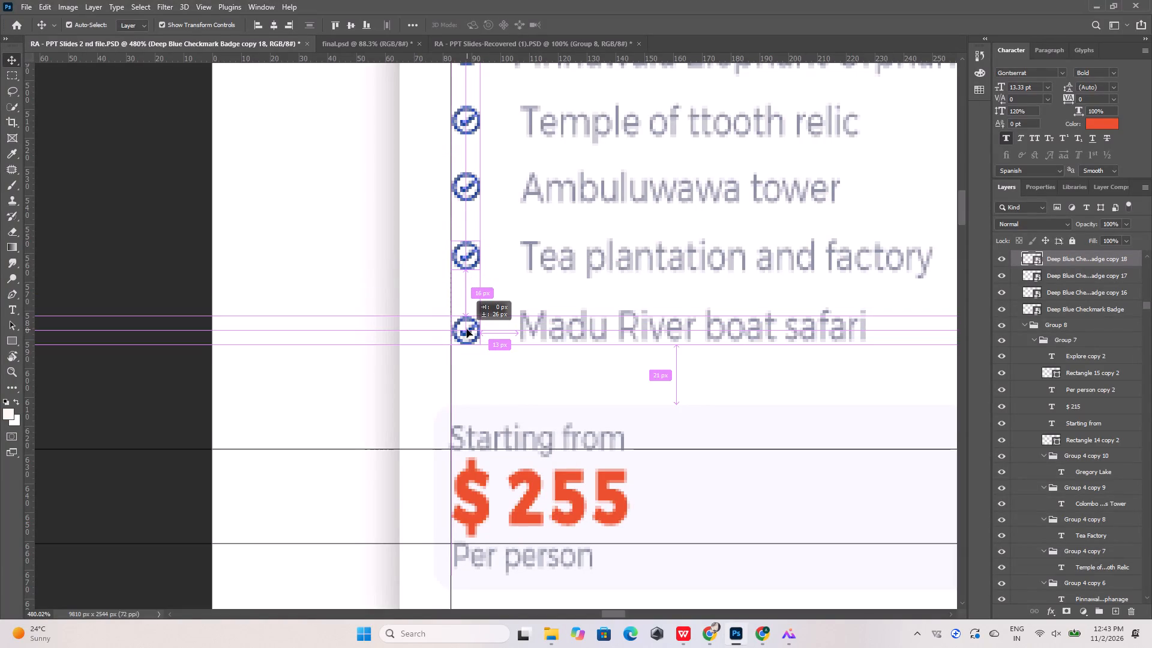
left_click_drag(467, 329, 468, 325, "alt")
Copy all five Tea Trails checkmark badges to the A World in One Island card, beside its attractions and aligned under the orange bullets.
scroll(462, 325, "down", 5, "alt")
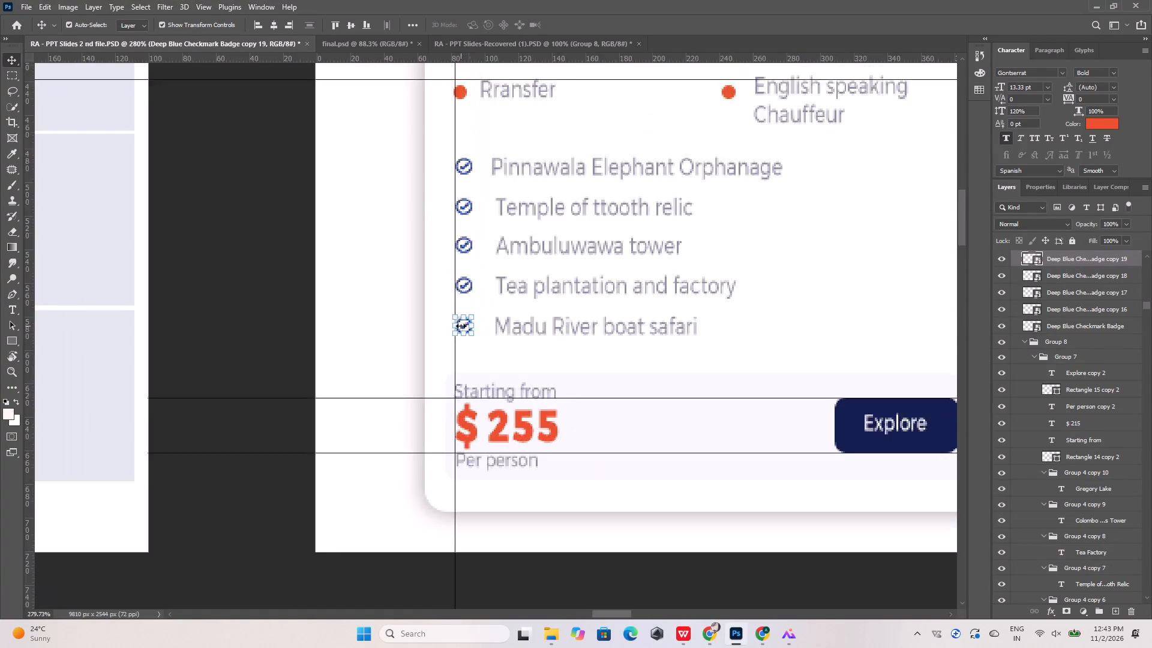
scroll(461, 326, "down", 12, "alt")
scroll(461, 326, "up", 9, "alt")
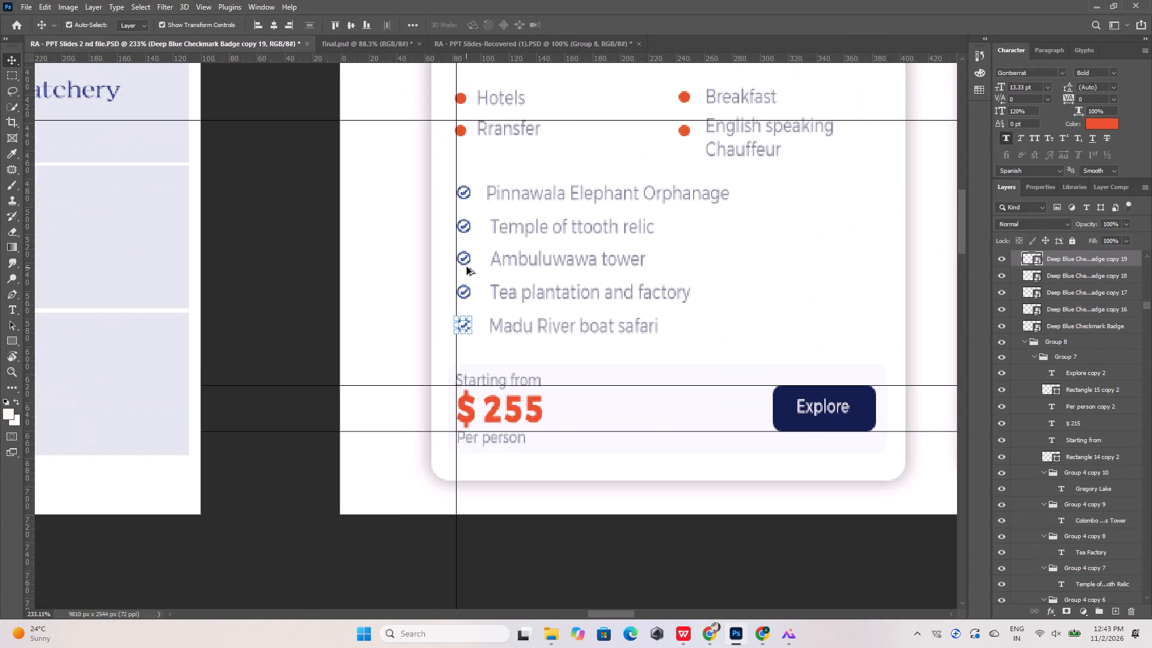
left_click(464, 292, "shift")
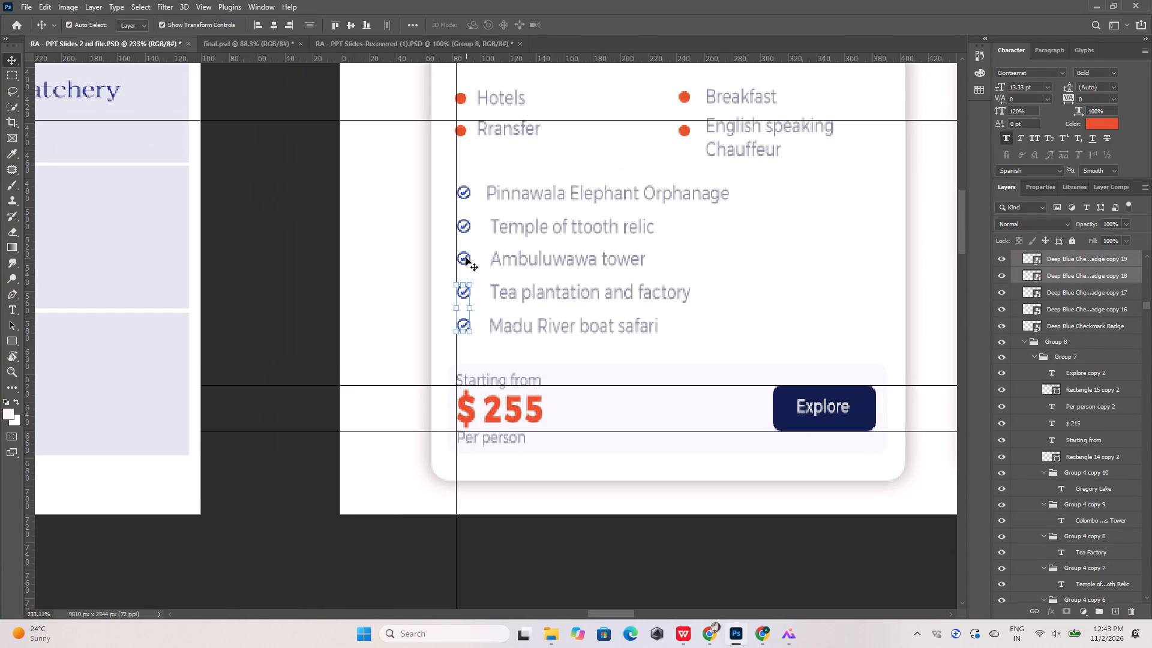
left_click(464, 258, "shift")
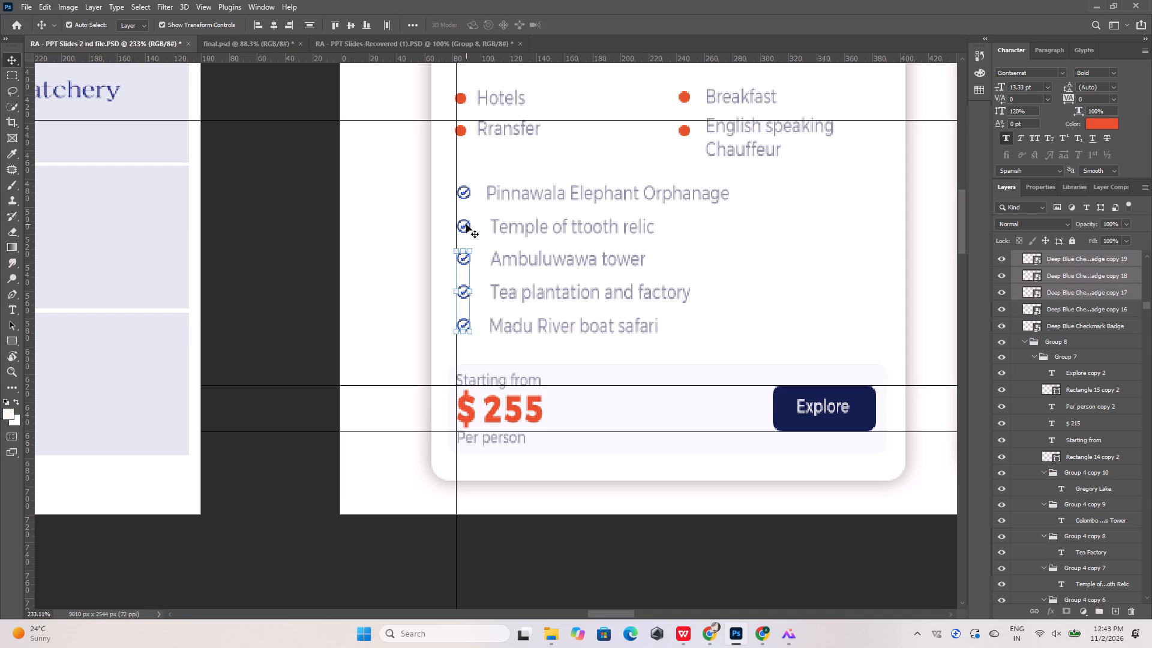
left_click(466, 224, "shift")
left_click(466, 191, "shift")
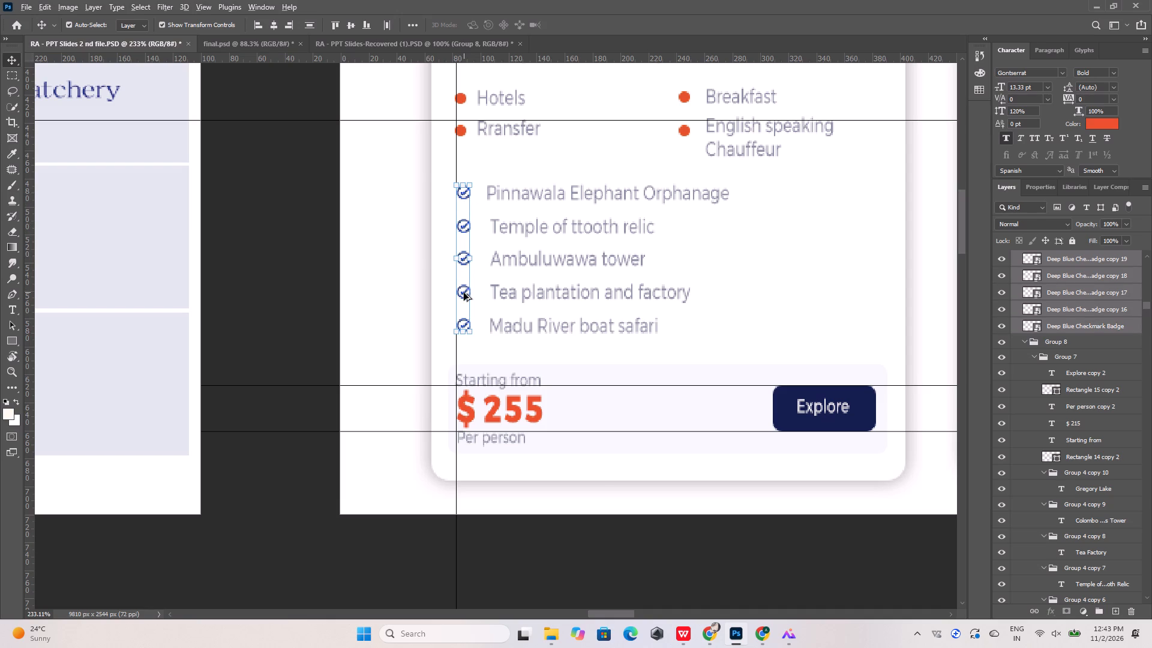
left_click_drag(464, 293, 953, 309, "alt")
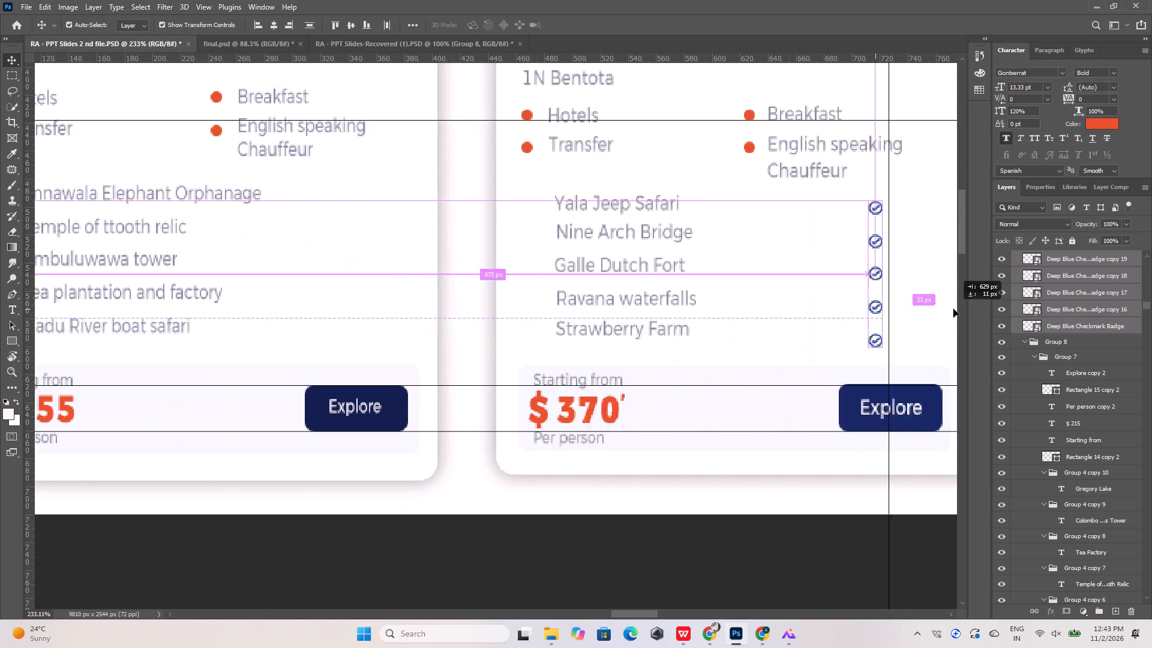
left_click_drag(953, 309, 422, 310, "alt")
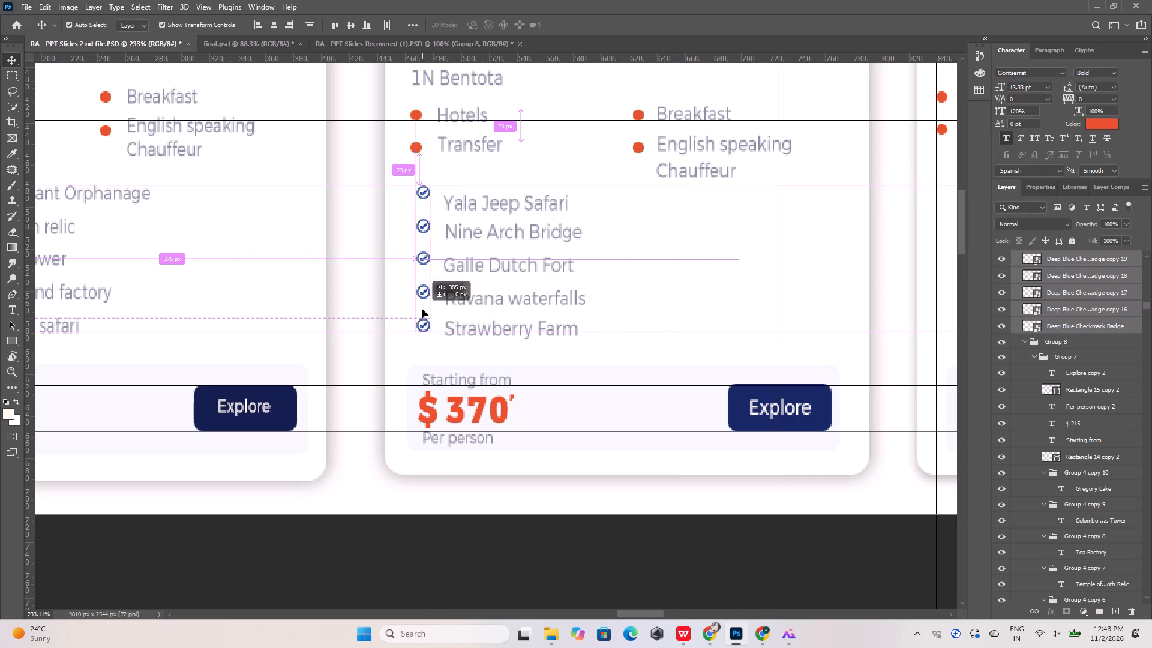
left_click_drag(422, 310, 418, 310, "alt")
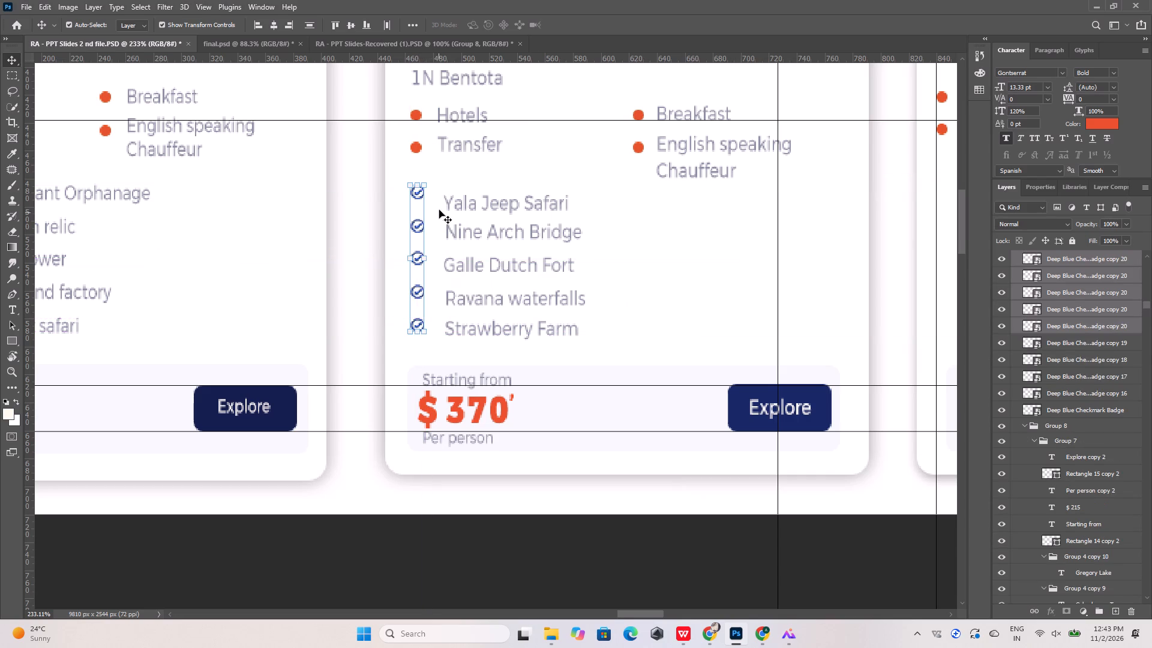
scroll(454, 190, "up", 6, "alt")
scroll(454, 208, "down", 7, "alt")
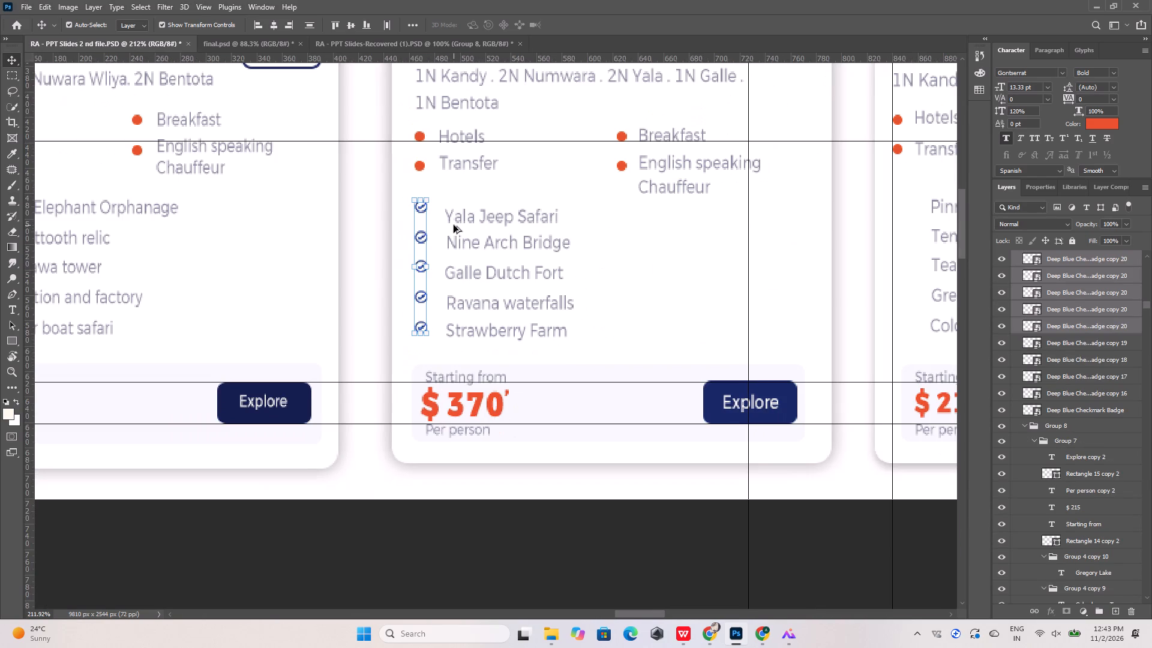
Move the A World in One Island card's five attraction lines up about 7 px, levelling Yala Jeep Safari with its checkmark badge.
scroll(457, 214, "up", 5, "alt")
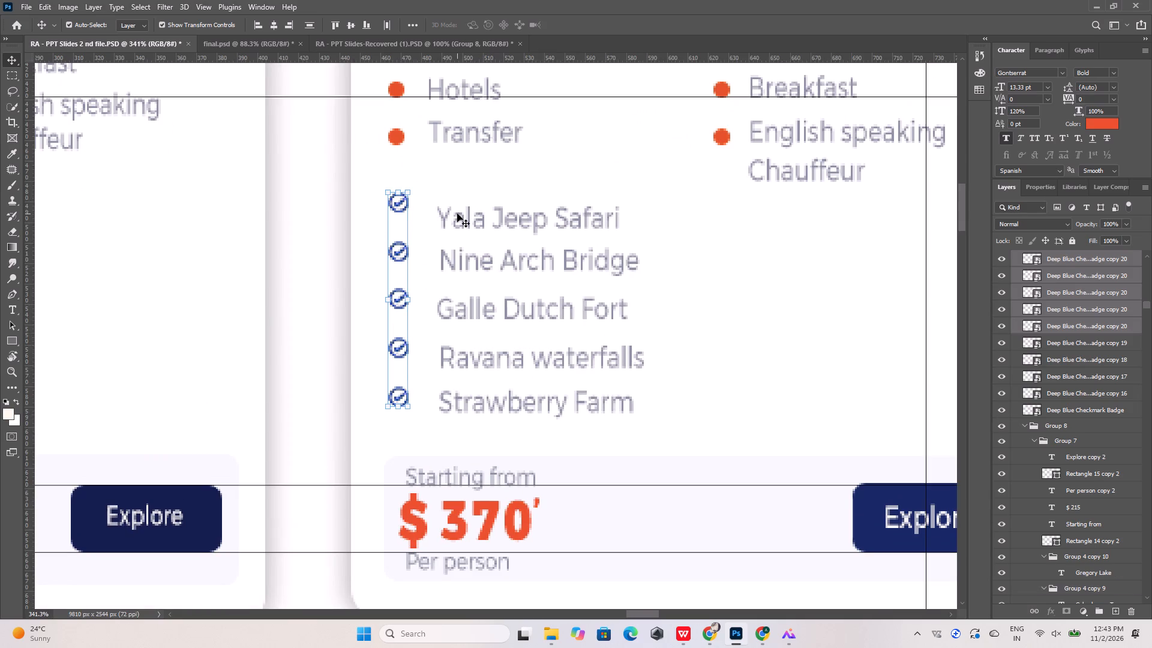
left_click(457, 214)
left_click(460, 259, "shift")
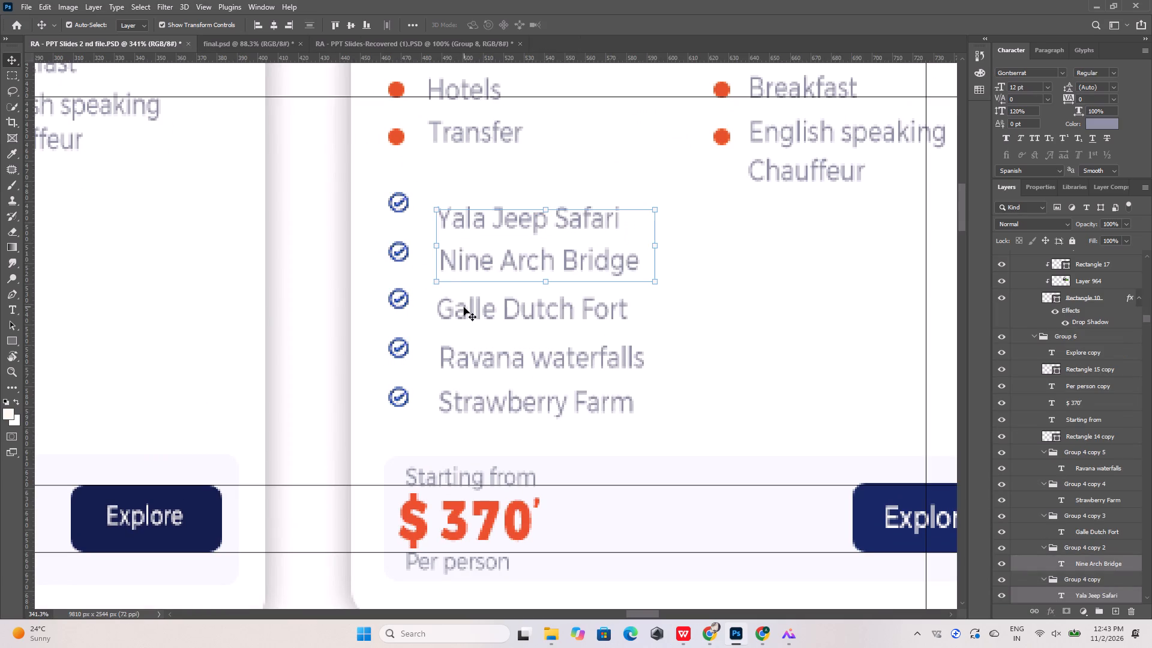
left_click(464, 307, "shift")
left_click(469, 365, "shift")
left_click(480, 402, "shift")
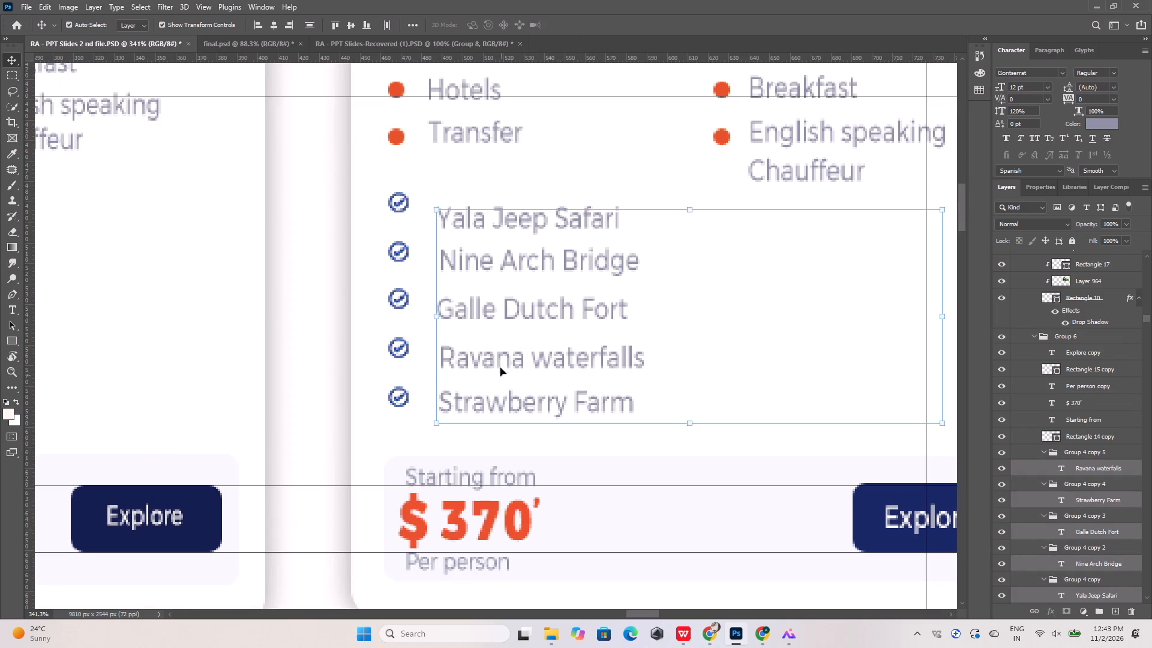
key("shift+Up")
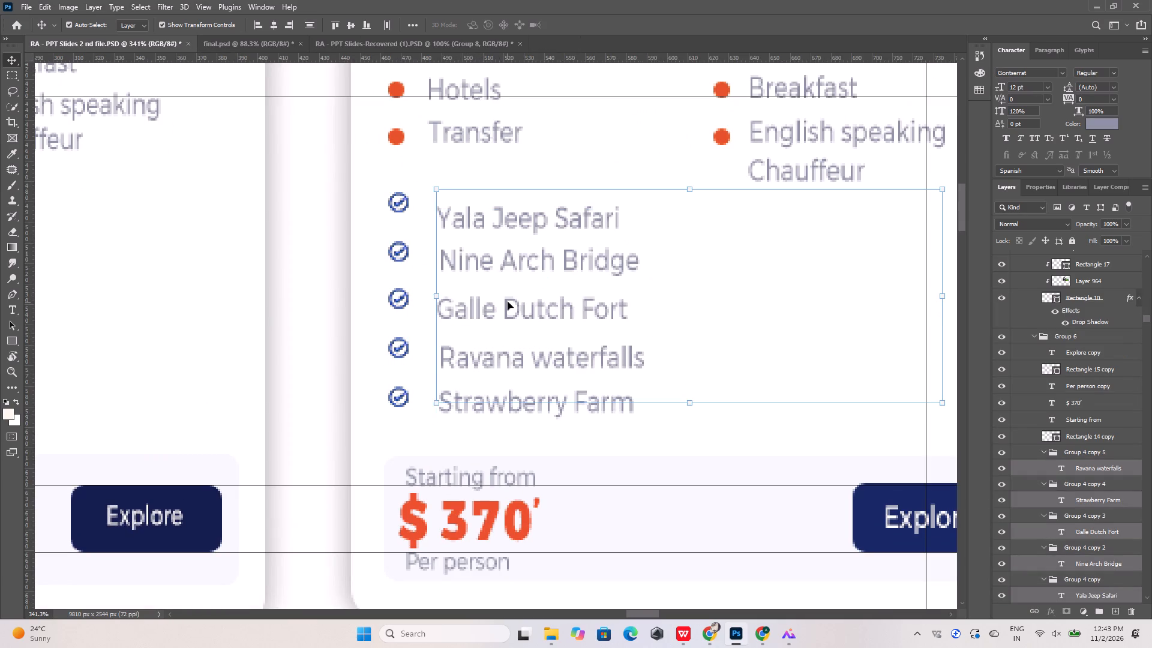
key("Down")
key("Down")
key("Down")
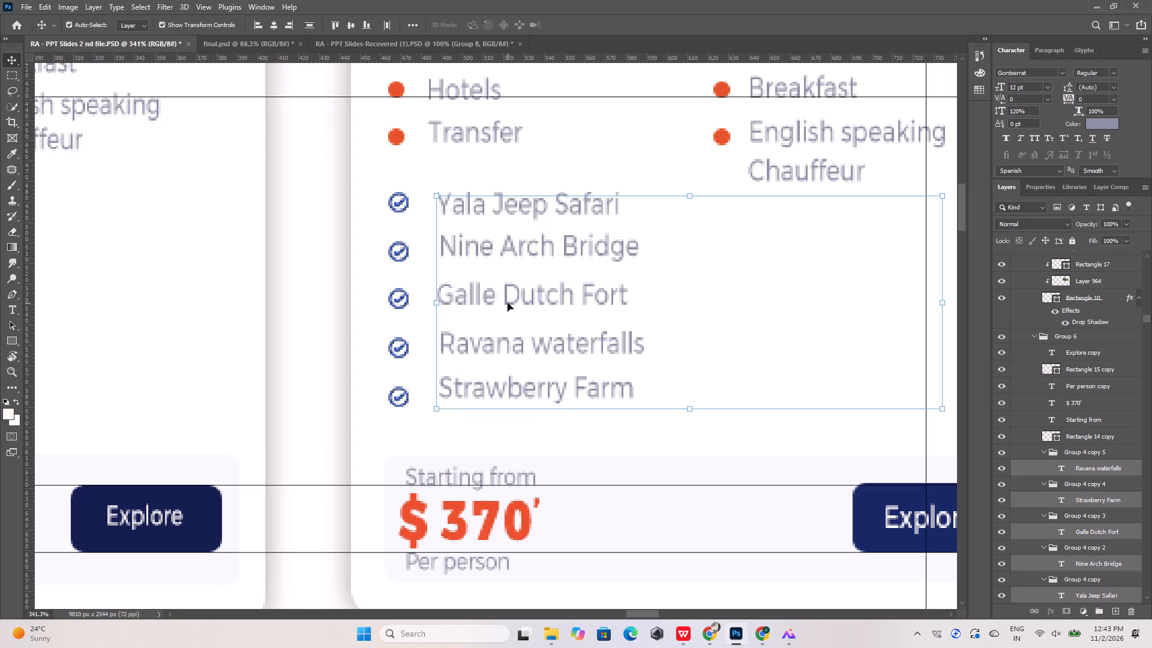
left_click(545, 440)
Nudge Strawberry Farm down 5 px and Ravana waterfalls down 2 px to level each with its checkmark badge.
left_click(519, 397)
key("Down")
key("Down")
key("Down")
key("Down")
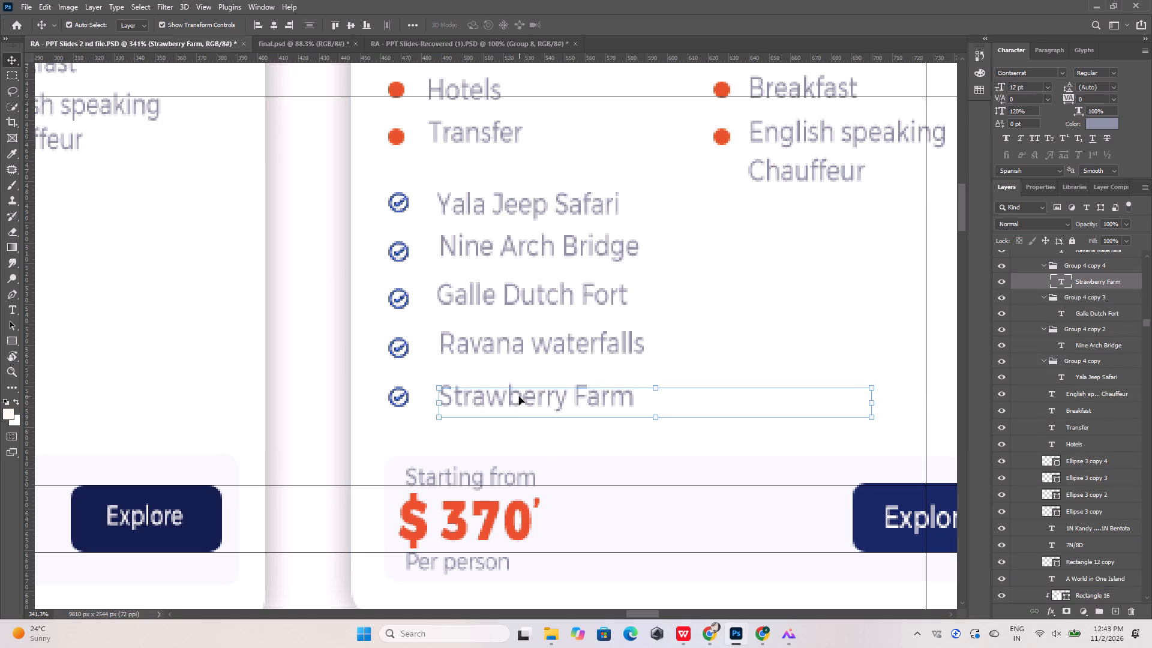
key("Down")
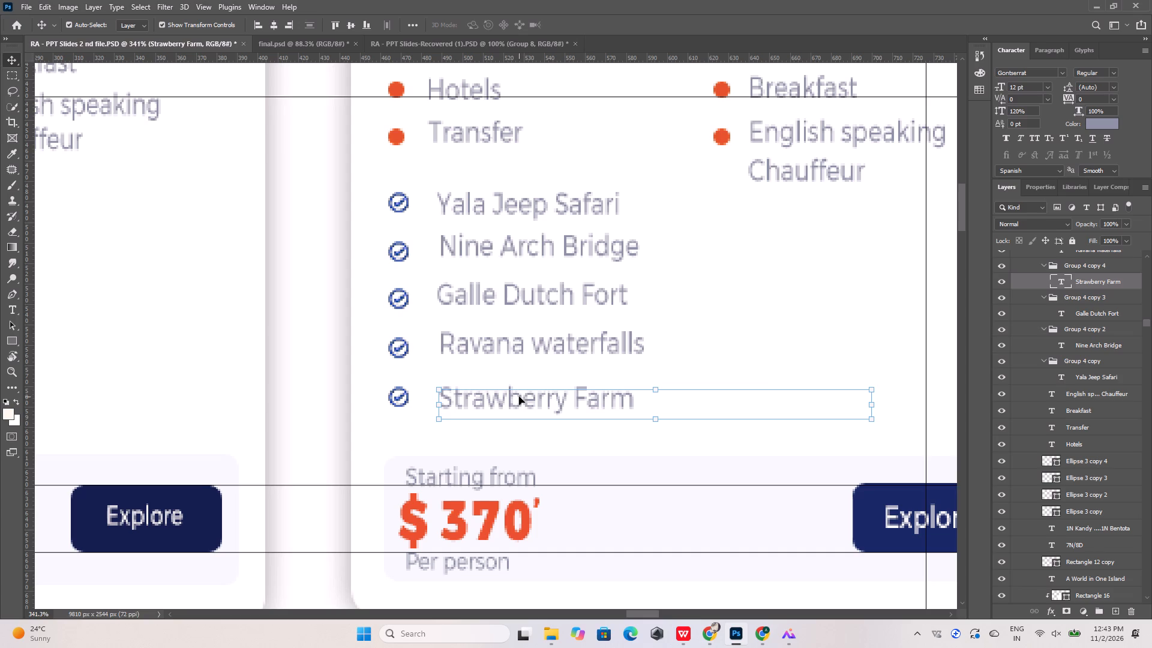
left_click(459, 338)
key("Down")
key("Down")
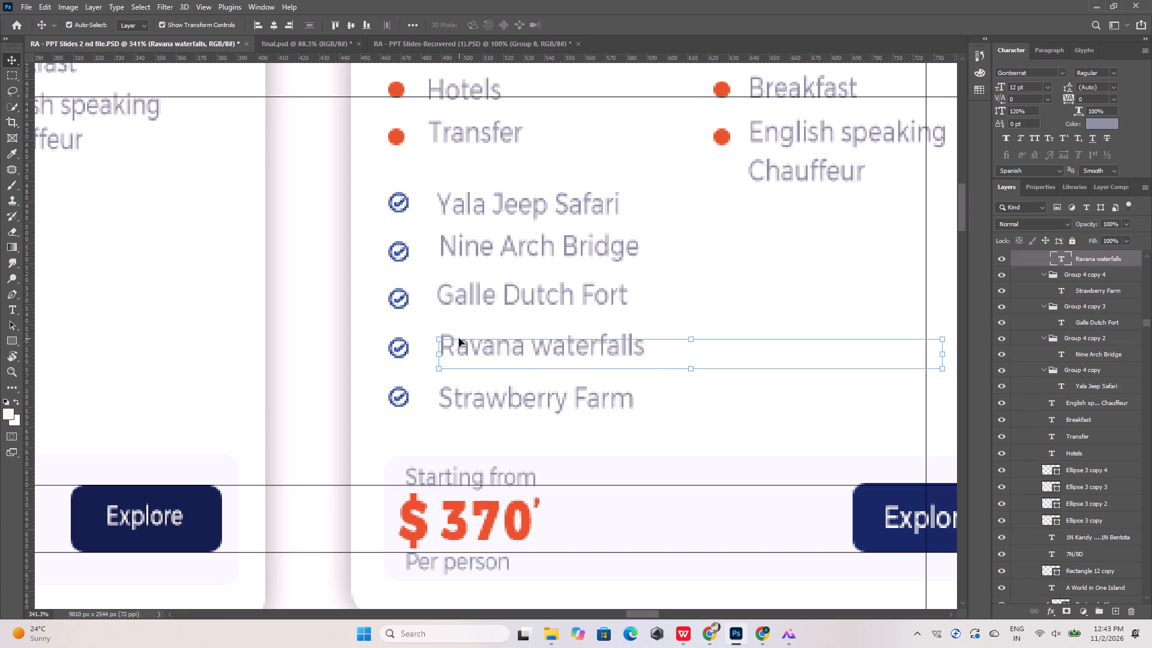
Nudge Galle Dutch Fort down 2 px and Nine Arch Bridge down 3 px to level each with its checkmark badge.
left_click(478, 300)
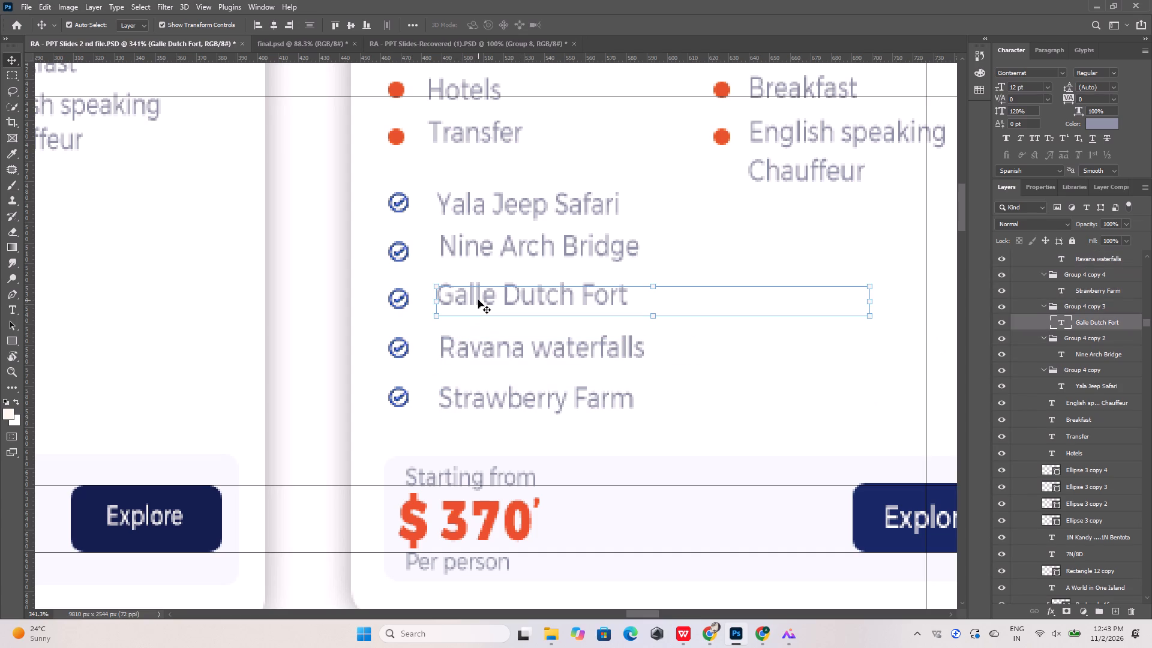
key("Down")
key("Down")
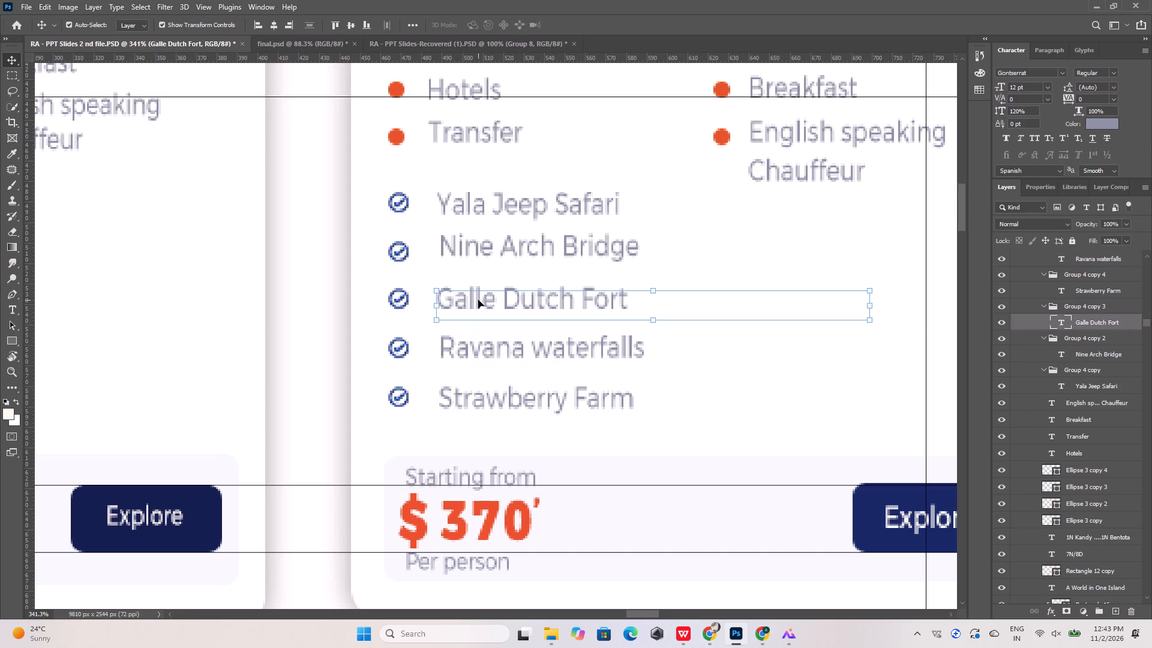
key("Up")
key("Down")
left_click(499, 250)
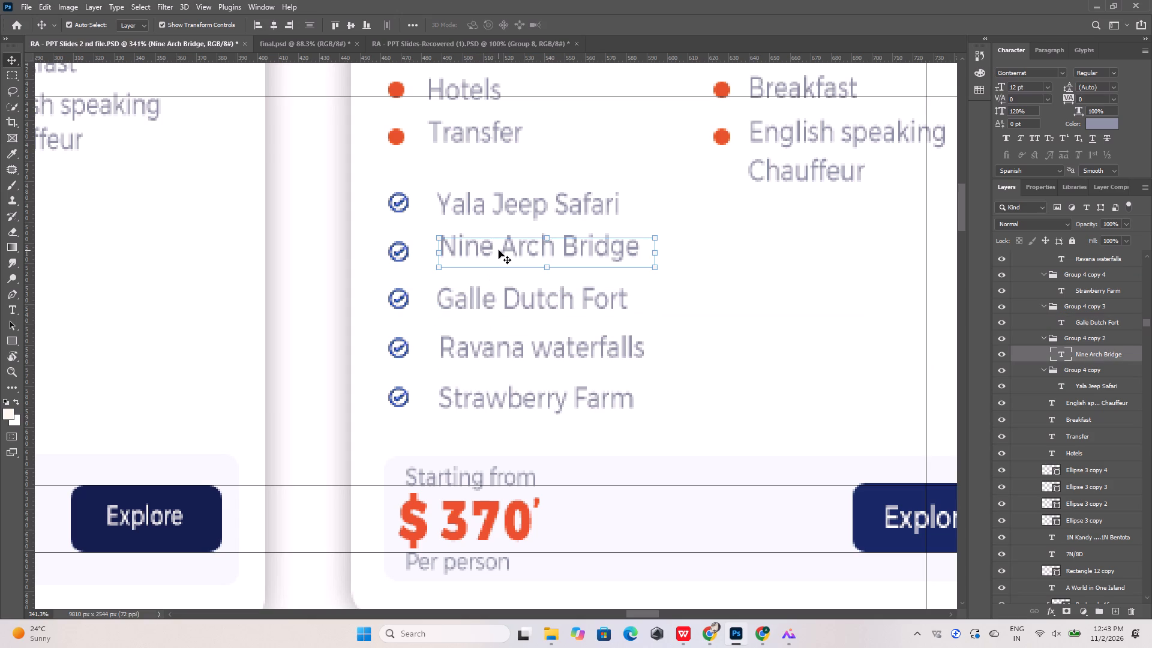
key("Down")
key("Down")
key("Down")
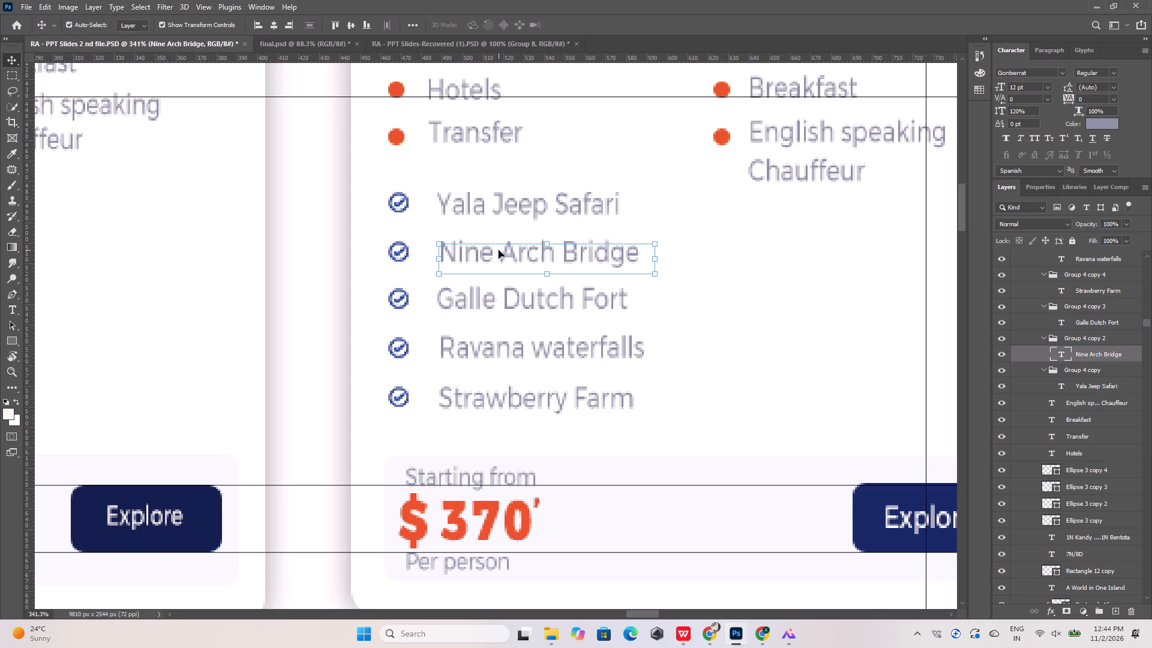
left_click(706, 226)
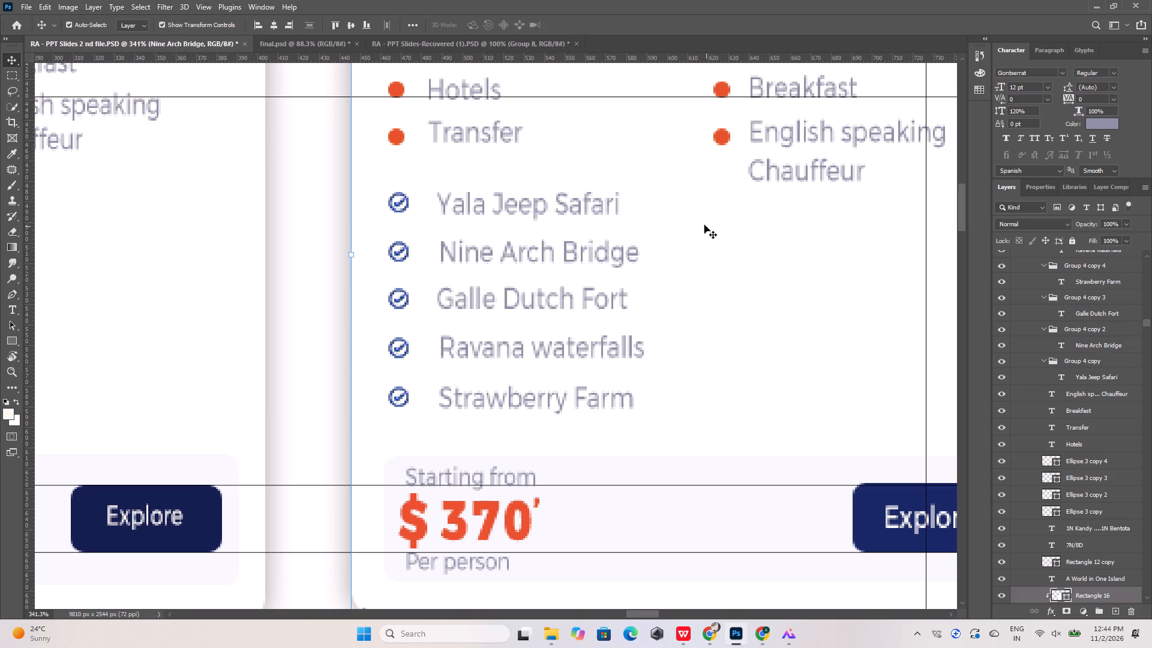
Copy the A World in One Island card's five checkmark badges to the Experience the Soul of Sri Lanka card, beside its attractions at the vertical guide.
scroll(364, 295, "down", 13, "alt")
scroll(362, 289, "up", 3, "alt")
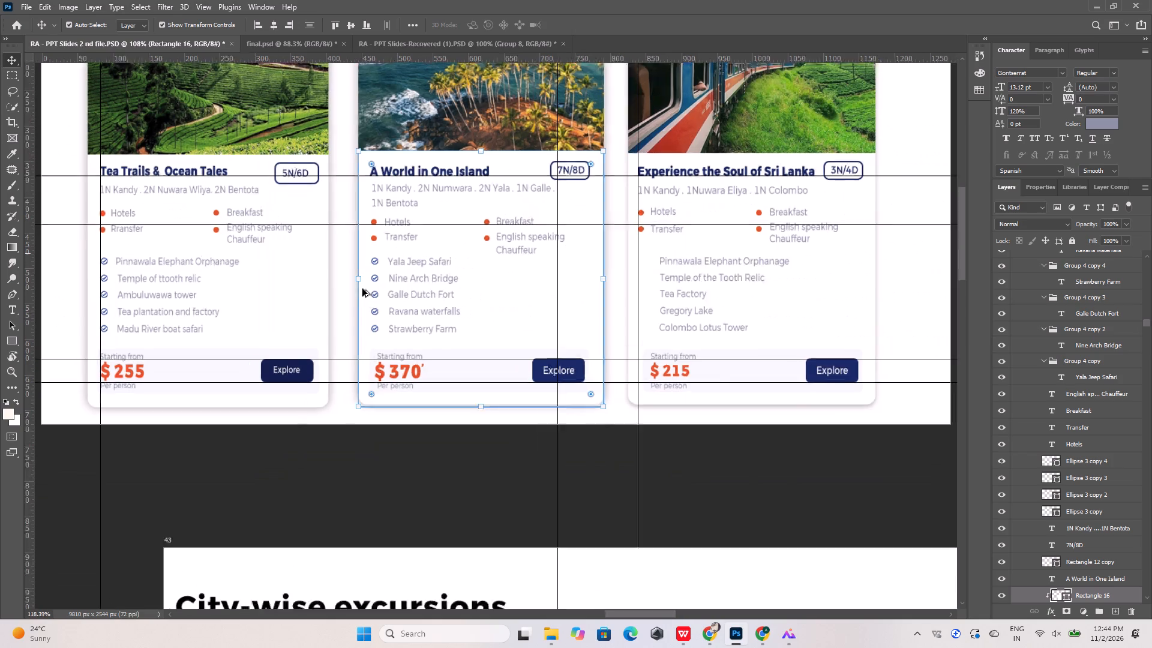
scroll(362, 289, "up", 2, "alt")
left_click(383, 249)
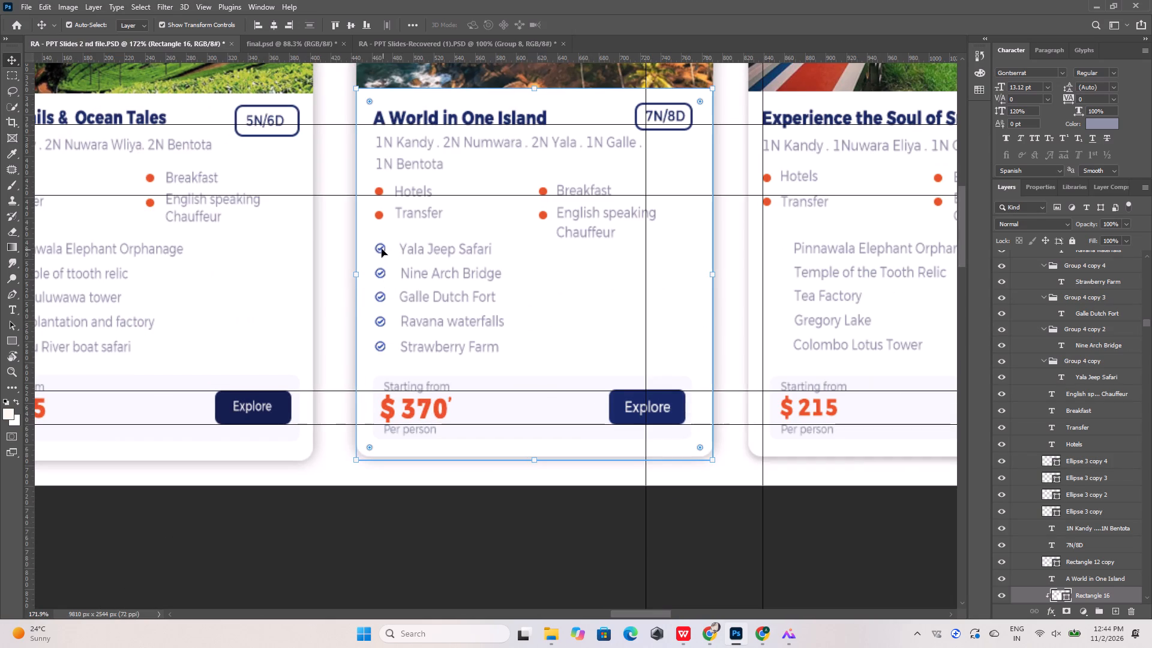
left_click(379, 247)
scroll(380, 262, "up", 10, "alt")
left_click(382, 287)
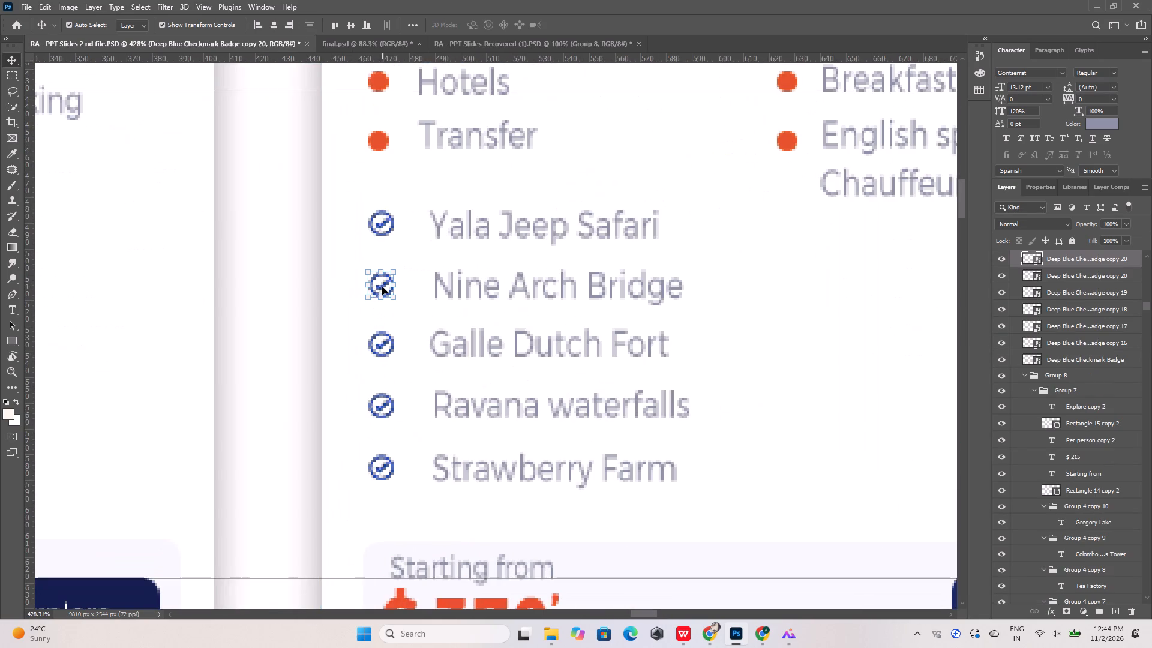
left_click(385, 223, "shift")
left_click(382, 345, "shift")
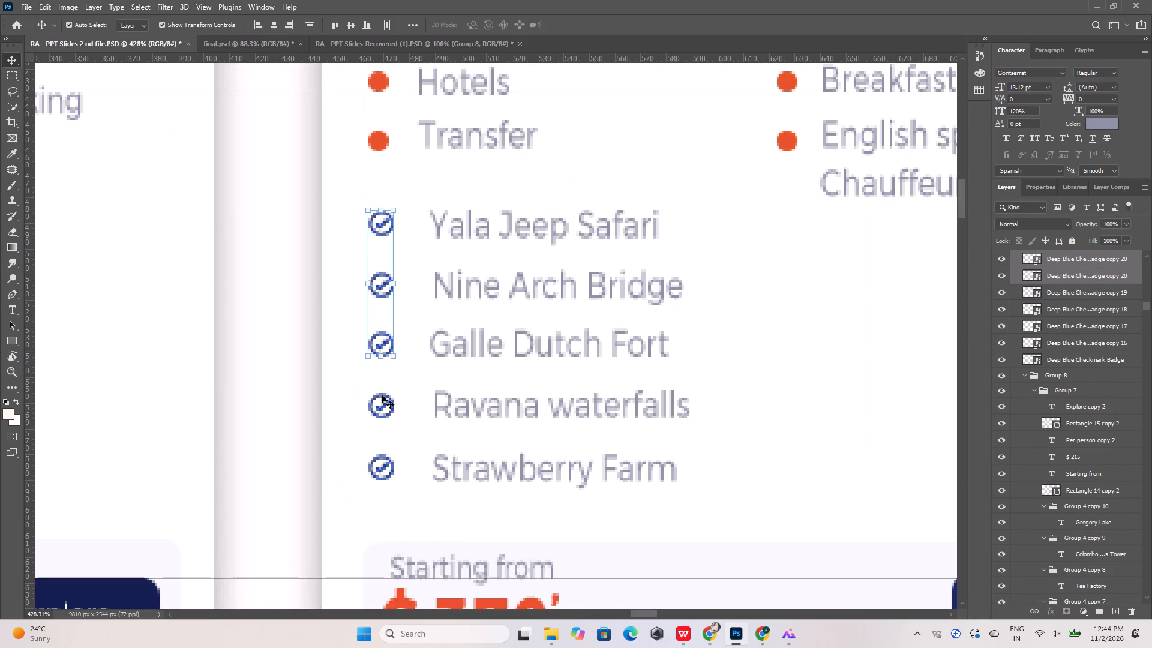
left_click(382, 406, "shift")
left_click(380, 470, "shift")
scroll(299, 391, "down", 9, "alt")
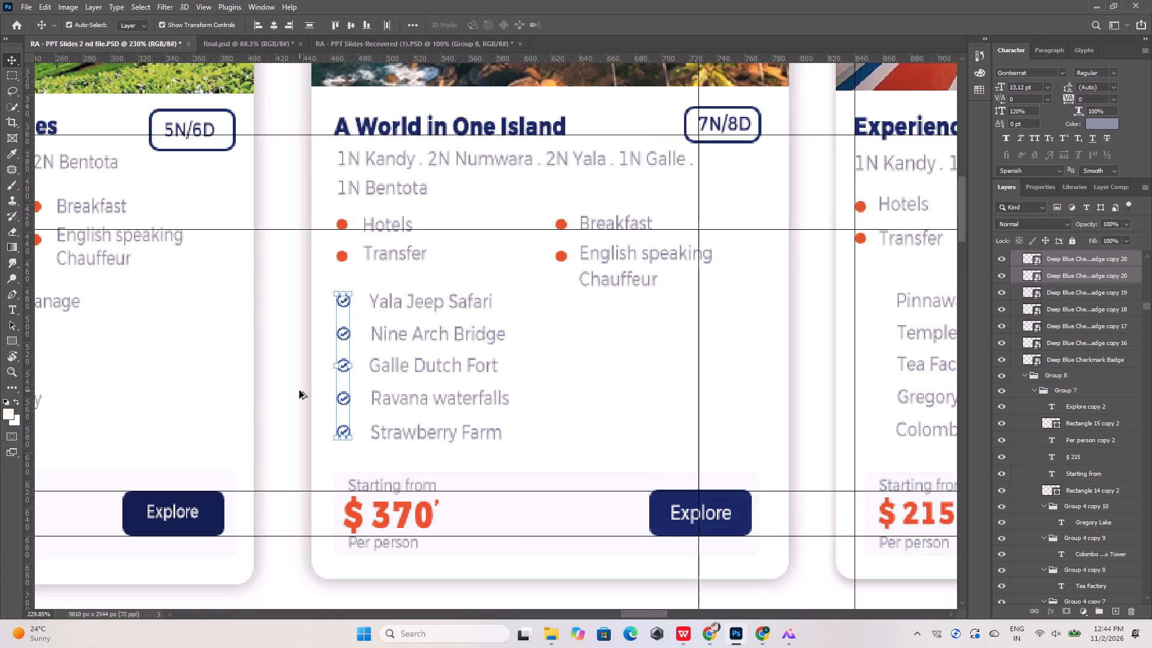
scroll(299, 391, "down", 4, "alt")
scroll(332, 391, "up", 5, "alt")
left_click_drag(322, 398, 814, 428, "alt")
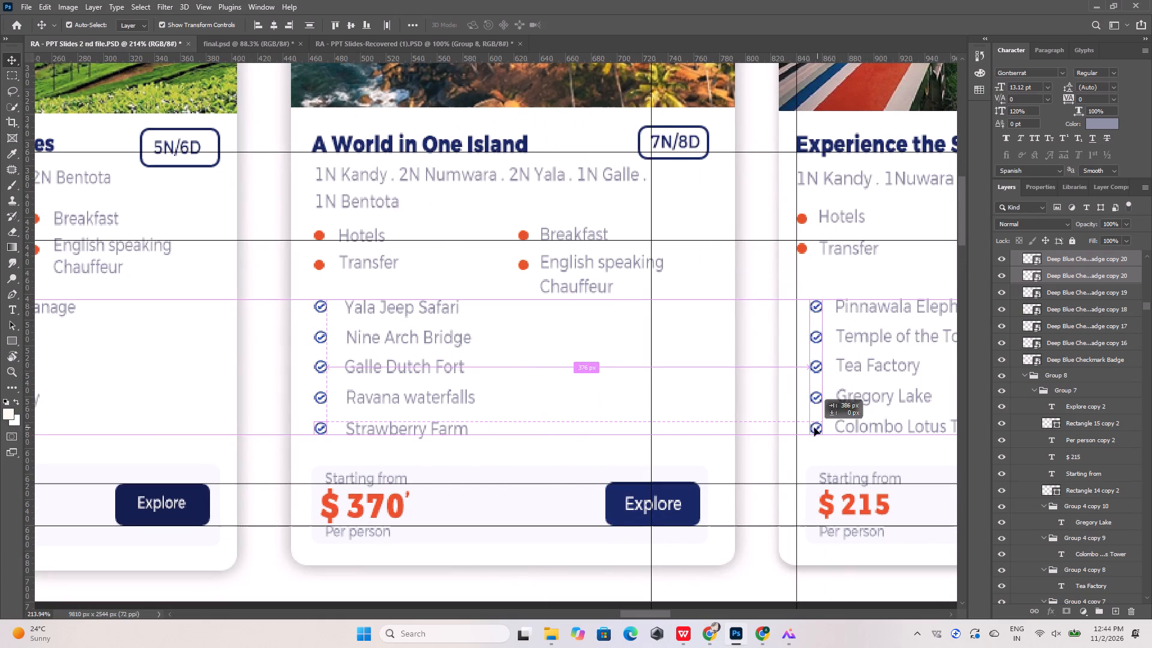
left_click_drag(814, 428, 804, 434, "alt")
Review the badge placement across the Sri Lanka cards and compare it with the package cards on artboards 33 and 40.
scroll(445, 281, "down", 11, "alt")
scroll(558, 283, "up", 14, "alt")
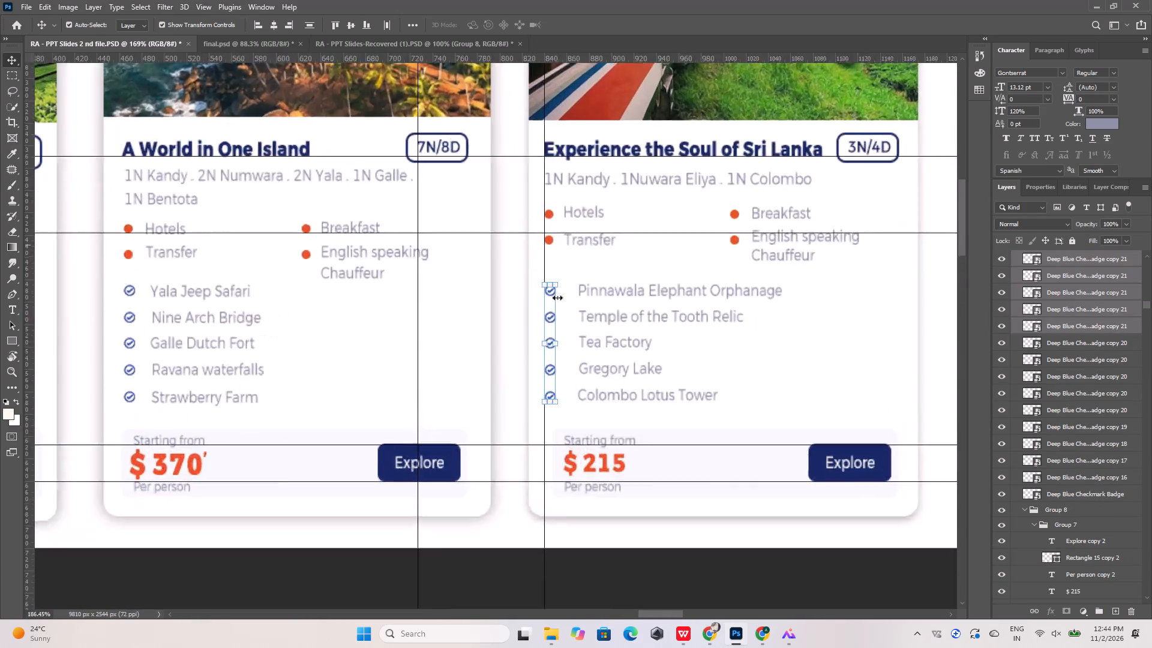
scroll(557, 298, "up", 10, "alt")
scroll(558, 304, "down", 18, "alt")
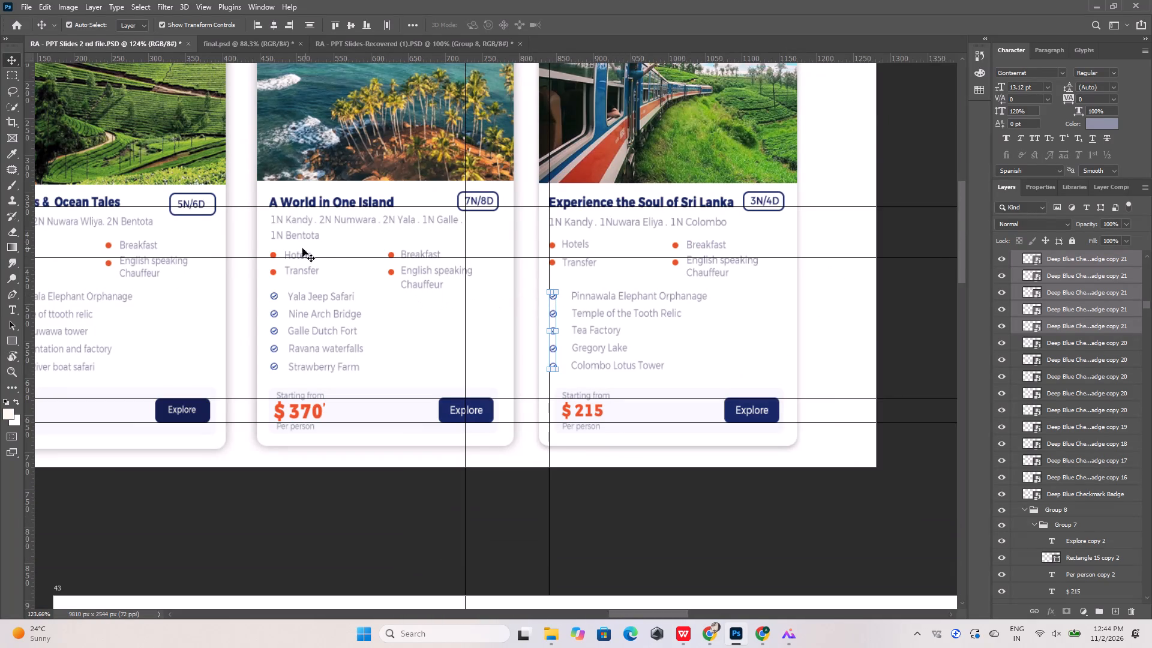
scroll(410, 292, "down", 20, "alt")
scroll(410, 292, "down", 5, "alt")
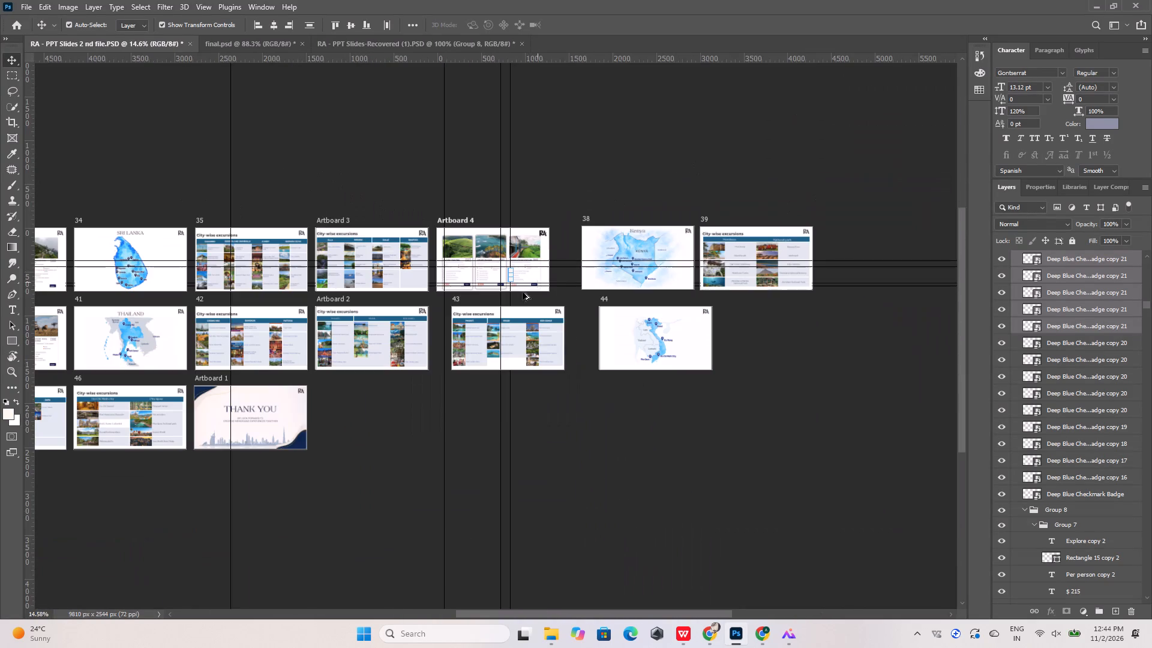
scroll(239, 359, "down", 6, "alt")
scroll(118, 355, "up", 15, "alt")
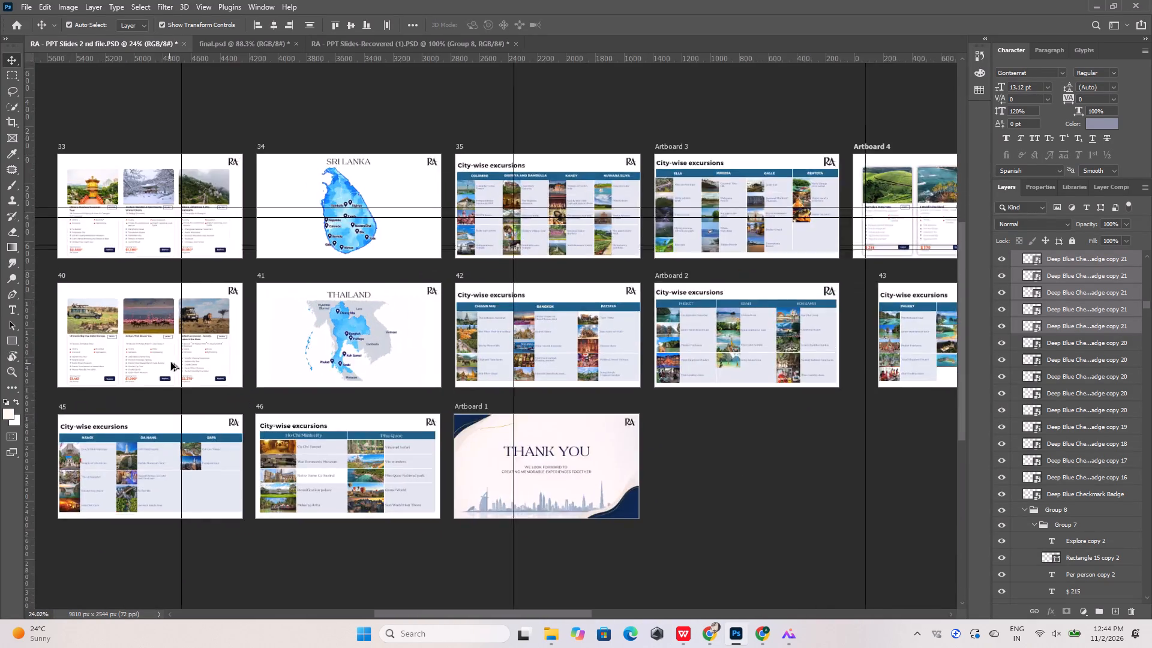
scroll(171, 362, "up", 15, "alt")
middle_click(197, 356, "alt")
scroll(200, 357, "down", 8, "alt")
scroll(200, 358, "down", 13, "alt")
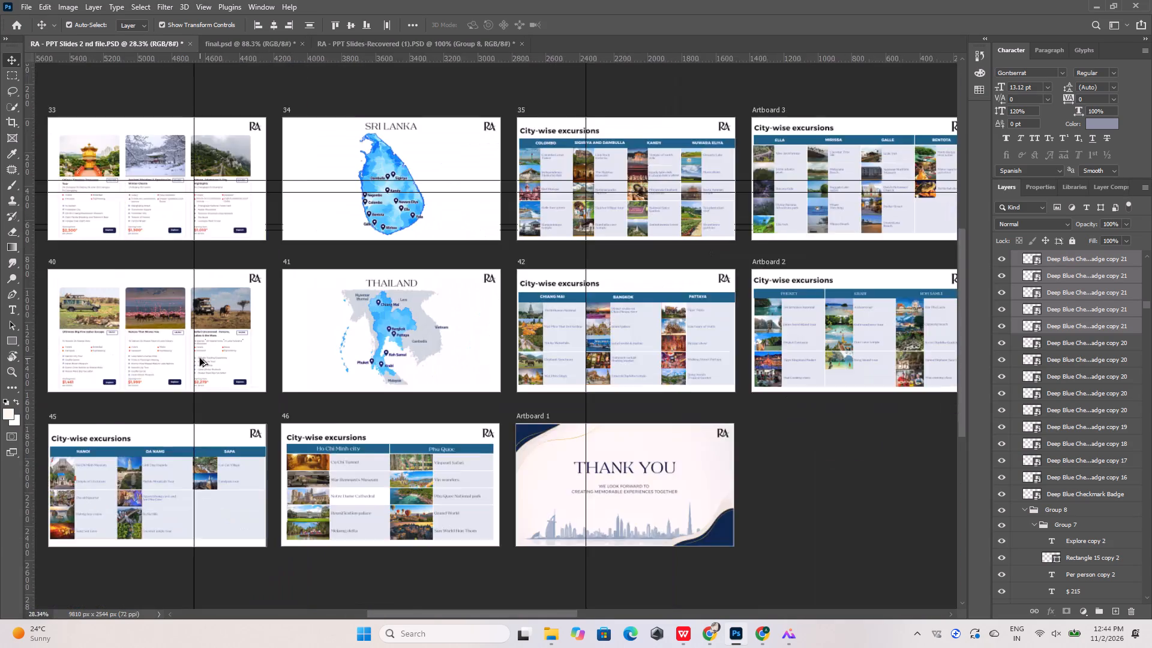
scroll(200, 358, "down", 3, "alt")
Add a vertical guide at about X 105 px, where the Pinnawala Elephant Orphanage text begins on the Tea Trails card.
scroll(695, 290, "up", 16, "alt")
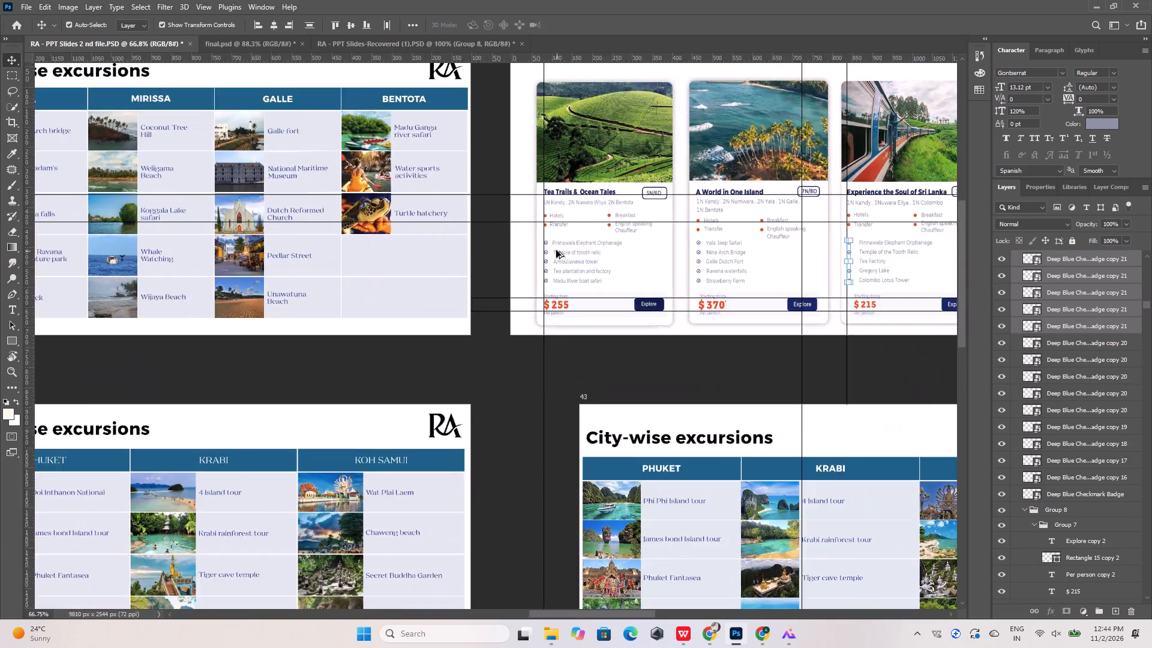
scroll(556, 250, "up", 20, "alt")
scroll(556, 250, "up", 4, "alt")
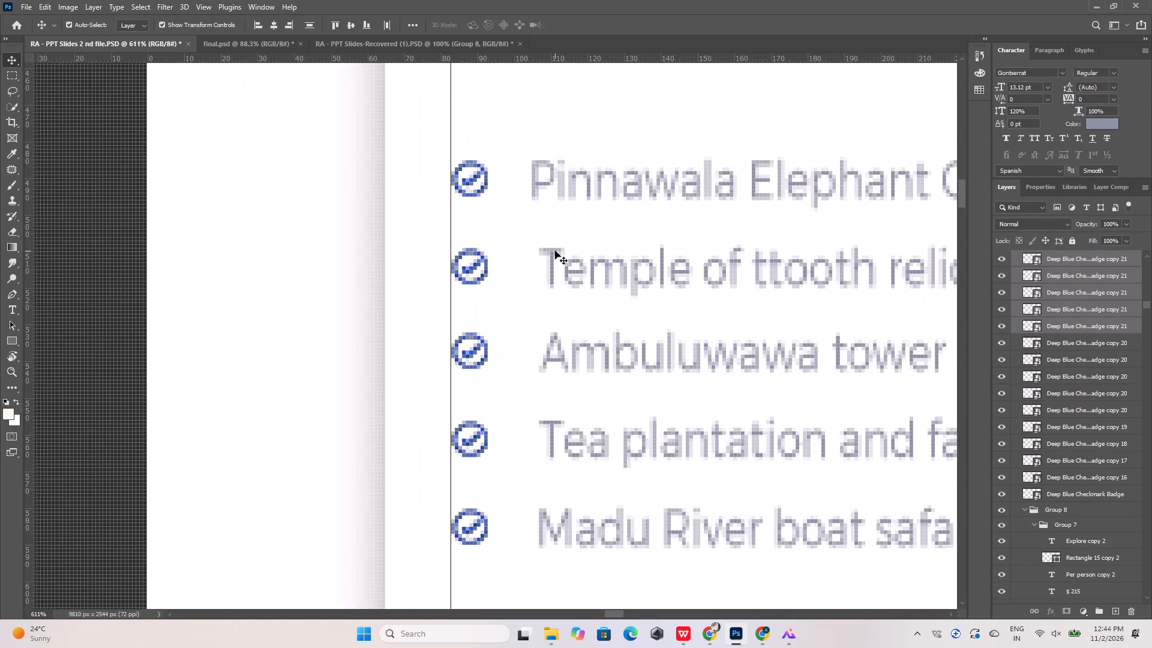
scroll(554, 255, "up", 1)
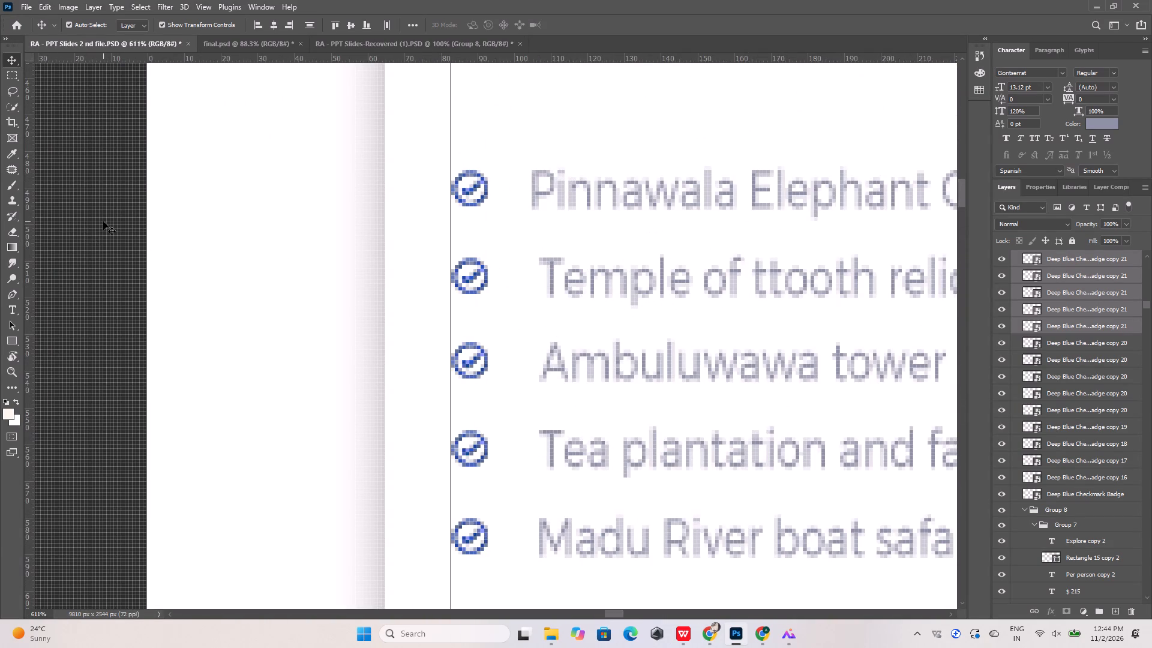
left_click_drag(26, 248, 570, 257)
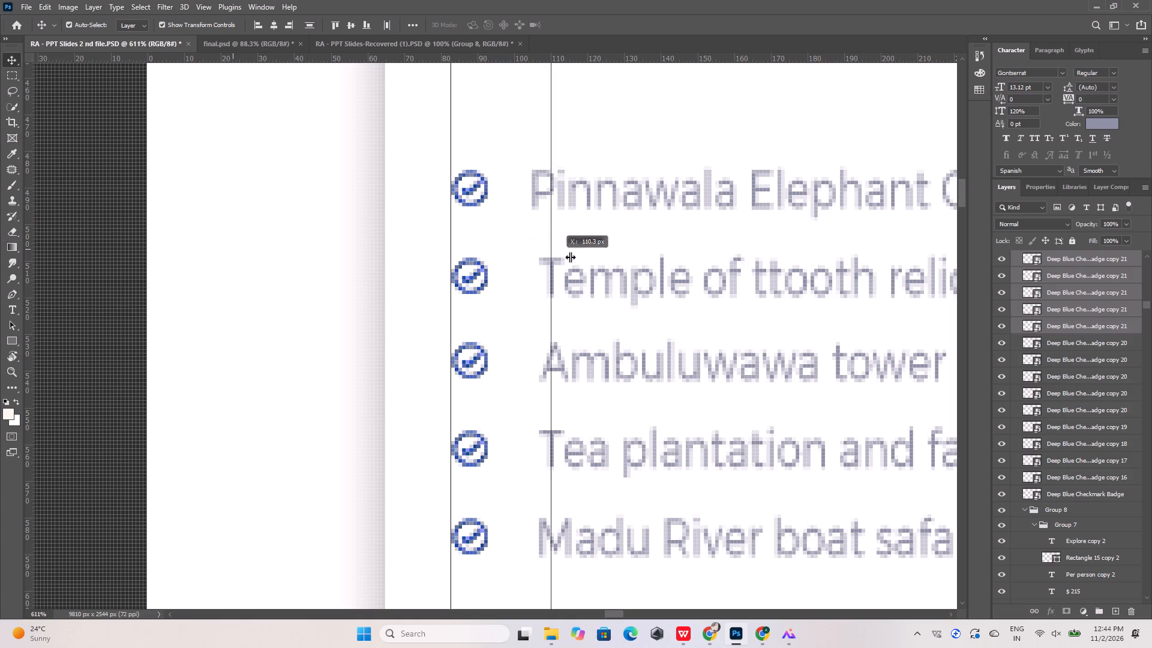
left_click_drag(570, 257, 531, 268)
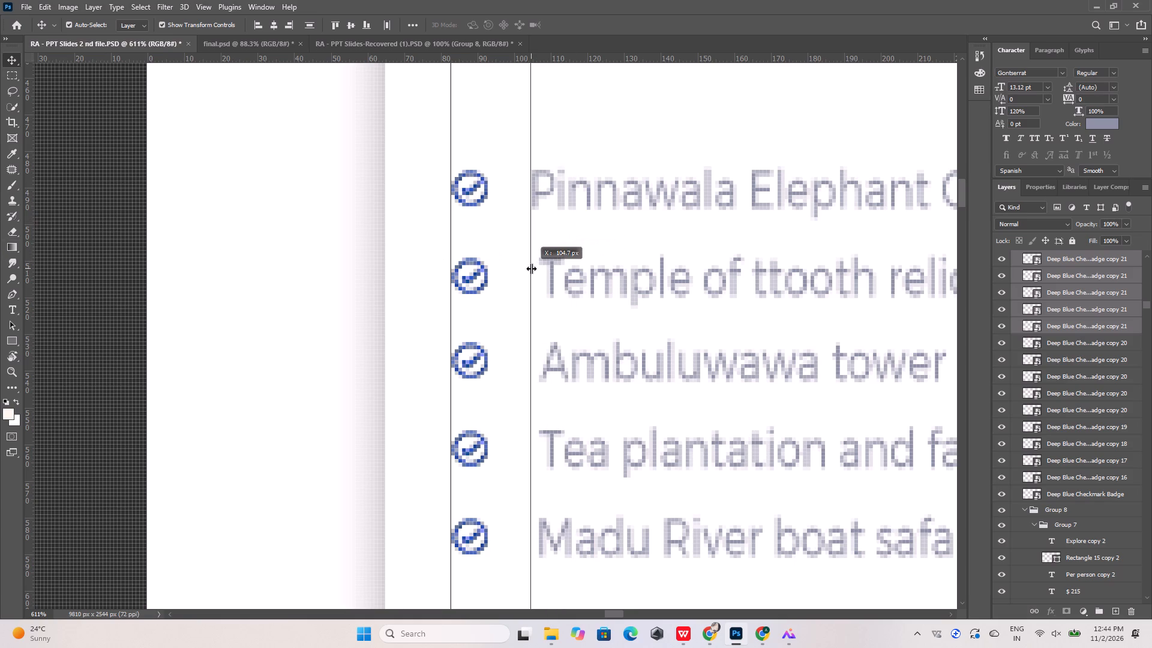
left_click_drag(531, 268, 532, 266)
Nudge Temple of ttooth relic, Ambuluwawa tower, Tea plantation and factory, and Madu River boat safari 2 px left to the new guide.
left_click(551, 268)
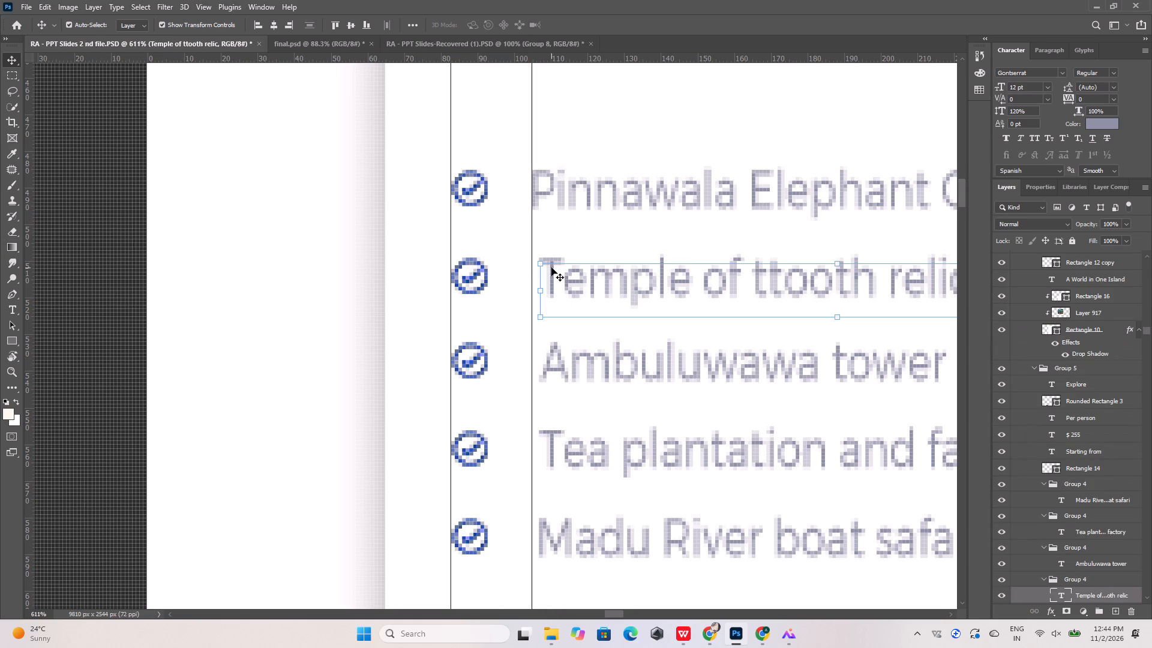
key("Left")
key("Left")
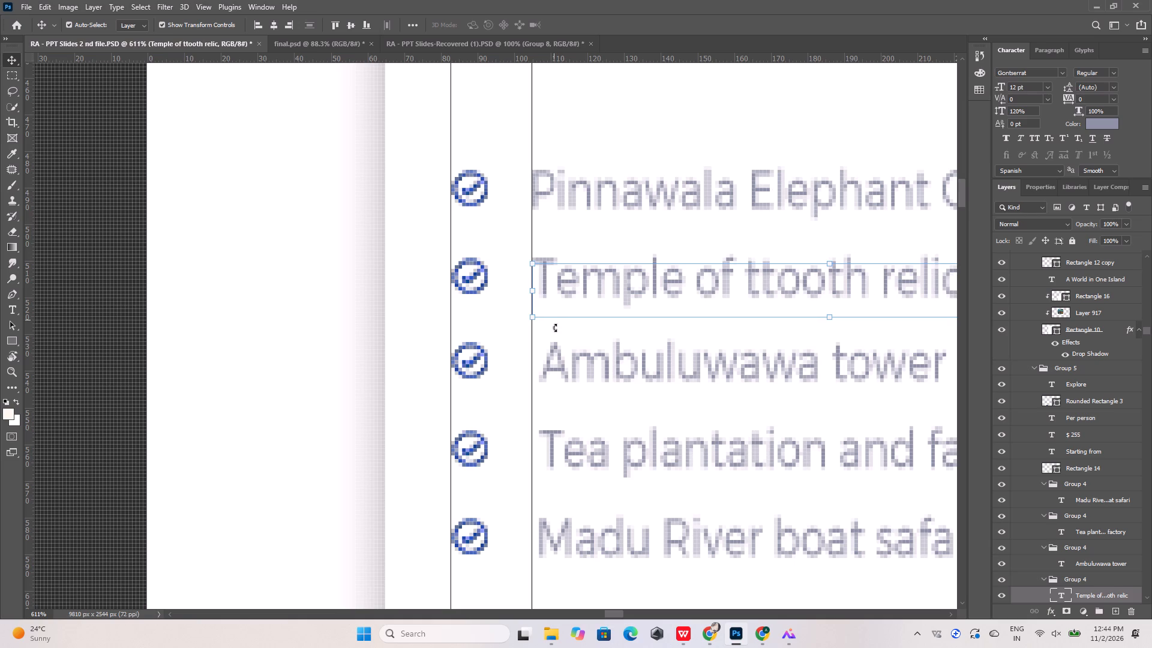
left_click(557, 365)
key("Left")
key("Left")
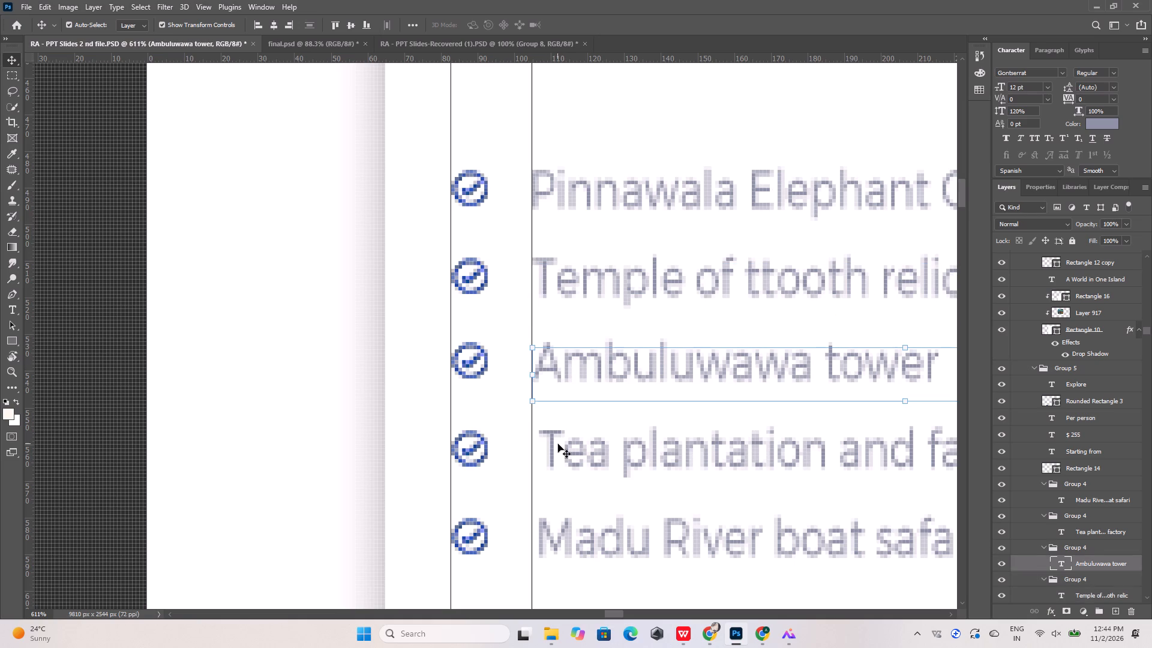
left_click(553, 443)
key("Left")
key("Left")
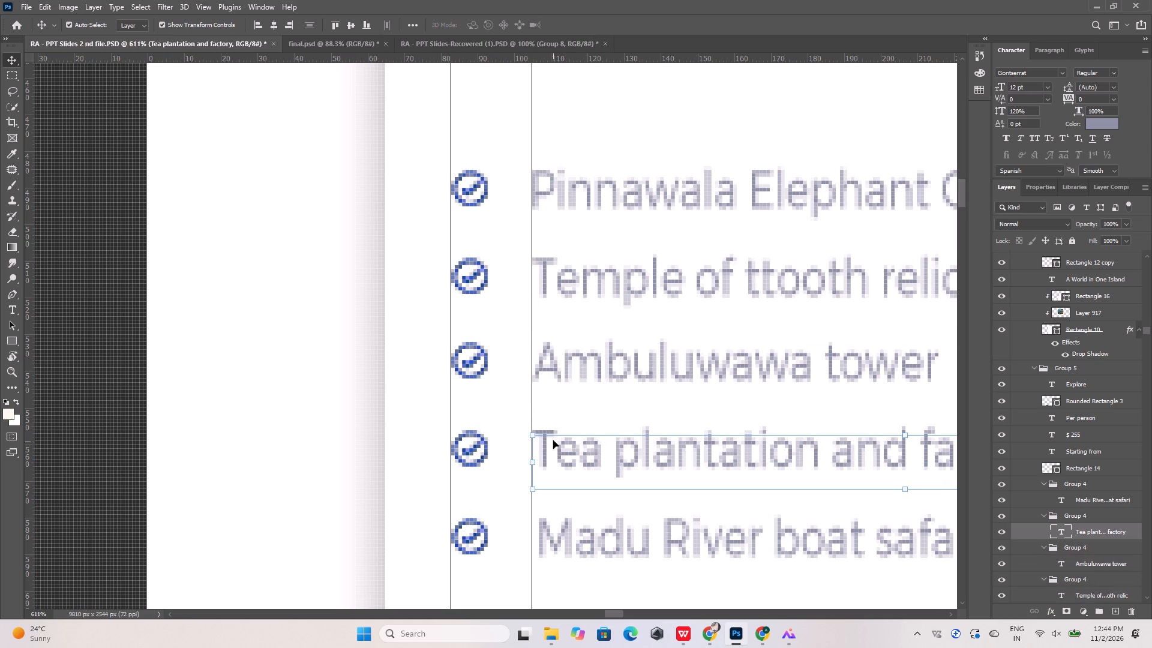
scroll(553, 439, "down", 13)
left_click(556, 416)
key("Left")
key("Left")
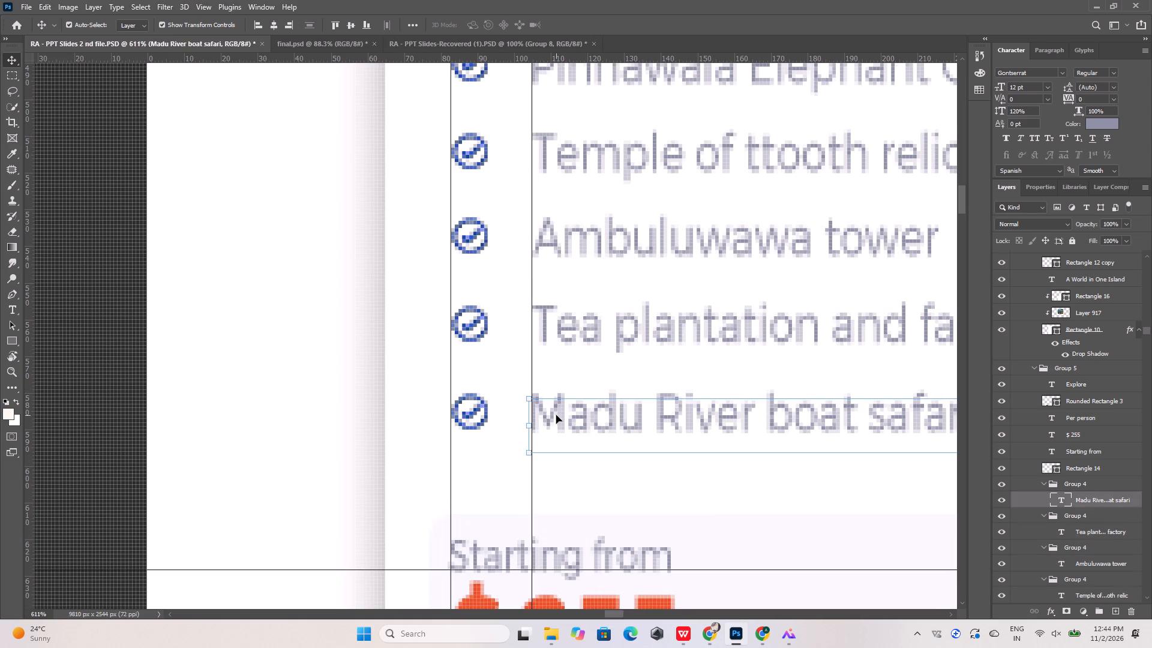
Review the text alignment across the three Sri Lanka cards and compare it with the Kenya safari cards on artboard 40.
scroll(346, 362, "down", 15, "alt")
scroll(334, 364, "down", 7, "alt")
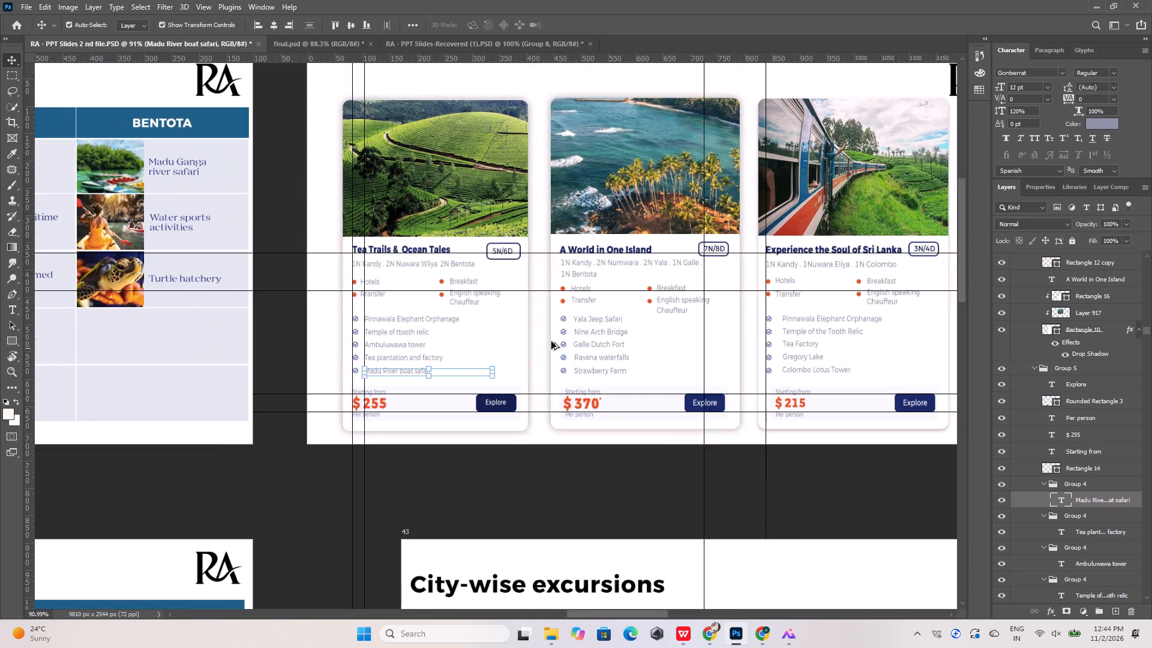
scroll(602, 332, "up", 13, "alt")
scroll(590, 314, "down", 6, "alt")
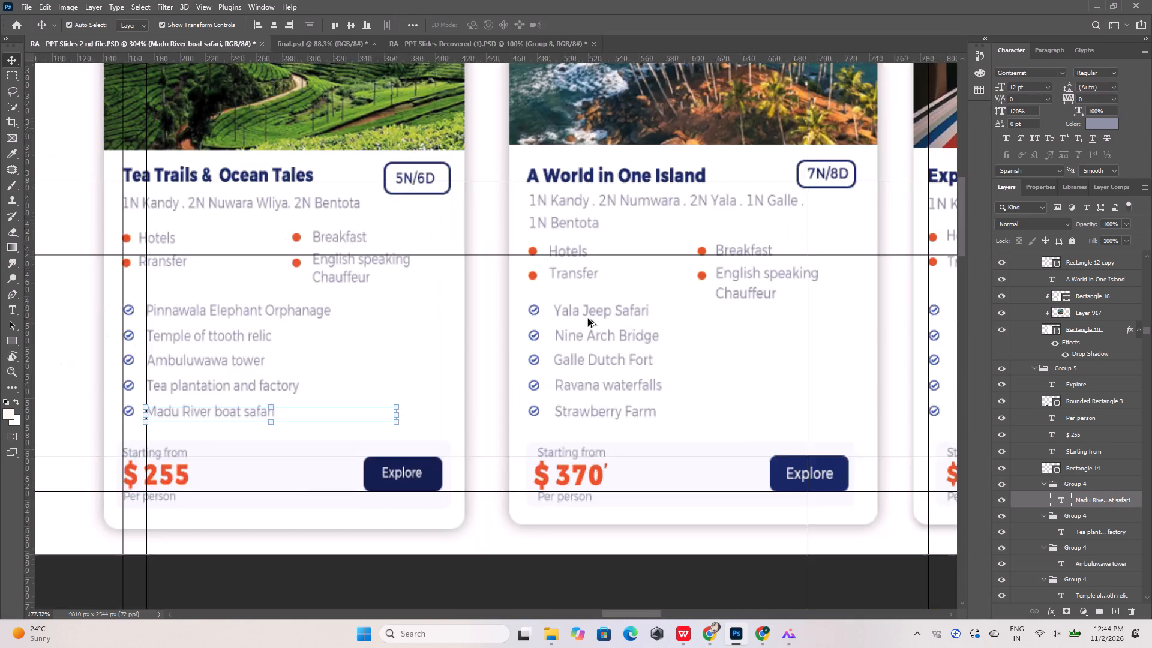
scroll(588, 319, "down", 3, "alt")
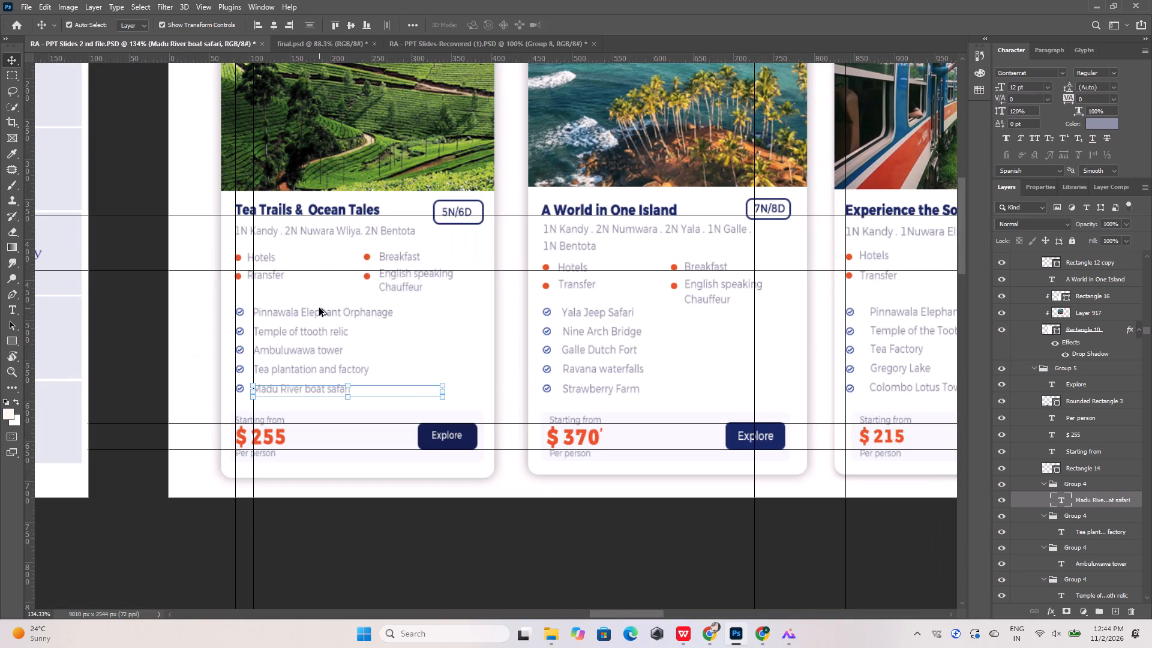
scroll(520, 294, "down", 20, "alt")
scroll(520, 294, "down", 6, "alt")
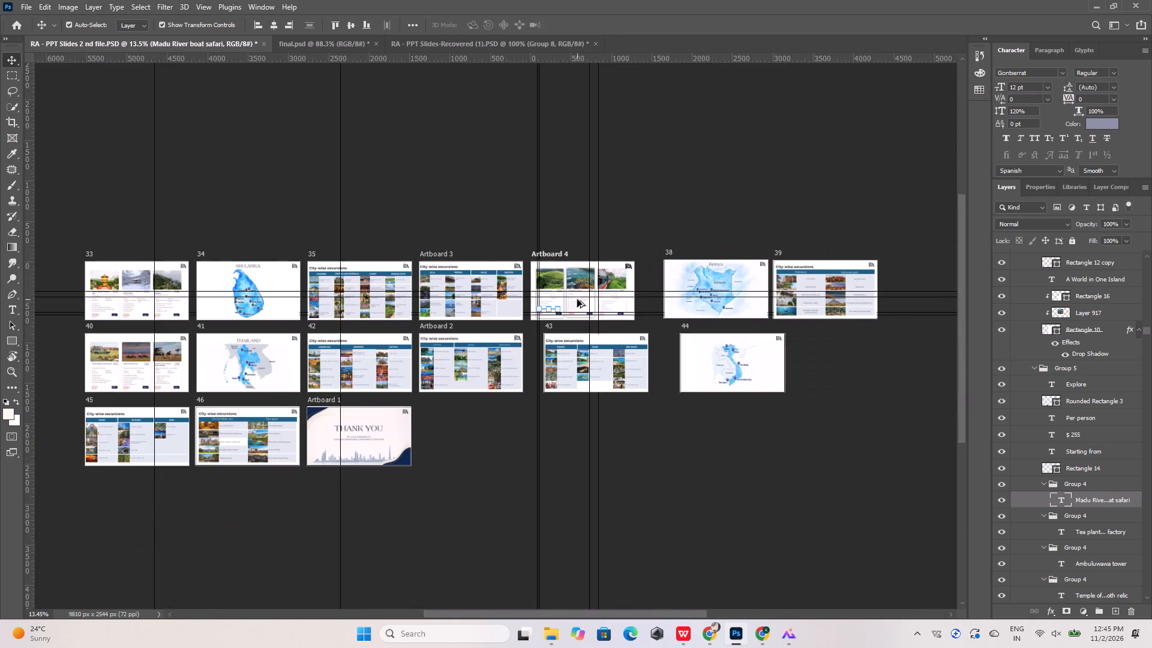
scroll(72, 404, "up", 20, "alt")
scroll(72, 404, "up", 10, "alt")
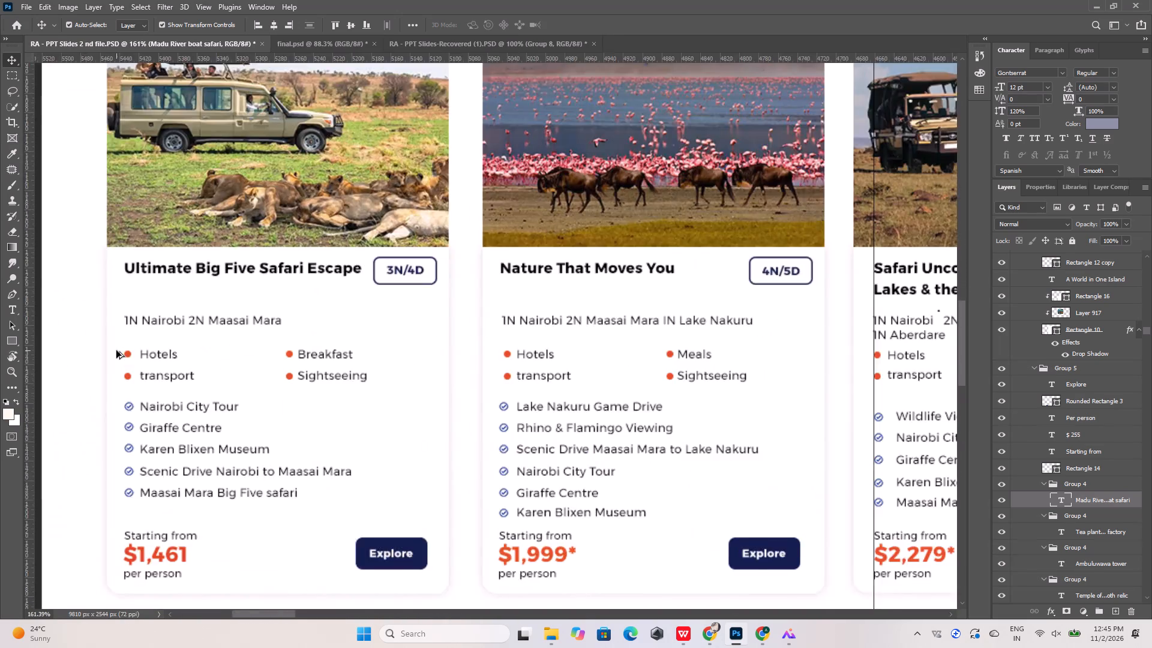
scroll(116, 350, "up", 3, "alt")
scroll(149, 351, "down", 7, "alt")
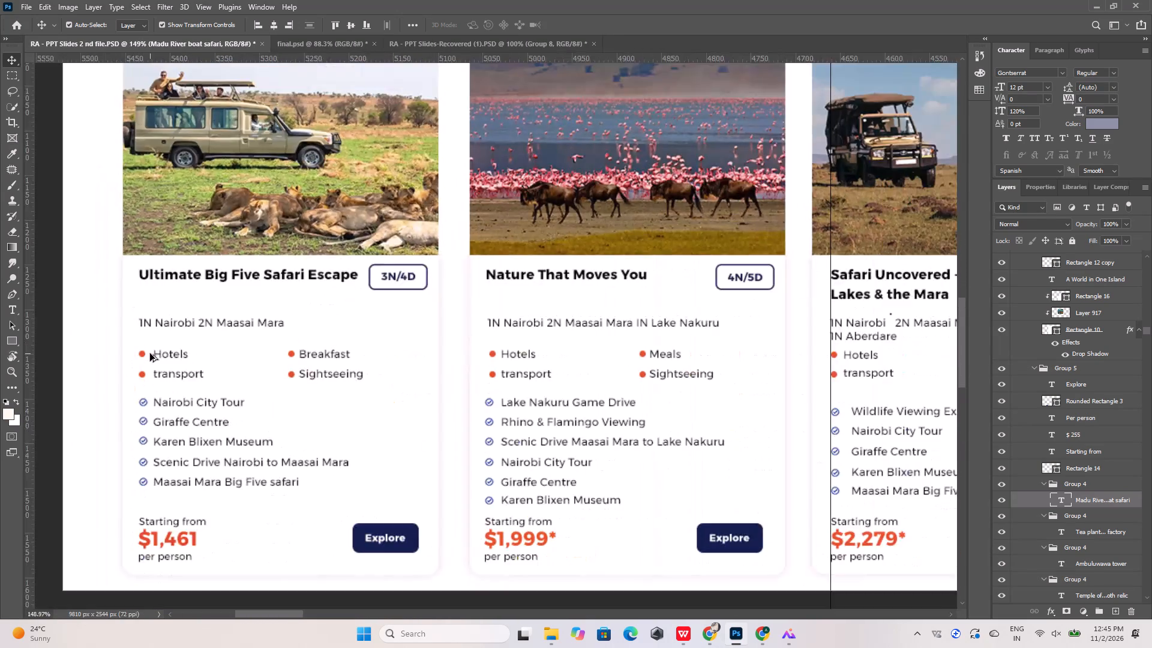
scroll(151, 353, "down", 9, "alt")
scroll(156, 355, "down", 19, "alt")
middle_click(156, 355, "alt")
scroll(175, 347, "down", 6, "alt")
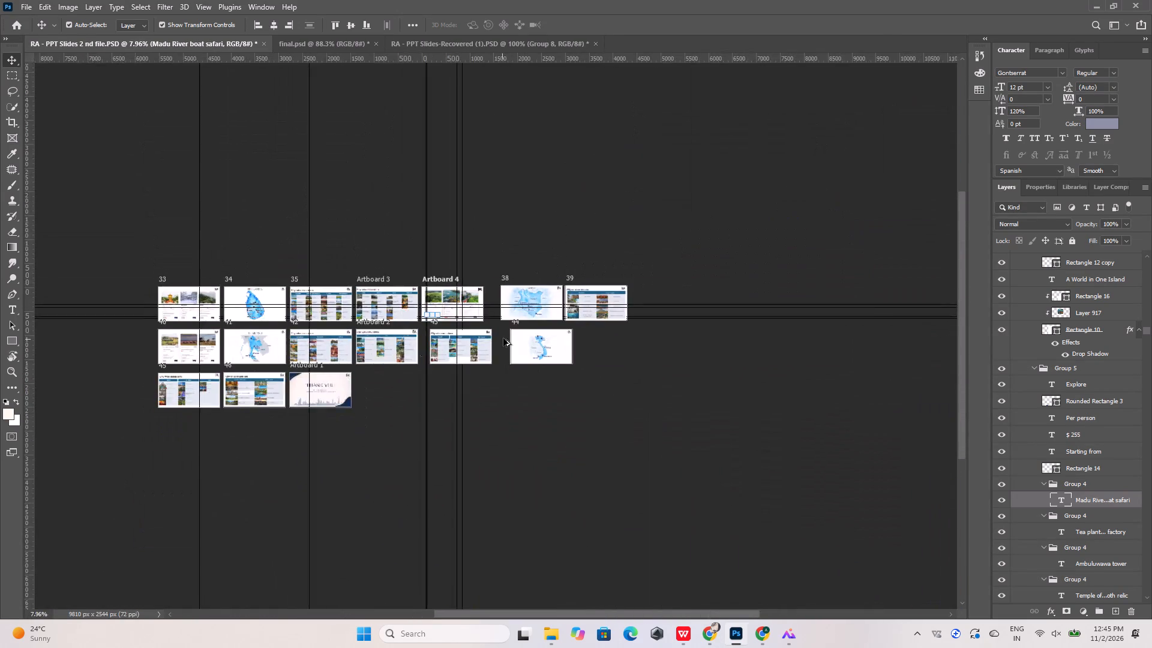
scroll(506, 338, "up", 5, "alt")
scroll(560, 339, "up", 6, "alt")
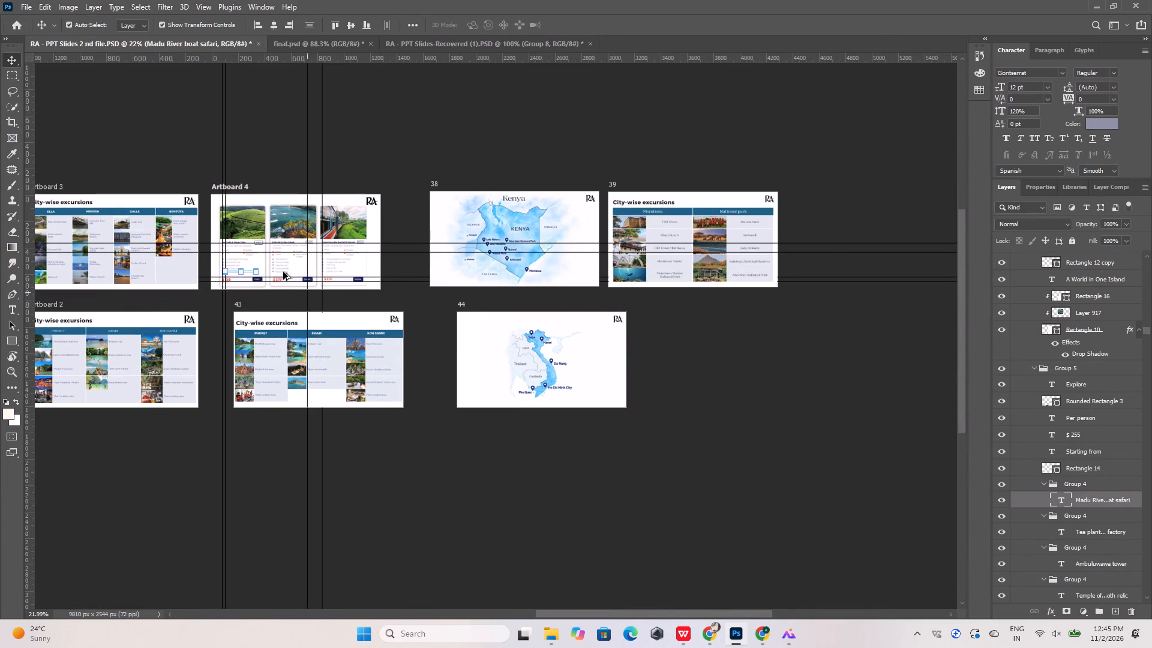
Nudge the Hotels and Rransfer texts on the Tea Trails card 7 px right to the attraction list's vertical guide.
scroll(206, 263, "up", 20, "alt")
scroll(206, 263, "up", 16, "alt")
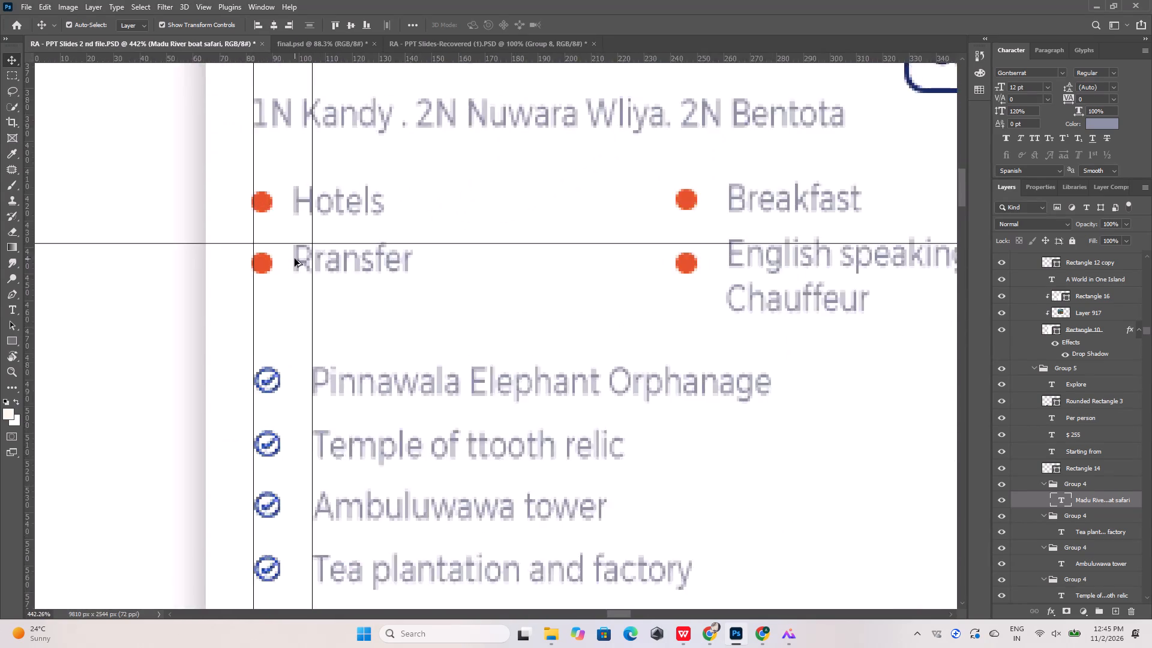
scroll(295, 259, "up", 2, "alt")
left_click(310, 167)
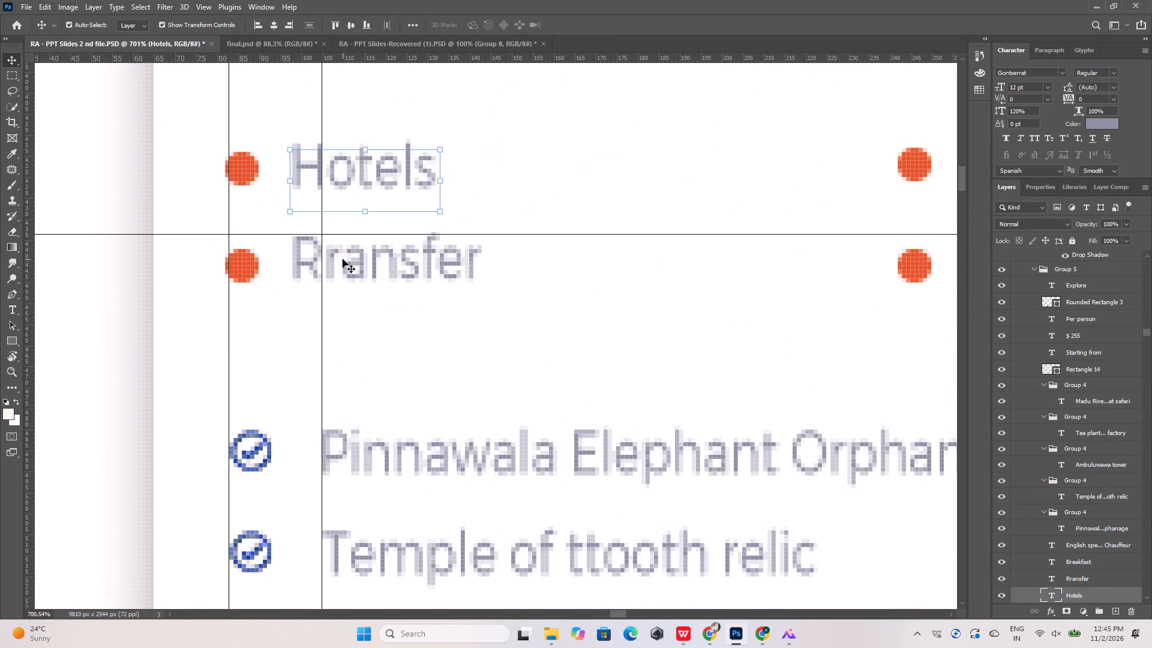
left_click(334, 264, "shift")
key("Right")
key("Right")
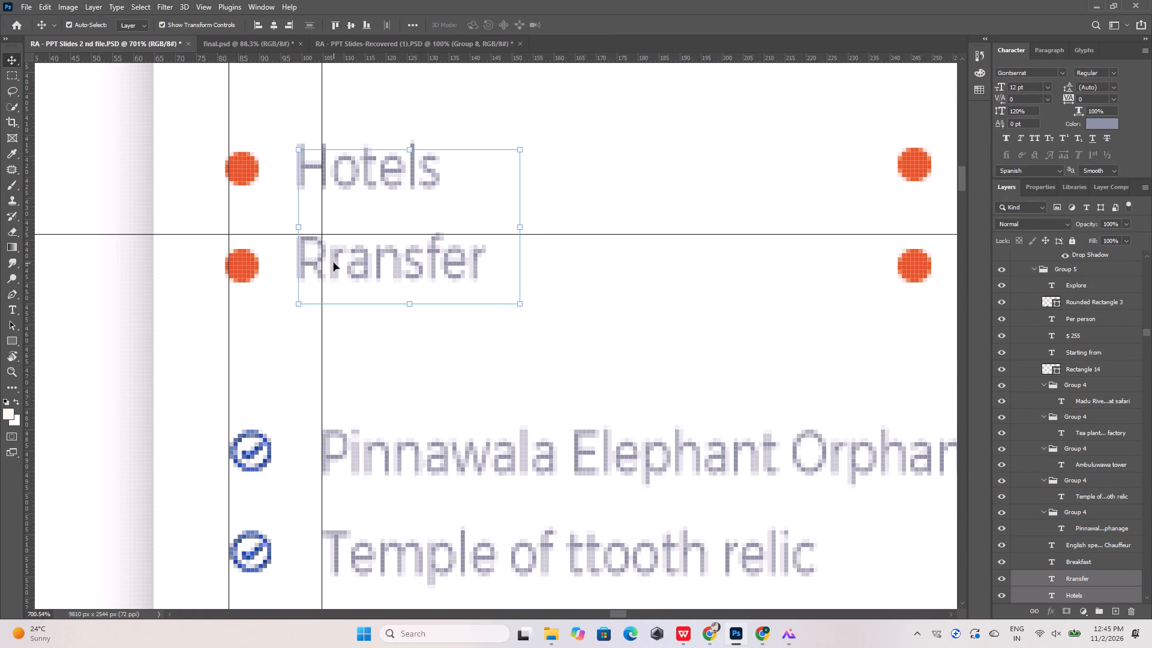
key("Right")
key("Right")
key("Right")
key("Right")
key("Right")
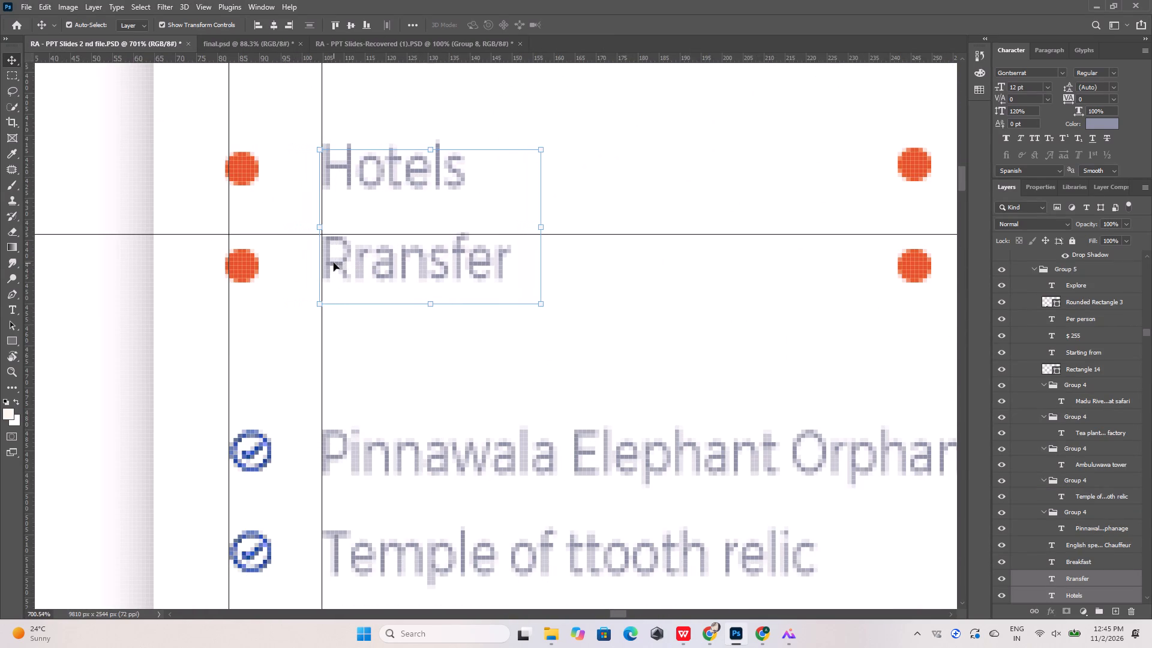
Add a vertical guide at about X 484 px, where the Hotels text begins on the A World in One Island card.
scroll(259, 260, "down", 20, "alt")
scroll(259, 260, "down", 1, "alt")
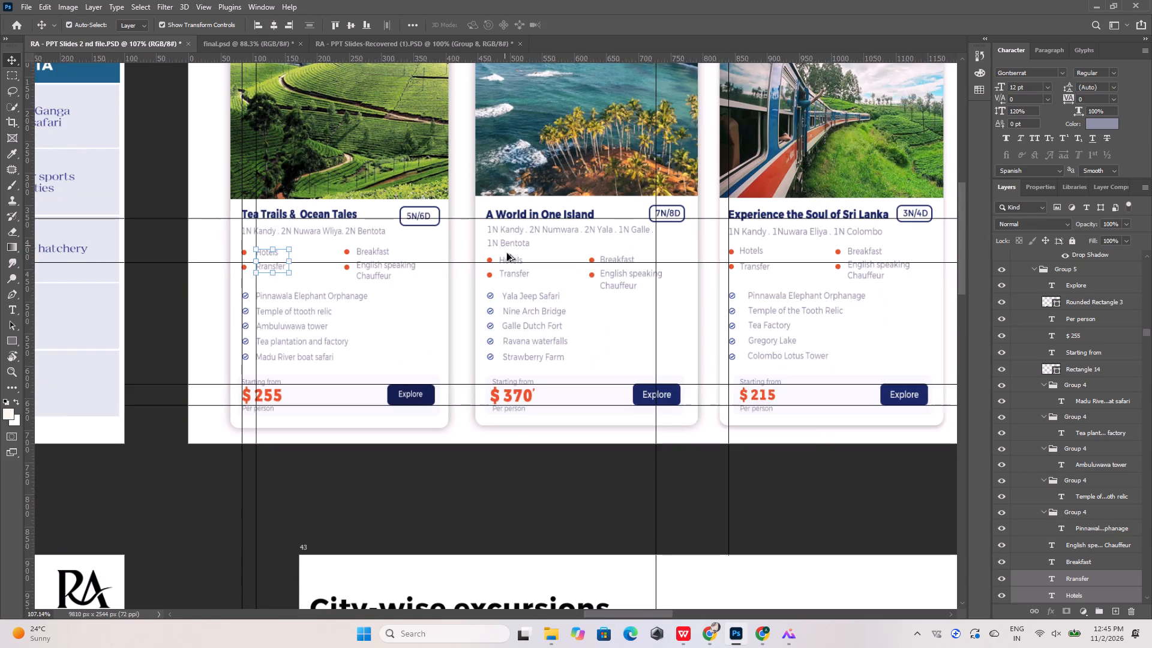
scroll(511, 265, "up", 12, "alt")
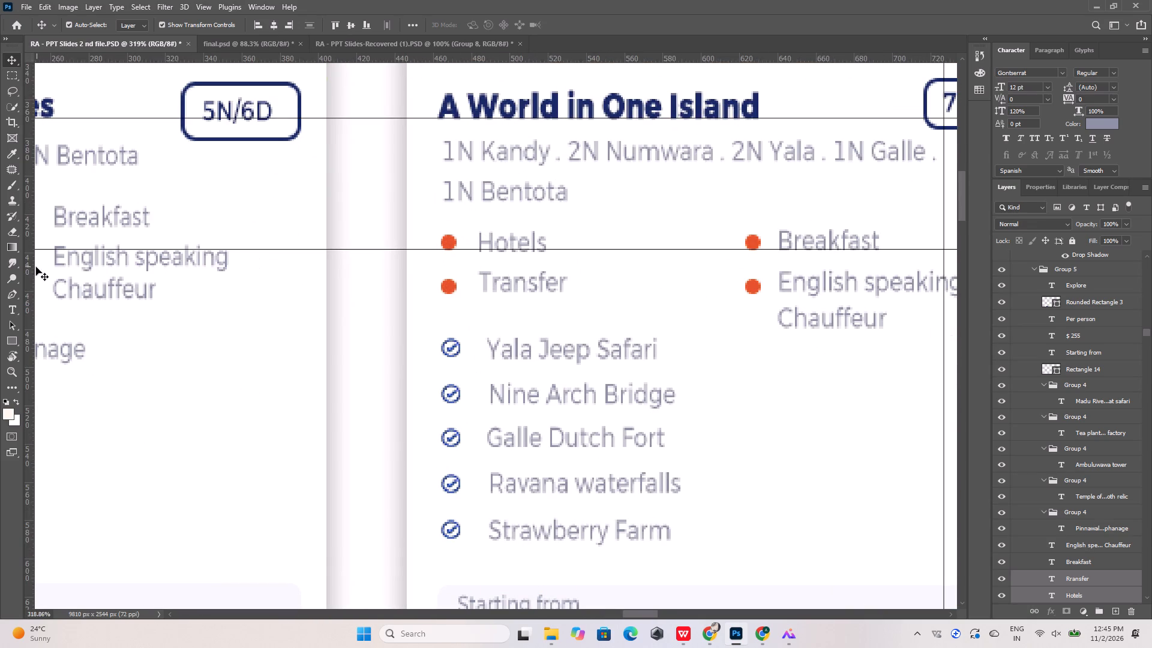
left_click_drag(31, 269, 486, 309)
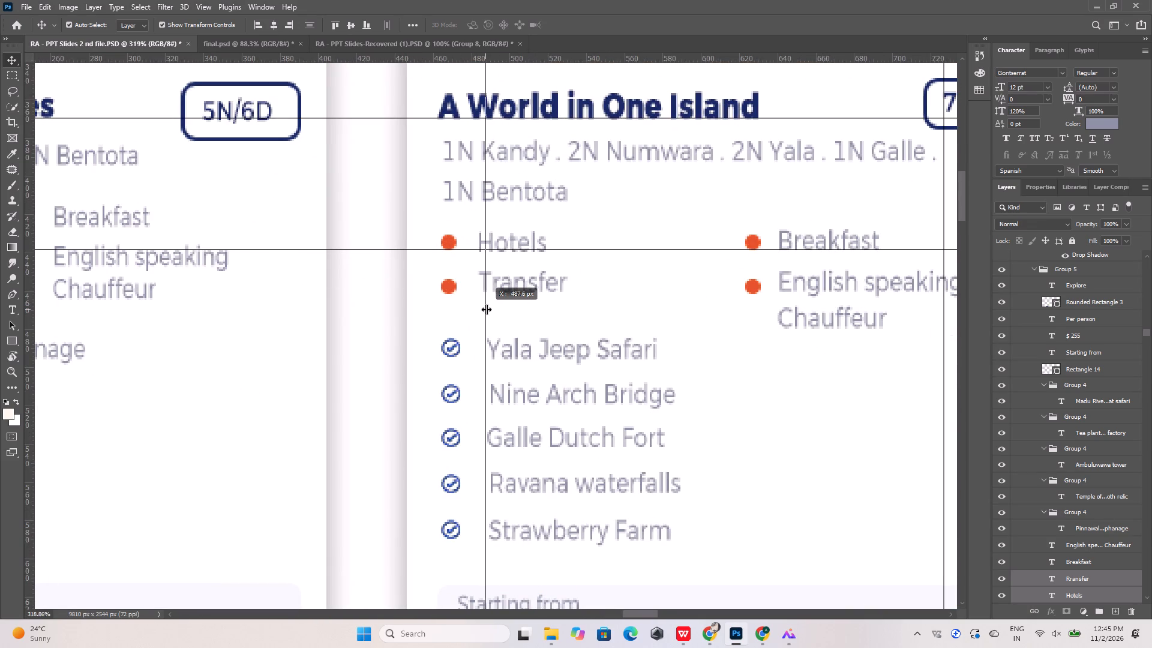
left_click_drag(486, 309, 478, 311)
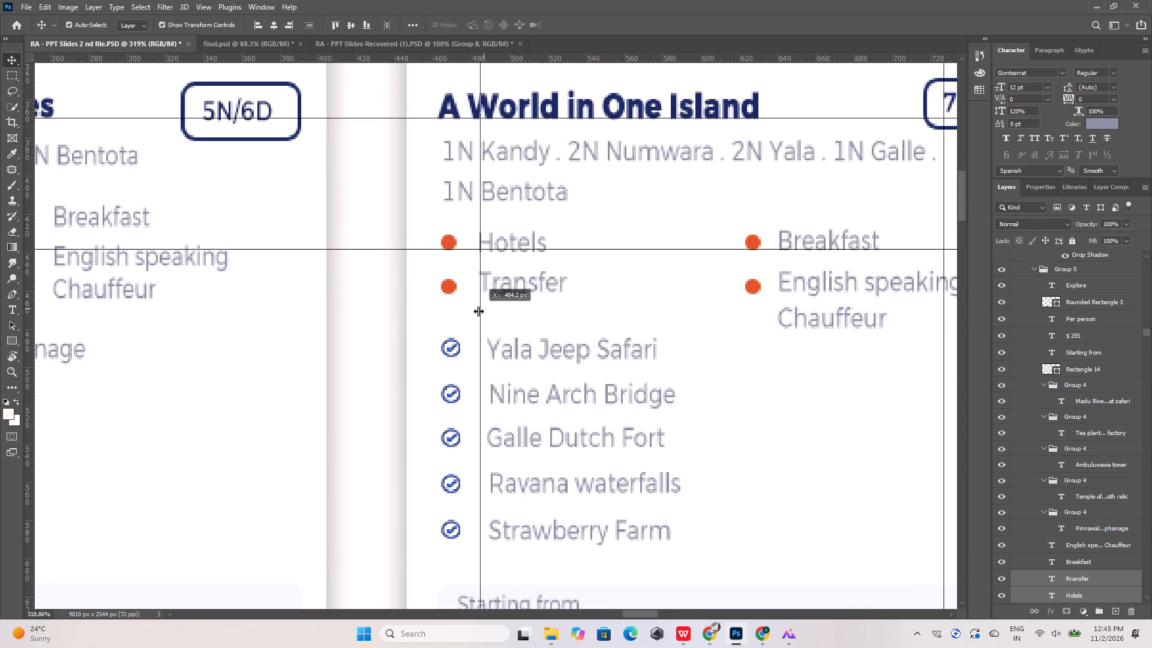
left_click_drag(478, 311, 478, 310)
scroll(486, 230, "up", 5, "alt")
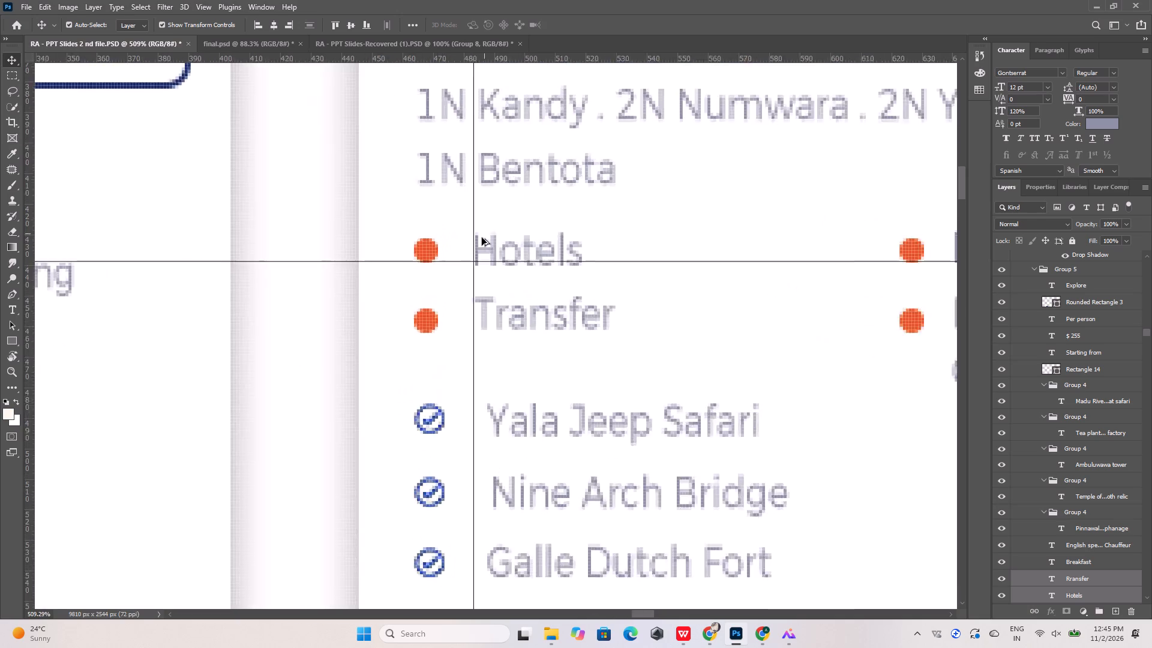
scroll(482, 238, "up", 14, "alt")
left_click_drag(472, 256, 476, 255)
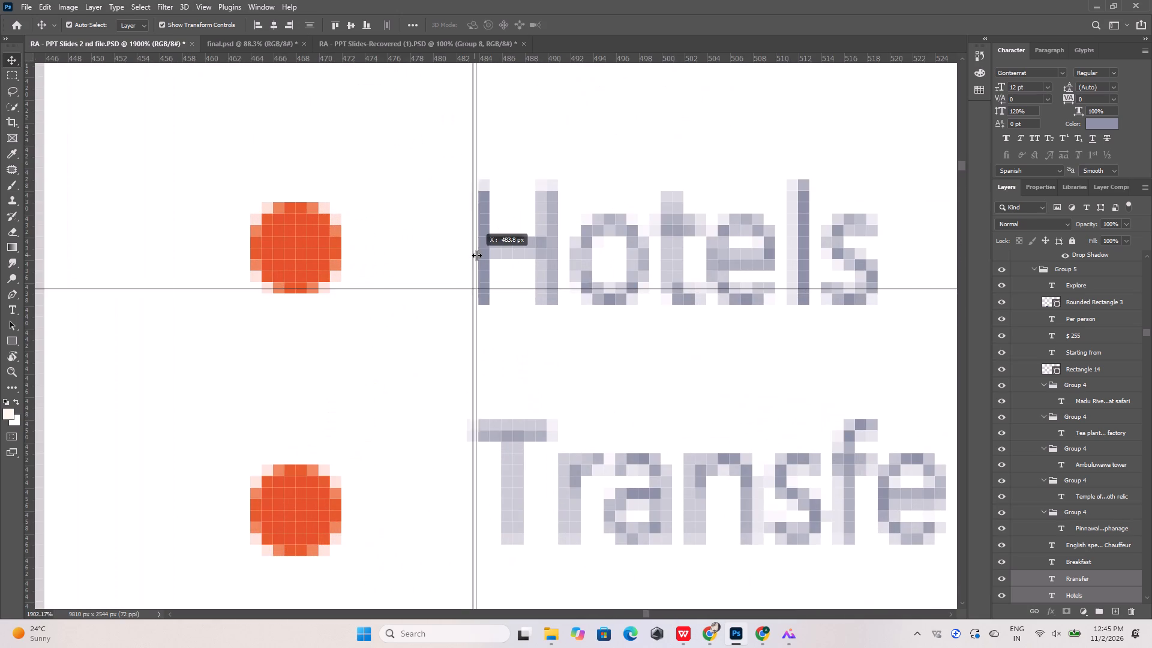
left_click_drag(476, 255, 478, 254)
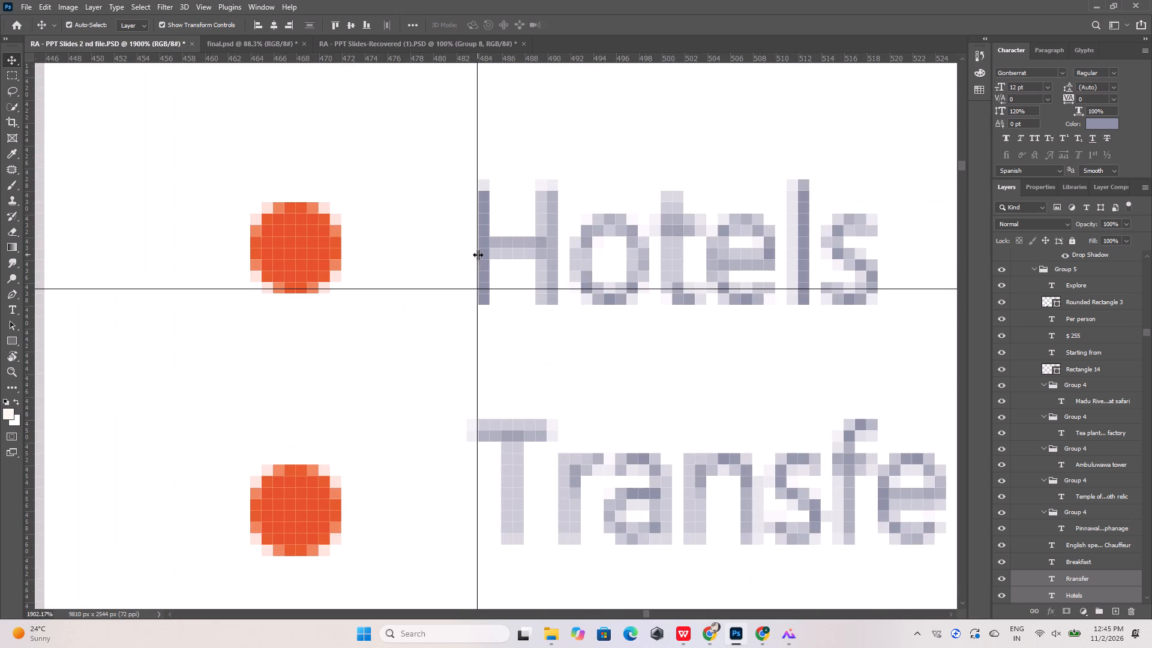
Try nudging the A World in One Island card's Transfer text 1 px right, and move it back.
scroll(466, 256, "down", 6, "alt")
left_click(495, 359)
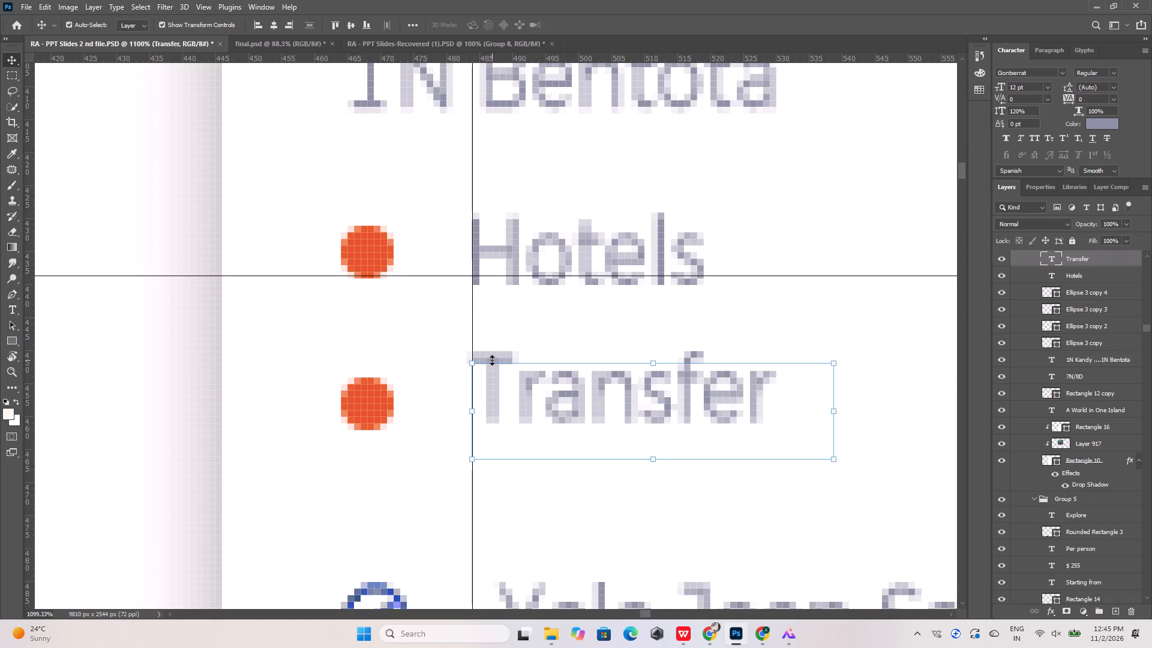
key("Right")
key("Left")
Move the five attraction texts from Yala Jeep Safari to Strawberry Farm 4 px left to the card's text guide.
scroll(328, 275, "down", 20, "alt")
scroll(328, 275, "down", 1, "alt")
scroll(371, 337, "up", 3, "alt")
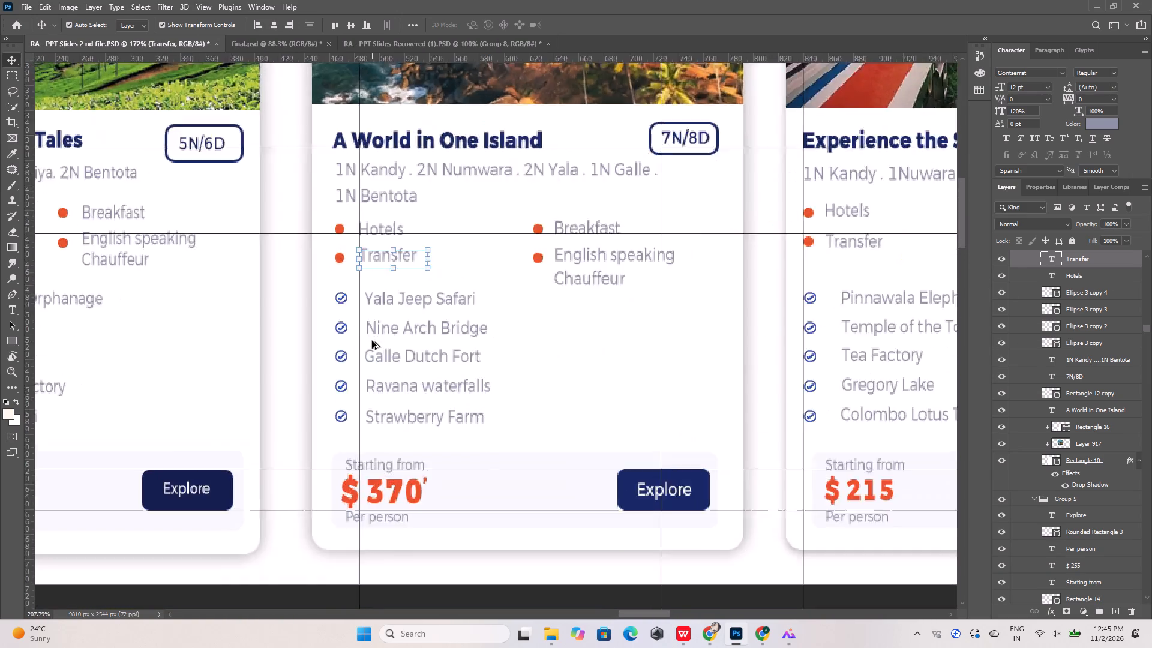
scroll(372, 341, "up", 6, "alt")
left_click(396, 267)
left_click(396, 316, "shift")
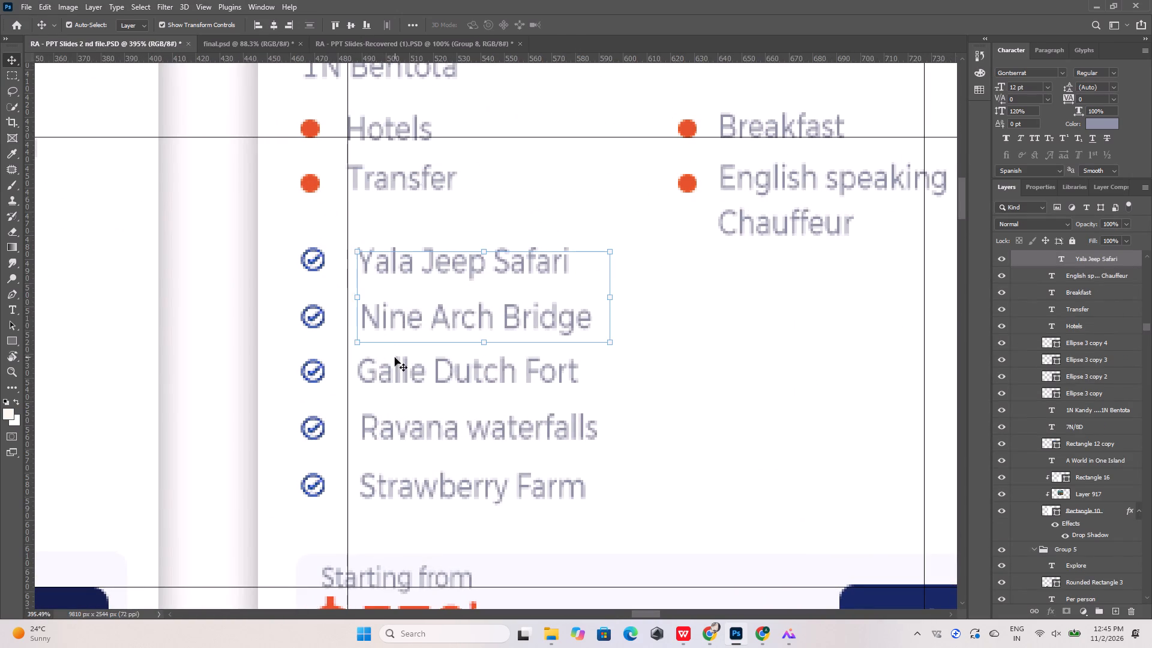
left_click(394, 367, "shift")
left_click(401, 428, "shift")
left_click(407, 485, "shift")
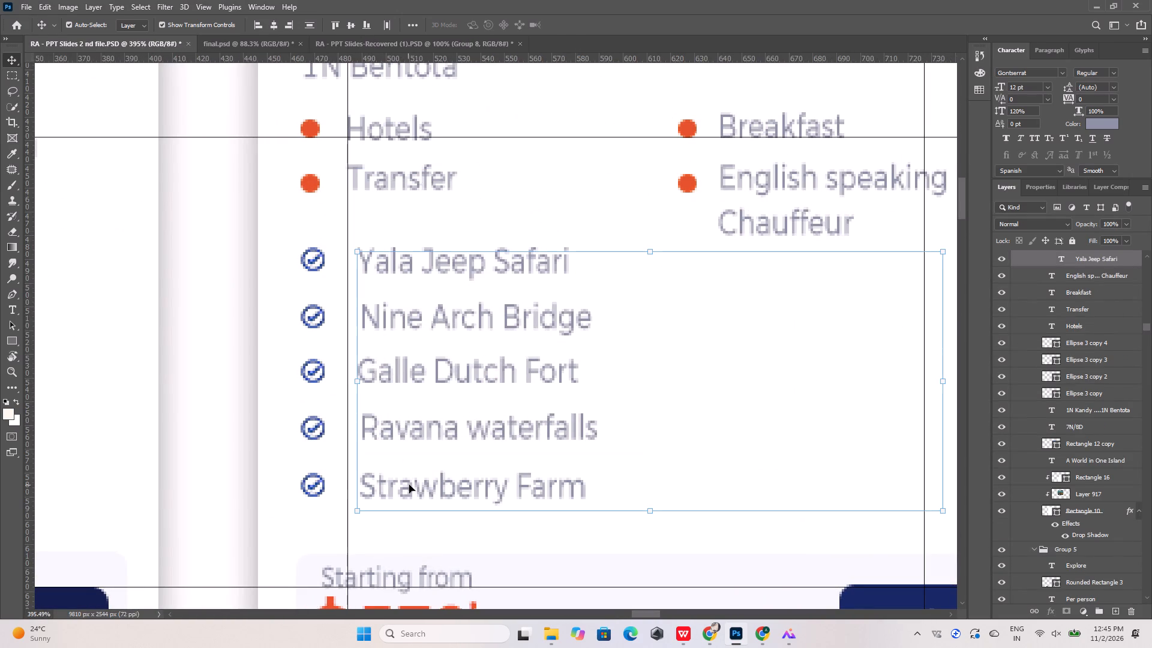
key("shift+Left")
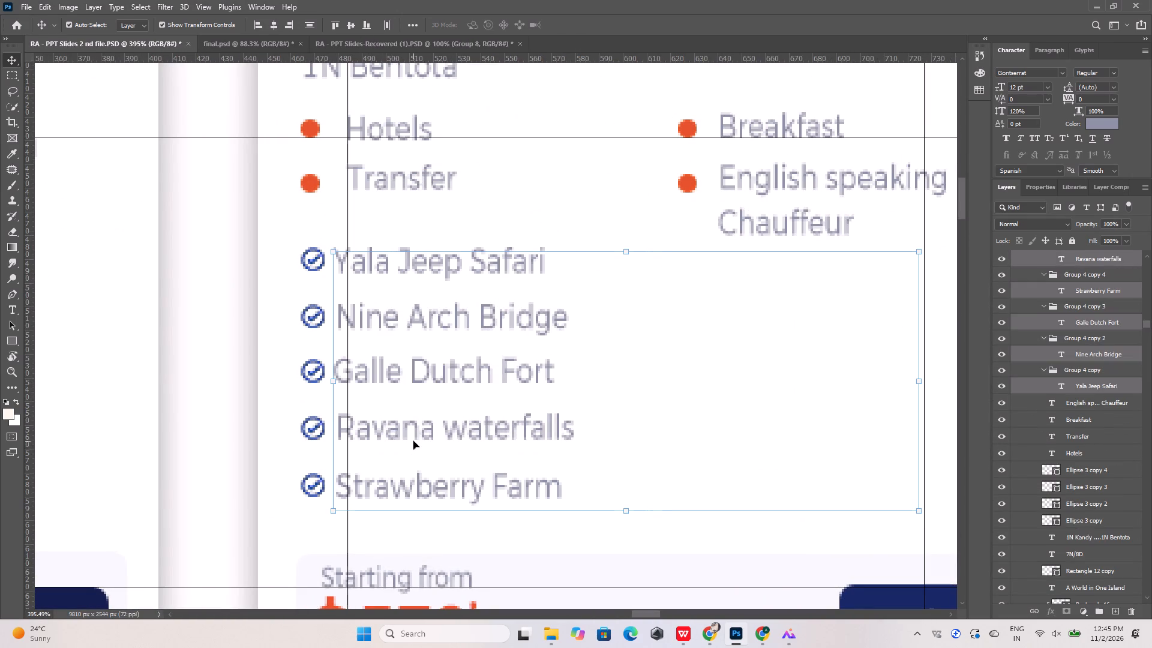
key("shift+Right")
key("Left")
key("Left")
key("Left")
key("Left")
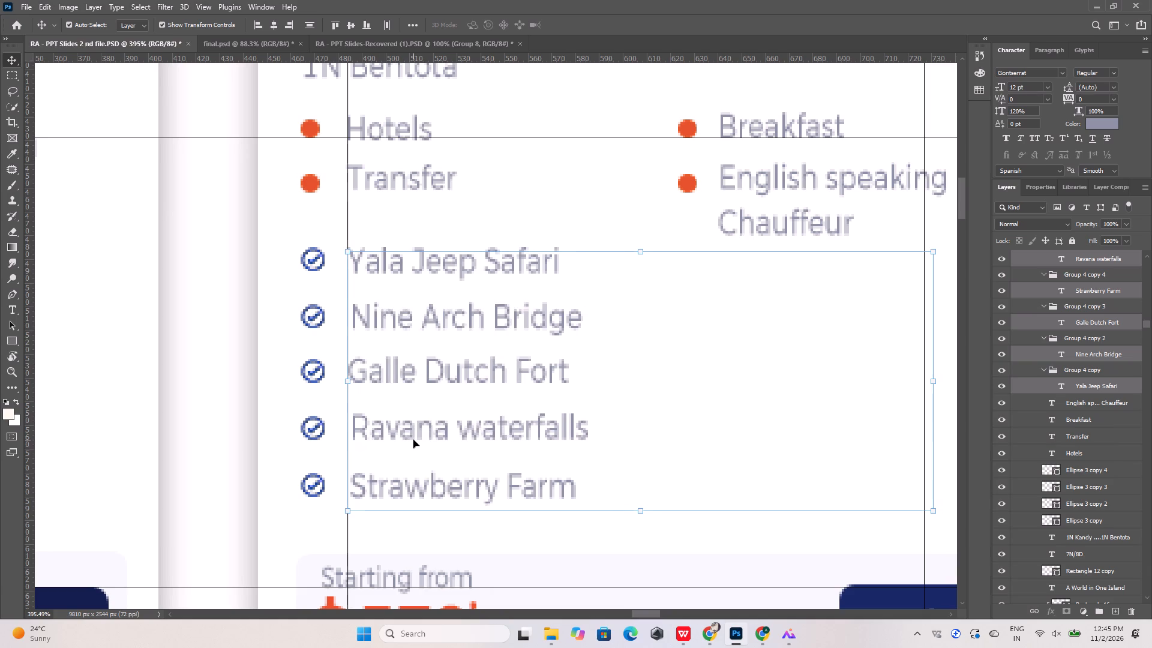
Add a vertical guide at about X 857 px, where Hotels and Transfer begin on the Experience the Soul of Sri Lanka card.
scroll(393, 389, "down", 14, "alt")
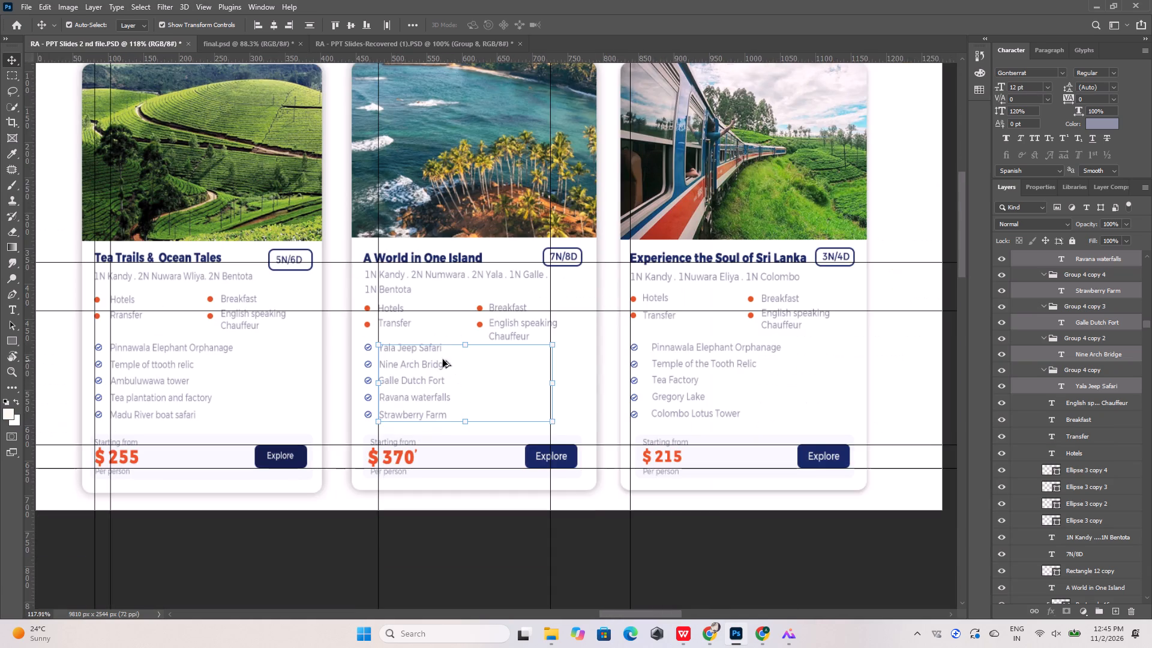
scroll(681, 338, "up", 15, "alt")
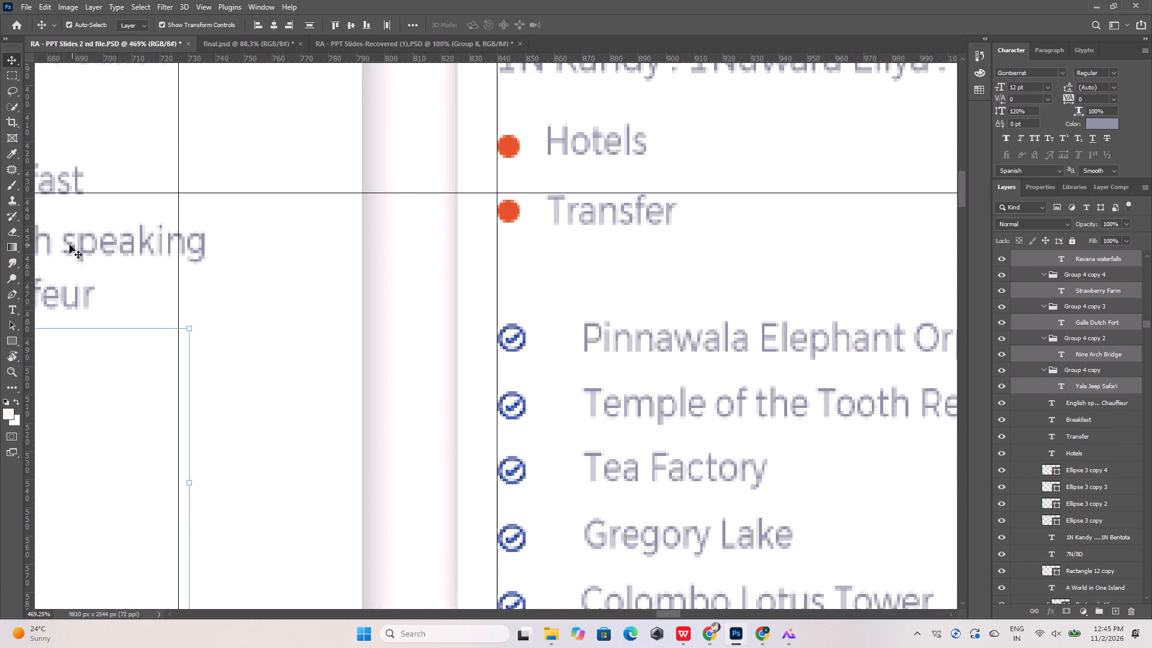
left_click_drag(29, 245, 546, 260)
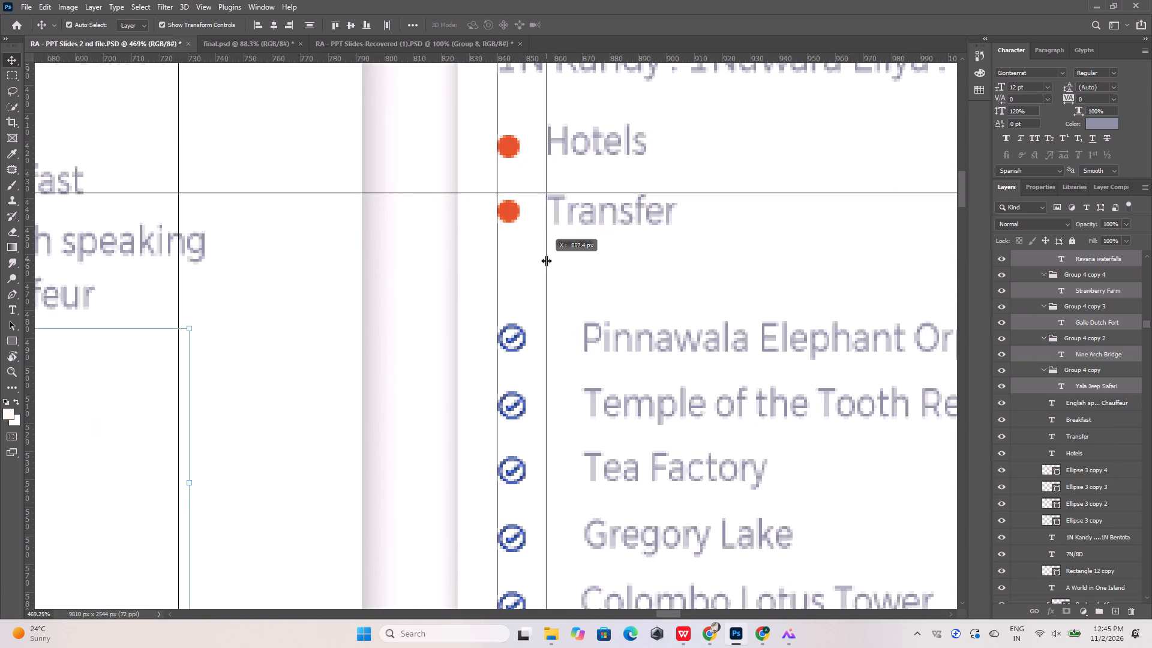
left_click_drag(546, 260, 548, 258)
Move the Experience the Soul of Sri Lanka card's five attraction texts 13 px left to the Hotels text guide.
scroll(548, 258, "down", 18, "alt")
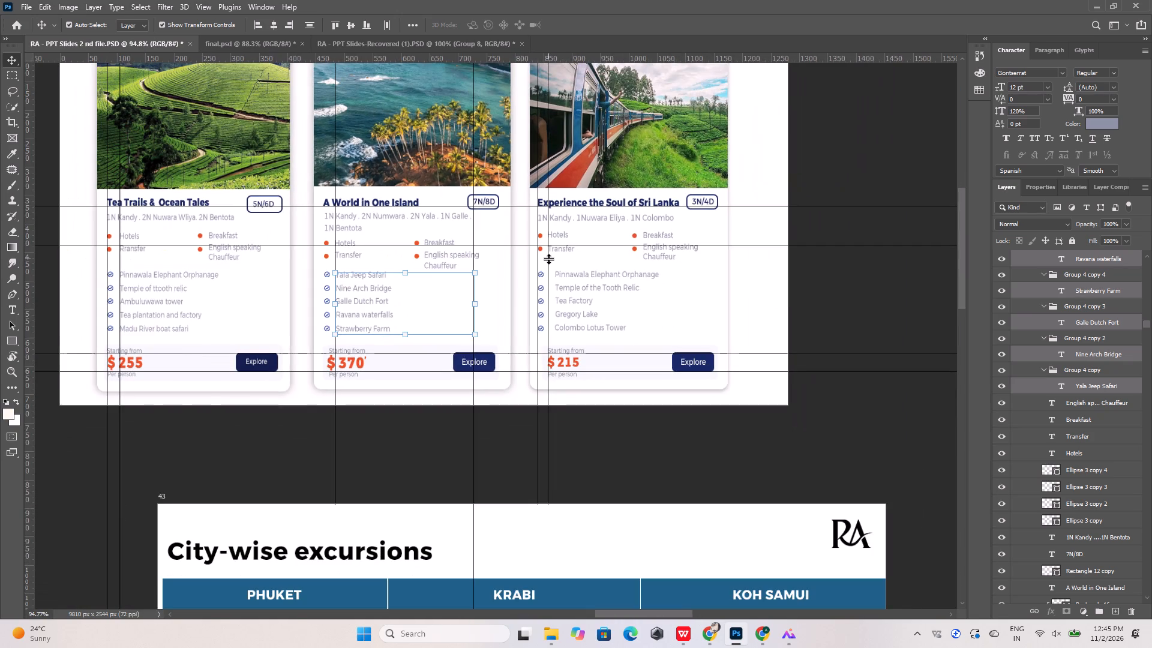
scroll(548, 259, "up", 17, "alt")
left_click(592, 333)
left_click(596, 391, "shift")
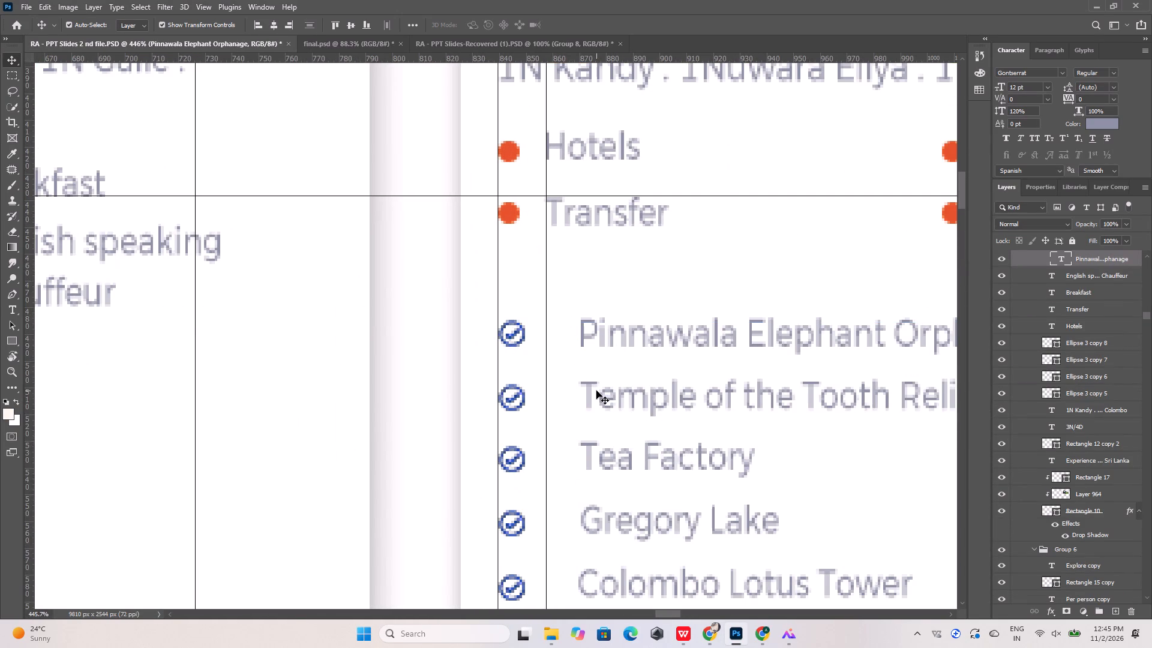
scroll(595, 370, "down", 14)
left_click(605, 331, "shift")
left_click(608, 380, "shift")
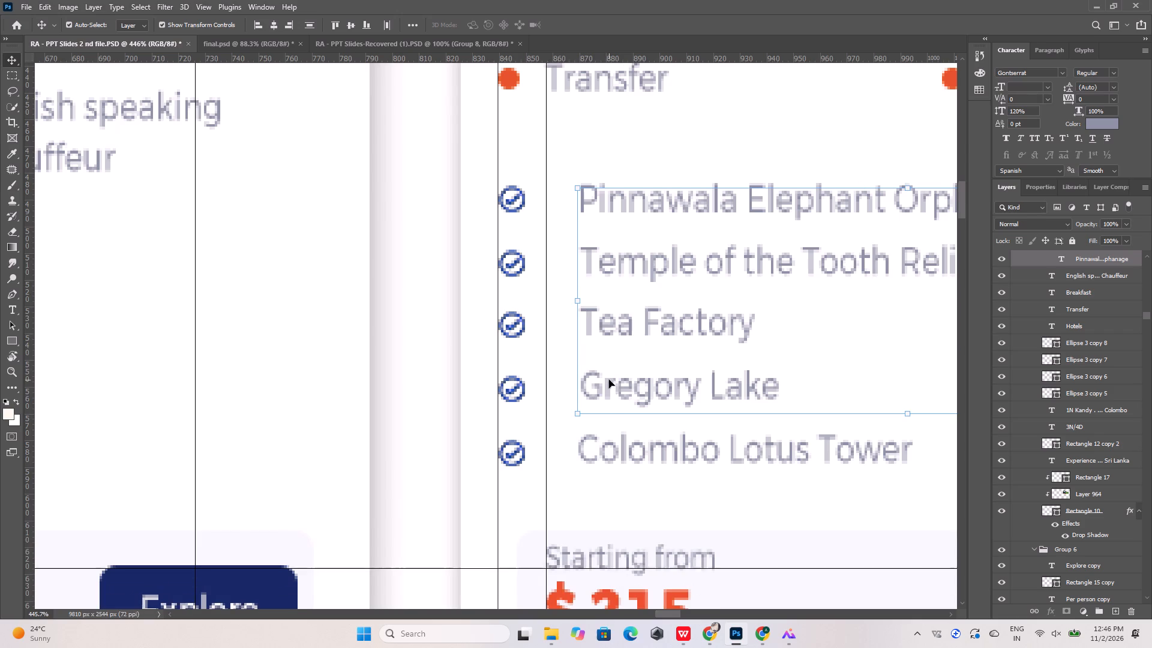
left_click(619, 448, "shift")
key("shift+Left")
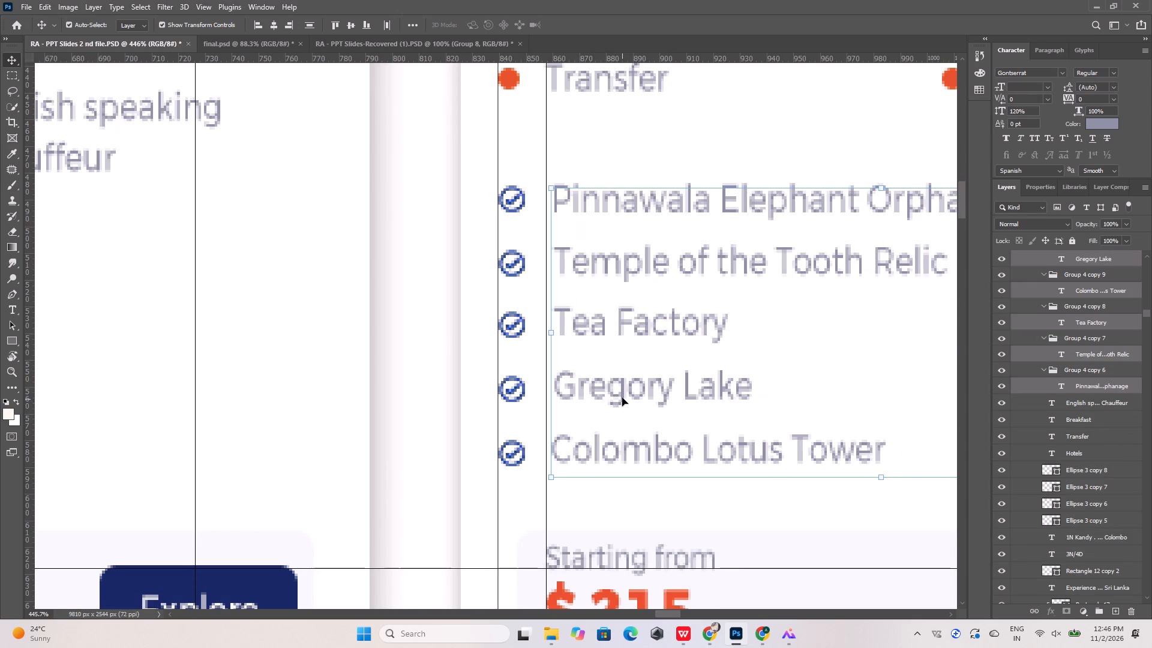
key("Left")
key("Left")
key("Left")
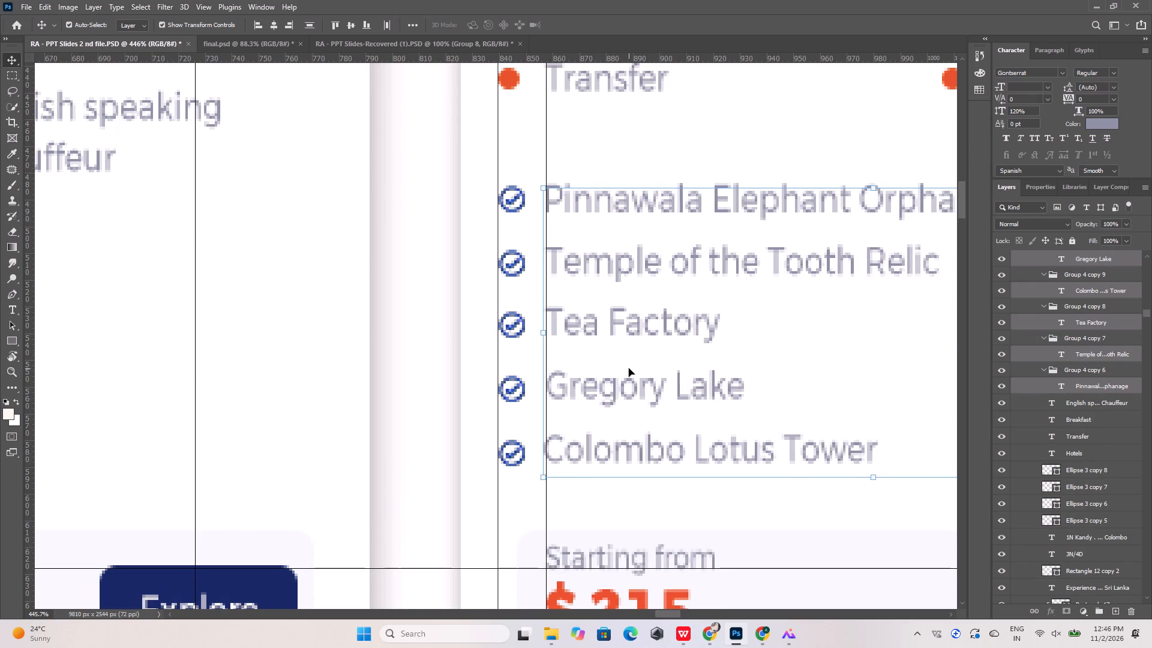
left_click(812, 498)
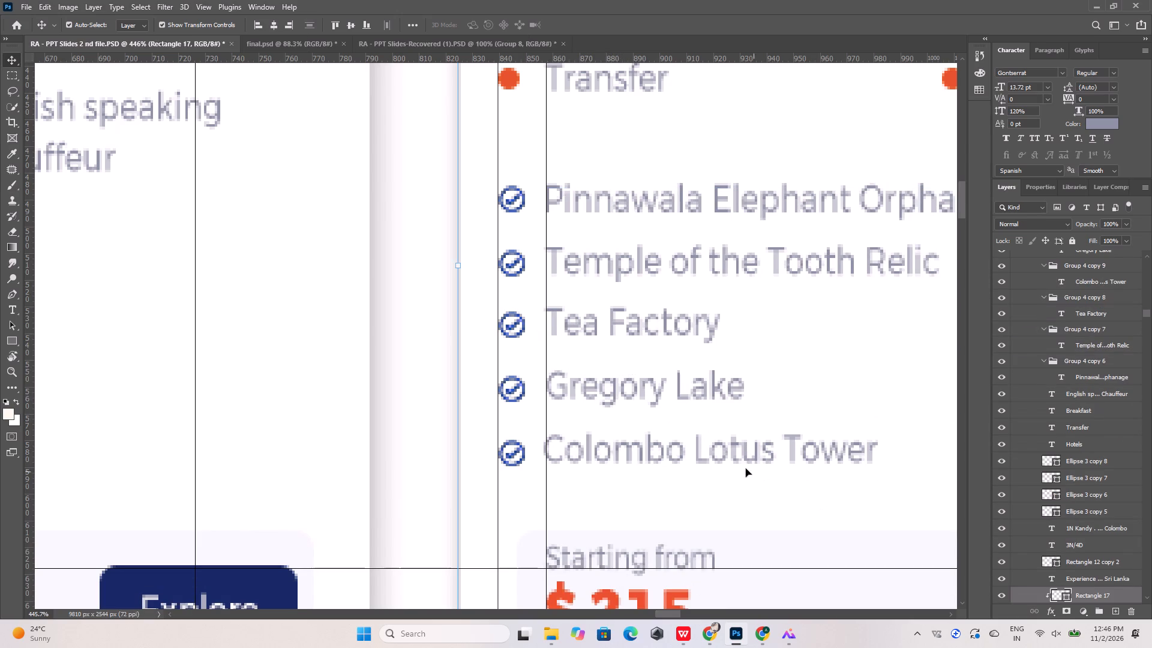
Nudge the Colombo Lotus Tower text 1 px right onto the Experience the Soul of Sri Lanka card's text guide.
left_click(719, 454)
key("Right")
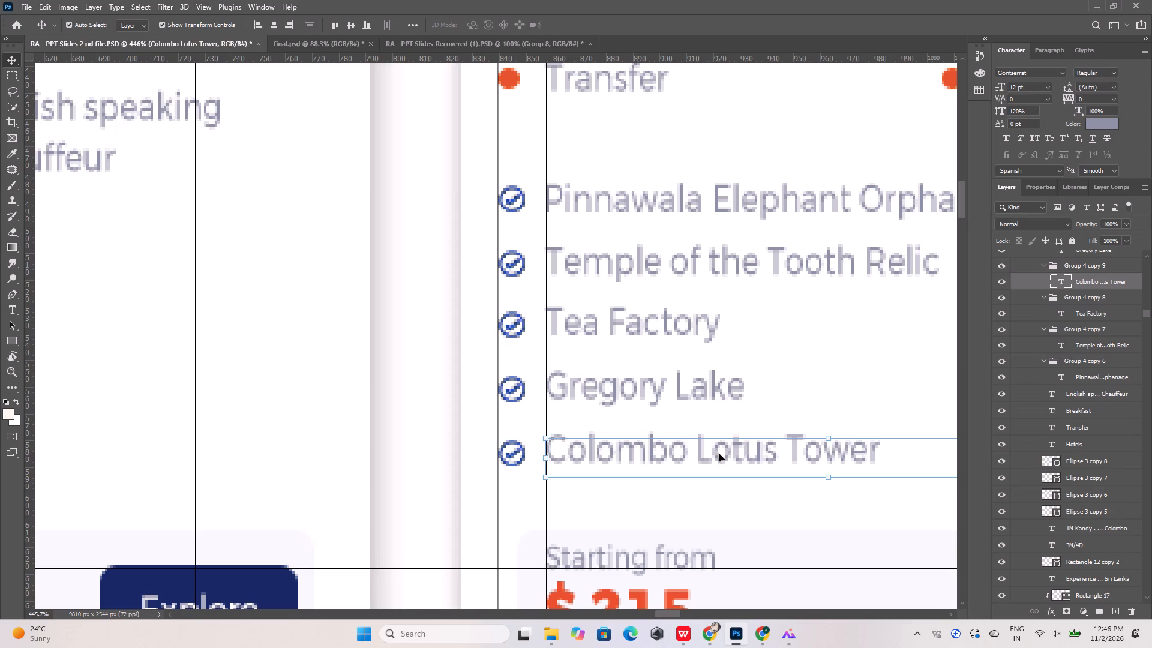
left_click(731, 497)
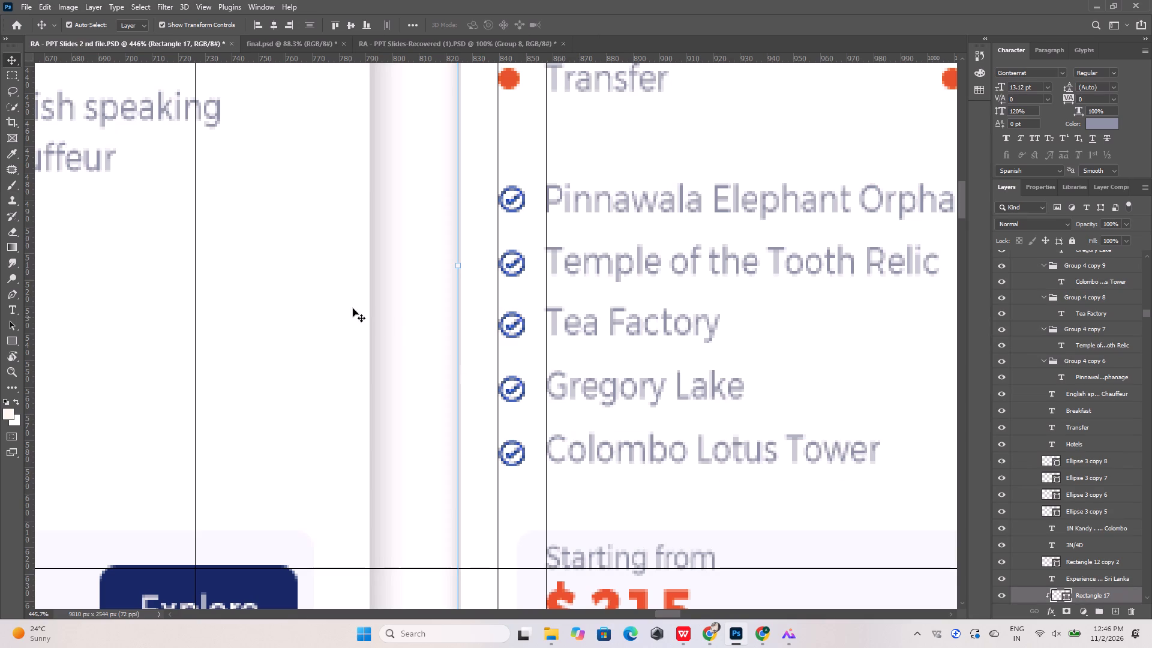
Add a horizontal guide at about Y 496 px, under the first attraction row of the Sri Lanka cards.
scroll(185, 238, "down", 20, "alt")
scroll(185, 238, "down", 2, "alt")
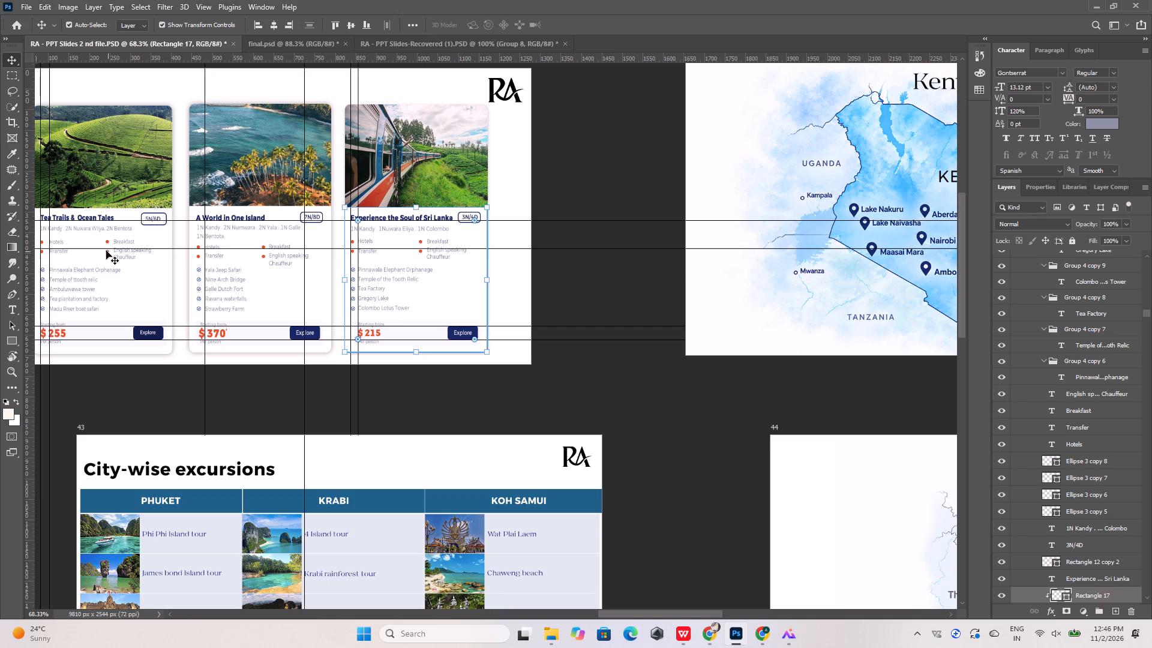
scroll(87, 245, "up", 4, "alt")
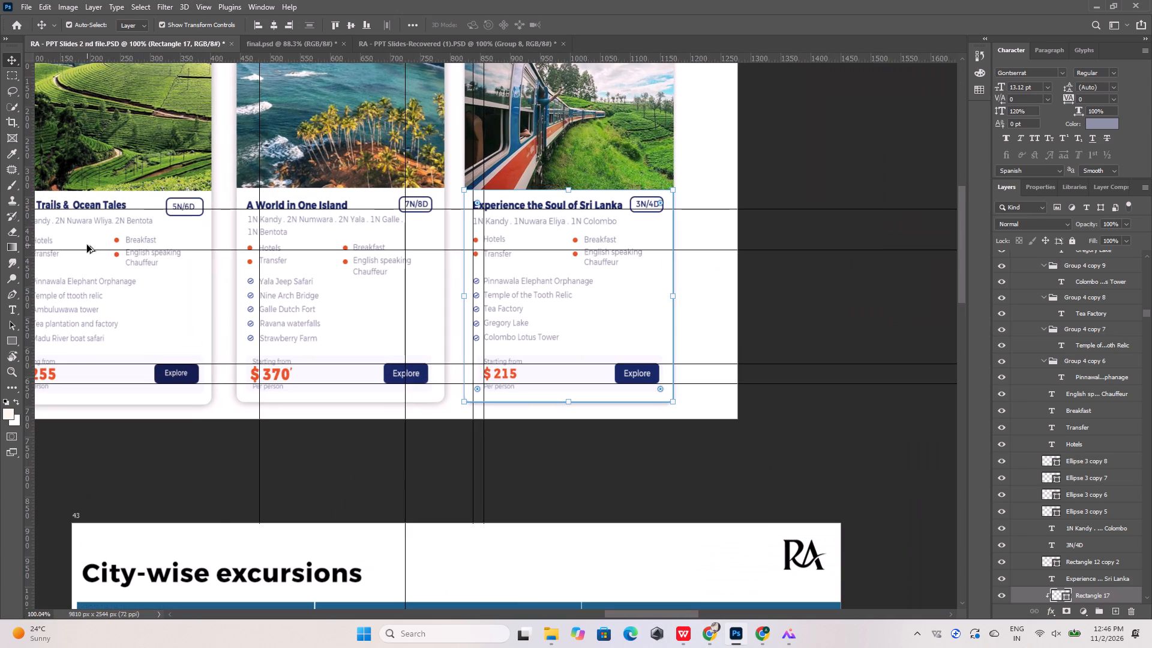
scroll(114, 292, "up", 10, "alt")
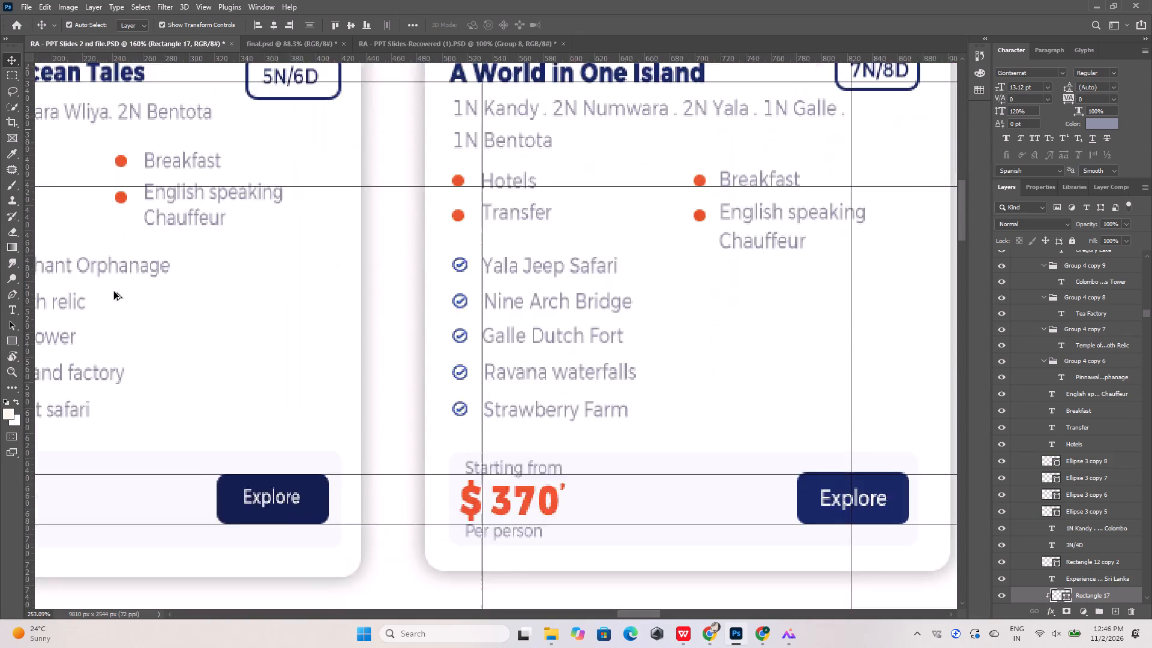
scroll(114, 292, "up", 5, "alt")
left_click_drag(123, 60, 119, 271)
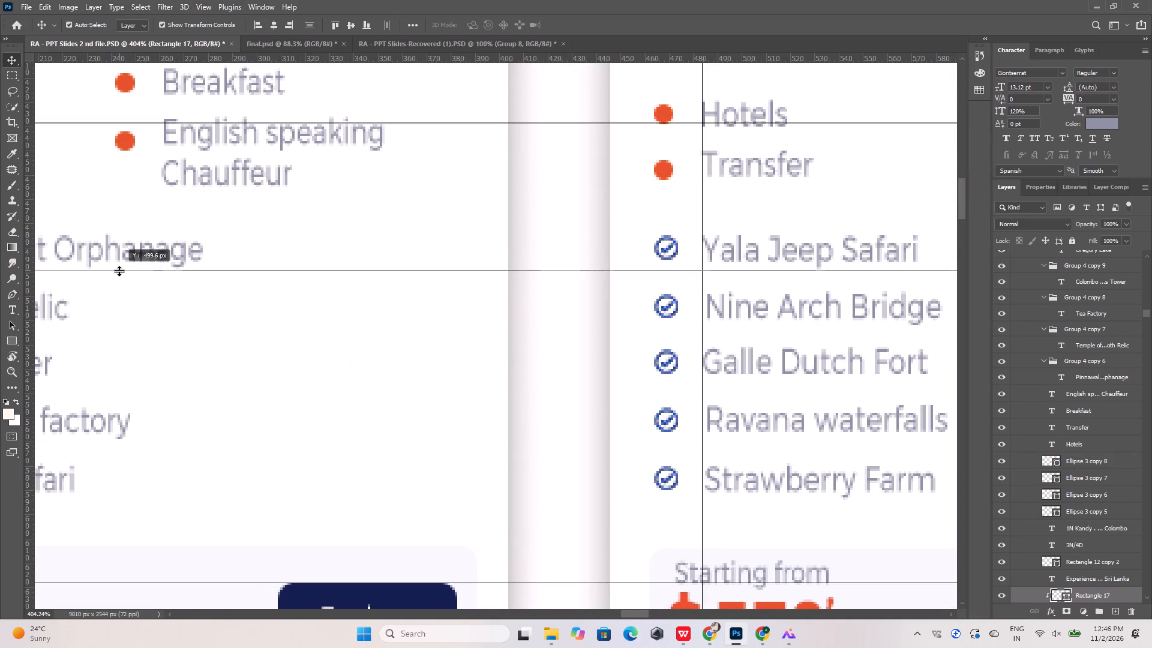
left_click_drag(119, 271, 123, 262)
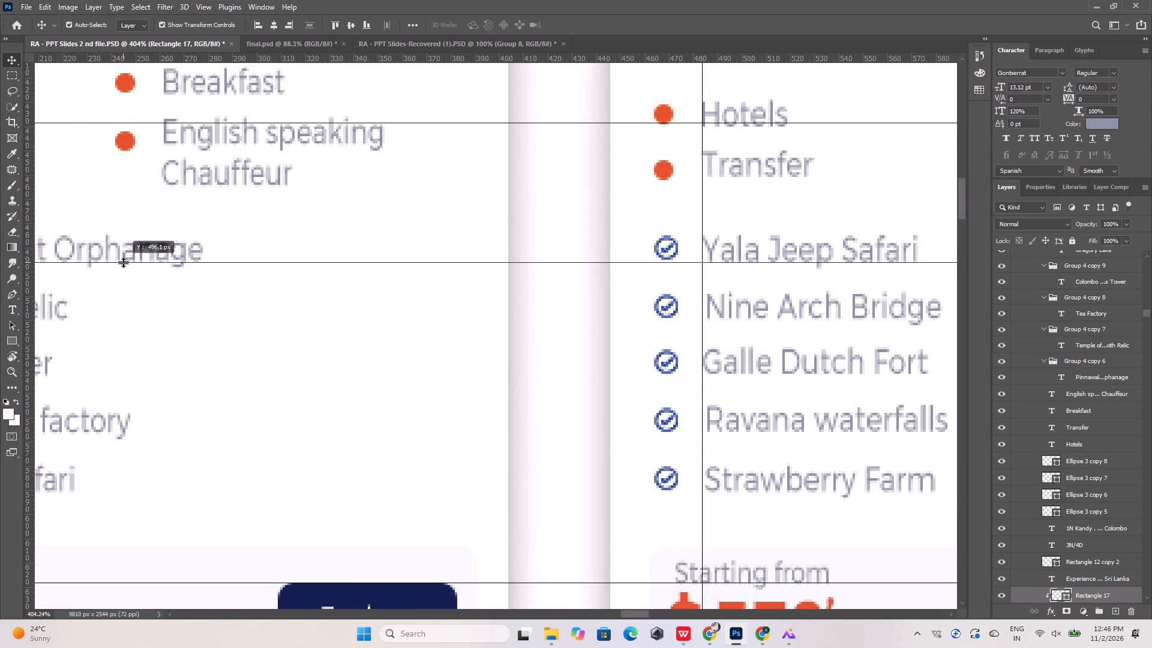
left_click_drag(123, 262, 123, 262)
Add four more horizontal guides, one under each attraction row from Nine Arch Bridge to Strawberry Farm.
scroll(123, 262, "down", 14, "alt")
scroll(548, 250, "up", 20, "alt")
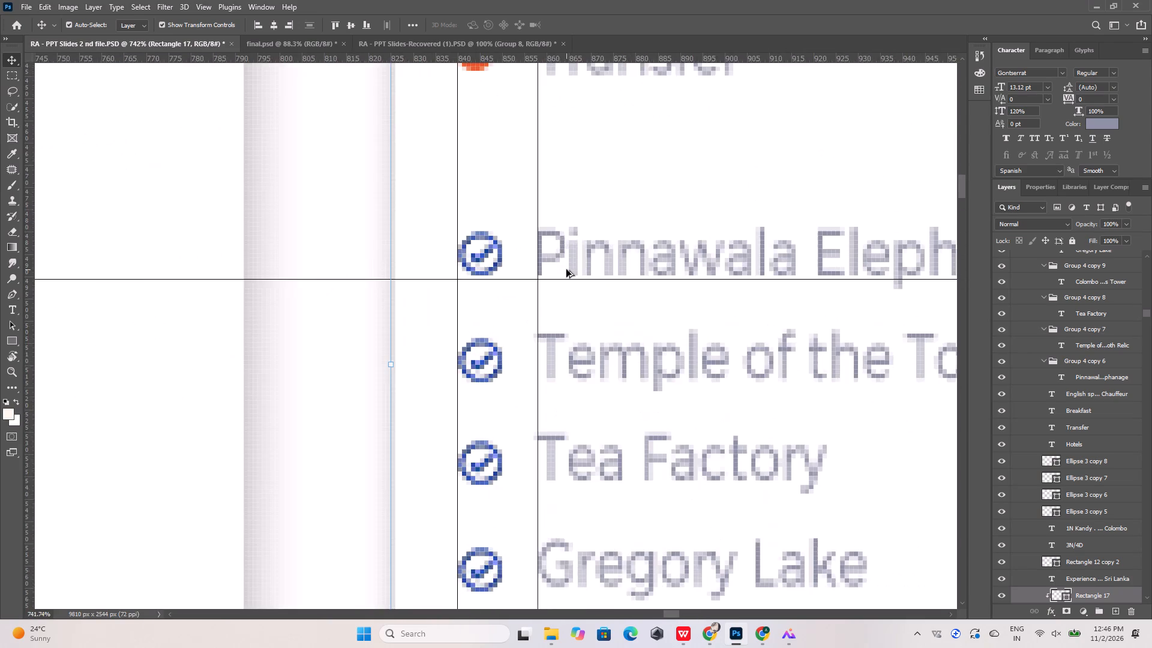
scroll(566, 269, "down", 19, "alt")
scroll(346, 281, "up", 16, "alt")
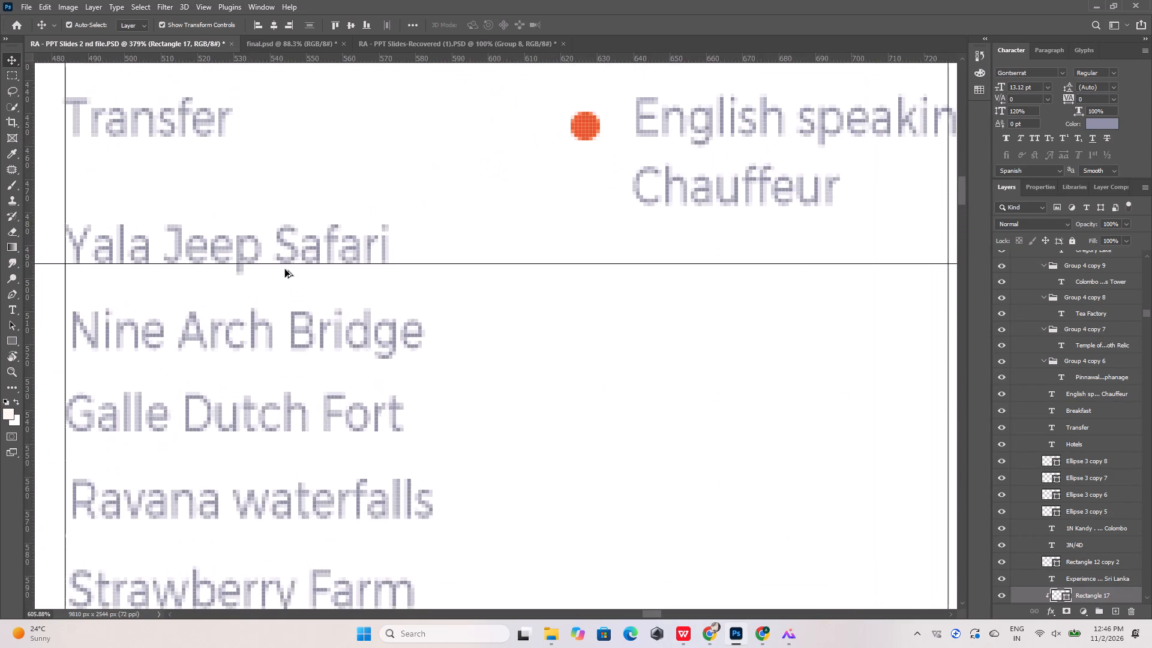
scroll(285, 269, "down", 20, "alt")
scroll(285, 269, "down", 1, "alt")
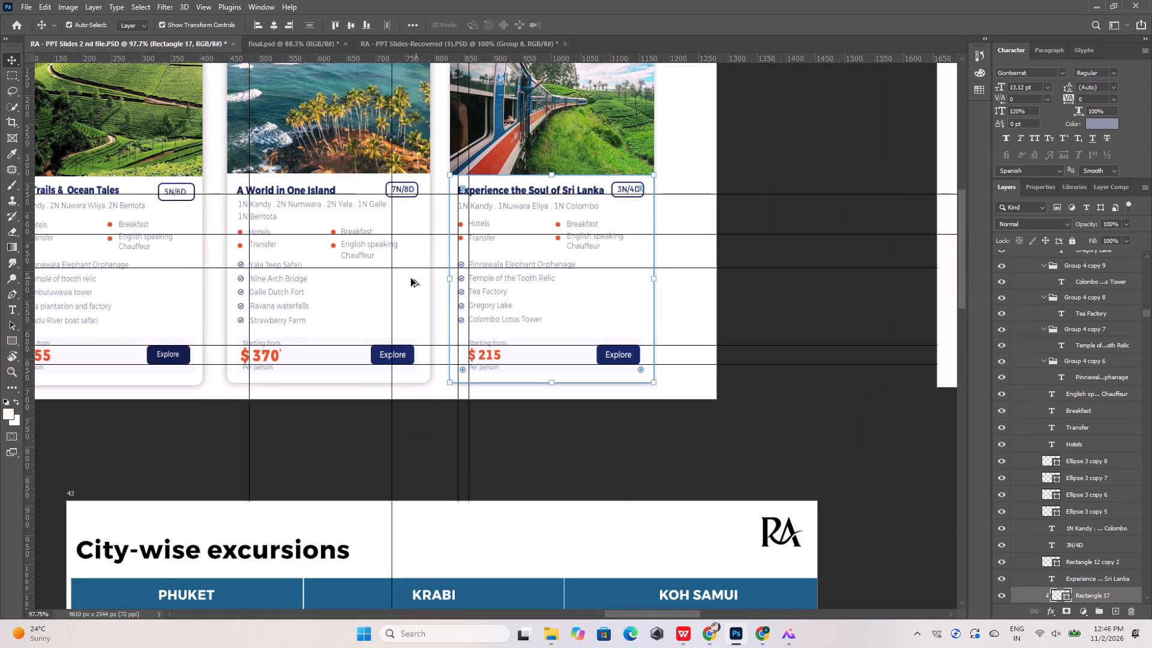
scroll(292, 281, "up", 11, "alt")
left_click_drag(278, 60, 278, 62)
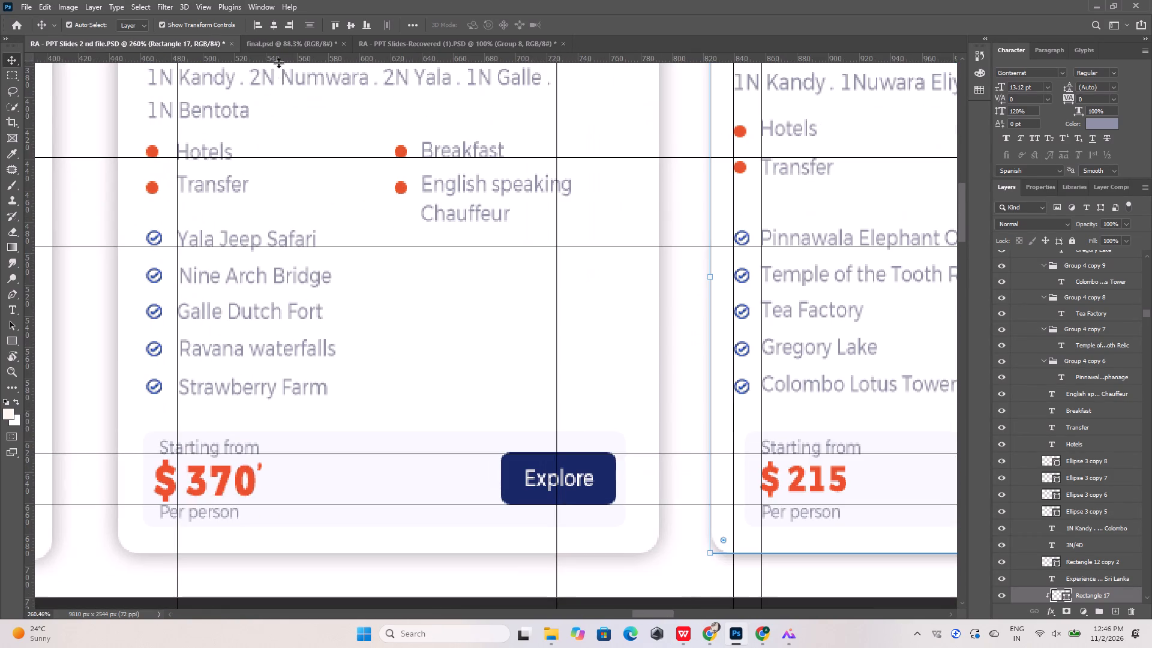
left_click_drag(278, 62, 268, 283)
left_click_drag(289, 58, 287, 79)
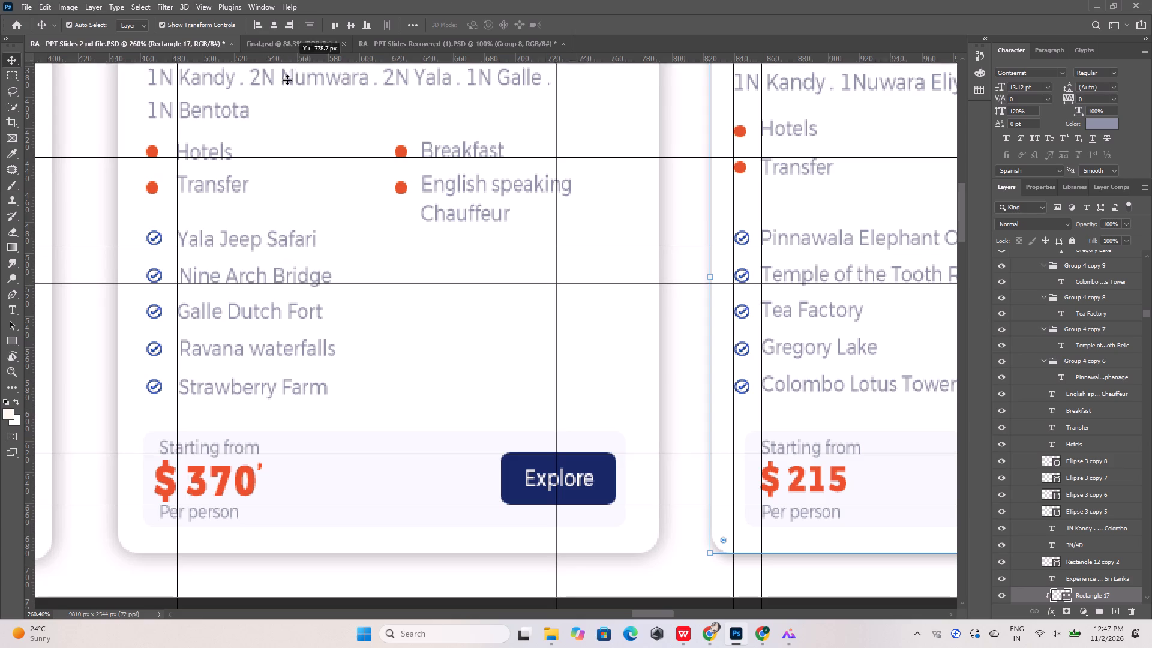
left_click_drag(287, 79, 281, 320)
left_click_drag(313, 61, 305, 358)
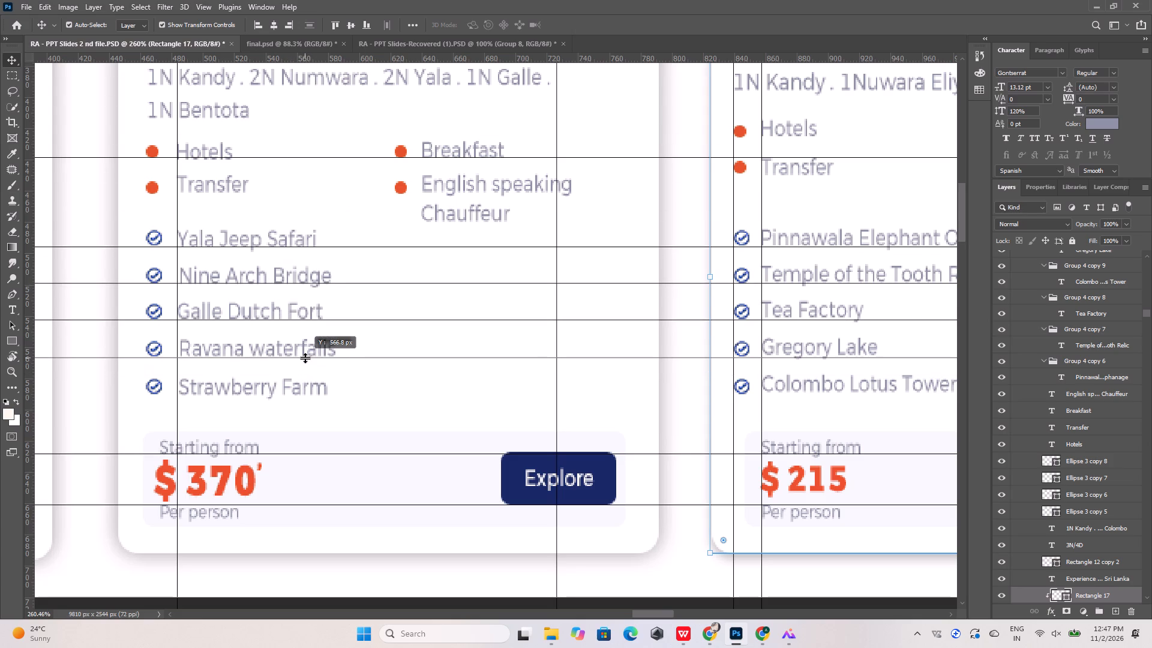
left_click_drag(305, 358, 305, 357)
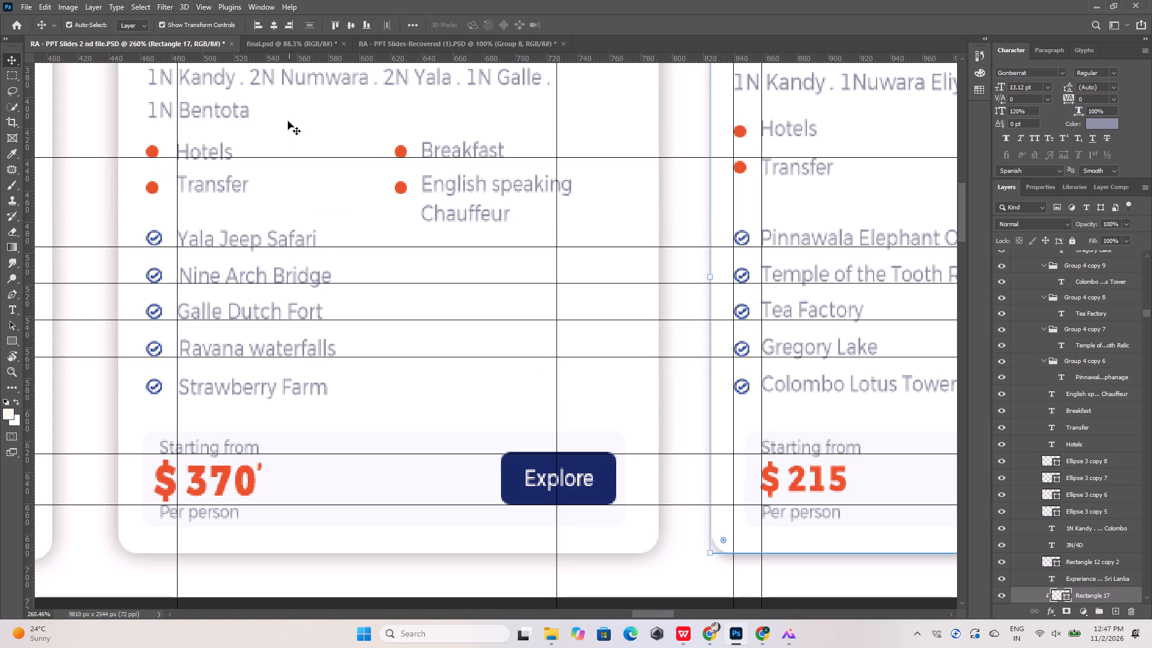
left_click_drag(299, 61, 294, 394)
scroll(270, 359, "down", 12, "alt")
Move the Experience the Soul of Sri Lanka card's five attraction texts 1 px down toward the row guides.
scroll(488, 290, "up", 5, "alt")
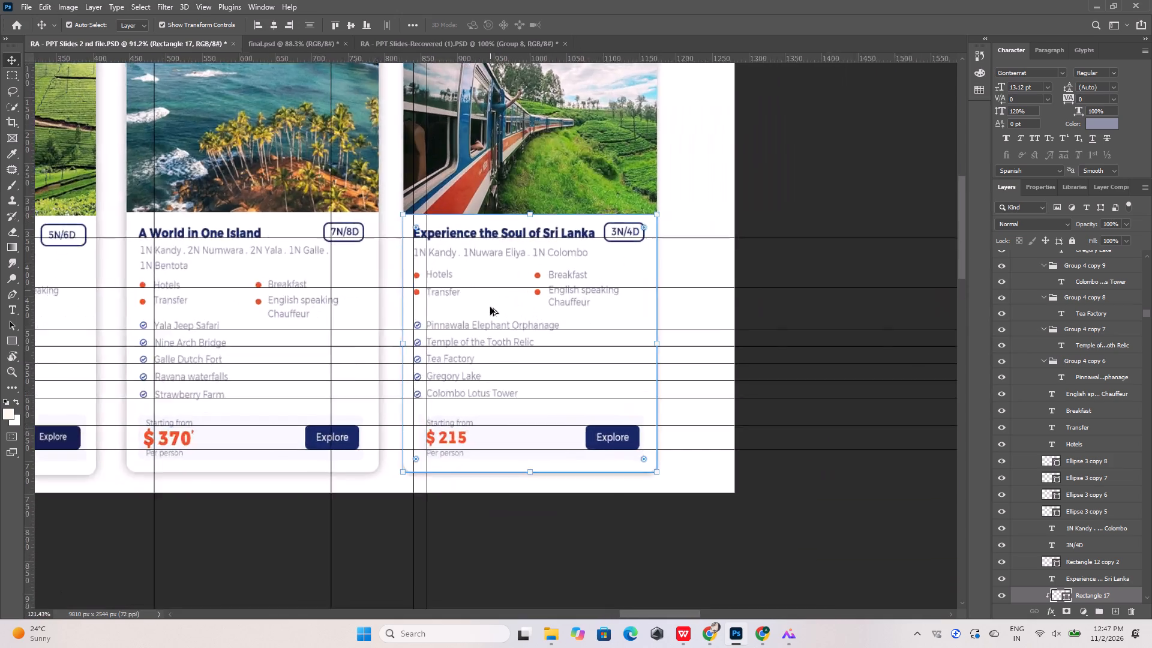
scroll(490, 307, "up", 6, "alt")
left_click(469, 335)
left_click(472, 375, "shift")
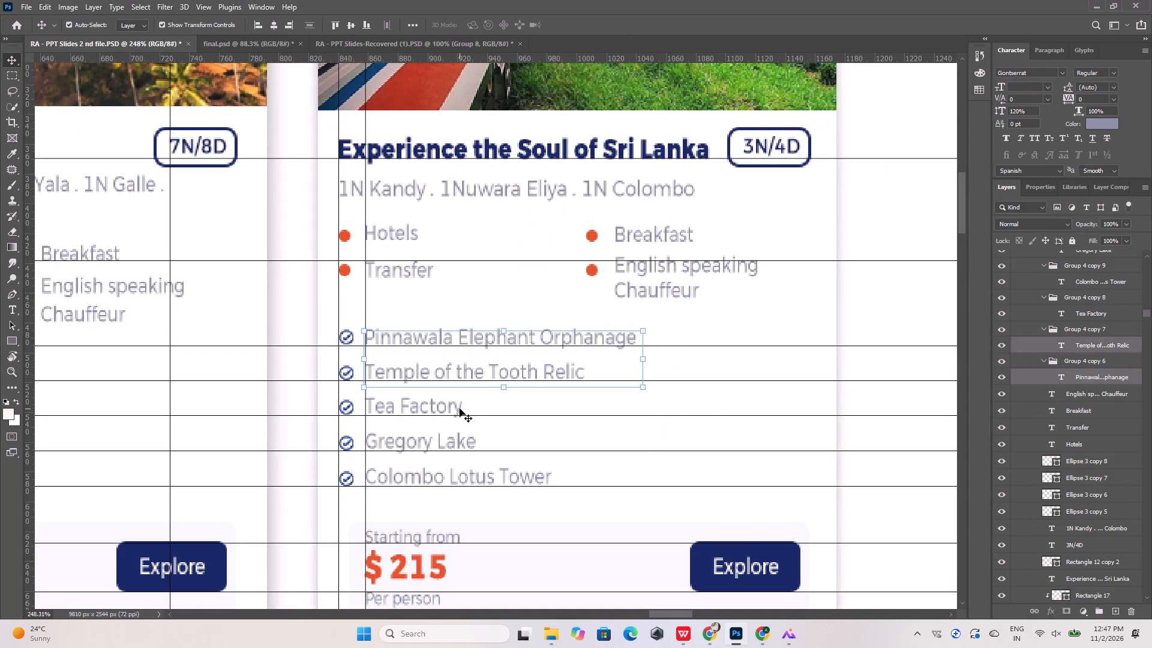
left_click(458, 409, "shift")
left_click(458, 439, "shift")
left_click(466, 478, "shift")
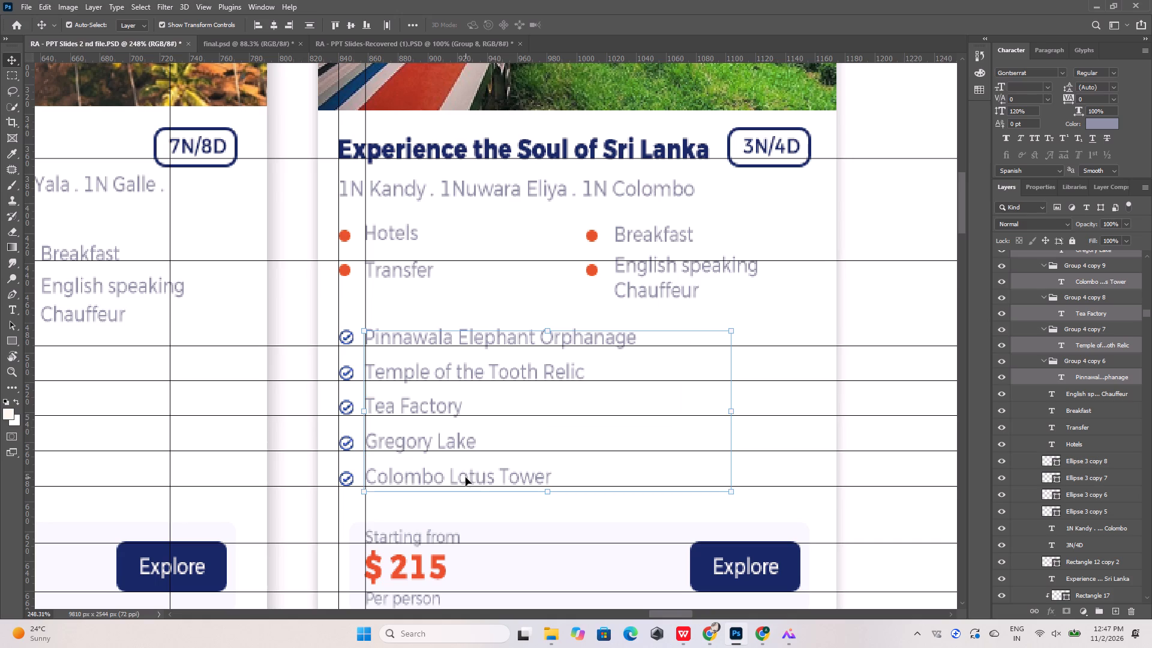
scroll(461, 482, "up", 6, "alt")
key("Down")
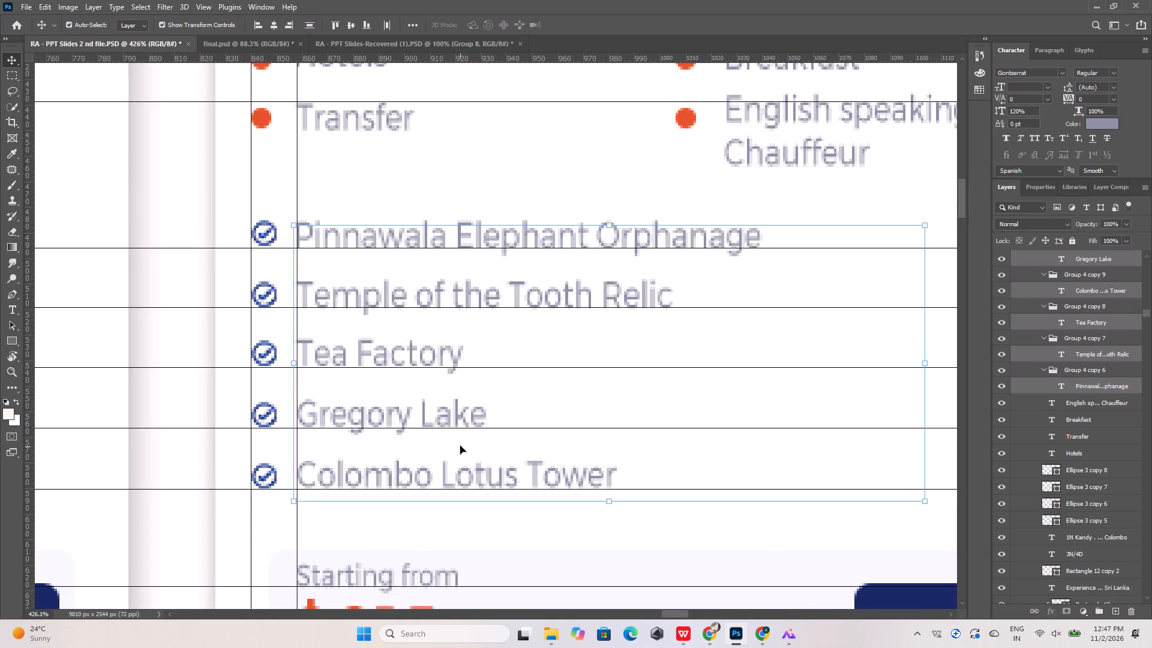
key("Down")
key("Up")
left_click(535, 526)
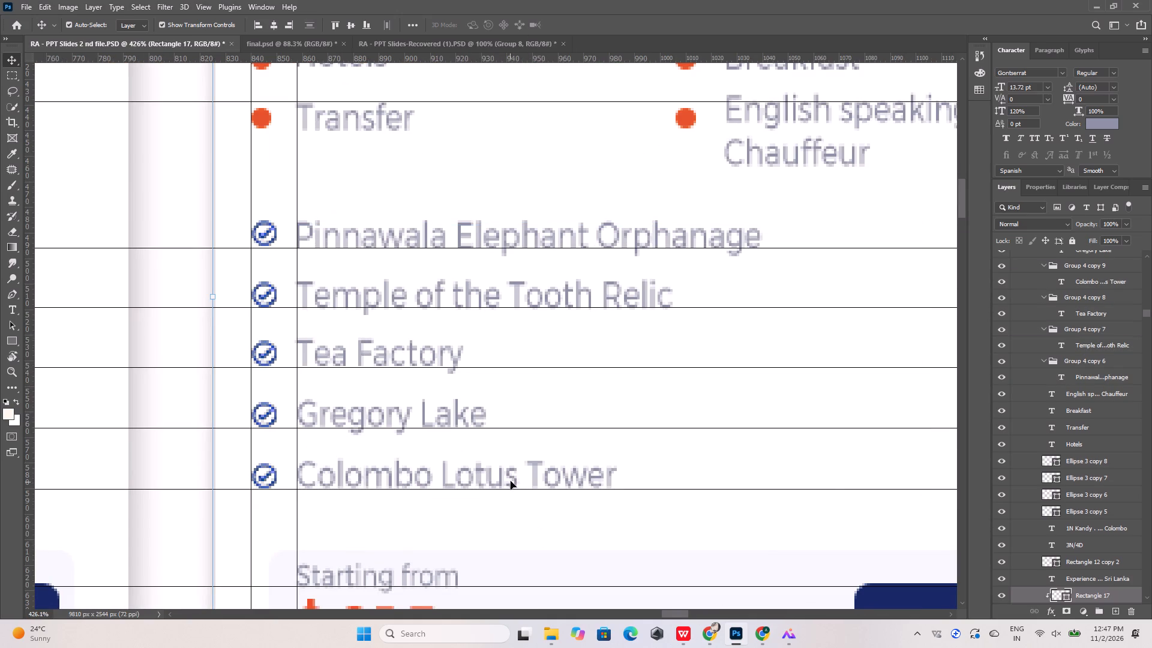
Nudge the Colombo Lotus Tower text alone another 1 px down toward its row guide.
left_click(514, 478)
key("Down")
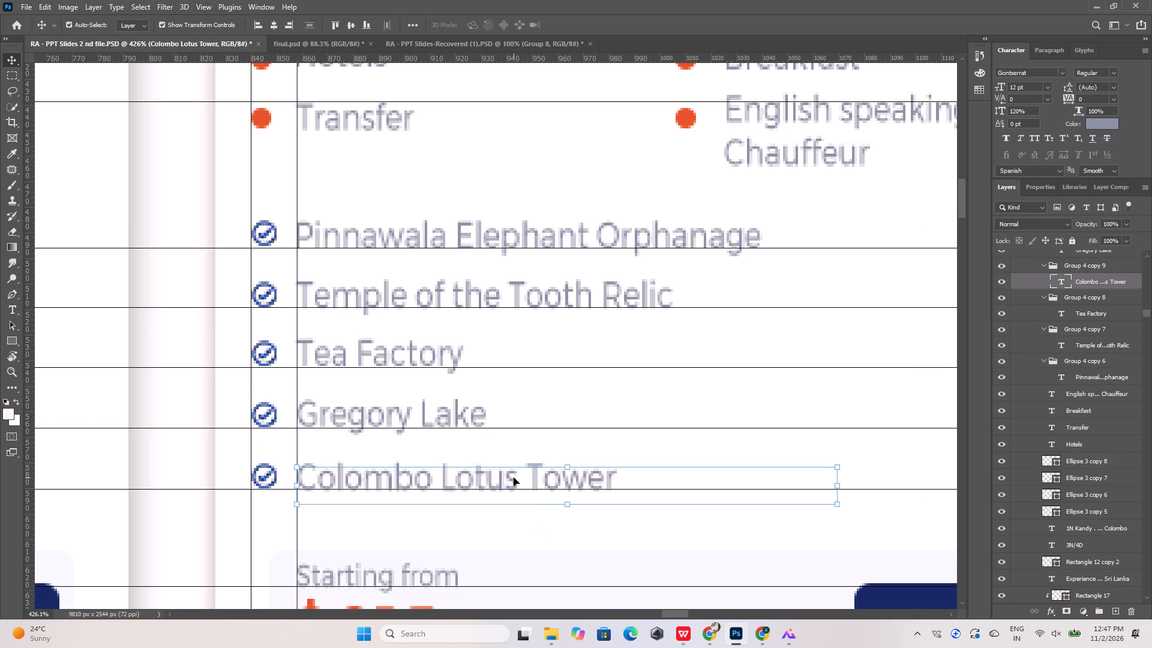
key("Up")
key("Down")
left_click(560, 409)
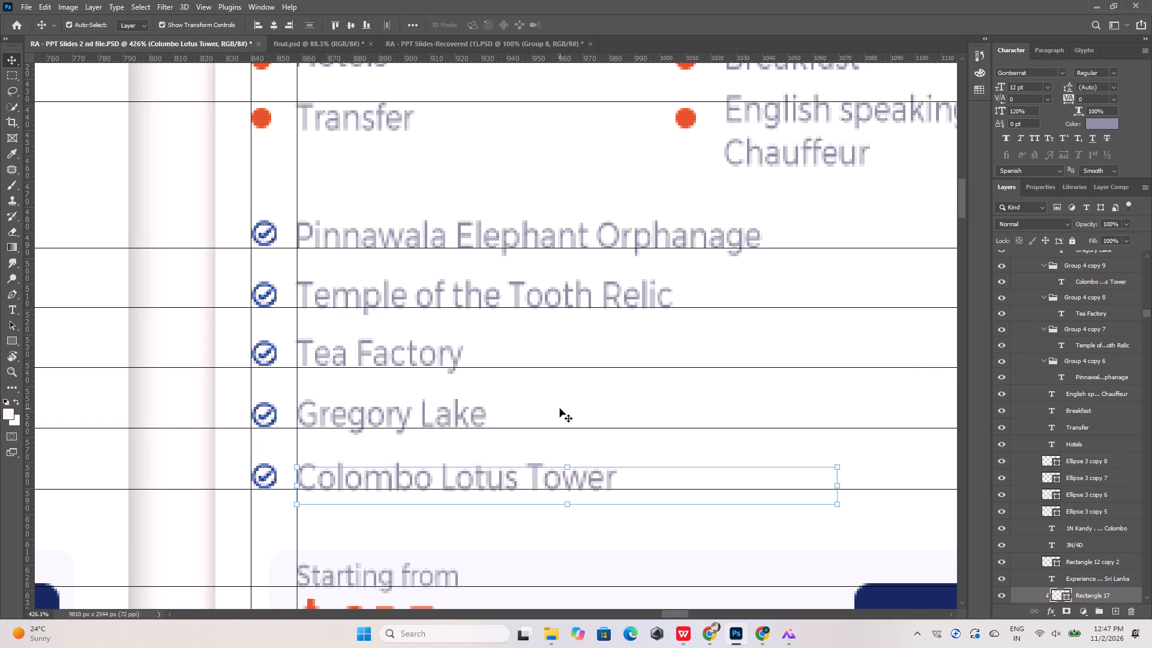
Move the Experience the Soul of Sri Lanka card's four inclusion bullets and their texts 13 px down together.
scroll(447, 380, "down", 14, "alt")
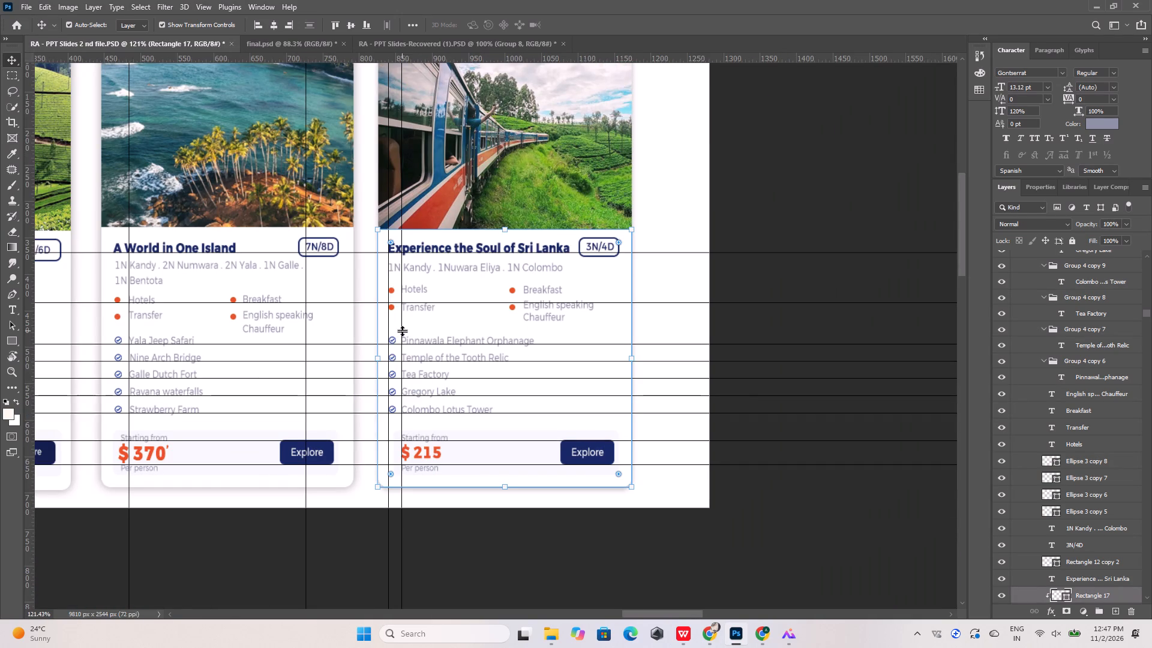
scroll(402, 331, "up", 5, "alt")
left_click(386, 266)
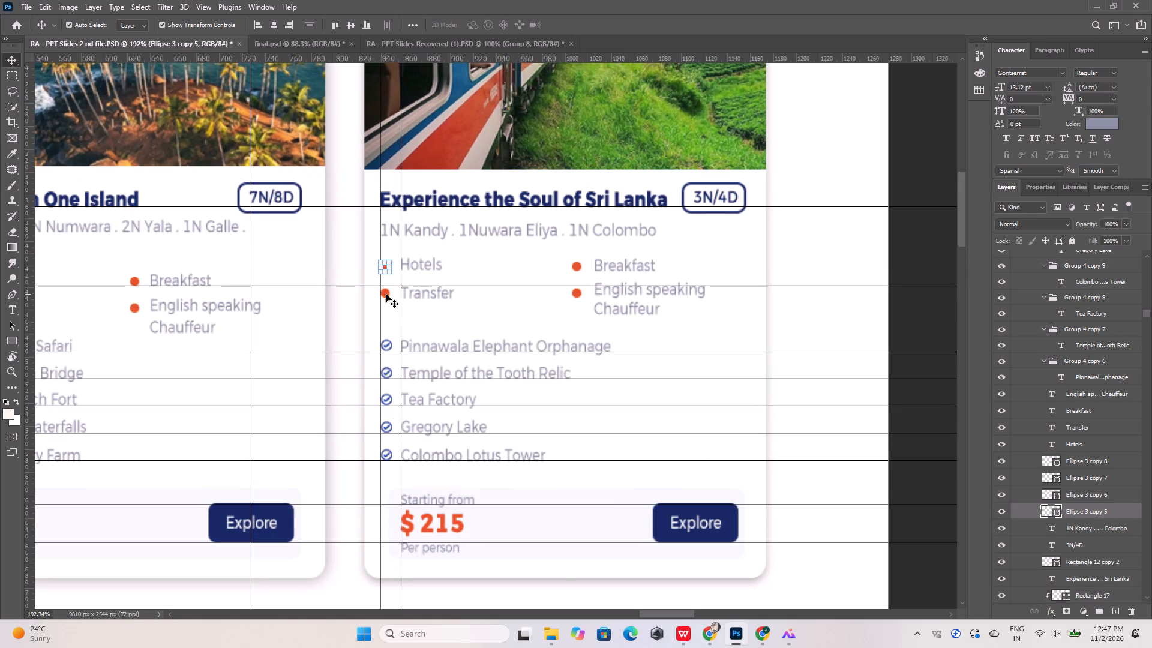
left_click(386, 294, "shift")
left_click(418, 264, "shift")
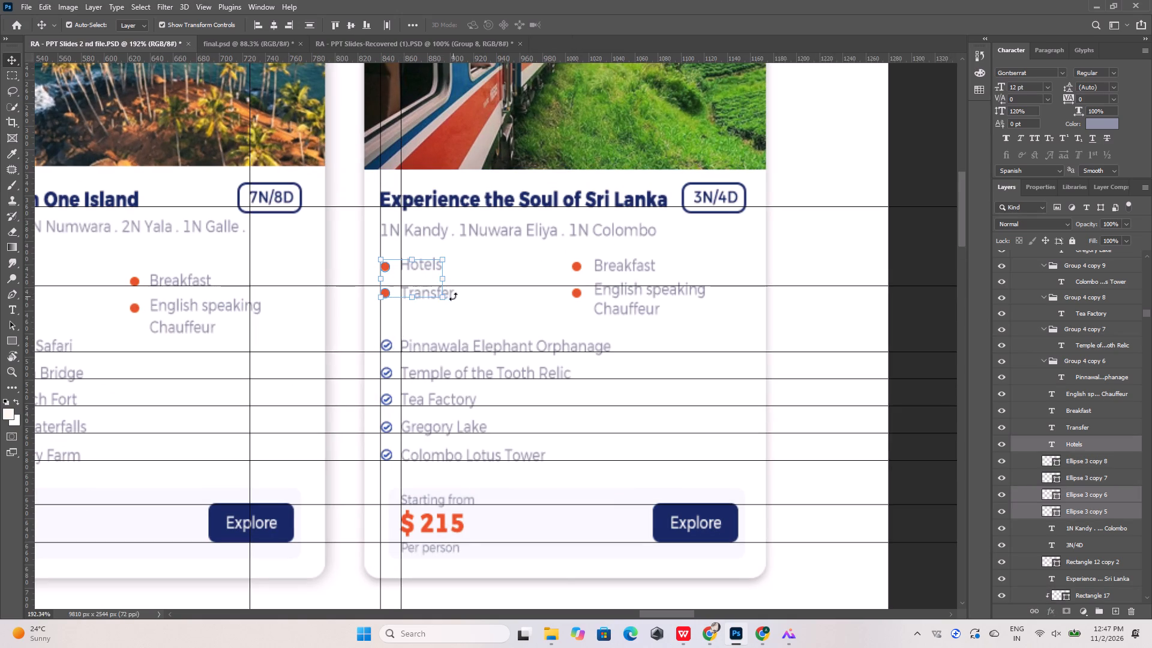
left_click(426, 292, "shift")
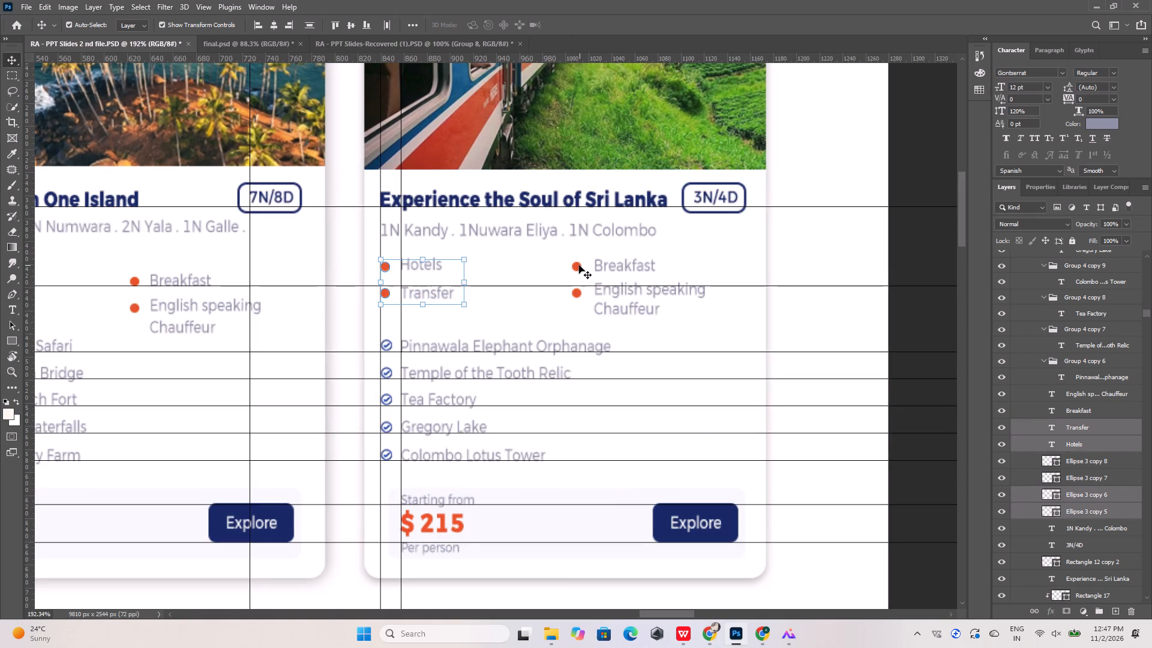
left_click(579, 265, "shift")
left_click(577, 297, "shift")
left_click(602, 265, "shift")
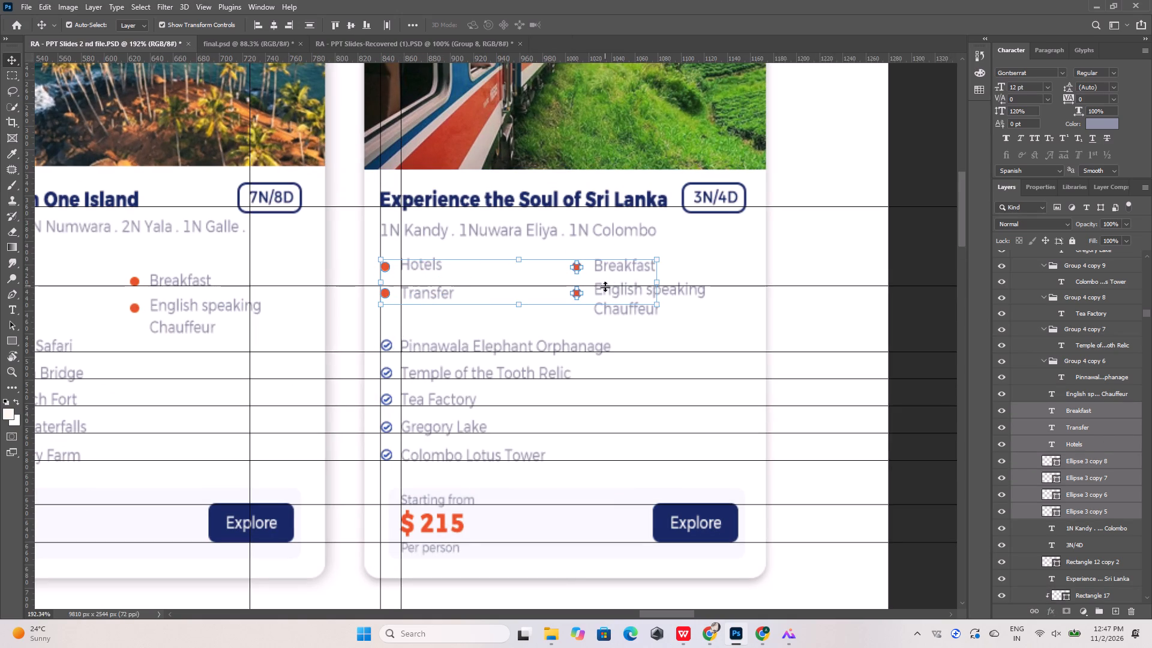
left_click(605, 291, "shift")
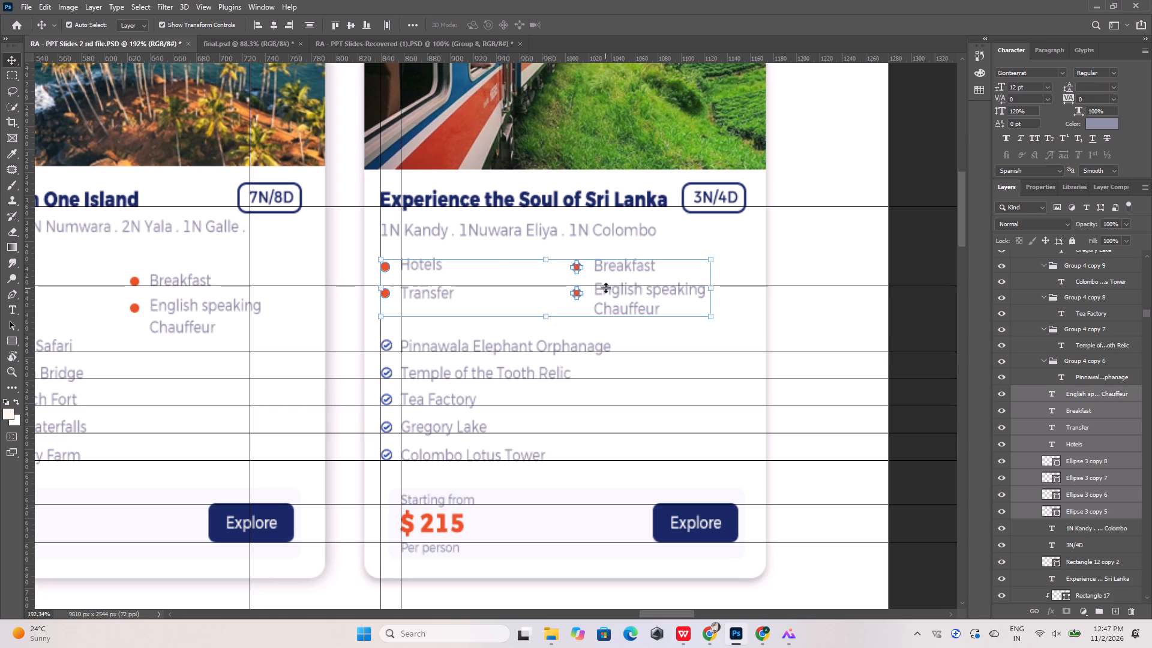
key("shift+Down")
key("Down")
key("Down")
key("Down")
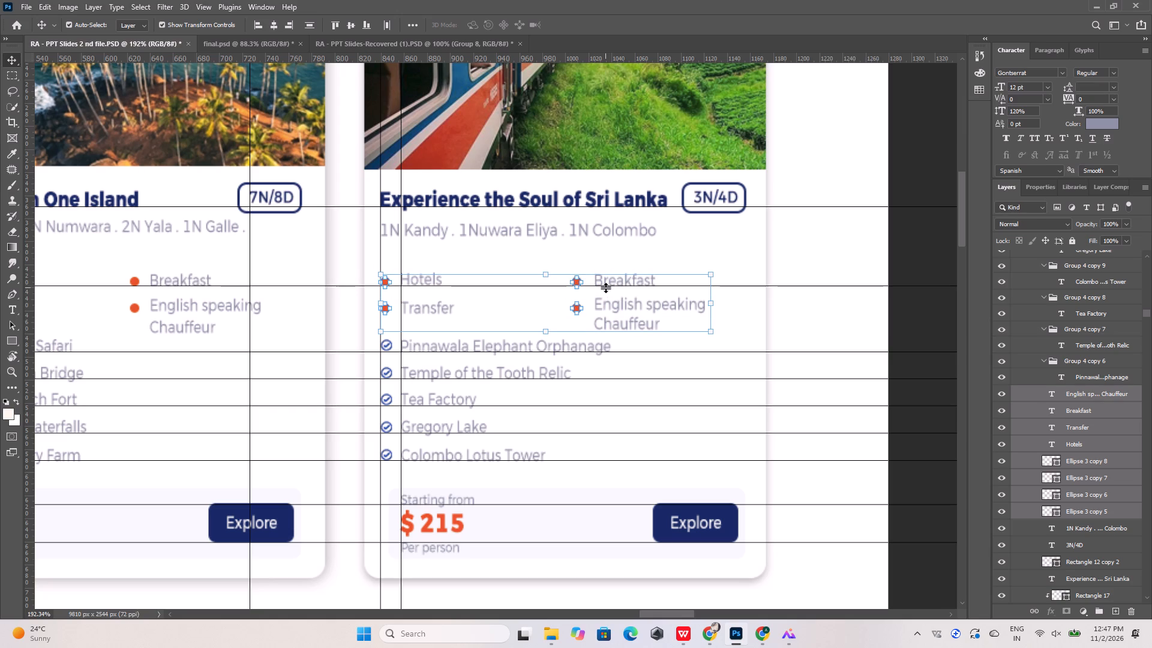
left_click(817, 254)
Compare the three cards' inclusion and attraction lists with slide 37 of the reference presentation in WPS Office.
scroll(622, 284, "down", 9, "alt")
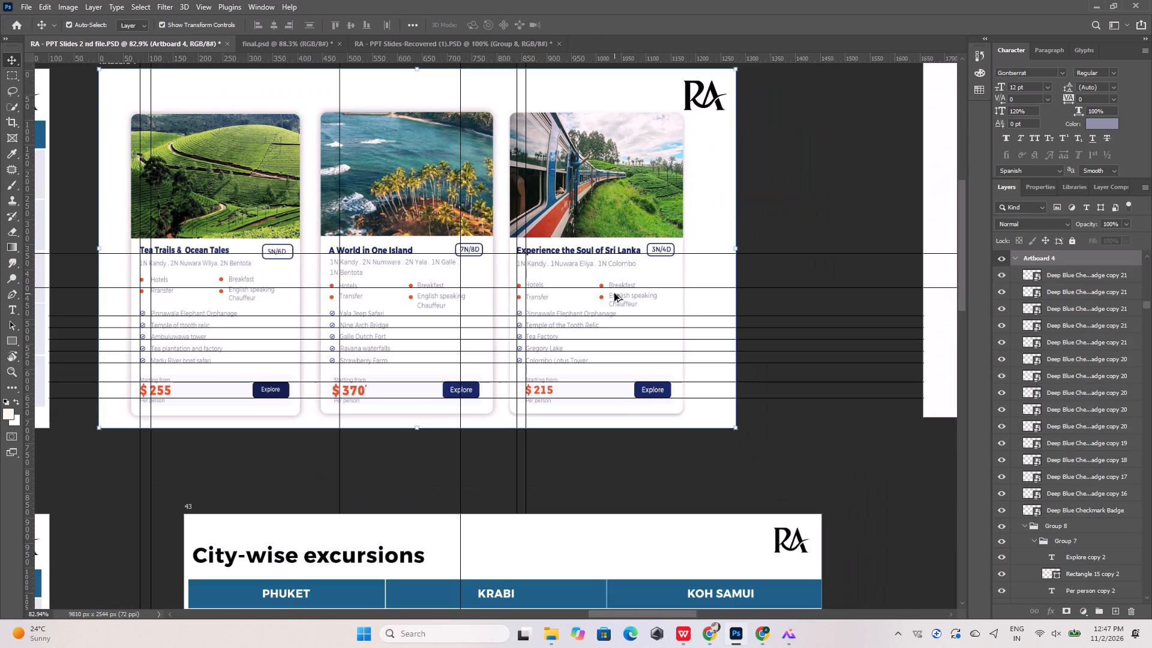
scroll(439, 273, "up", 7, "alt")
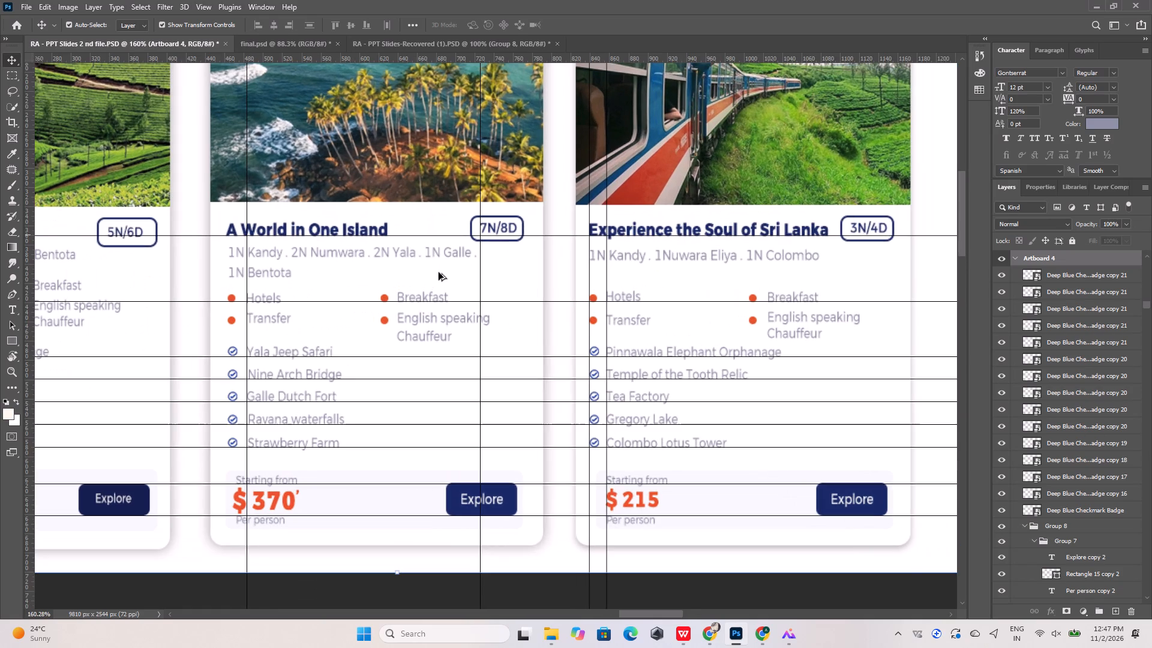
scroll(439, 274, "down", 5, "alt")
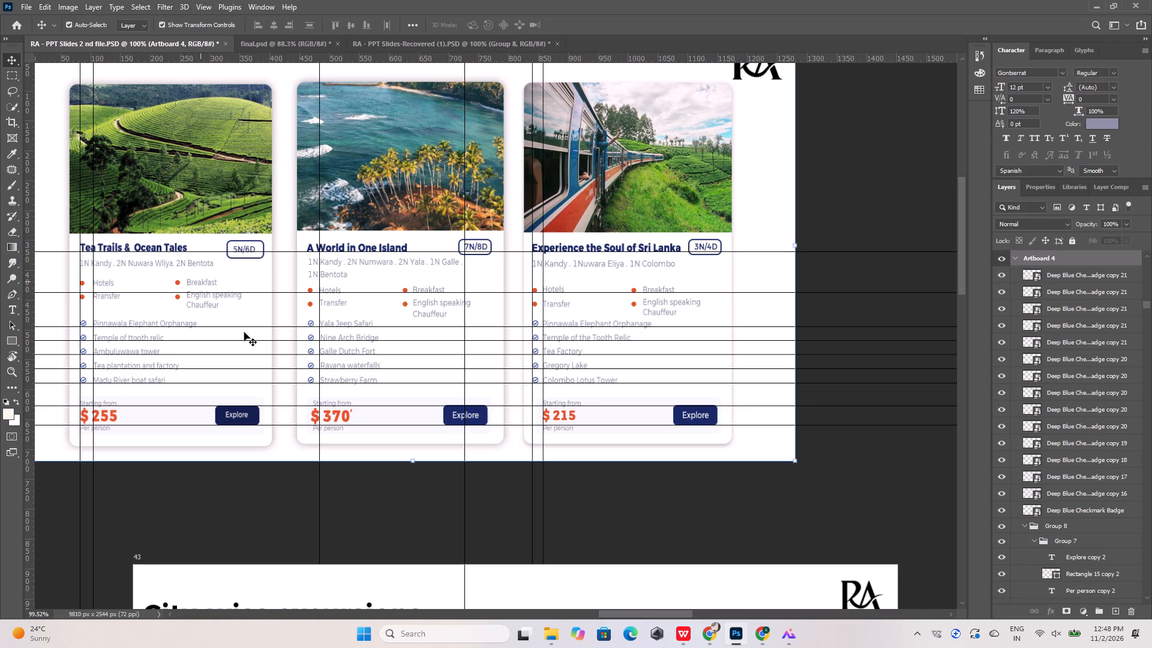
left_click(682, 636)
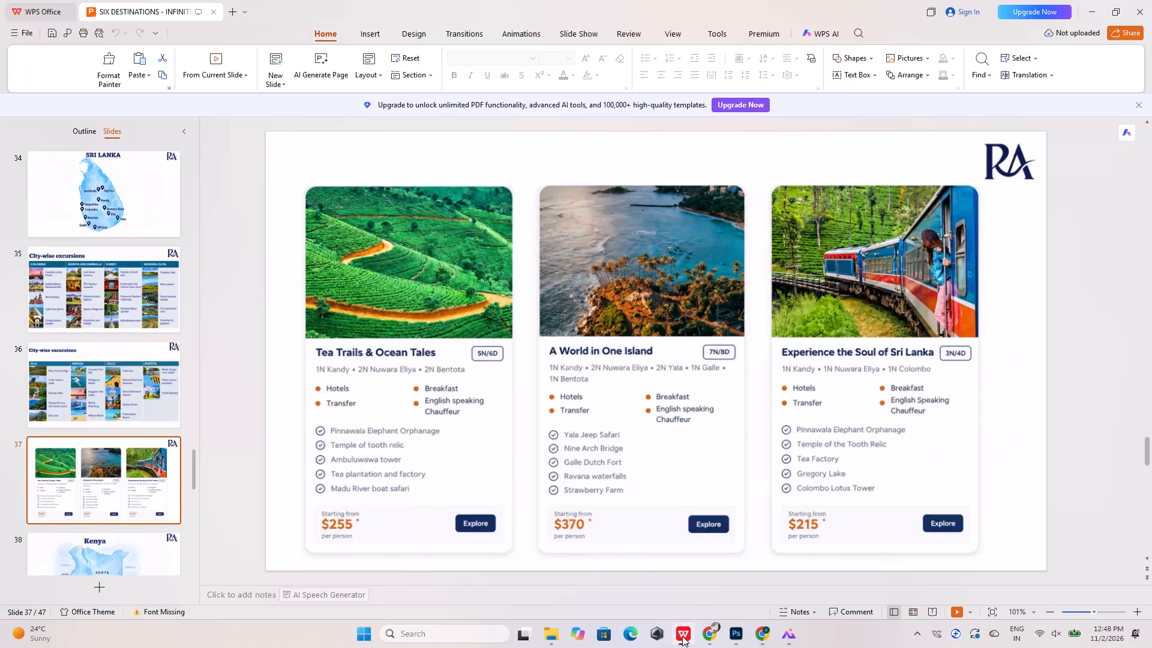
left_click(682, 636)
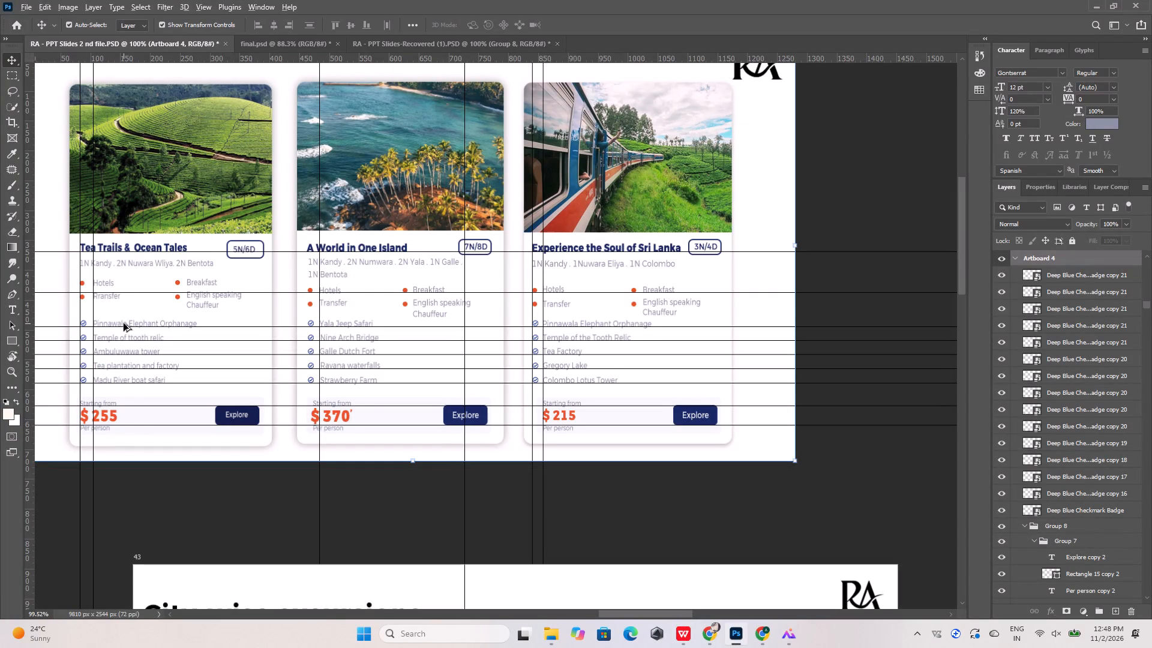
scroll(124, 324, "up", 9, "alt")
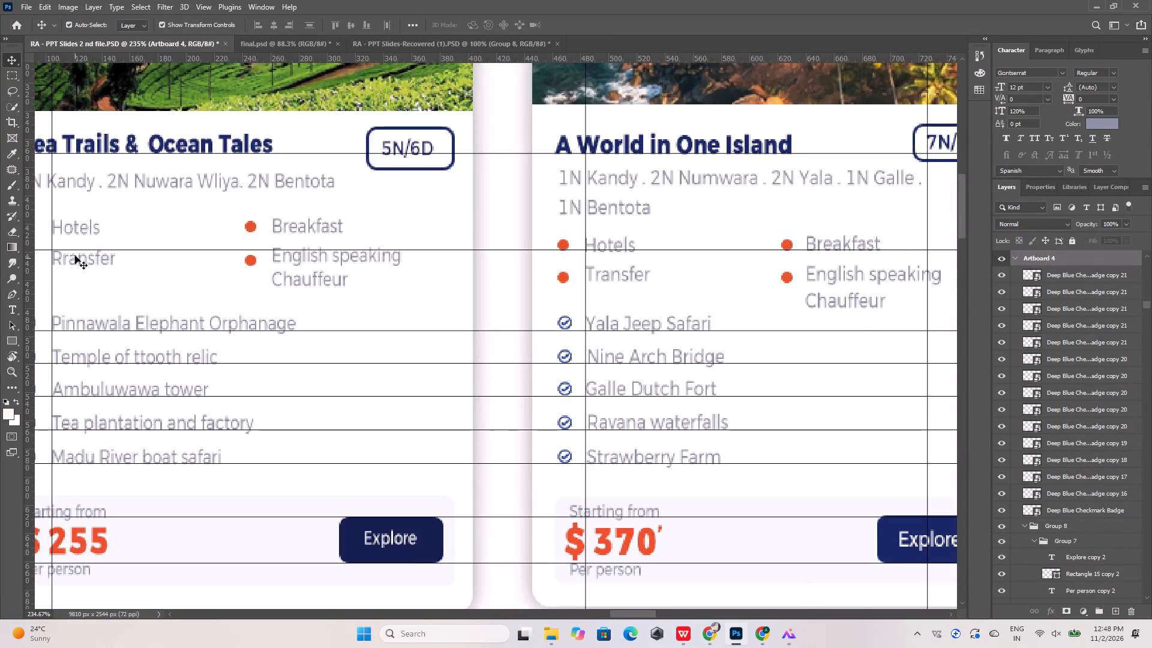
Move the Tea Trails & Ocean Tales card's four inclusion bullets and their texts 12 px down together.
scroll(222, 305, "down", 6, "alt")
scroll(110, 268, "up", 5, "alt")
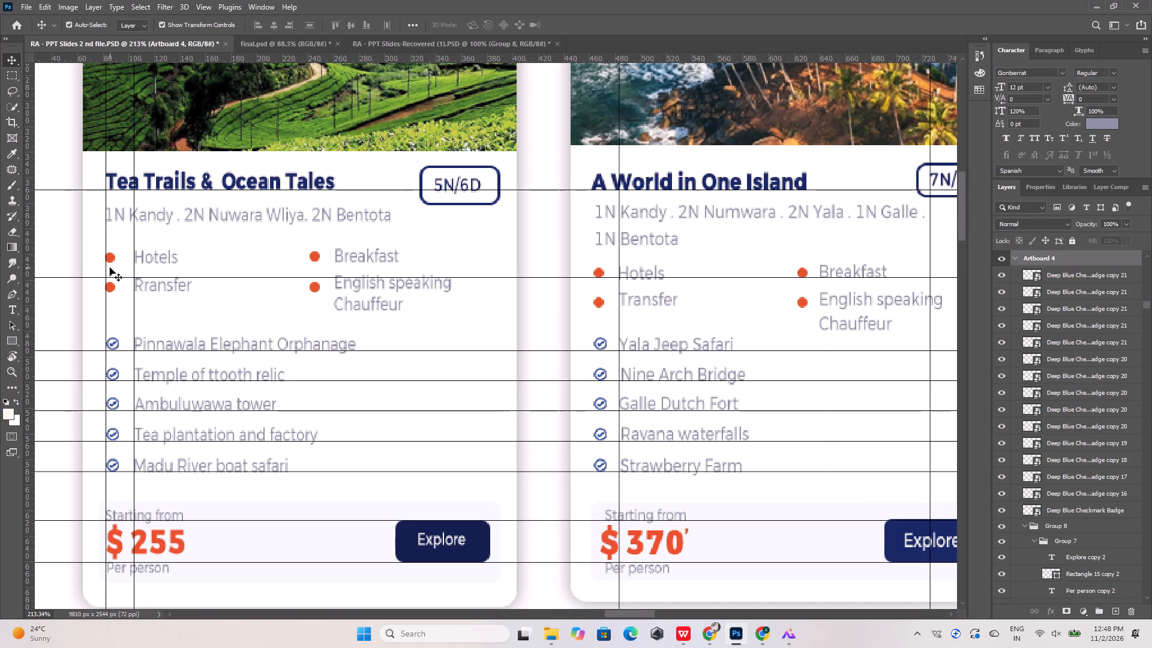
left_click(110, 259)
left_click(112, 289, "shift")
left_click(157, 256, "shift")
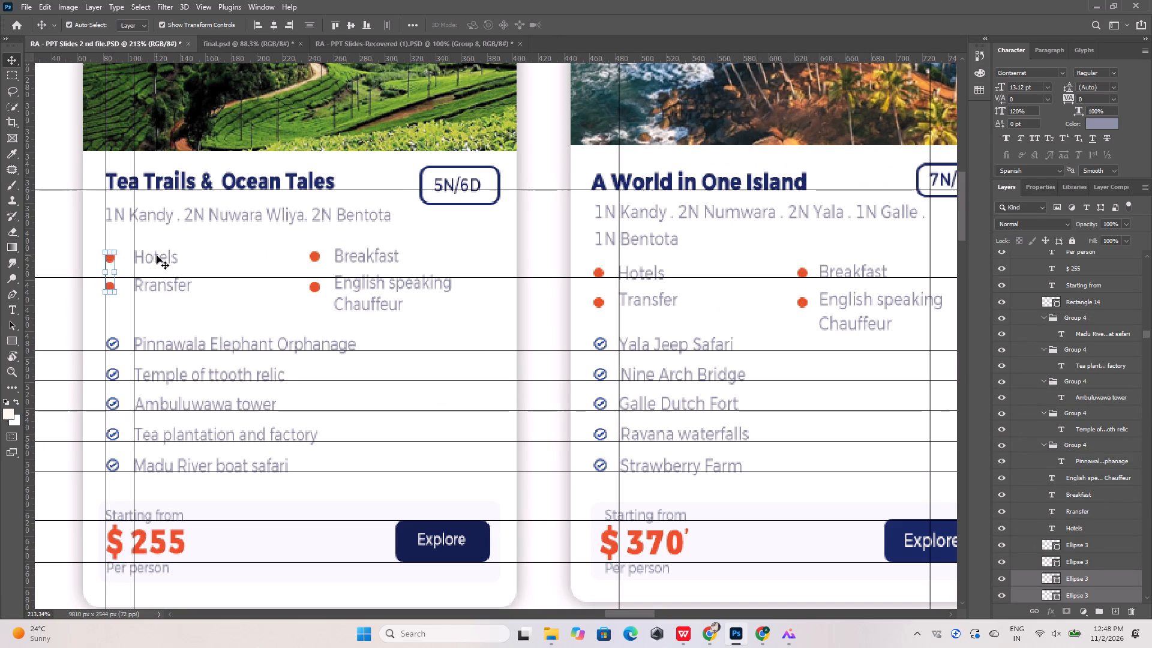
left_click(158, 283, "shift")
left_click(312, 254, "shift")
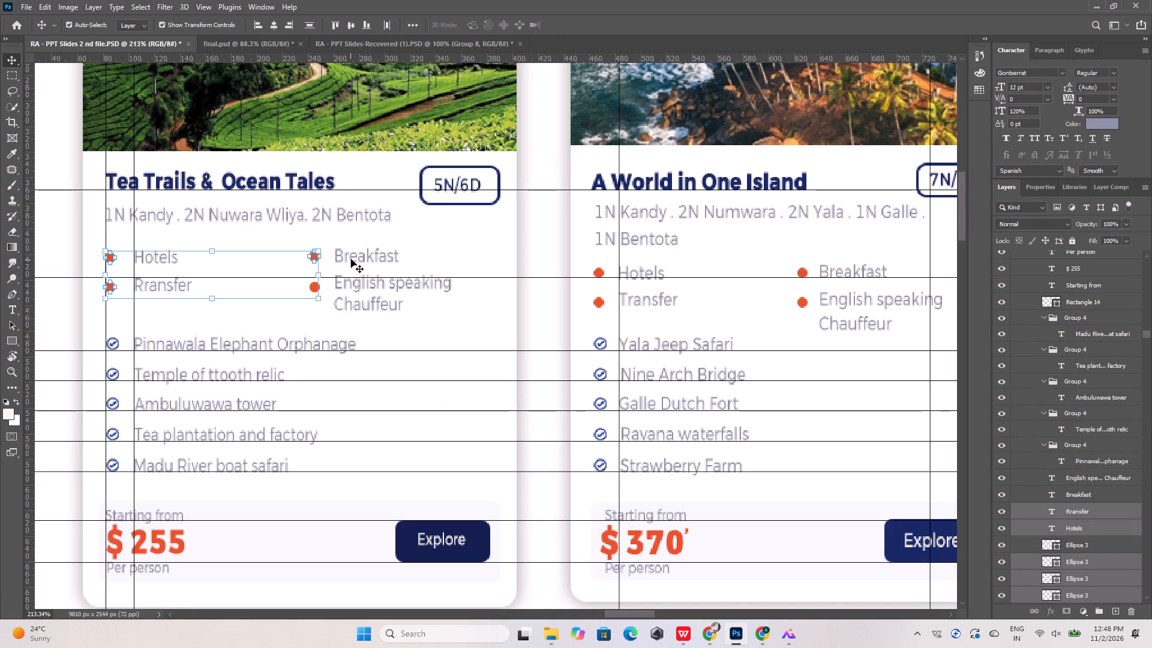
left_click(352, 256, "shift")
left_click(314, 287, "shift")
left_click(345, 286, "shift")
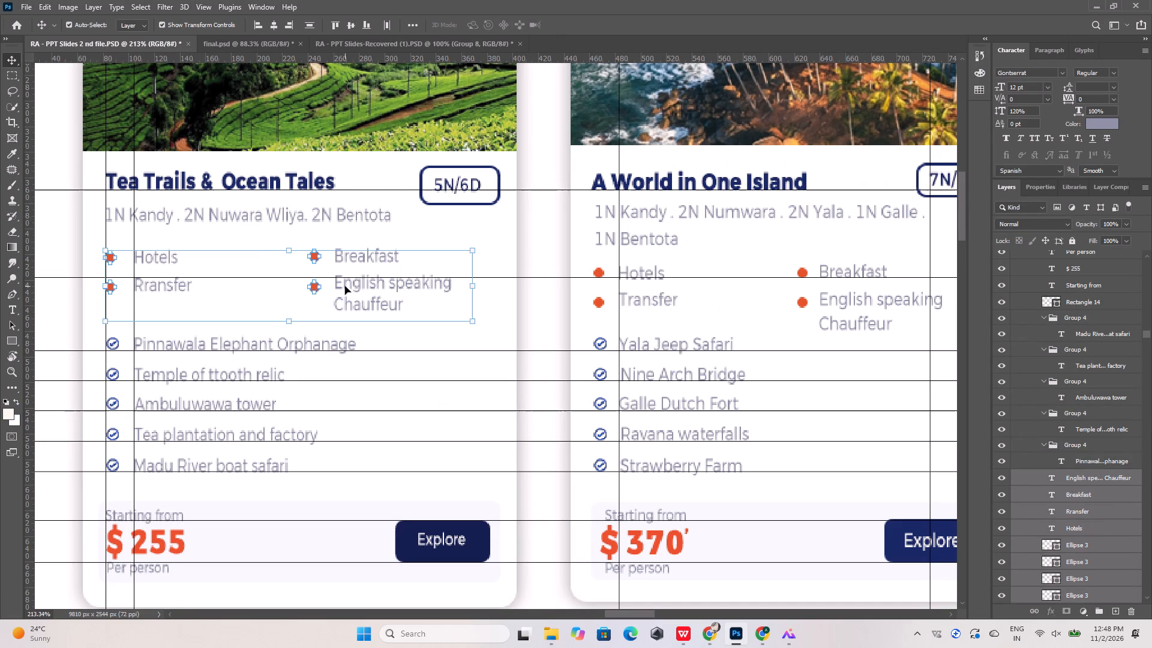
key("shift+Down")
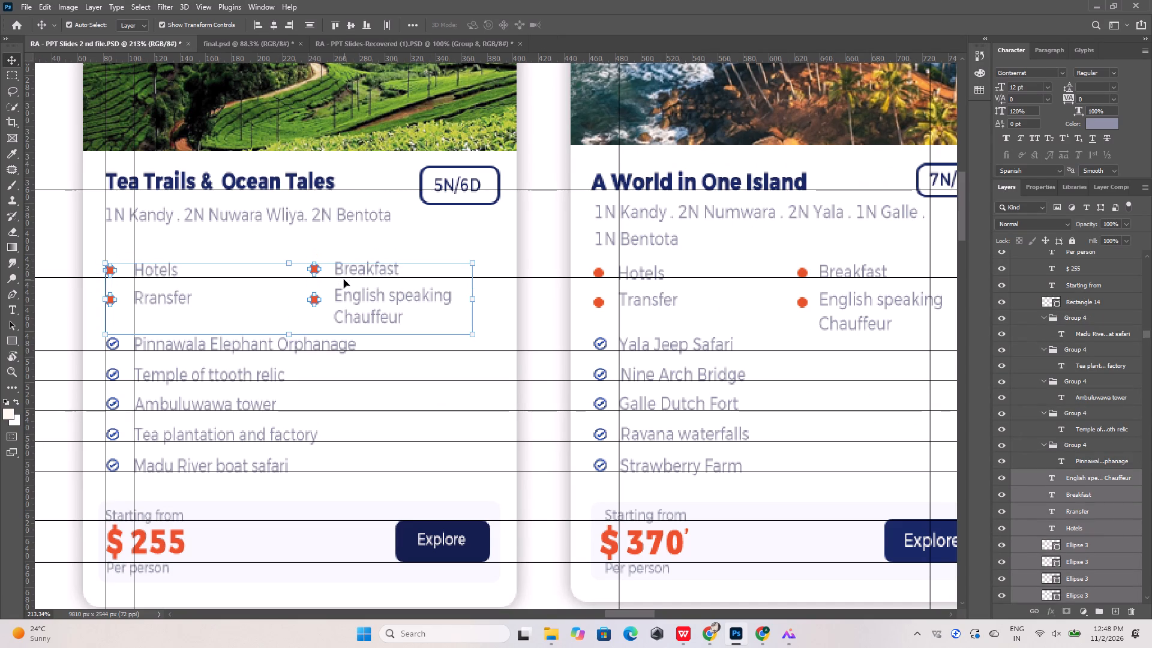
key("Down")
key("Down")
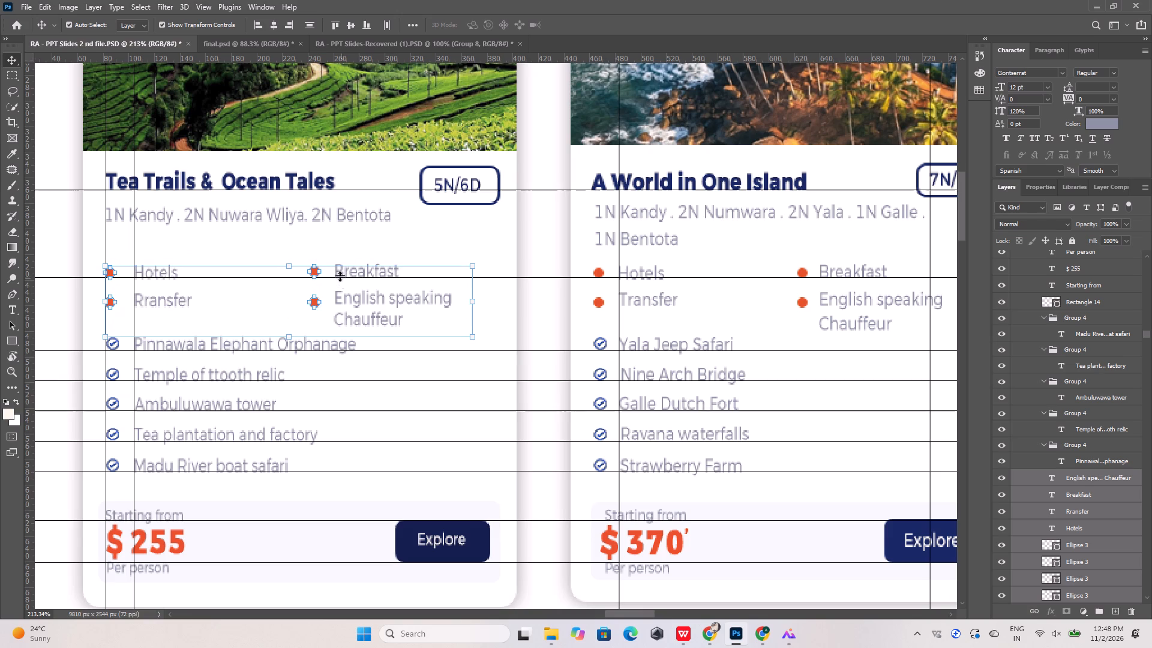
scroll(337, 275, "up", 17, "alt")
scroll(337, 275, "down", 14, "alt")
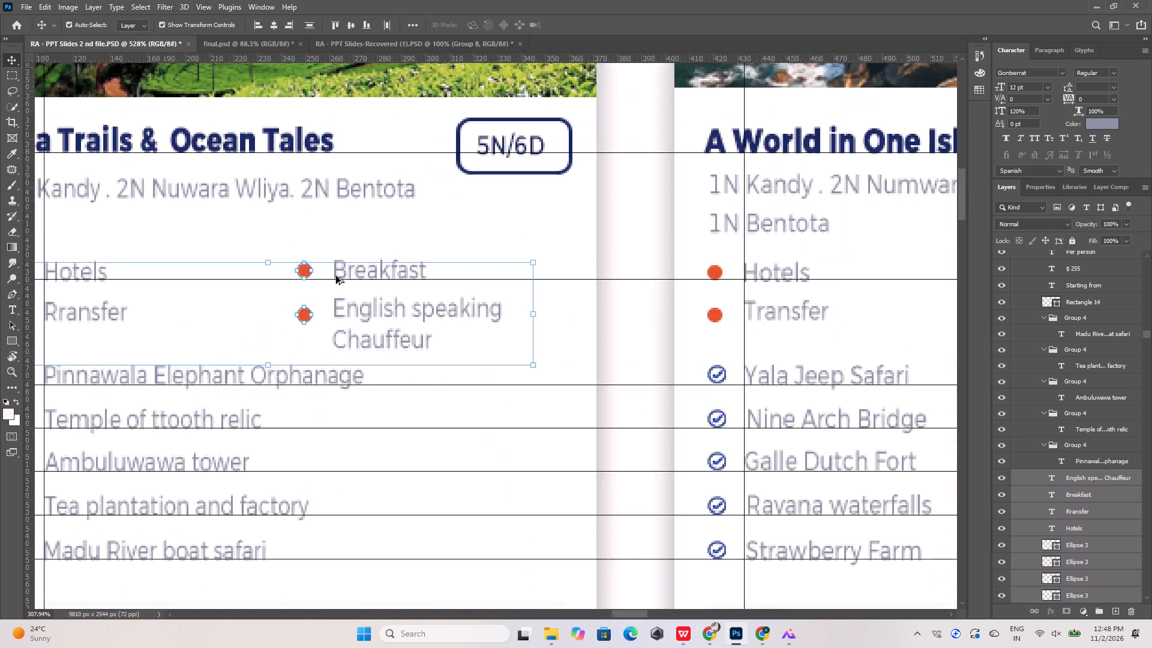
scroll(336, 276, "down", 11, "alt")
left_click(143, 209)
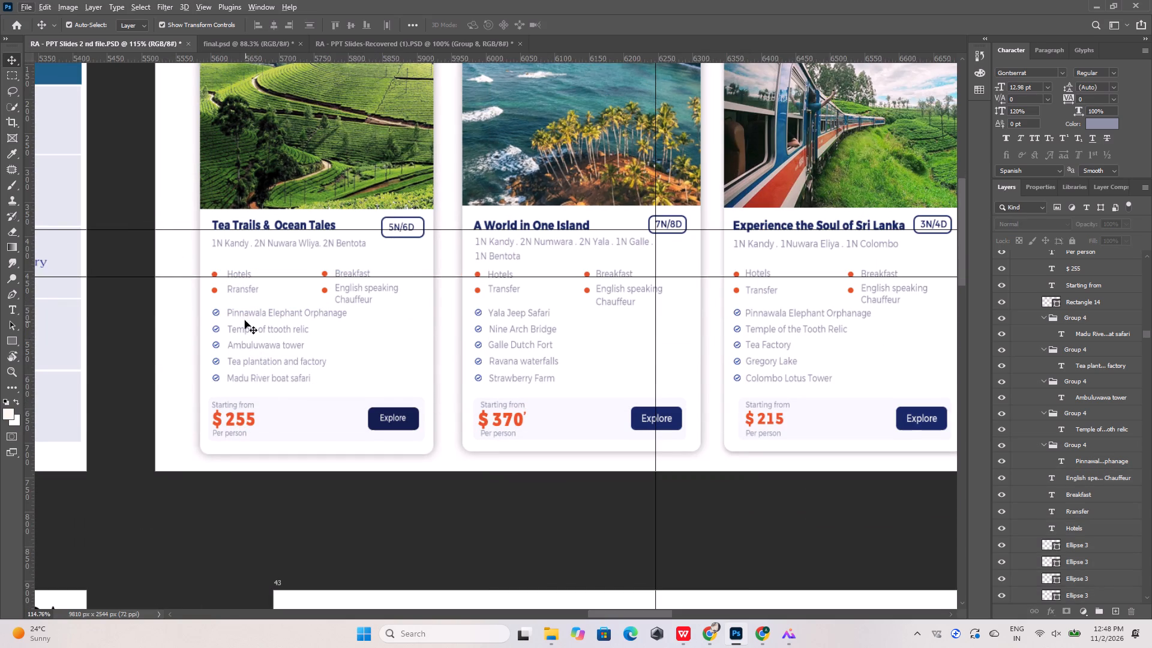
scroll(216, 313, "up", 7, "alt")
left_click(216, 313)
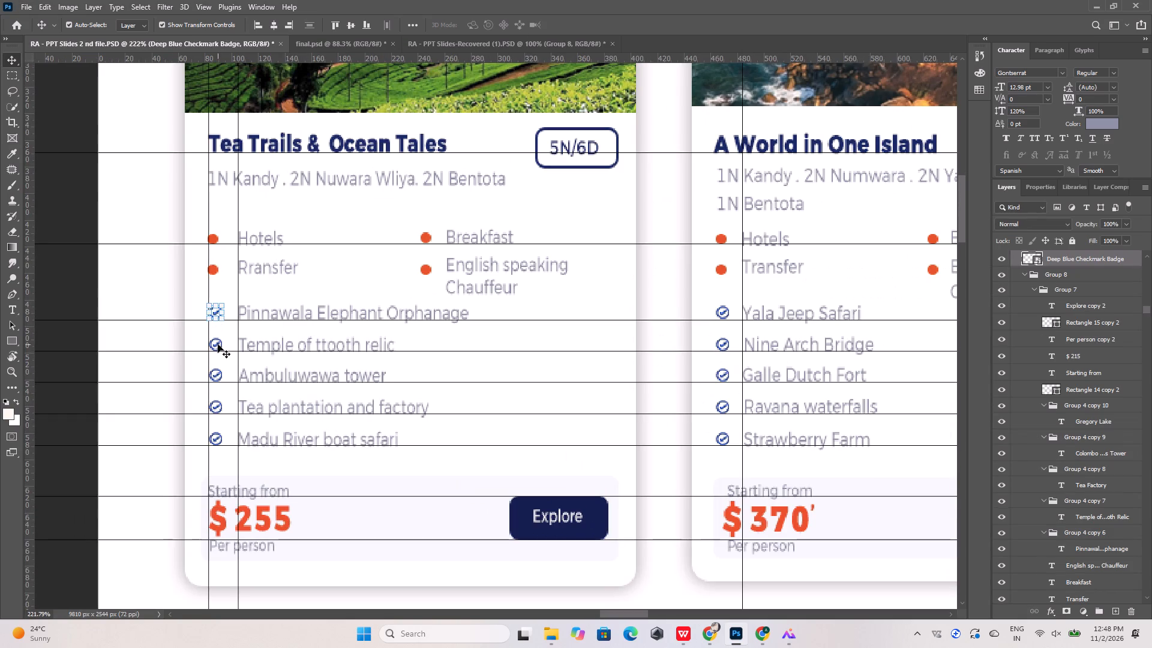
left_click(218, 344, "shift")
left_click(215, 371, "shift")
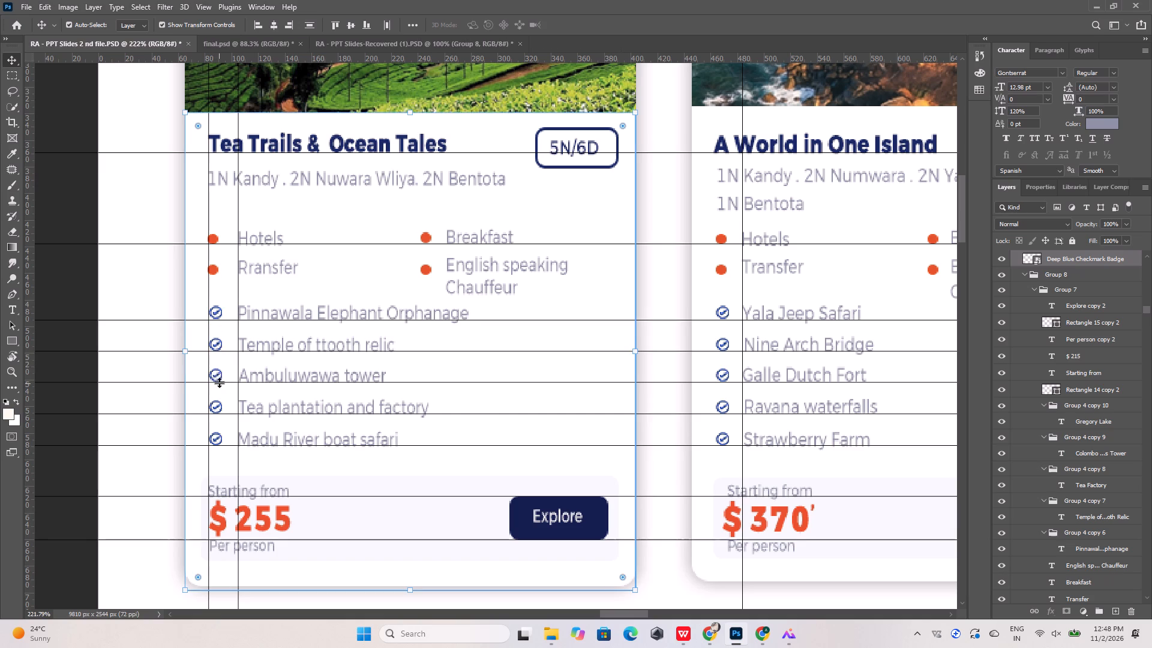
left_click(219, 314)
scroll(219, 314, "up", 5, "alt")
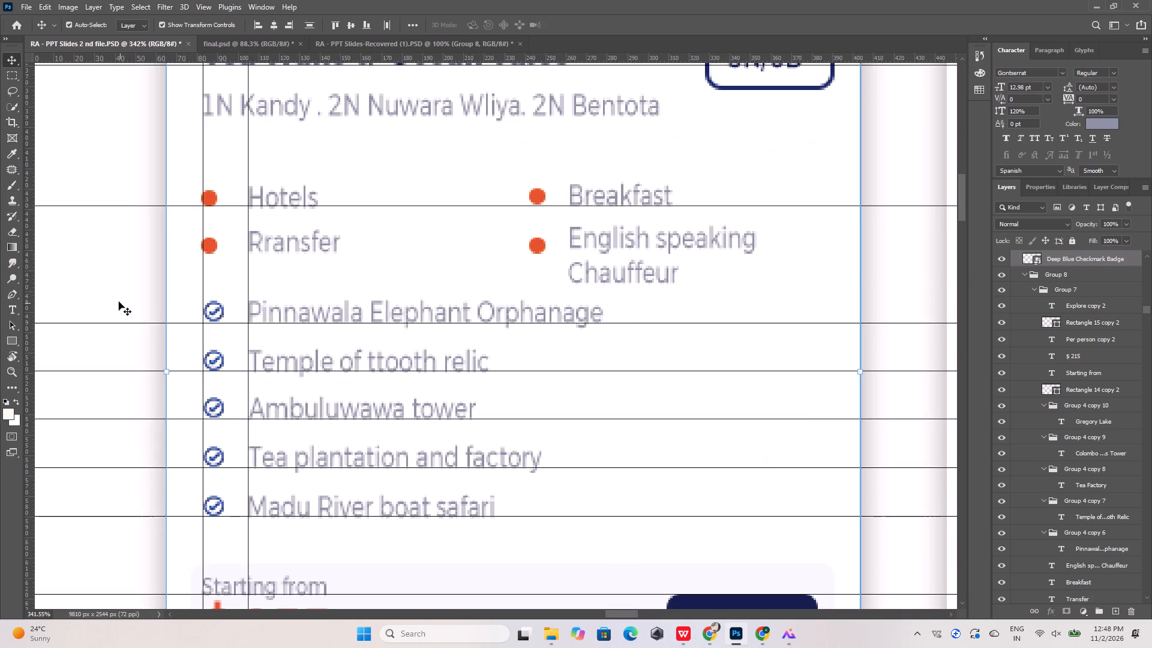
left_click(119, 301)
Select the Tea Trails & Ocean Tales card's five checkmark badges and their five attraction texts together.
scroll(205, 343, "up", 5, "alt")
left_click(224, 294)
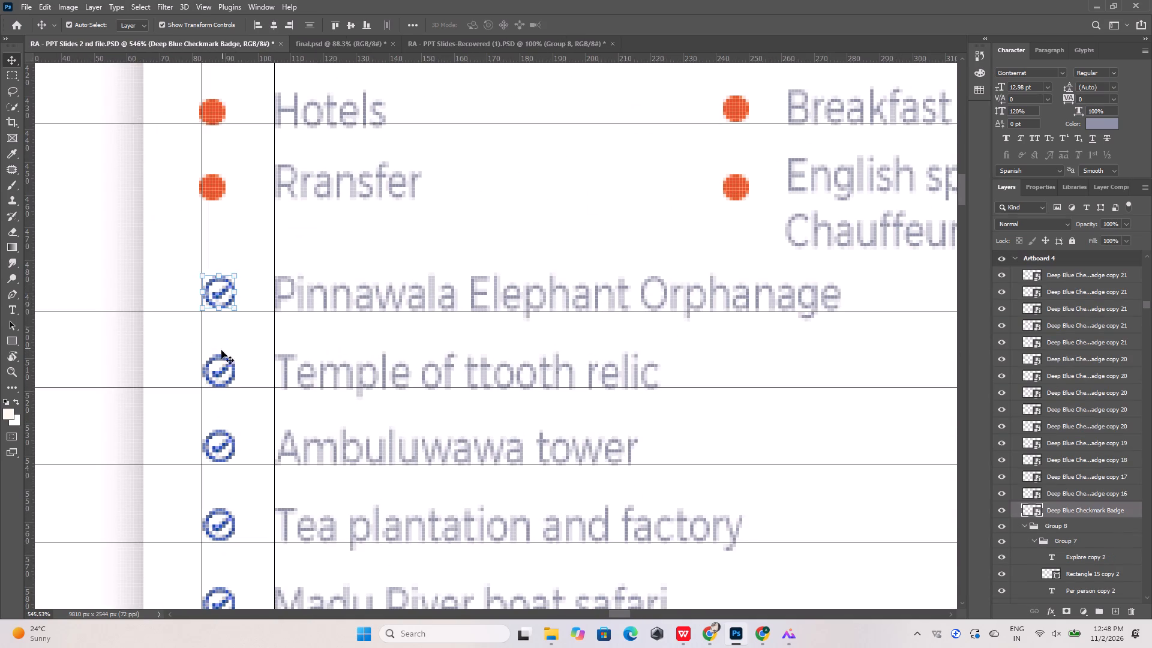
left_click(217, 374, "shift")
left_click(215, 448, "shift")
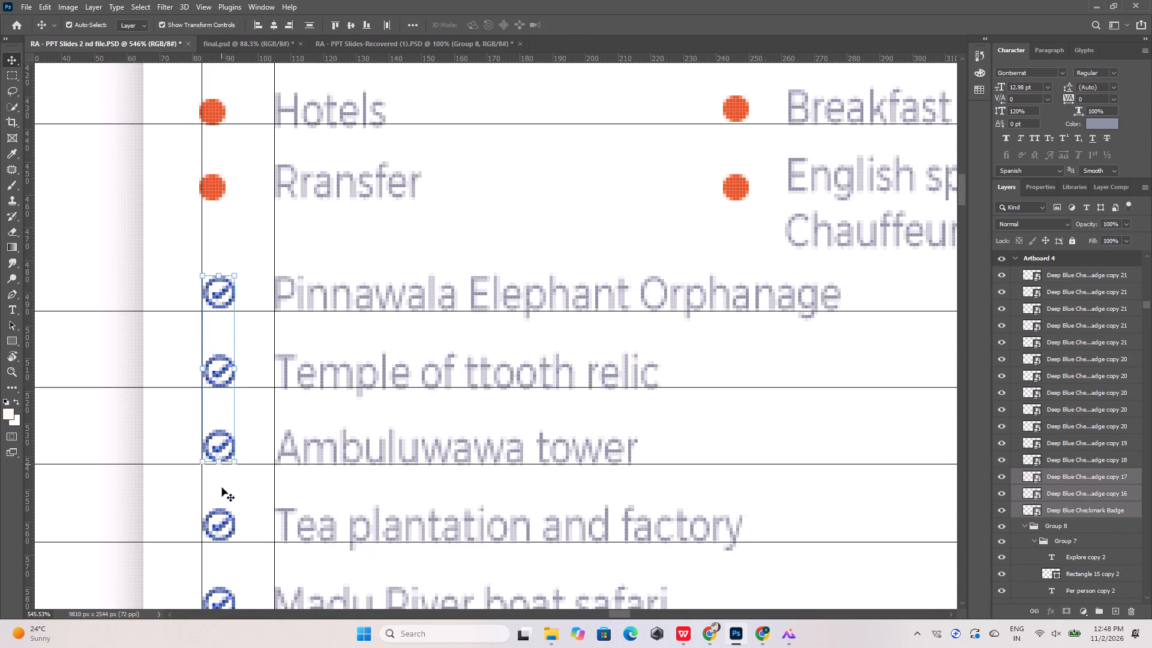
left_click(220, 527, "shift")
scroll(214, 381, "down", 19)
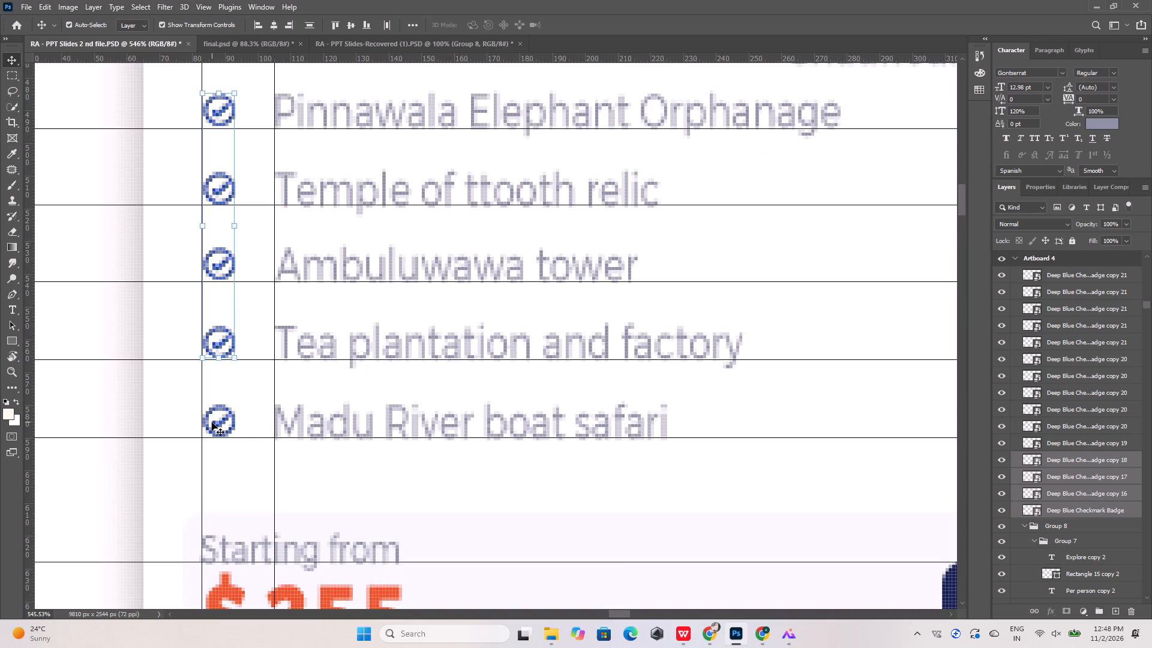
left_click(214, 427, "shift")
left_click(287, 425, "shift")
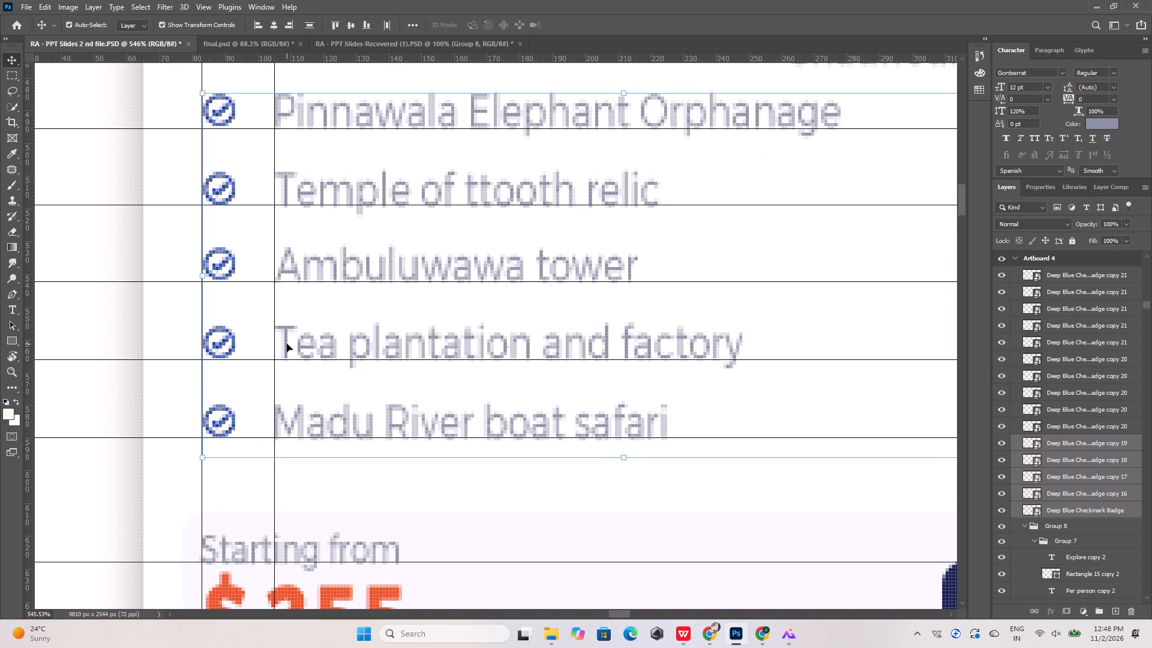
left_click(287, 344, "shift")
left_click(298, 271, "shift")
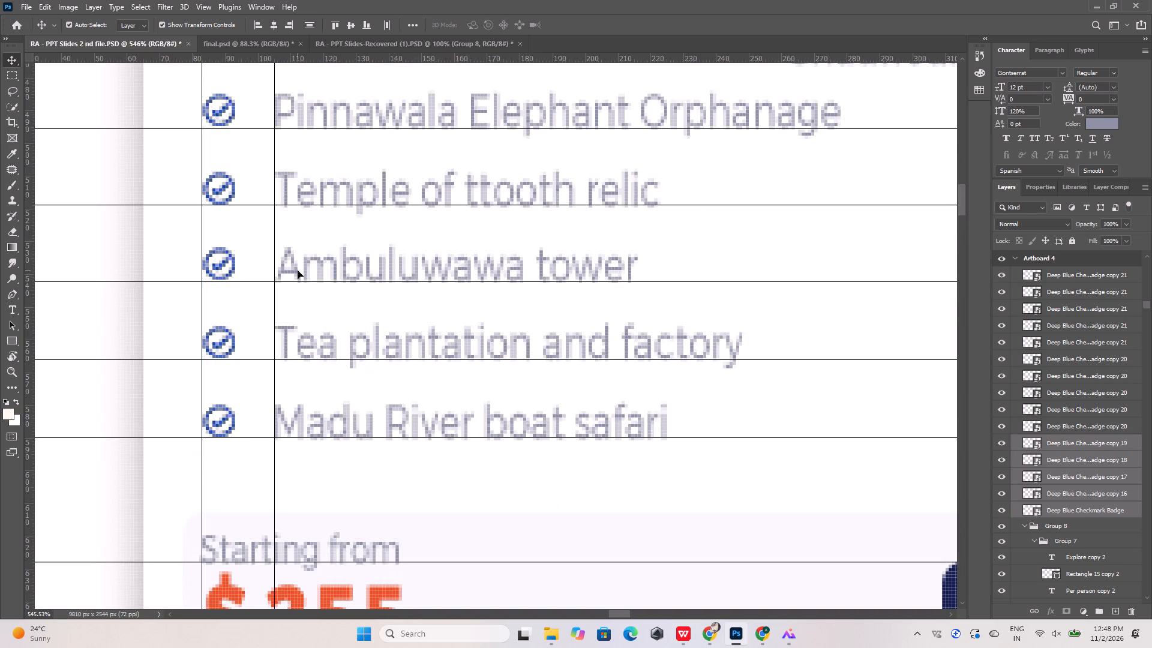
left_click(286, 197, "shift")
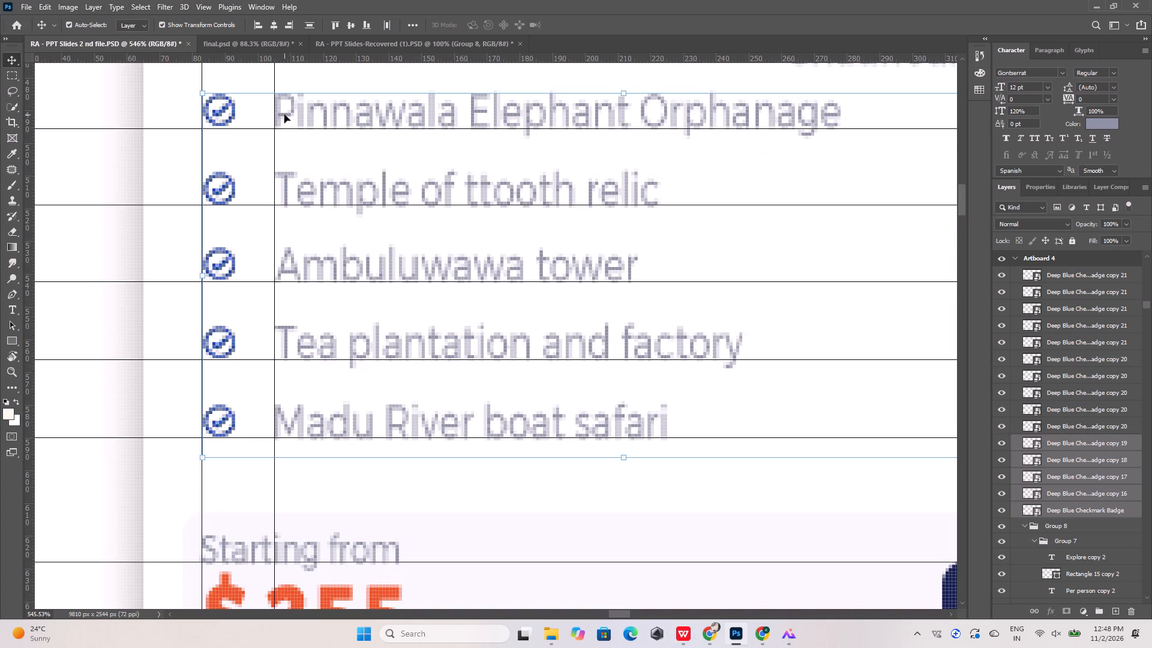
left_click(284, 115, "shift")
scroll(22, 232, "down", 20, "alt")
Add the A World in One Island card's five checkmark badges and attraction texts to the selection.
scroll(323, 272, "up", 9, "alt")
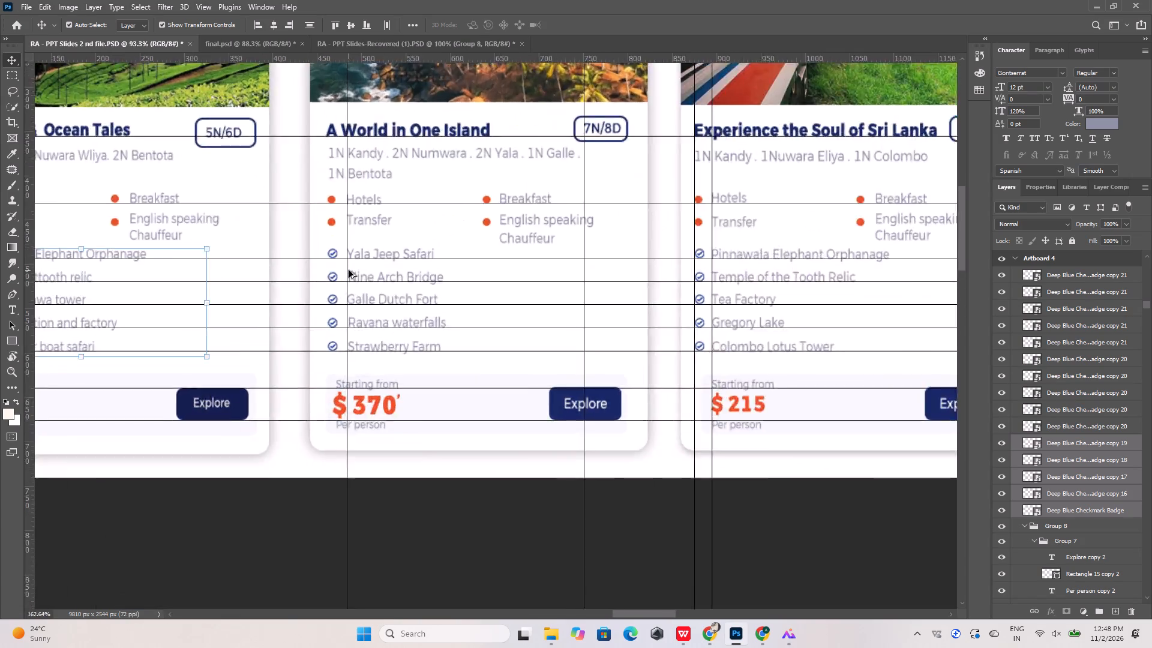
scroll(349, 270, "up", 13, "alt")
left_click(298, 205, "shift")
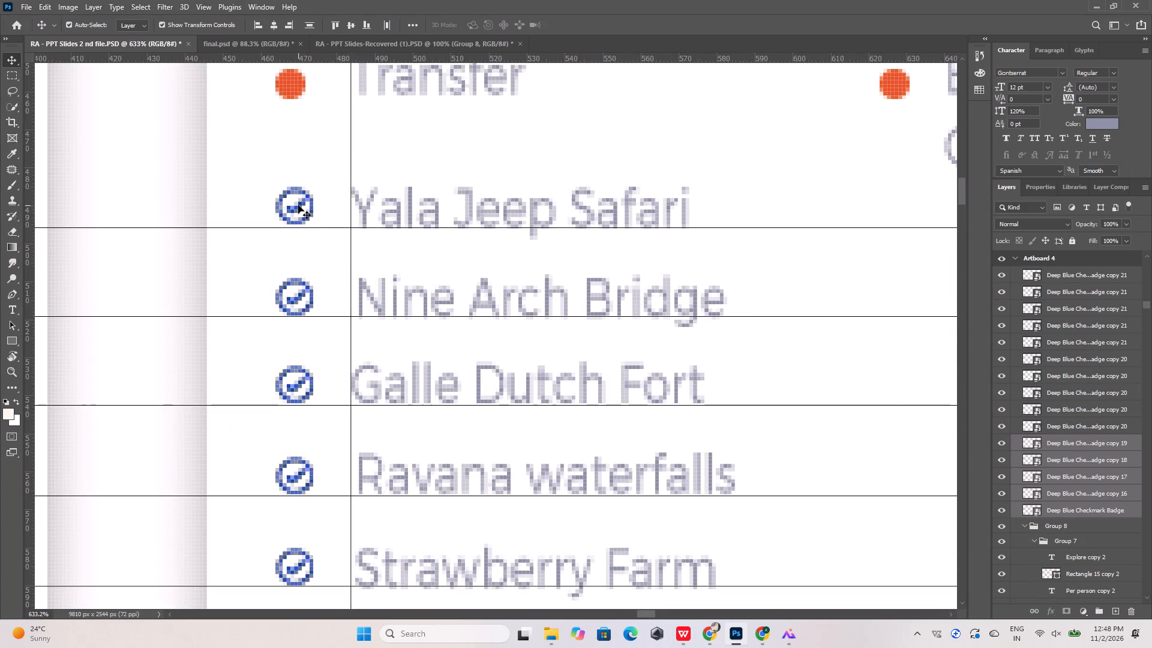
left_click(294, 300, "shift")
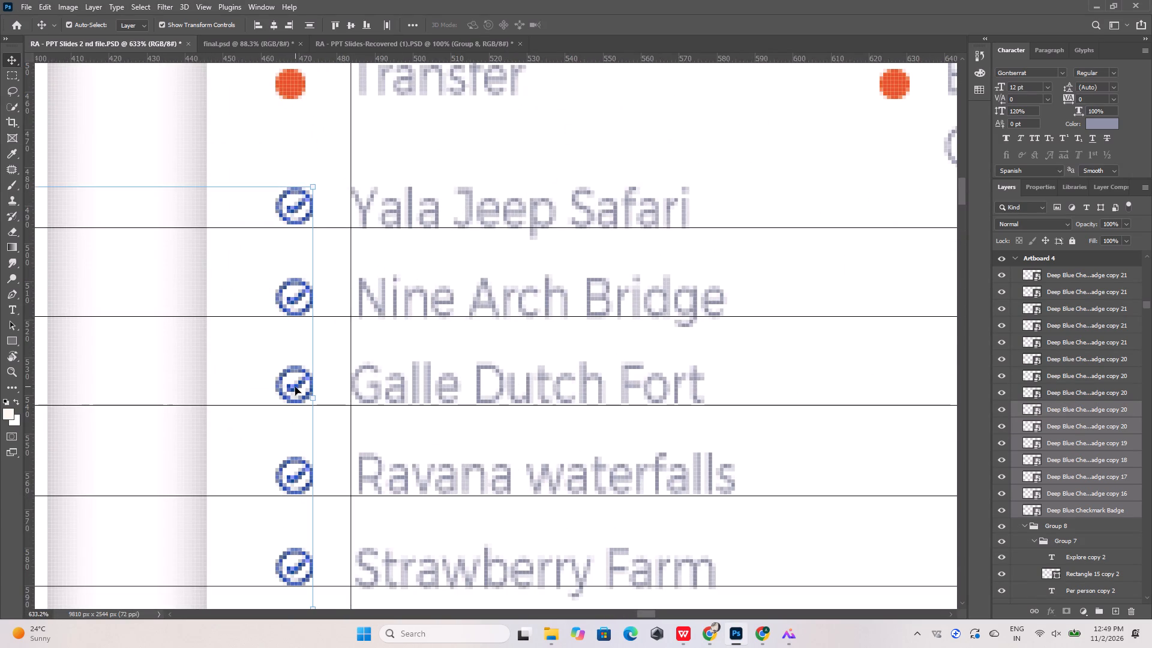
left_click(295, 387, "shift")
left_click(299, 478, "shift")
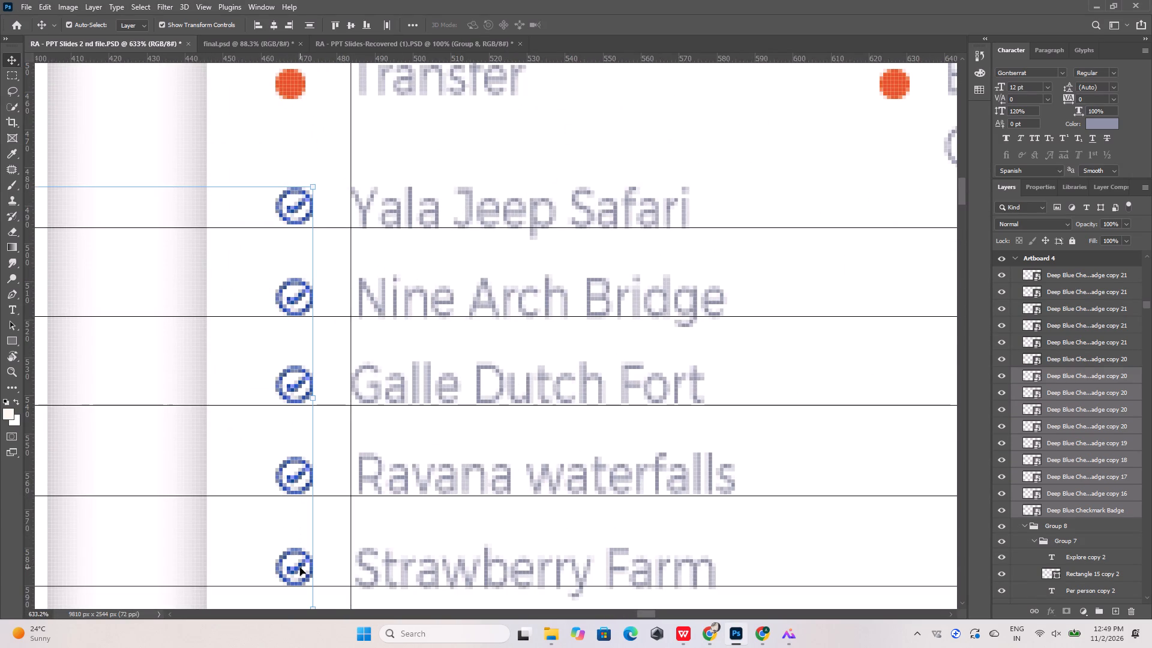
left_click(301, 568, "shift")
scroll(294, 469, "down", 7)
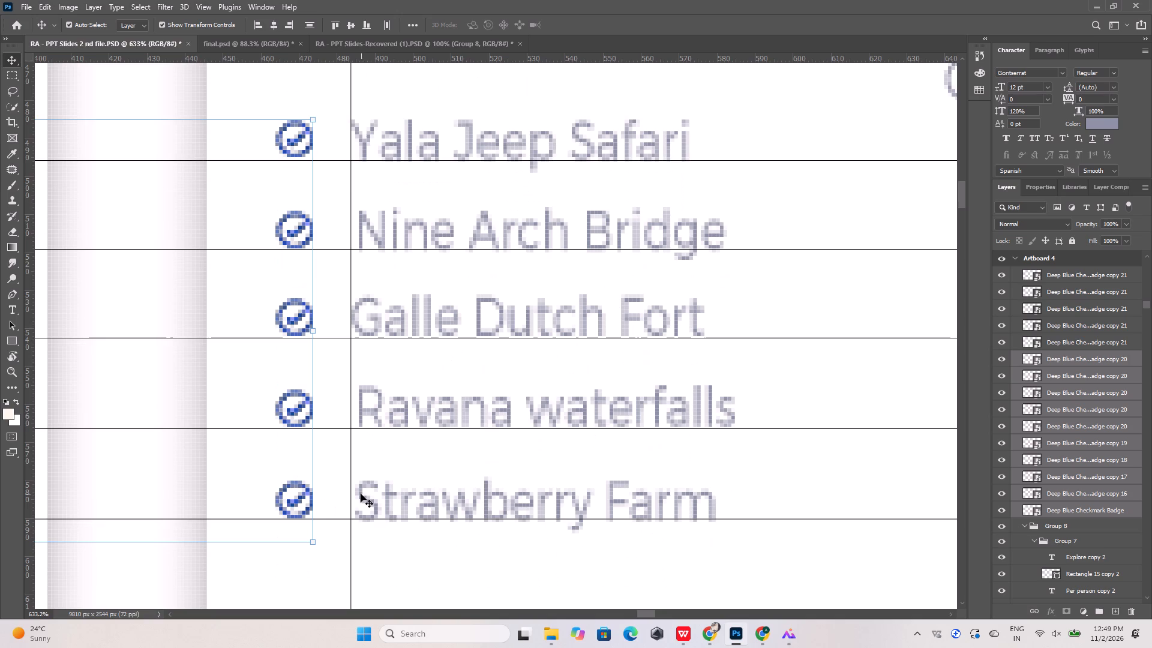
left_click(361, 494, "shift")
left_click(374, 410, "shift")
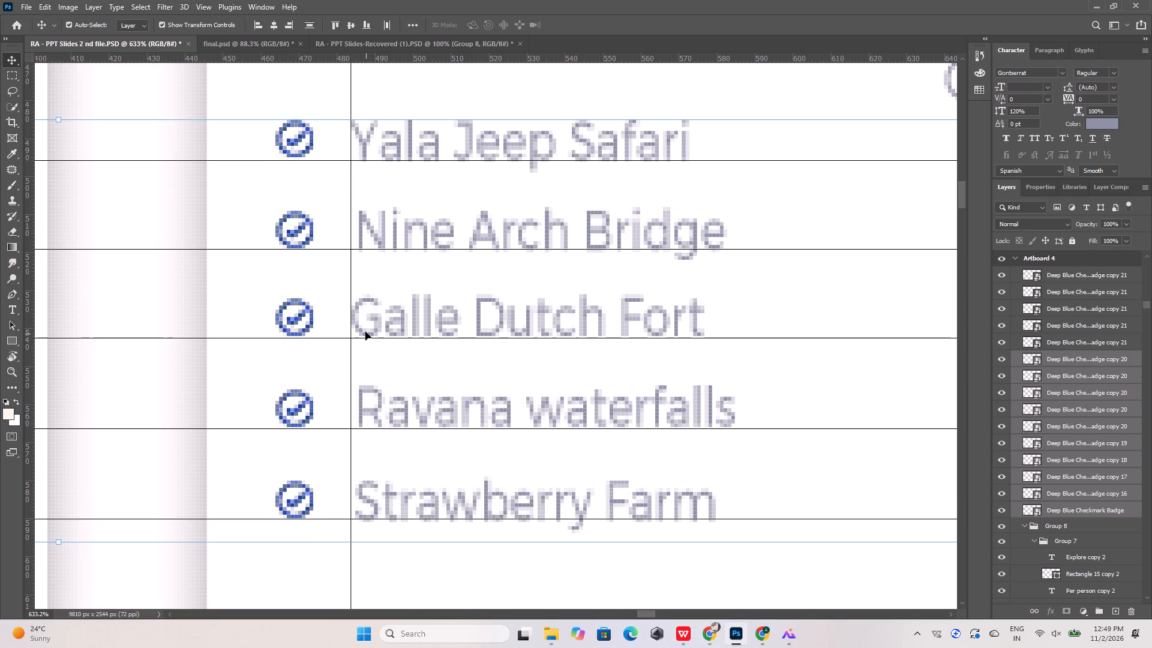
left_click(360, 330, "shift")
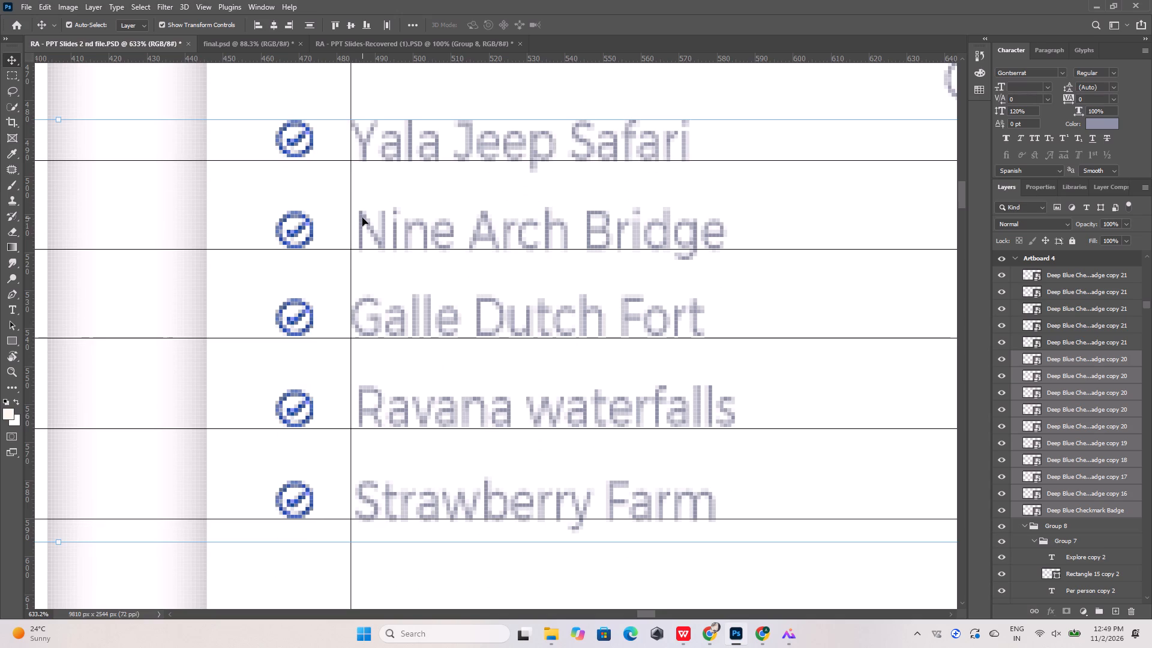
left_click(362, 217, "shift")
left_click(365, 148, "shift")
scroll(188, 248, "down", 18, "alt")
Add the Experience the Soul of Sri Lanka card's five checkmark badges and attraction texts to the selection, and move all three lists down 10 px.
scroll(435, 291, "up", 11, "alt")
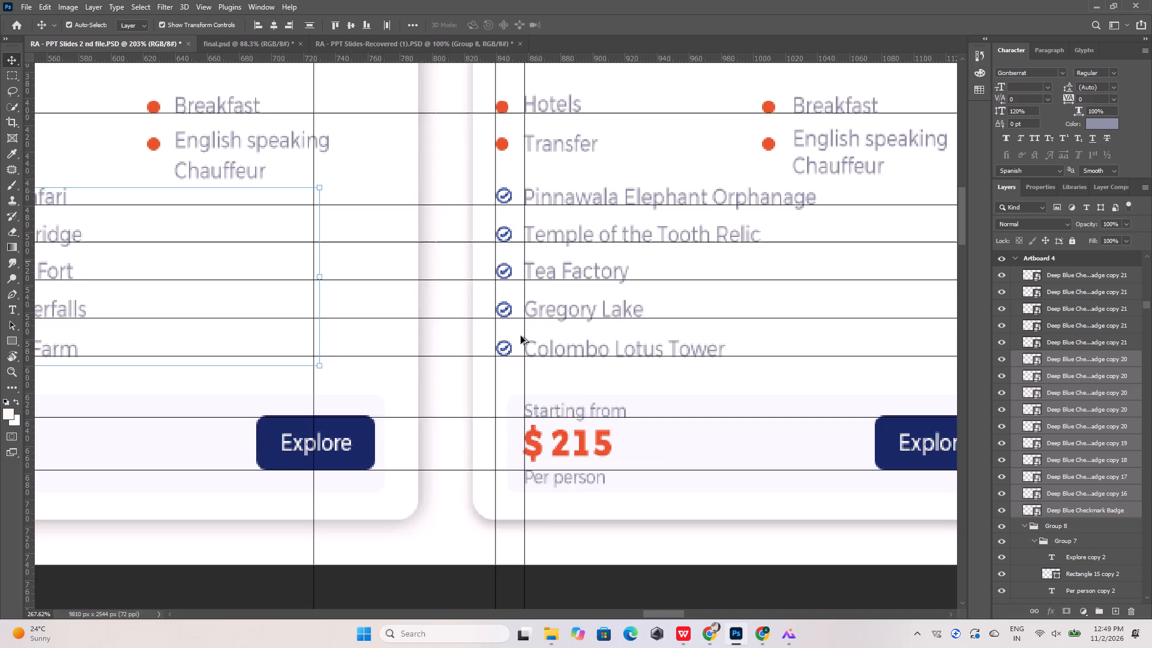
left_click(498, 355, "shift")
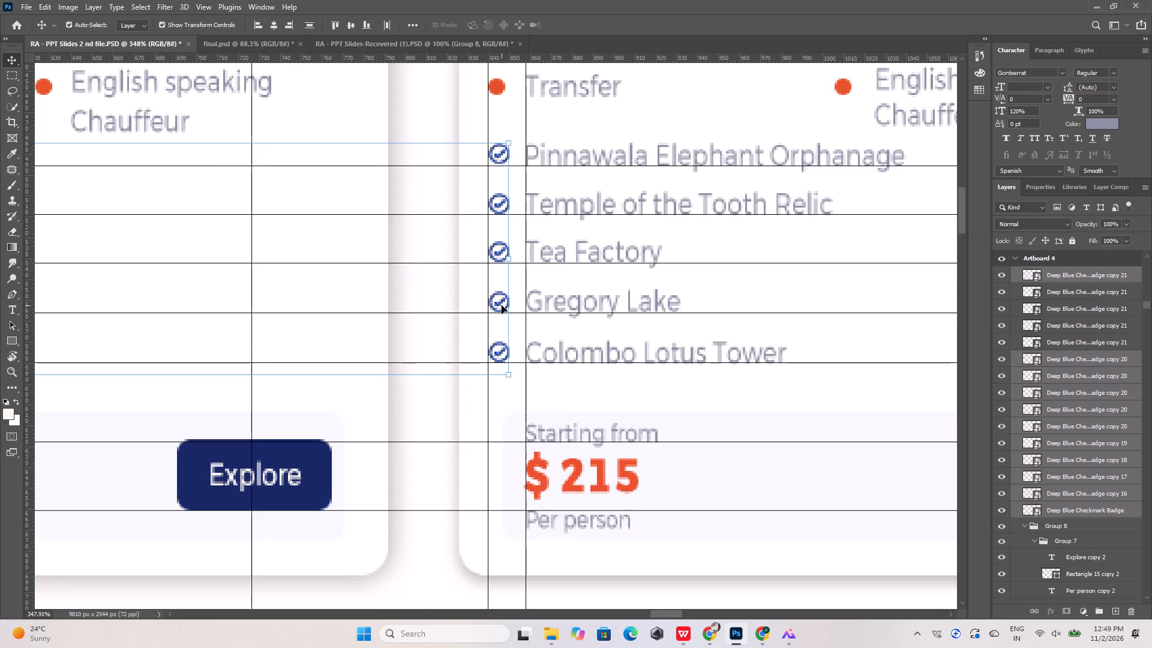
left_click(501, 302, "shift")
left_click(500, 254, "shift")
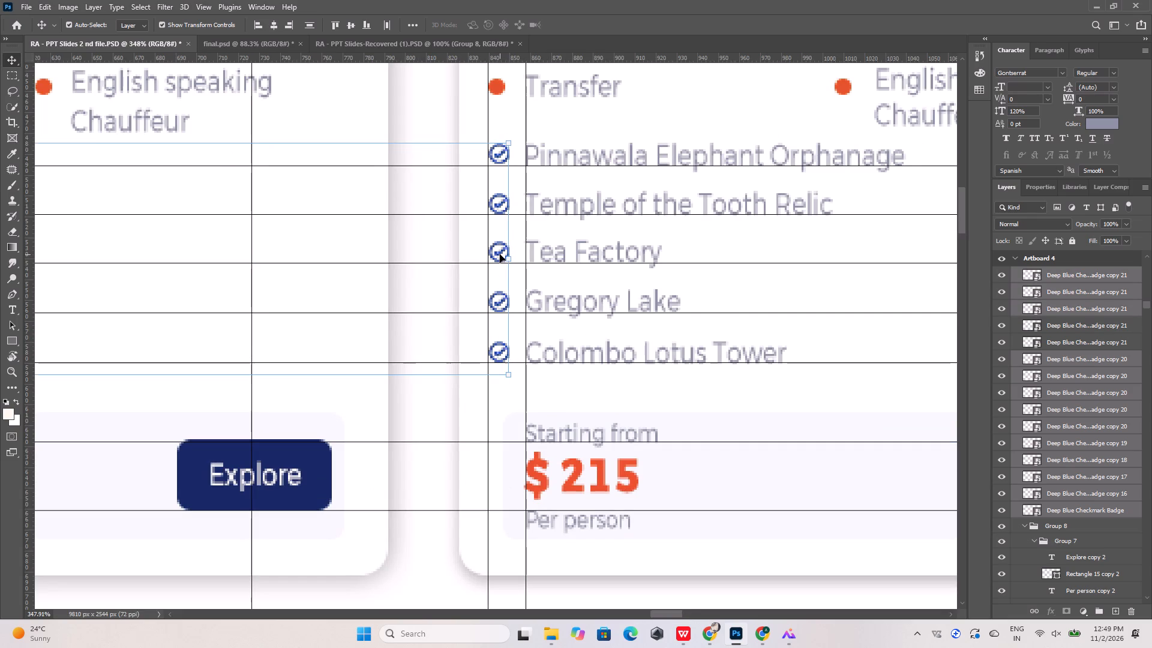
left_click(497, 207, "shift")
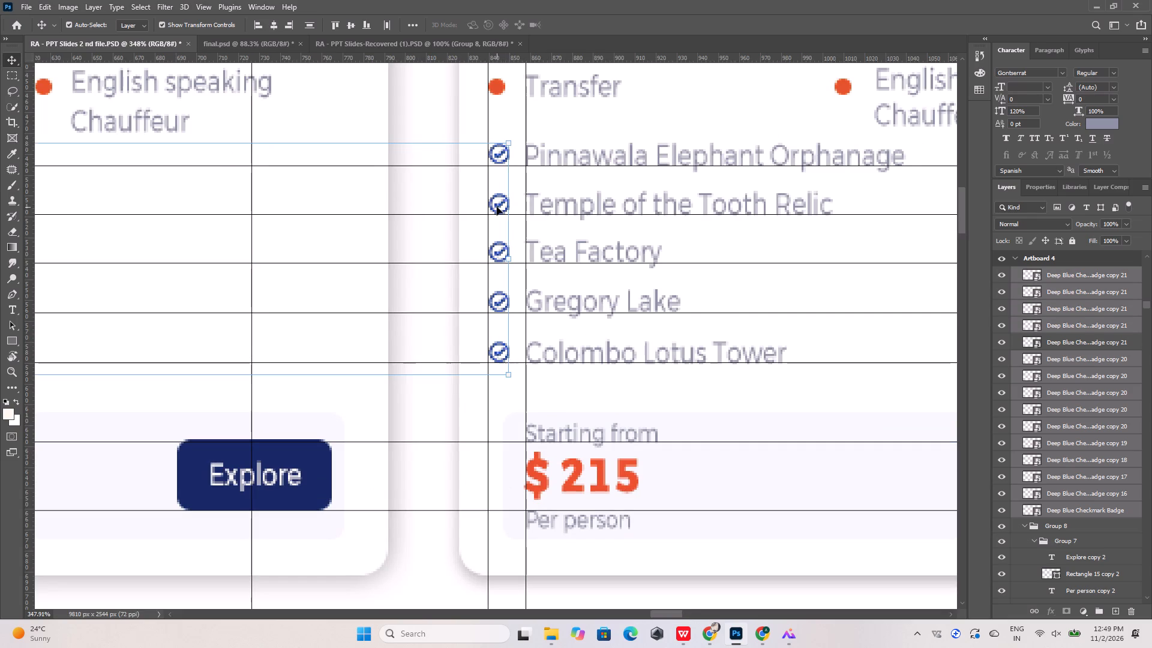
left_click(500, 156, "shift")
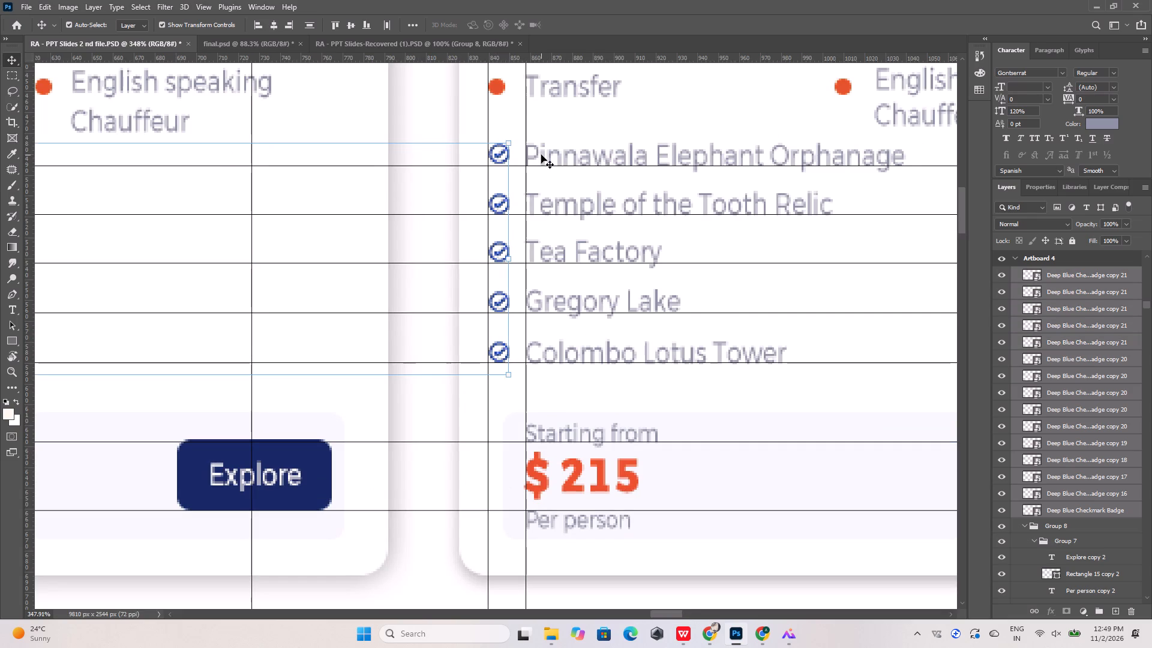
left_click(536, 155, "shift")
left_click(532, 203, "shift")
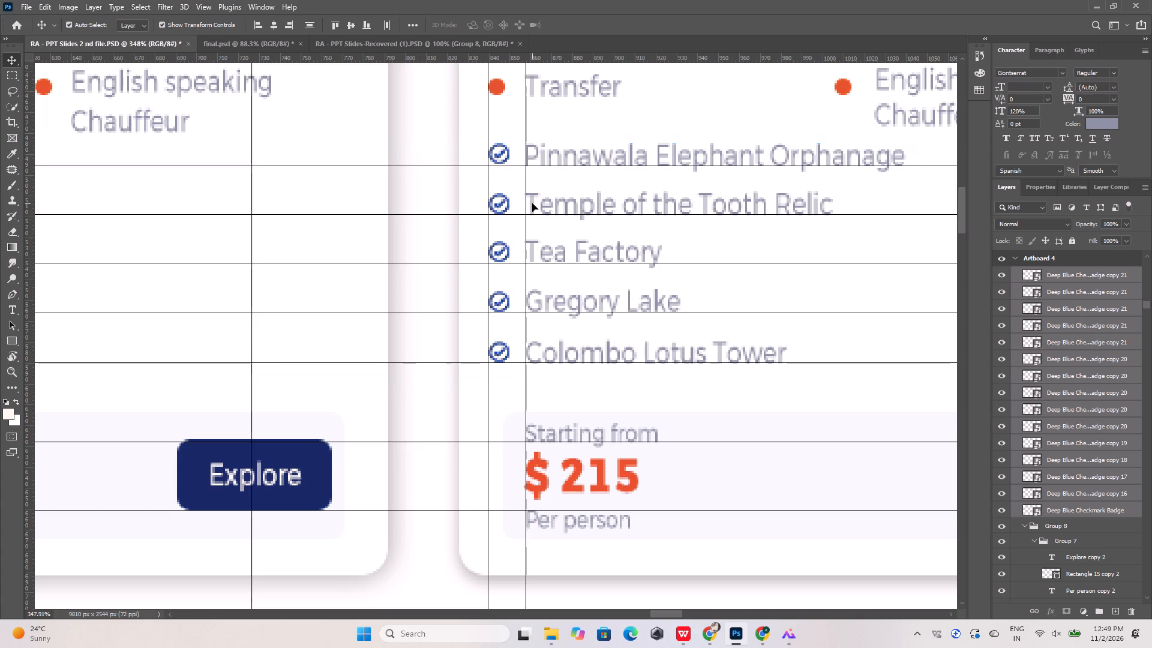
left_click(532, 250, "shift")
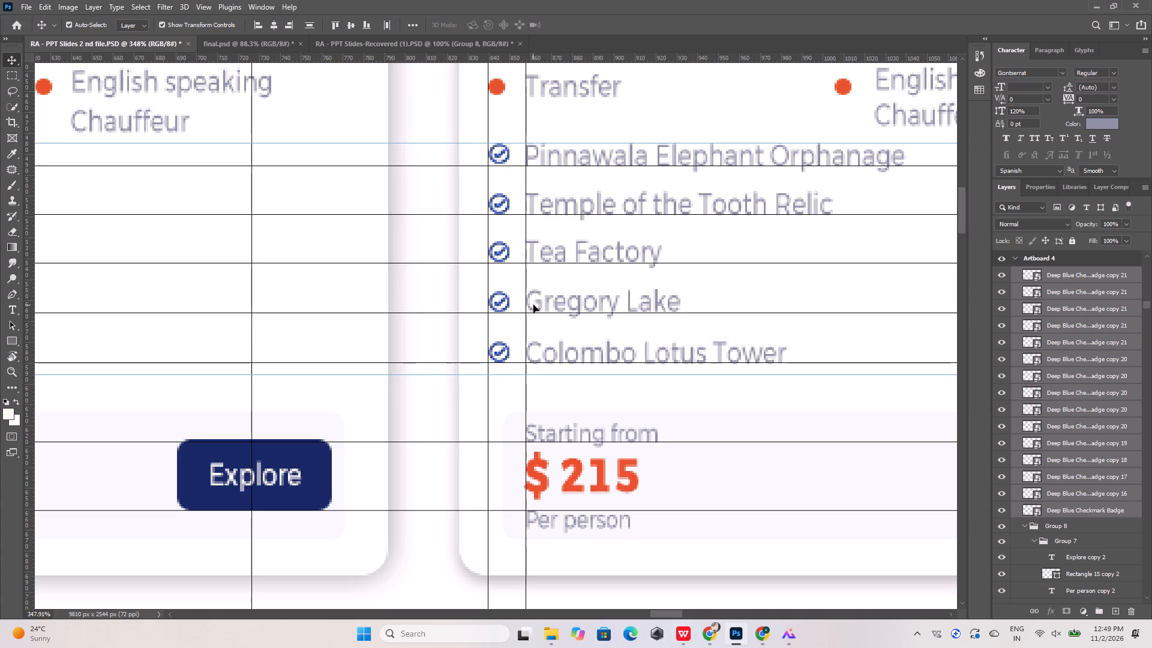
left_click(541, 301, "shift")
left_click(536, 345, "shift")
scroll(532, 341, "down", 4, "alt")
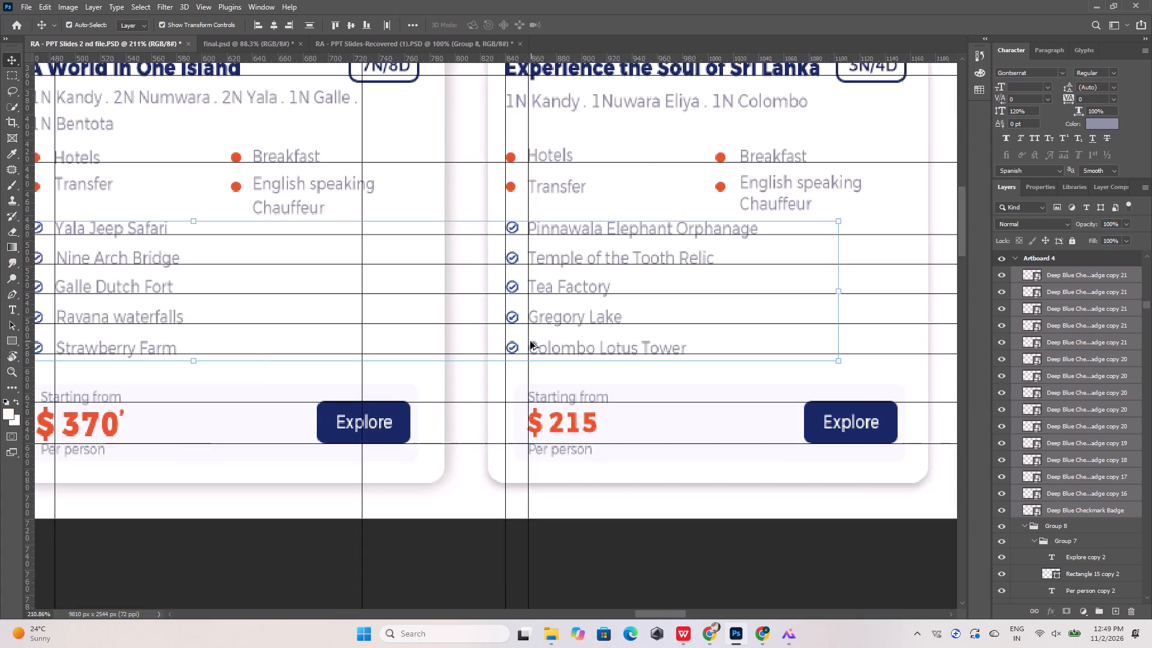
scroll(530, 341, "down", 12, "alt")
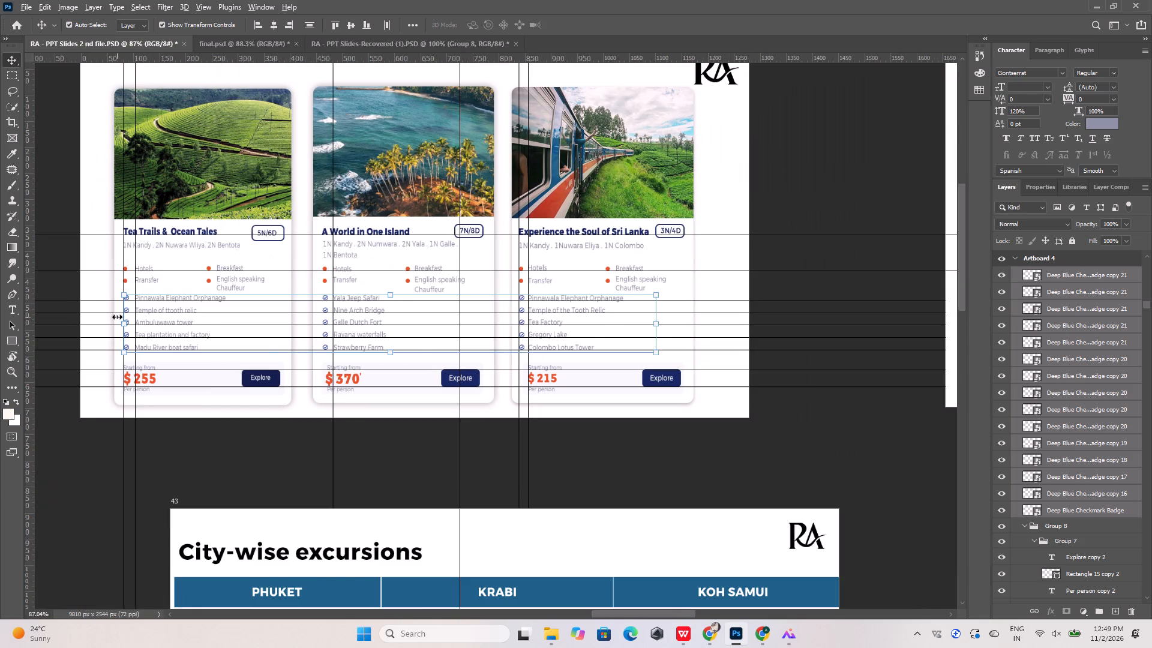
scroll(117, 317, "up", 4, "alt")
key("shift+Down")
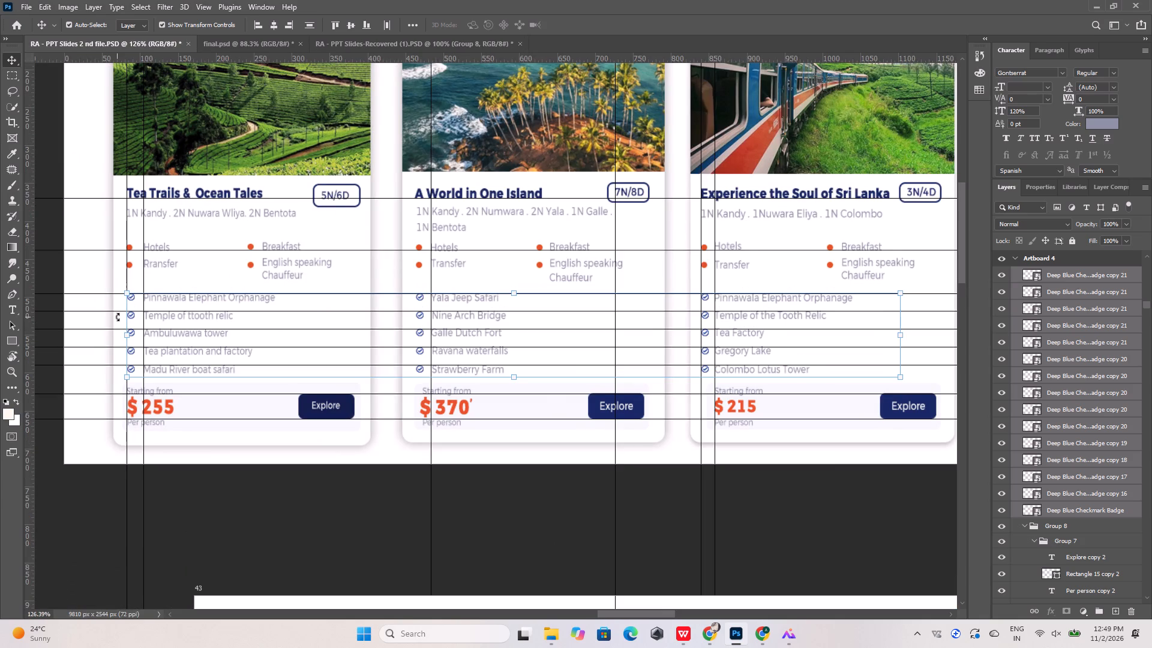
scroll(216, 333, "down", 12, "alt")
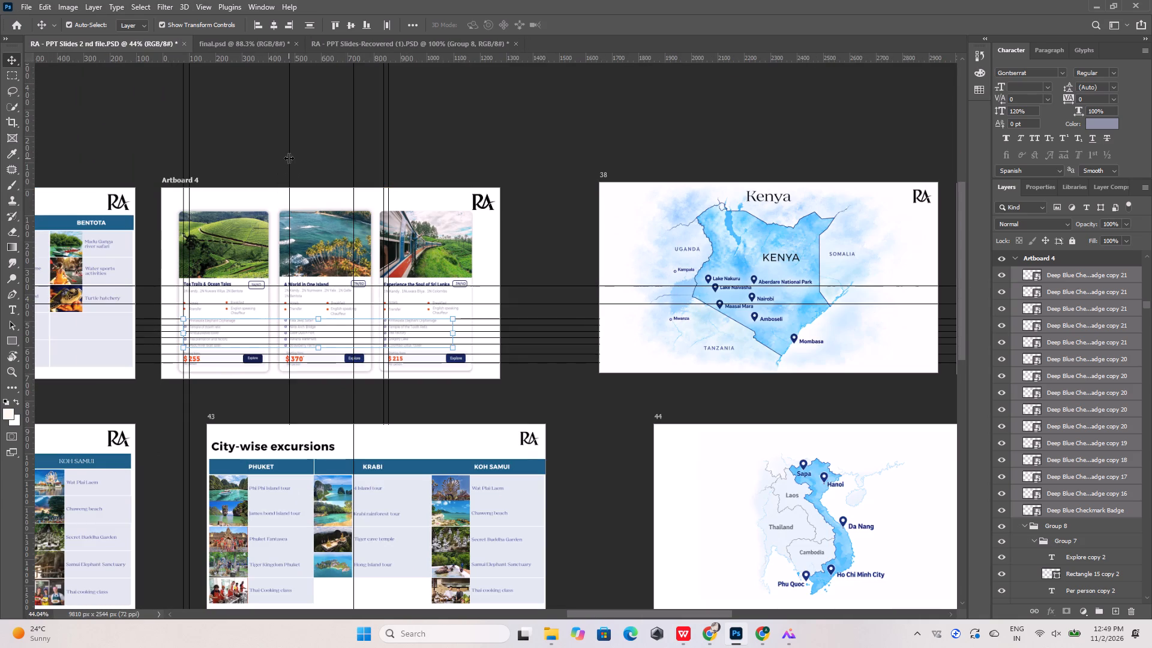
left_click(270, 153)
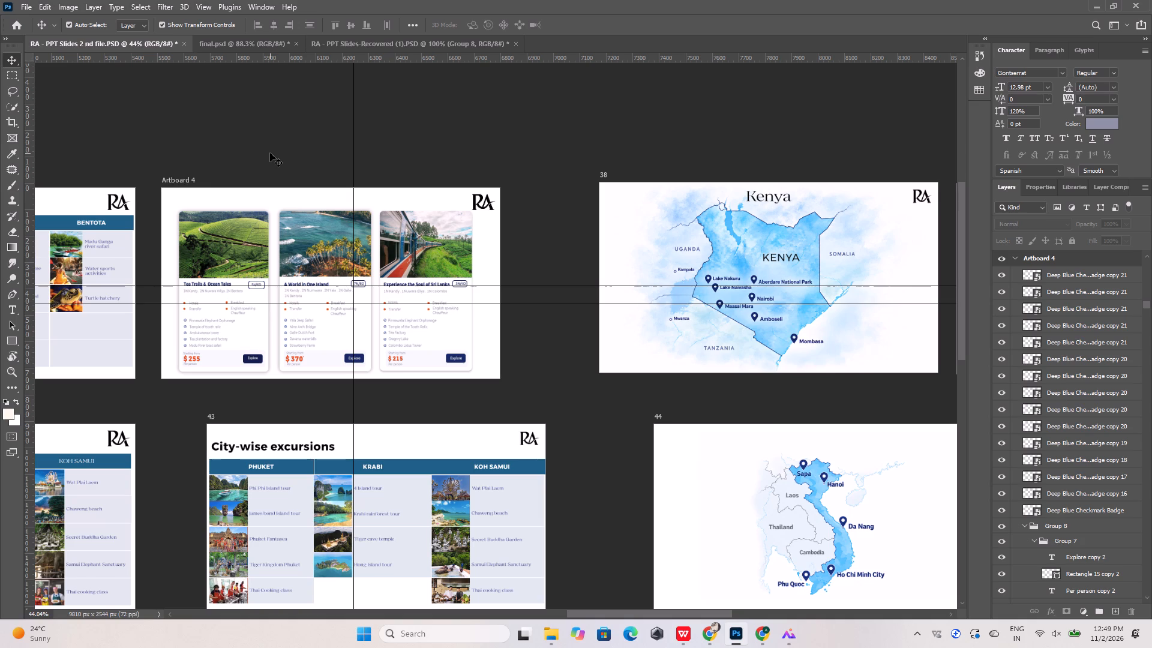
Remove all nine horizontal guides from Artboard 4, keeping its vertical guides.
left_click(389, 204)
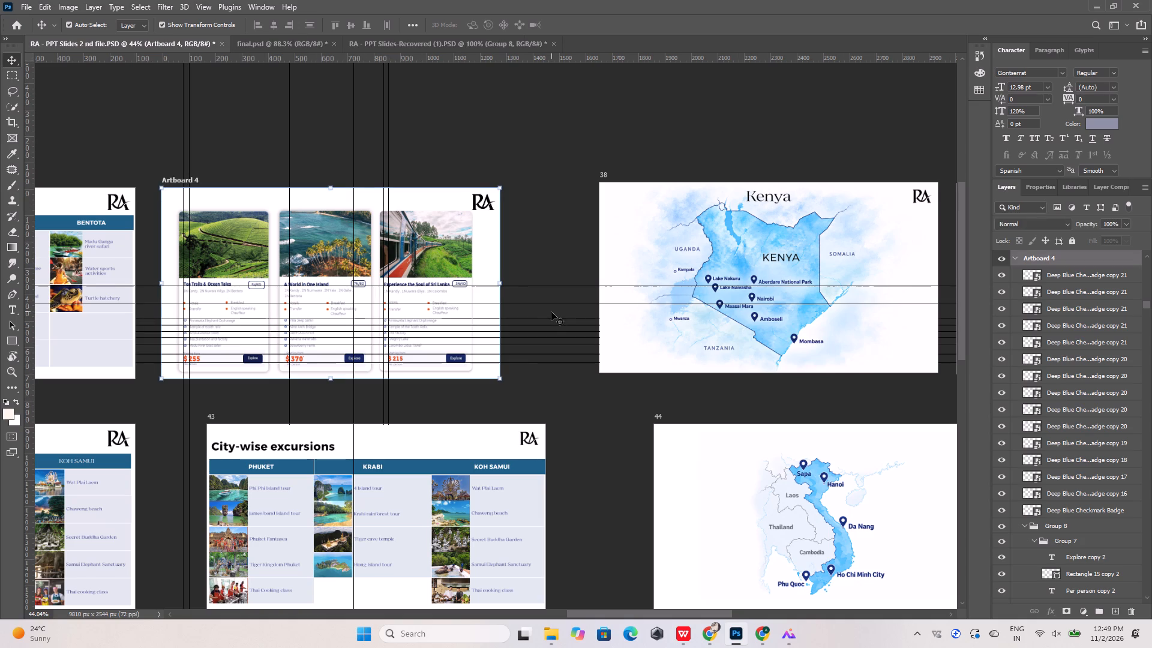
left_click_drag(551, 286, 563, 0)
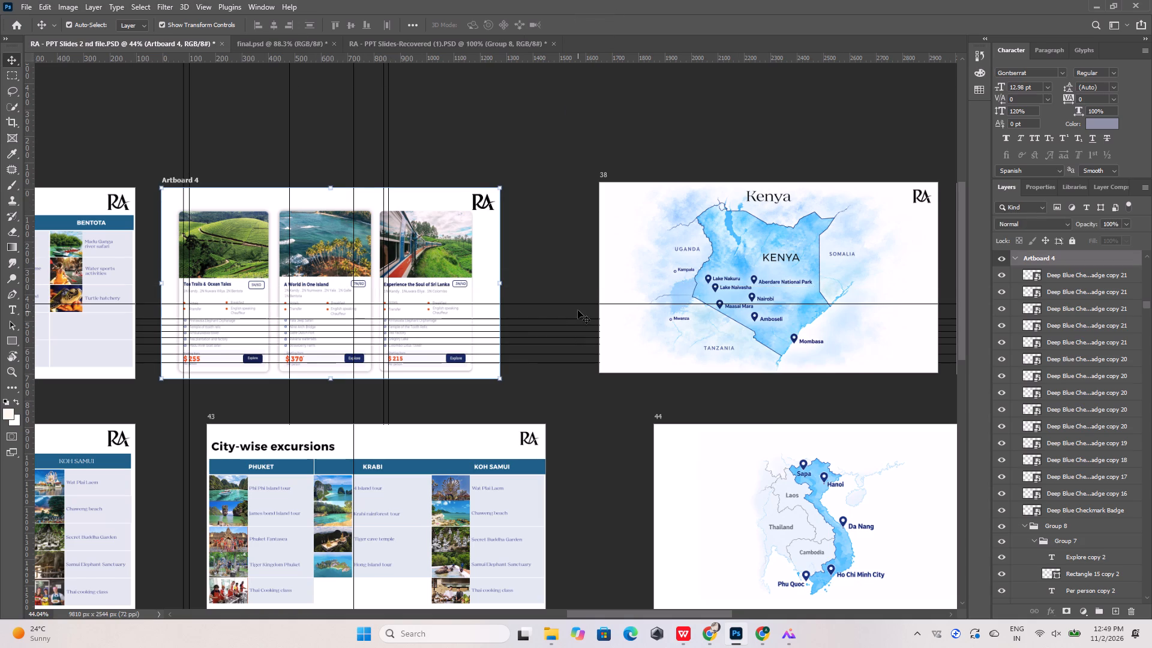
left_click_drag(578, 304, 559, 47)
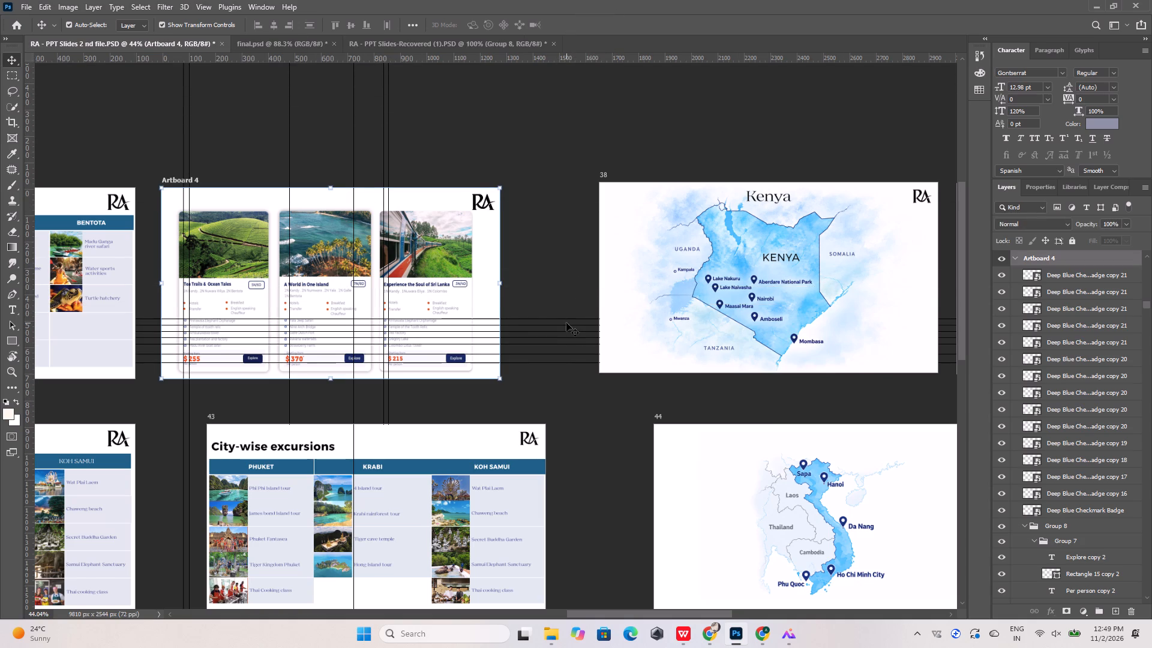
left_click_drag(567, 320, 552, 0)
left_click_drag(564, 326, 564, 314)
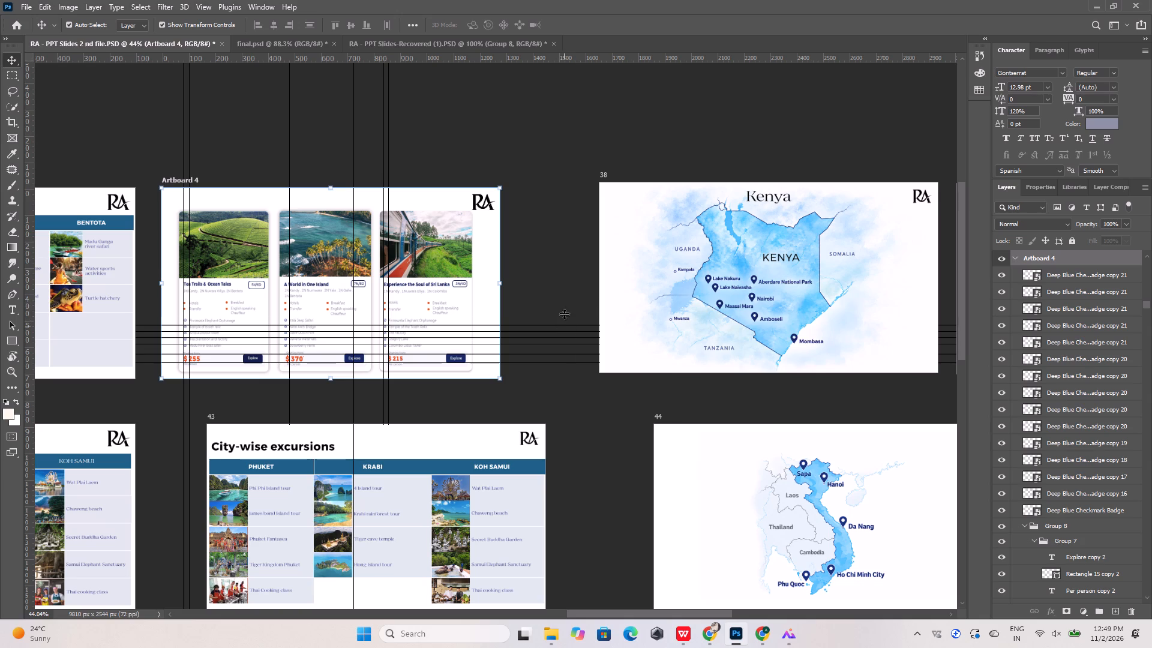
left_click_drag(564, 314, 538, 0)
left_click_drag(548, 332, 531, 0)
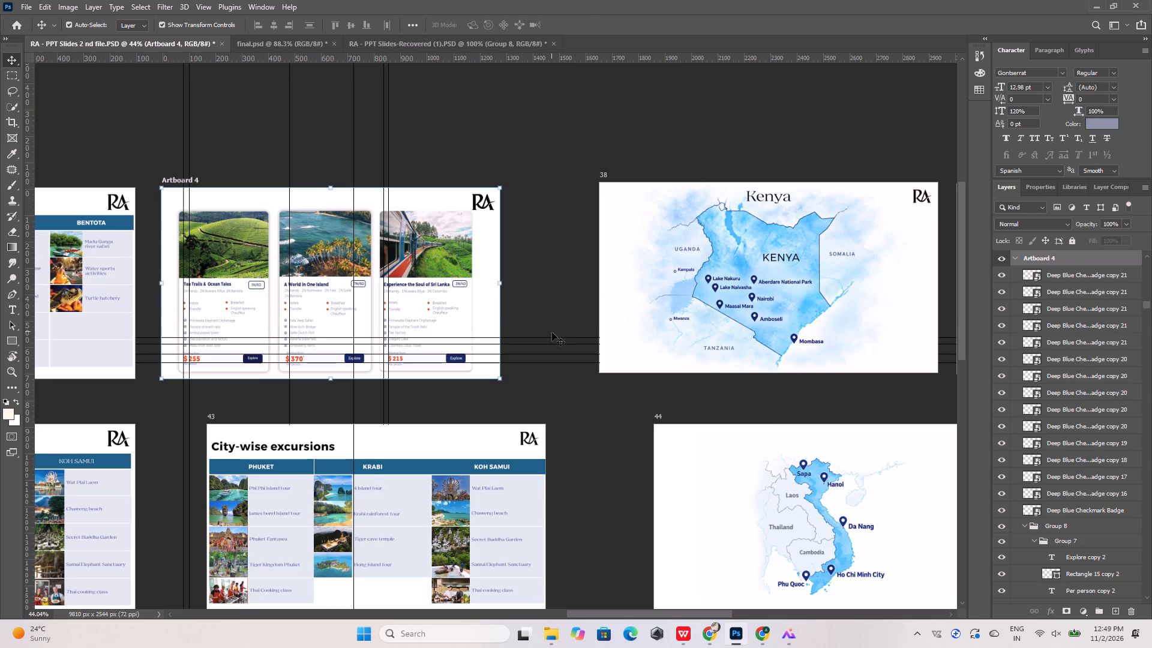
left_click_drag(554, 337, 535, 1)
left_click_drag(565, 343, 549, 25)
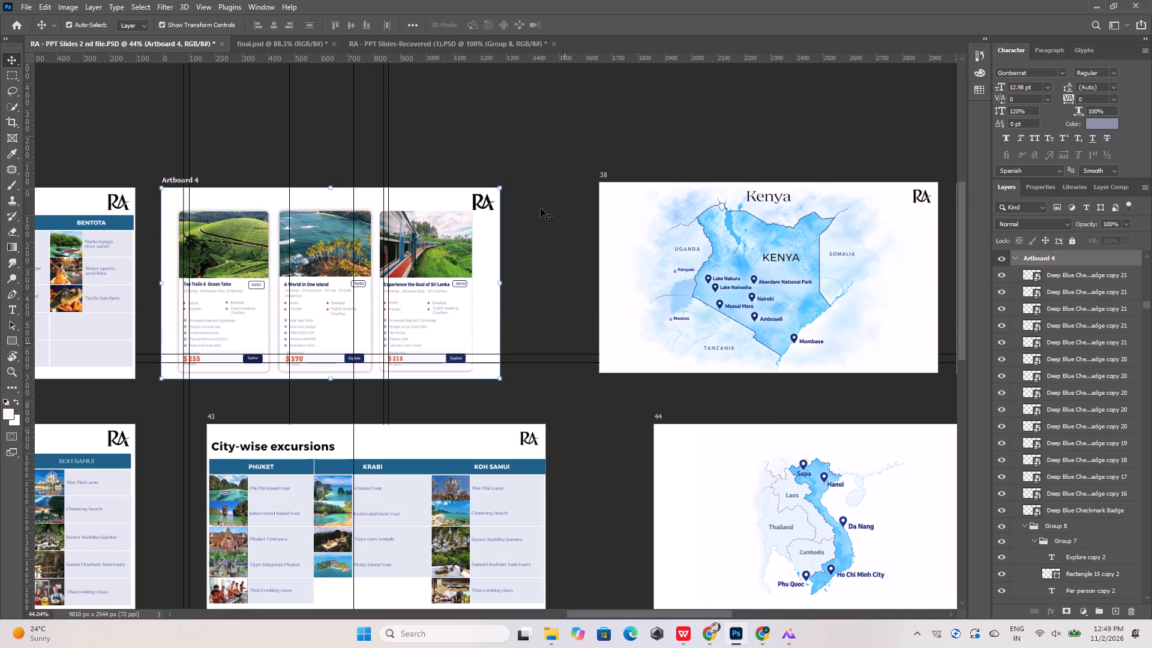
left_click_drag(562, 355, 539, 1)
left_click_drag(561, 362, 533, 118)
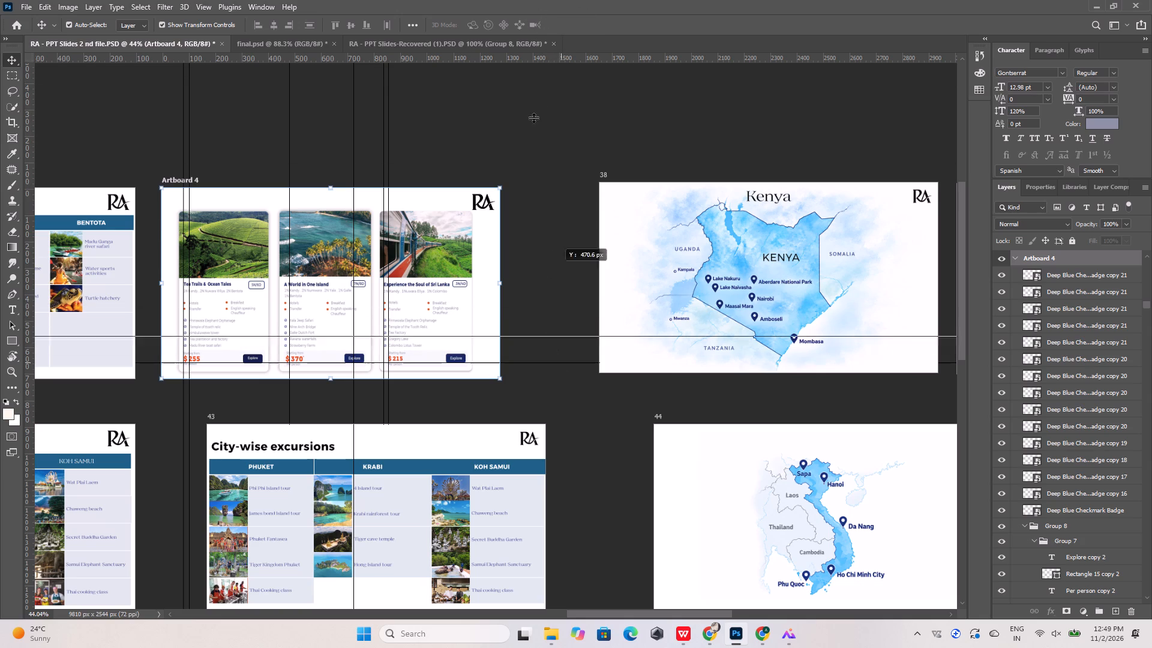
left_click_drag(533, 118, 512, 0)
scroll(358, 190, "down", 6, "alt")
left_click(429, 159)
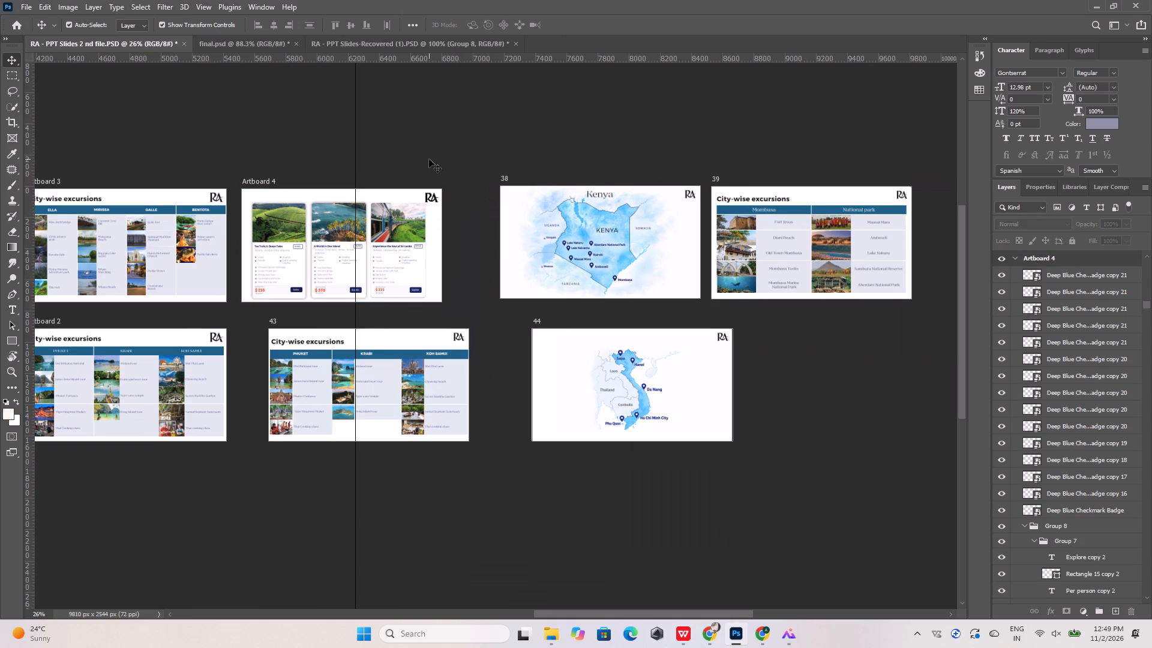
Save the slides document on the computer, replacing the existing Photoshop file RA - PPT Slides 2 nd file in Downloads.
scroll(410, 195, "down", 5, "alt")
scroll(396, 262, "down", 6, "alt")
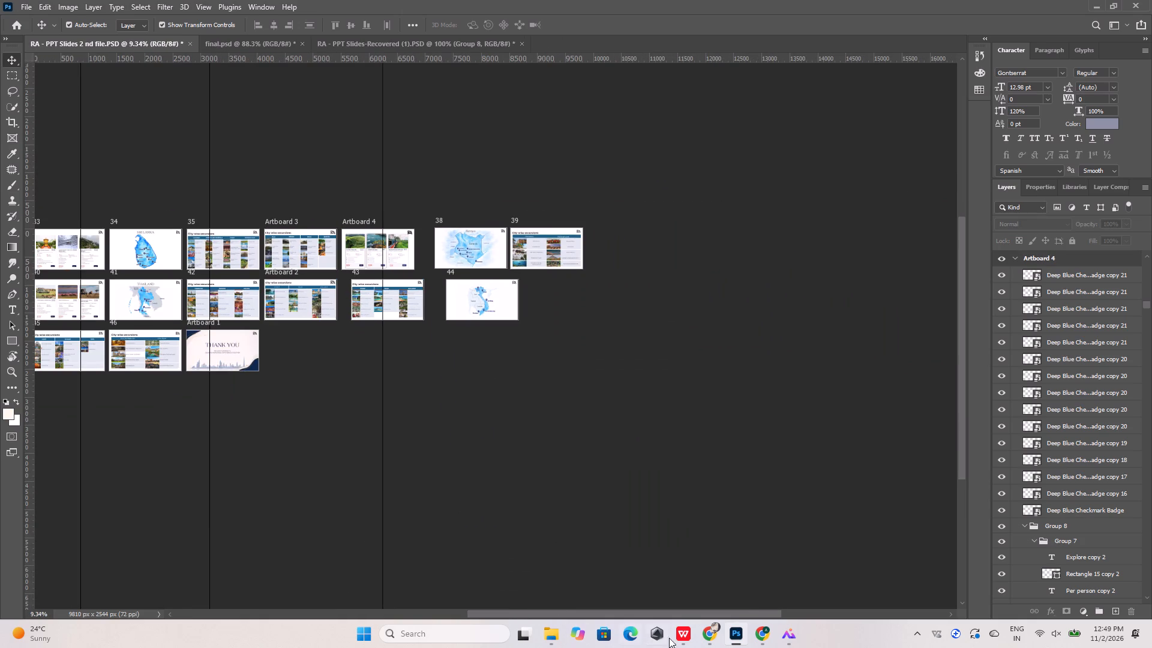
left_click(688, 633)
left_click(688, 633)
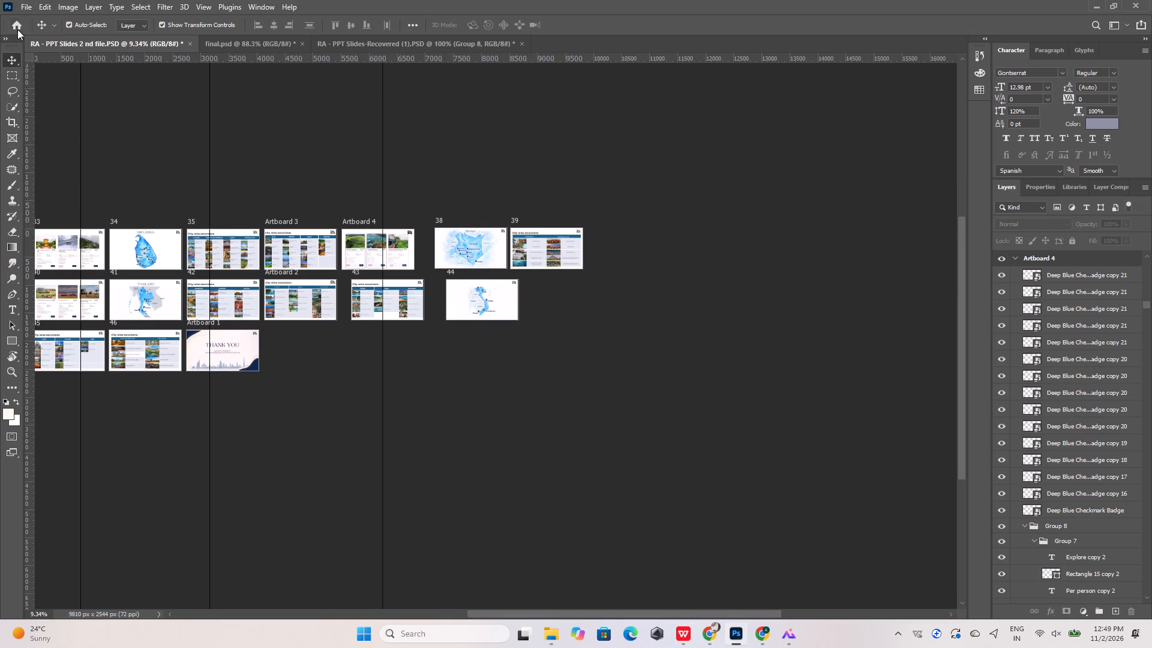
left_click(24, 2)
left_click(52, 148)
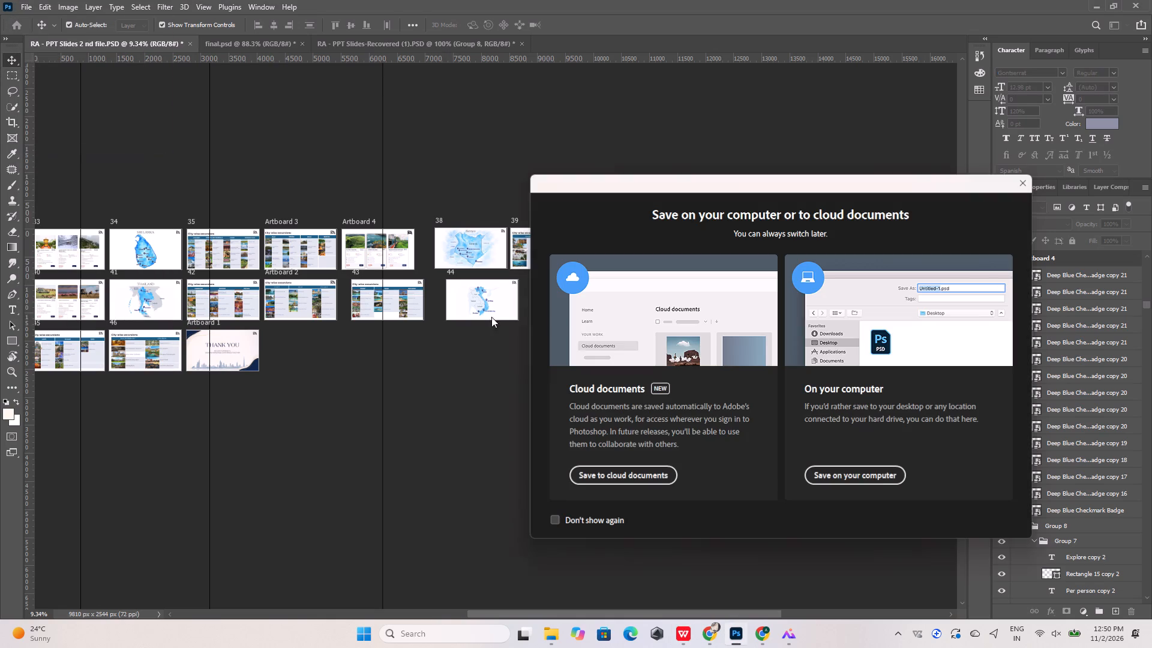
left_click(838, 472)
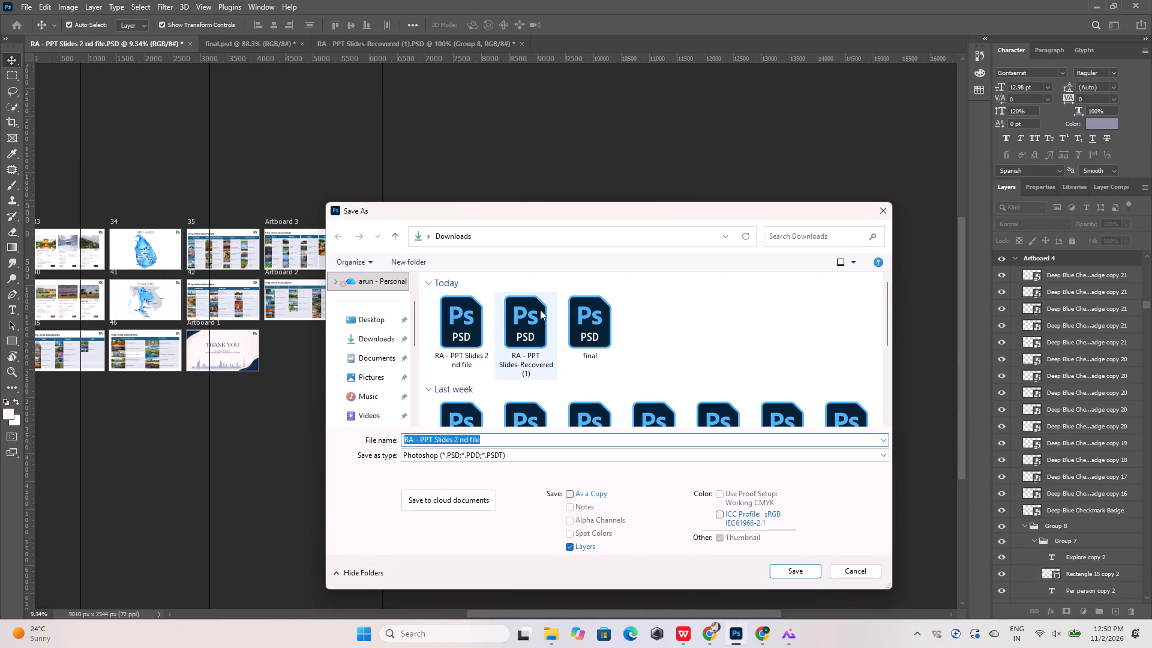
left_click(448, 334)
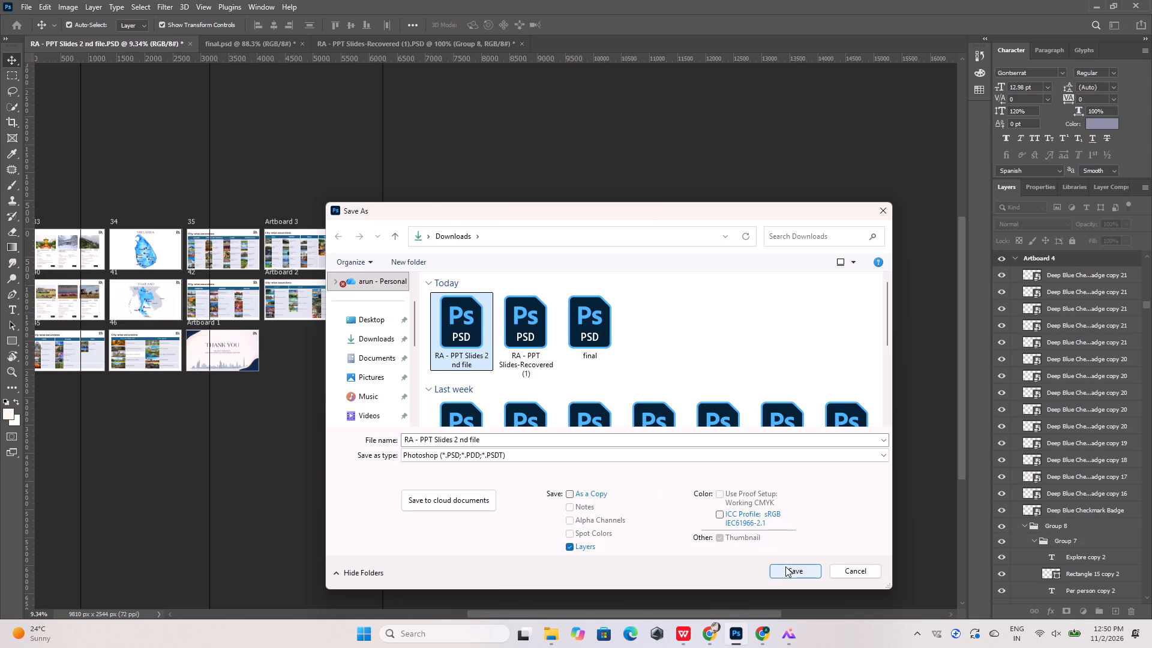
left_click(785, 566)
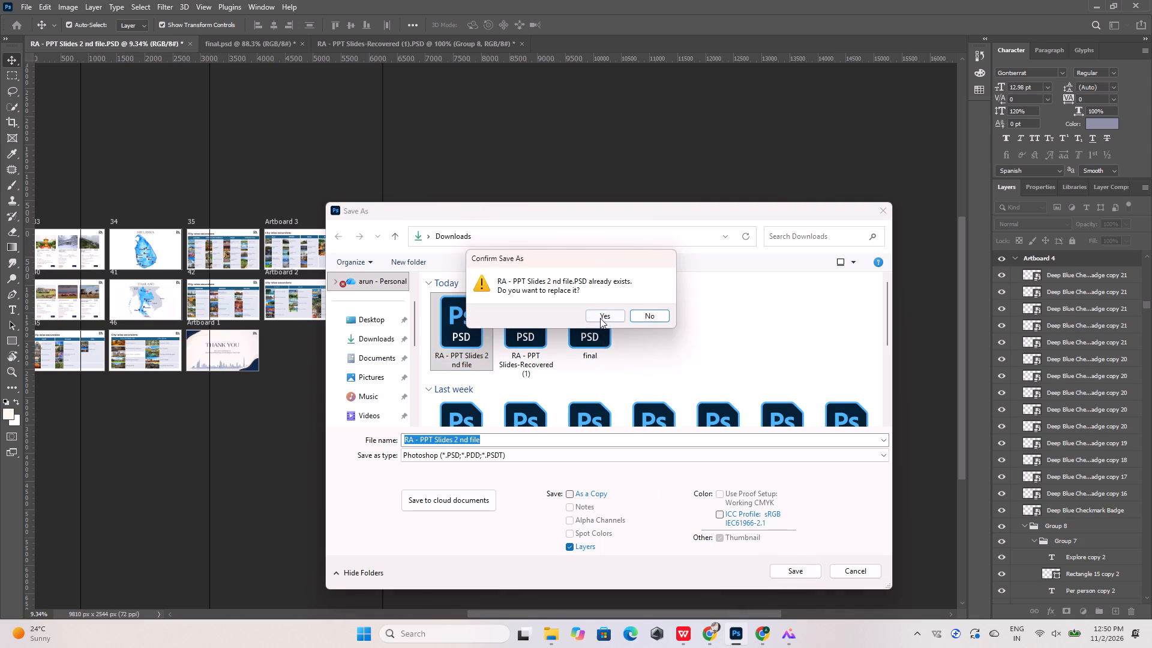
left_click(600, 317)
left_click(694, 178)
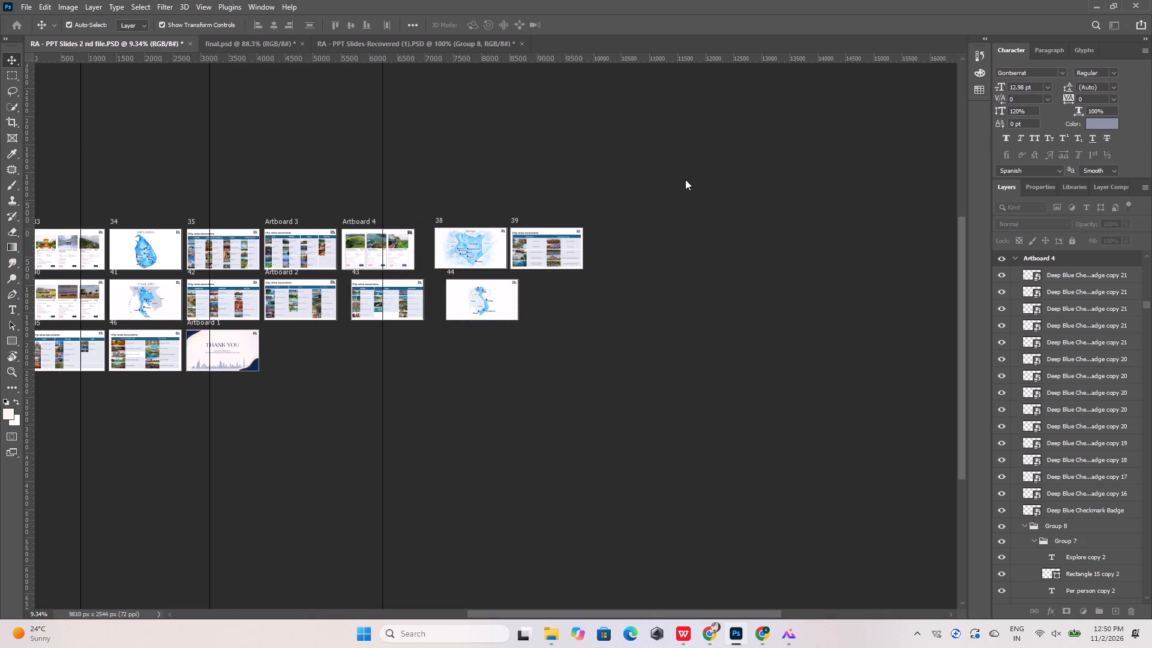
Compare the Kenya map and Mombasa/National park excursions artboards 38 and 39 with slides 38 and 39 of the reference presentation in WPS Office.
left_click(680, 628)
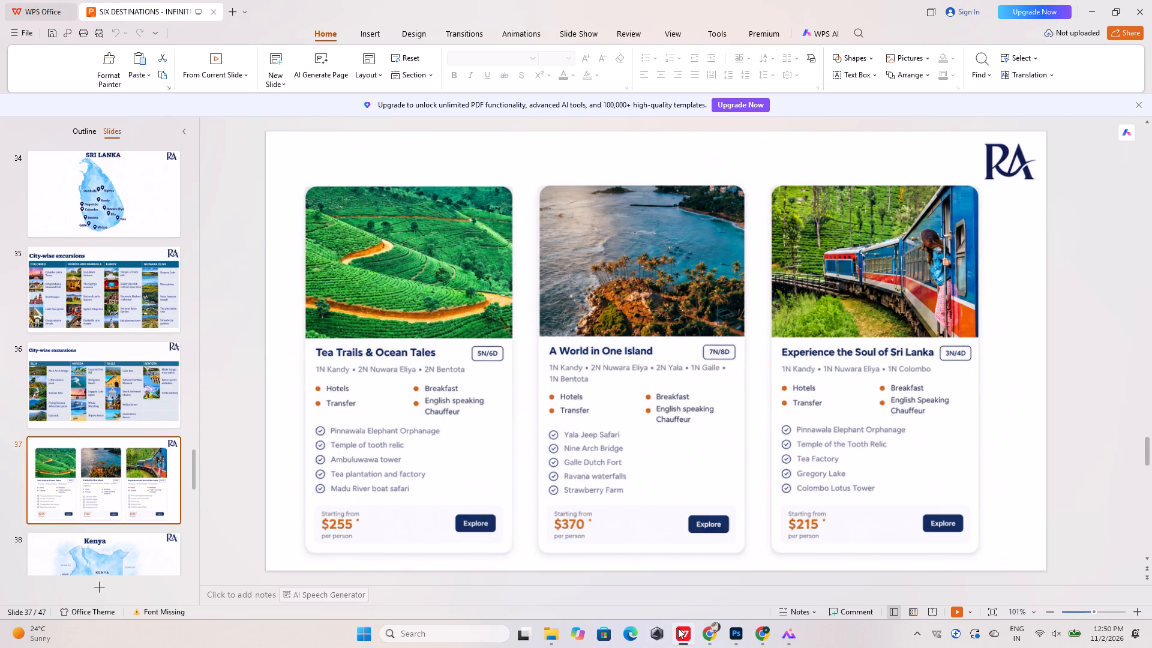
key("Down")
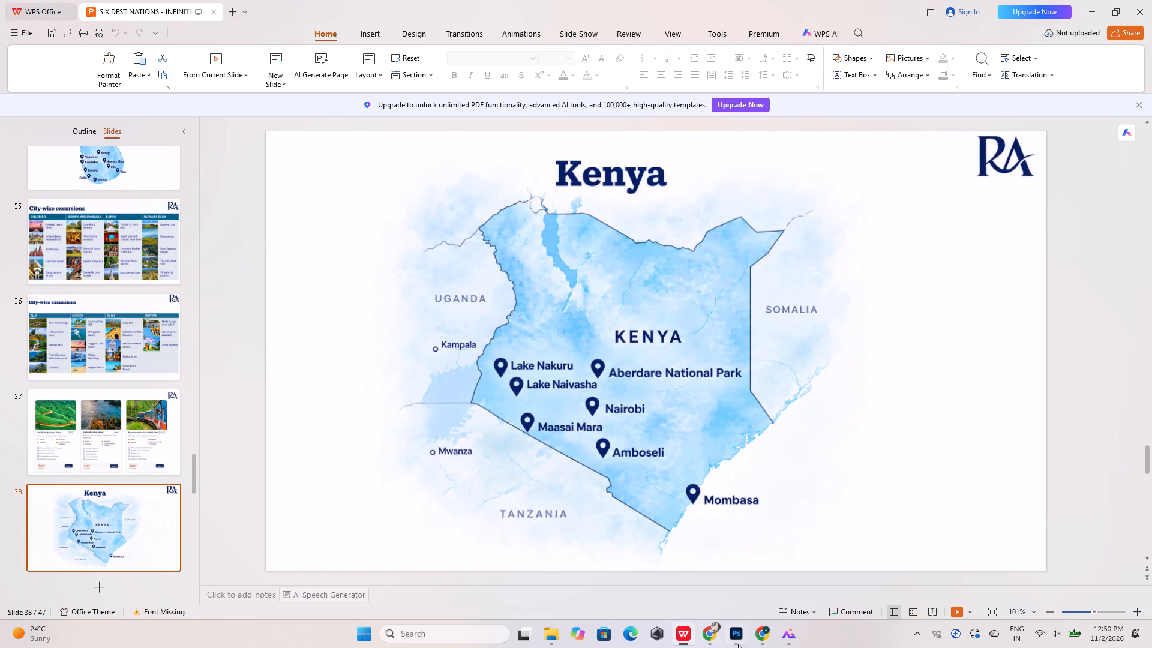
left_click(731, 638)
left_click(731, 638)
key("Down")
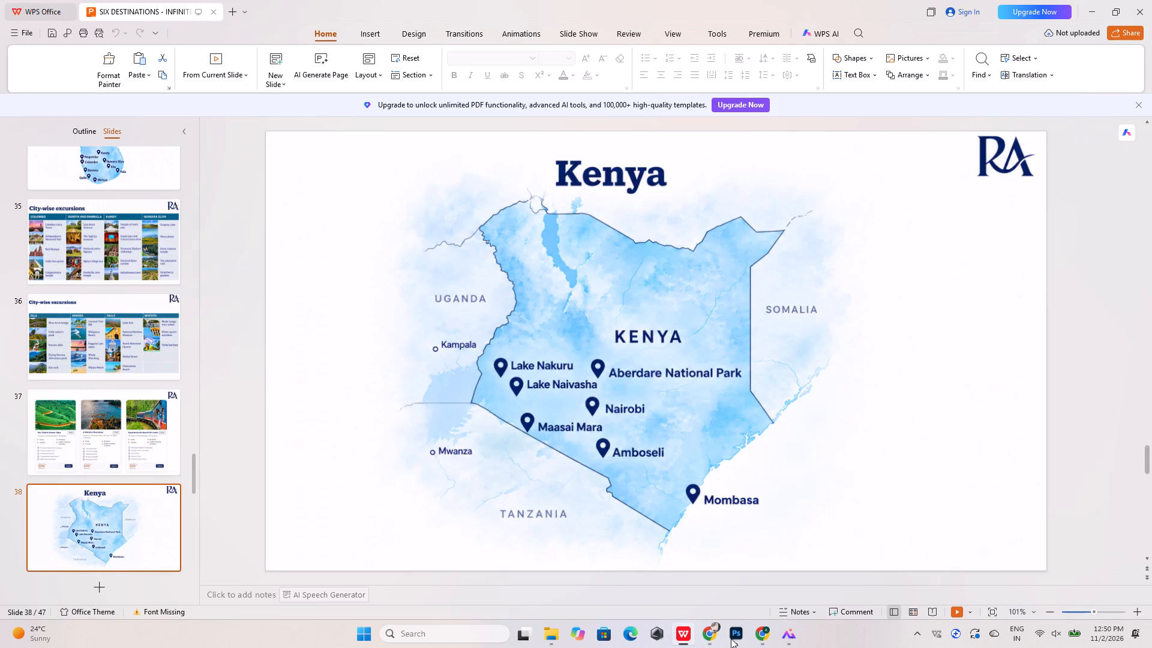
left_click(733, 631)
scroll(595, 223, "up", 5, "alt")
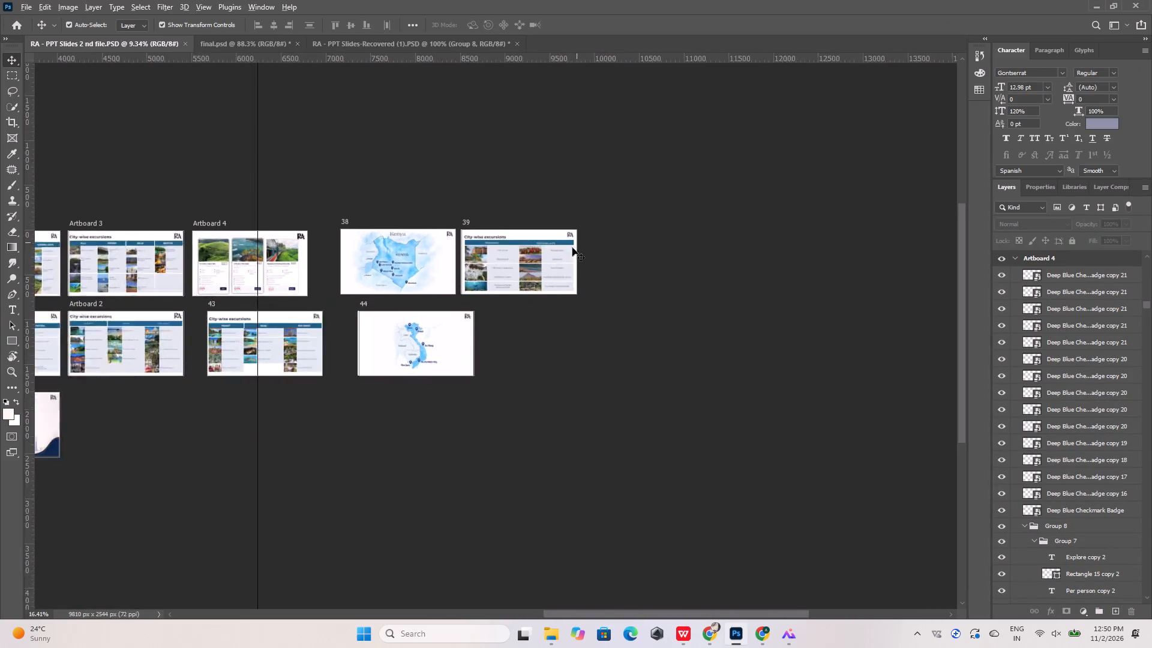
scroll(572, 248, "up", 17, "alt")
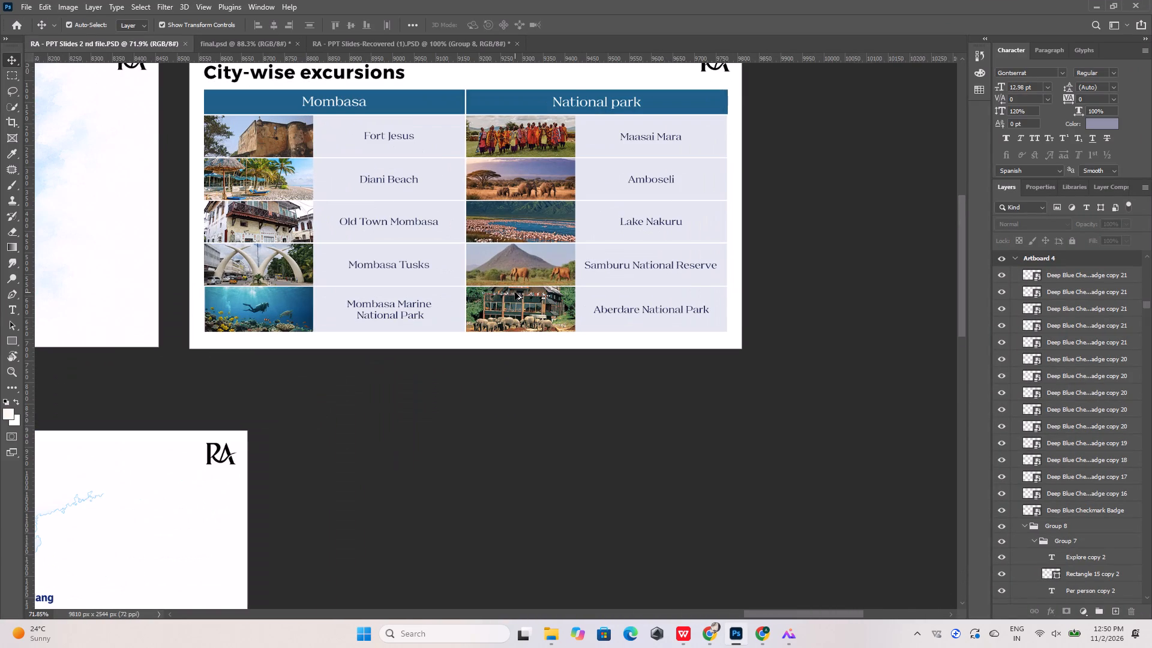
left_click(733, 630)
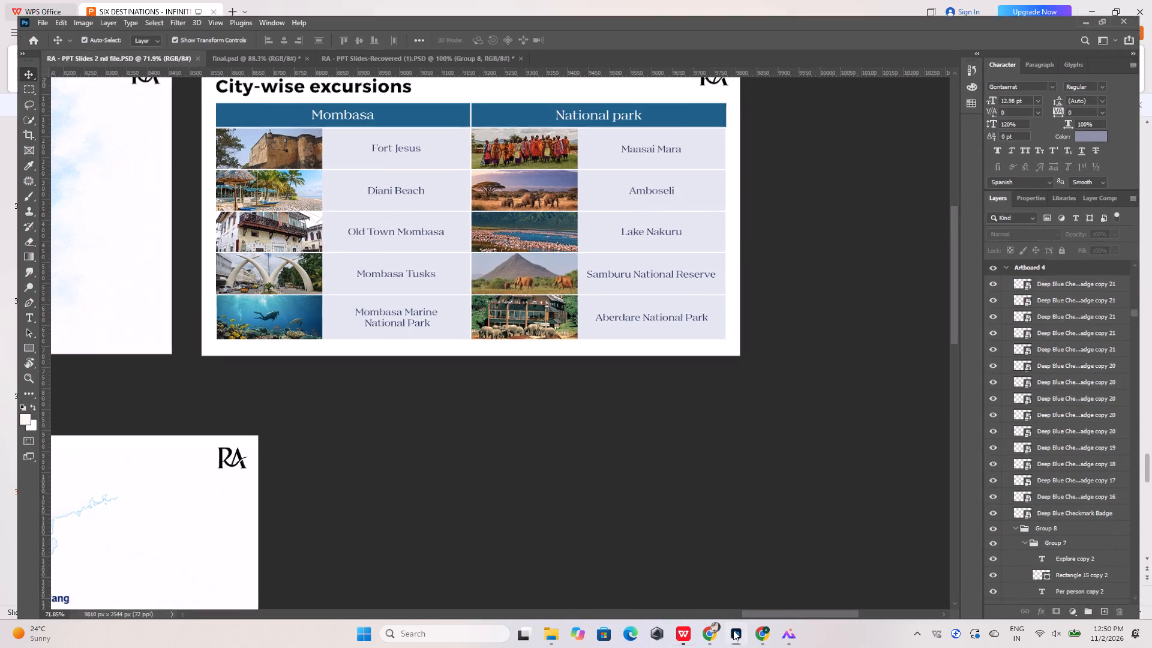
key("Down")
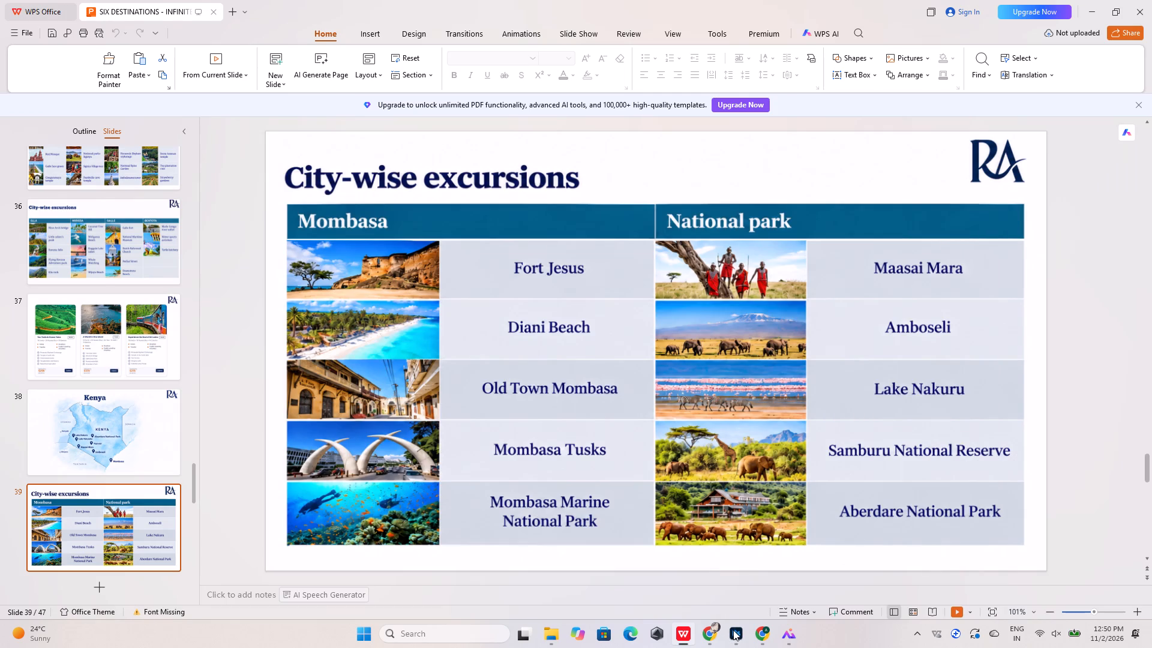
Compare the Kenya safari cards and Thailand map on Photoshop artboards 40 and 41 with slides 40 and 41 of the WPS Office reference presentation.
left_click(733, 630)
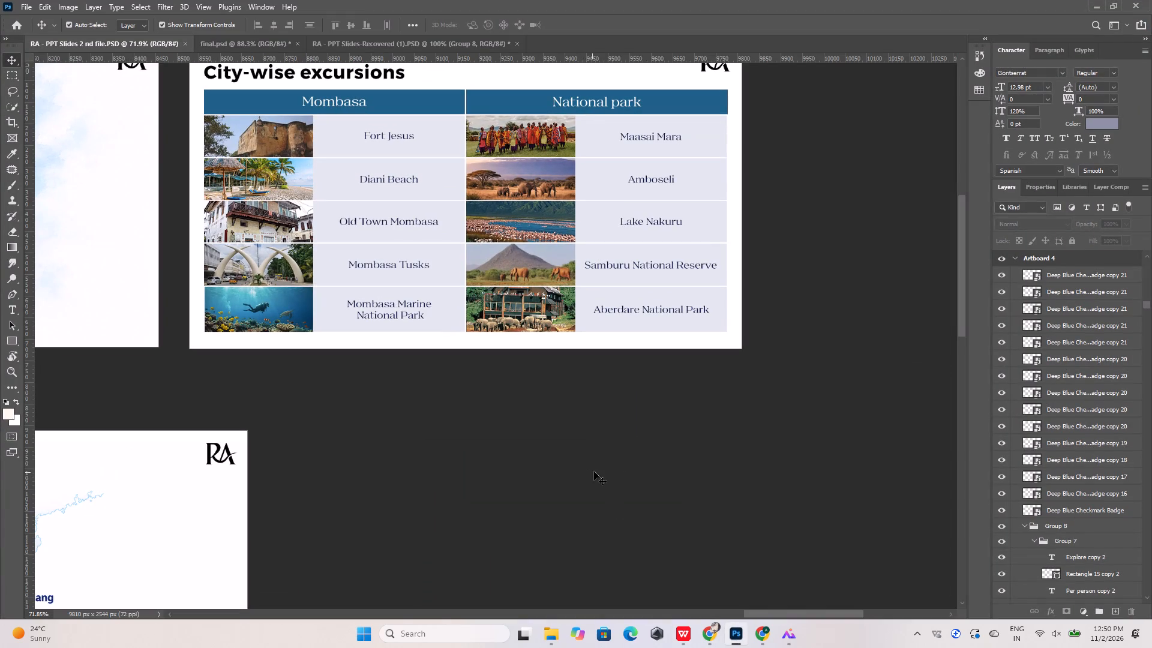
scroll(652, 411, "down", 1)
scroll(652, 410, "down", 20, "alt")
scroll(652, 410, "down", 7, "alt")
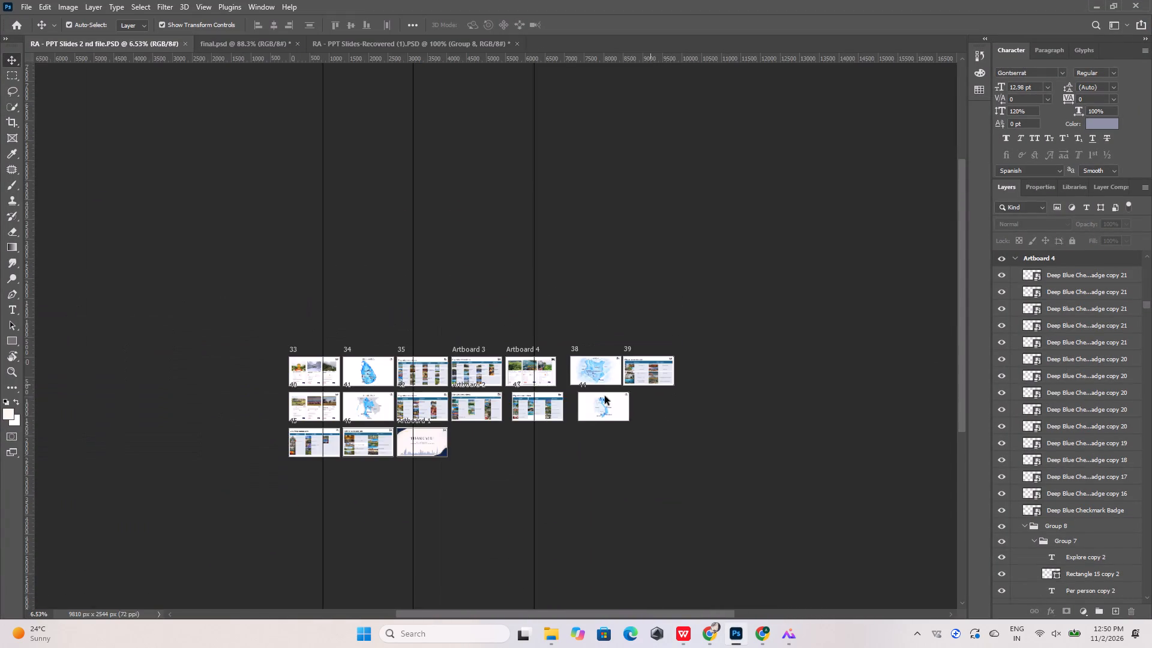
scroll(321, 445, "up", 20, "alt")
scroll(321, 445, "up", 3, "alt")
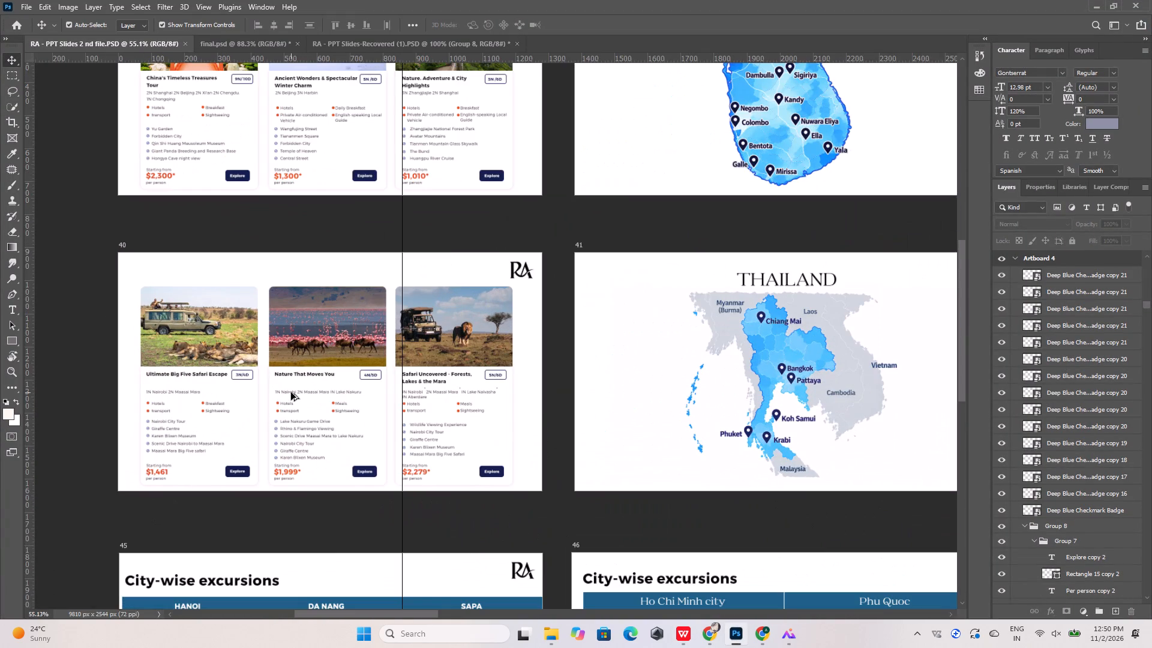
left_click(686, 639)
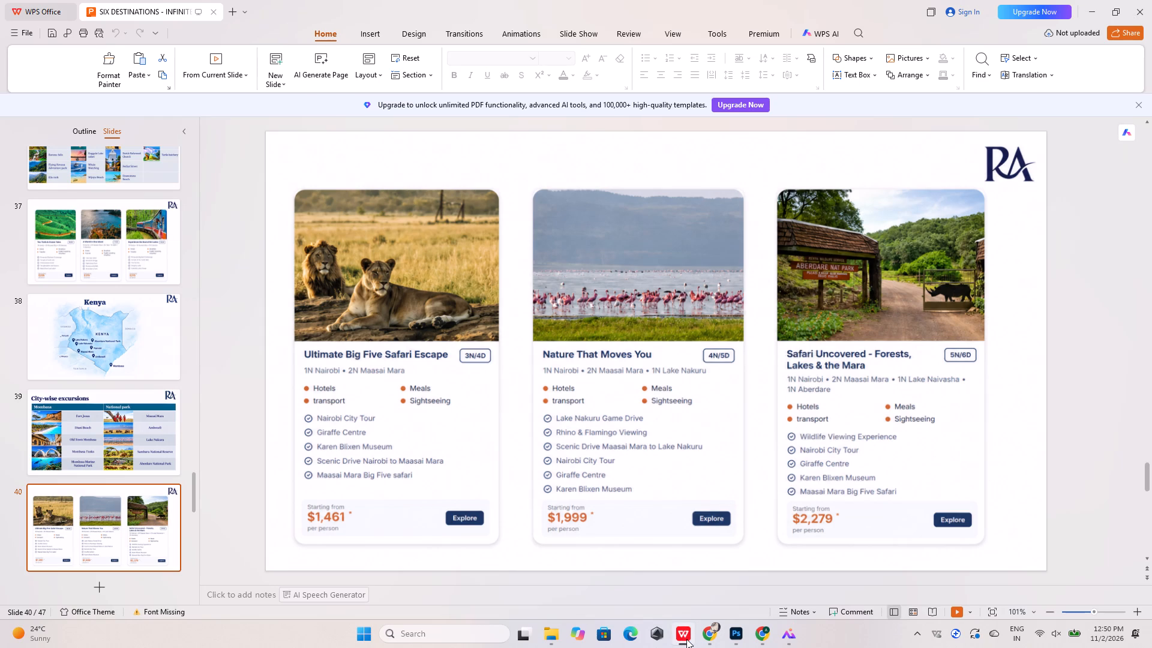
key("Down")
left_click(686, 639)
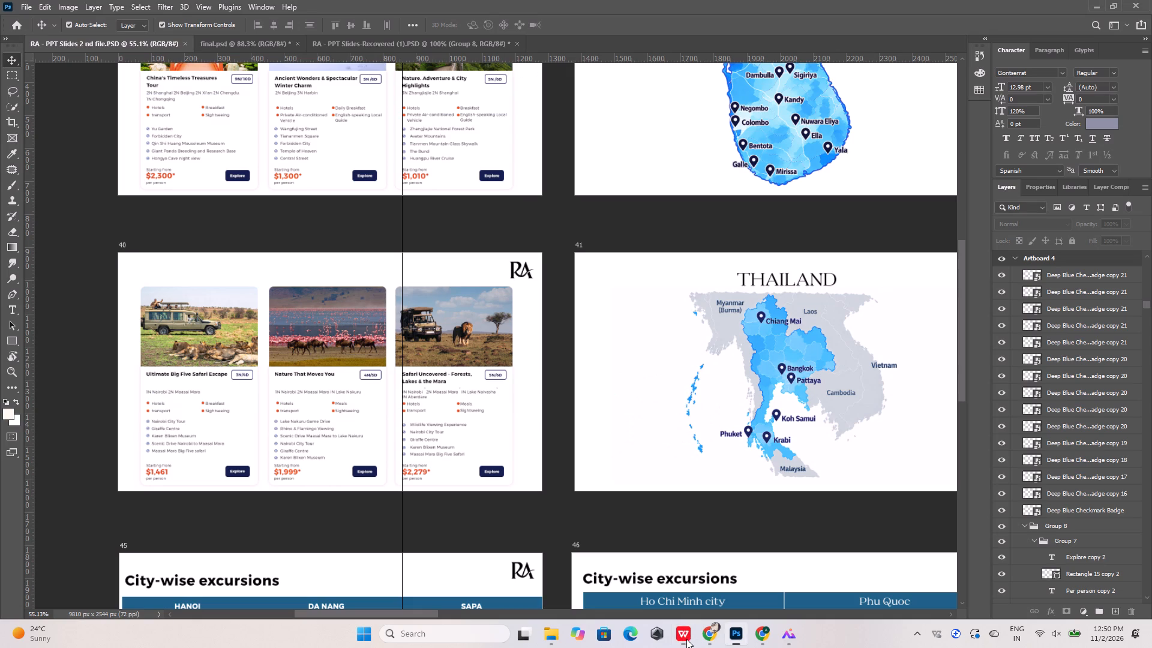
left_click(686, 639)
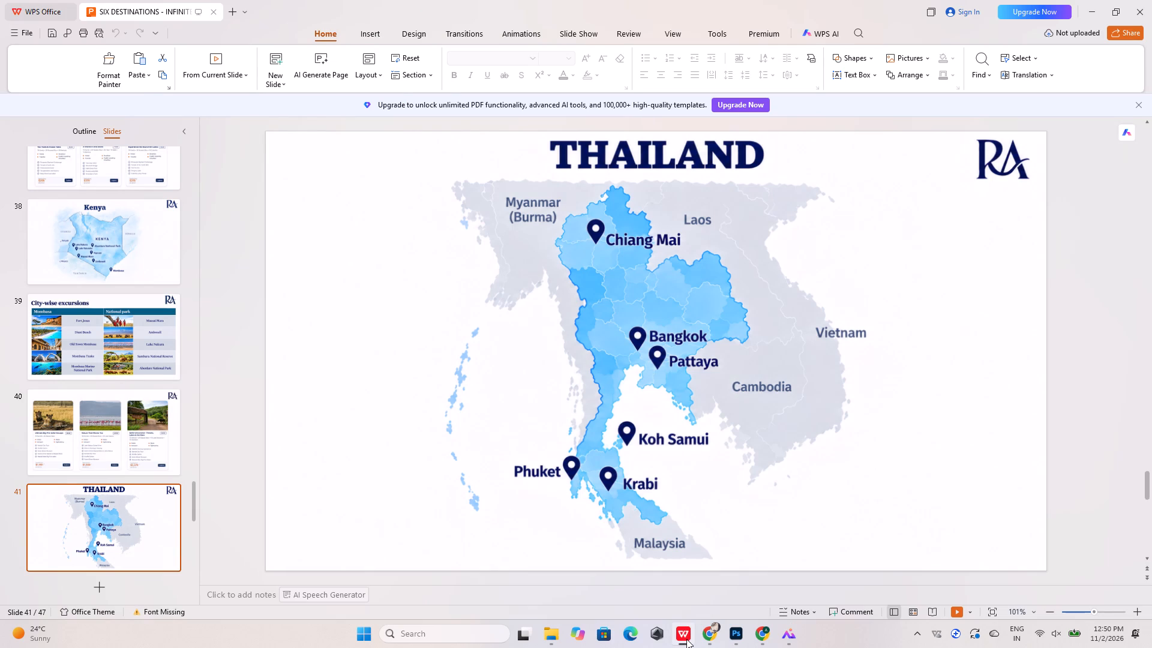
left_click(686, 639)
scroll(177, 341, "down", 6, "alt")
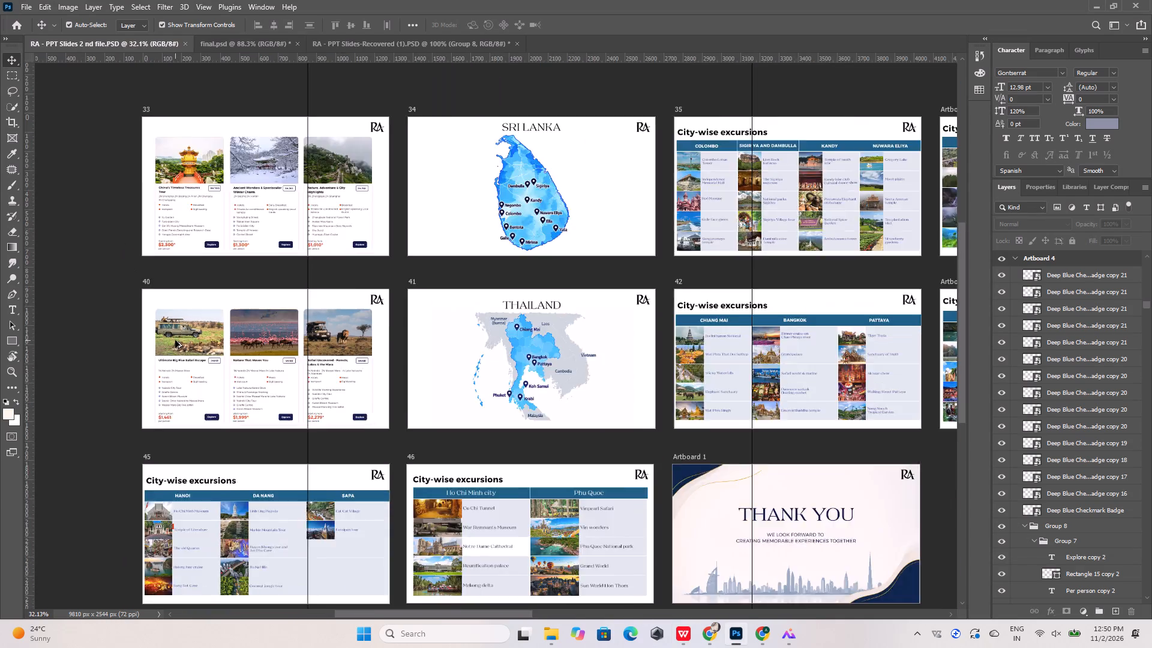
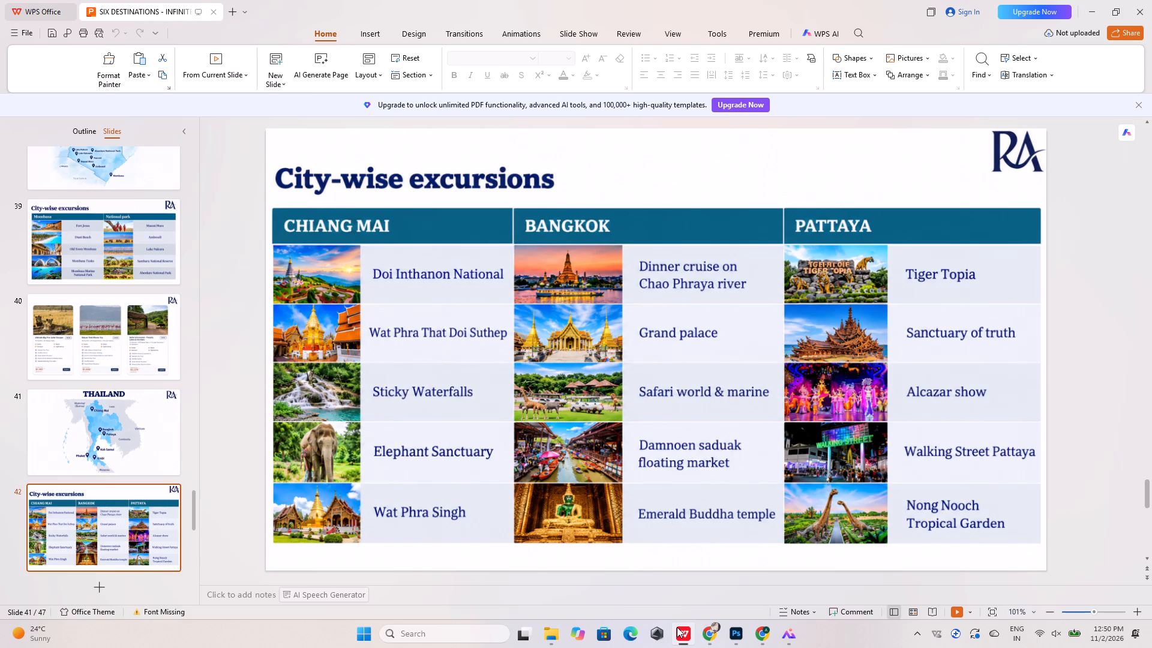
Compare the City-wise excursions slide in WPS Office with the matching Thailand excursion artboards in Photoshop.
left_click(677, 627)
left_click(677, 627)
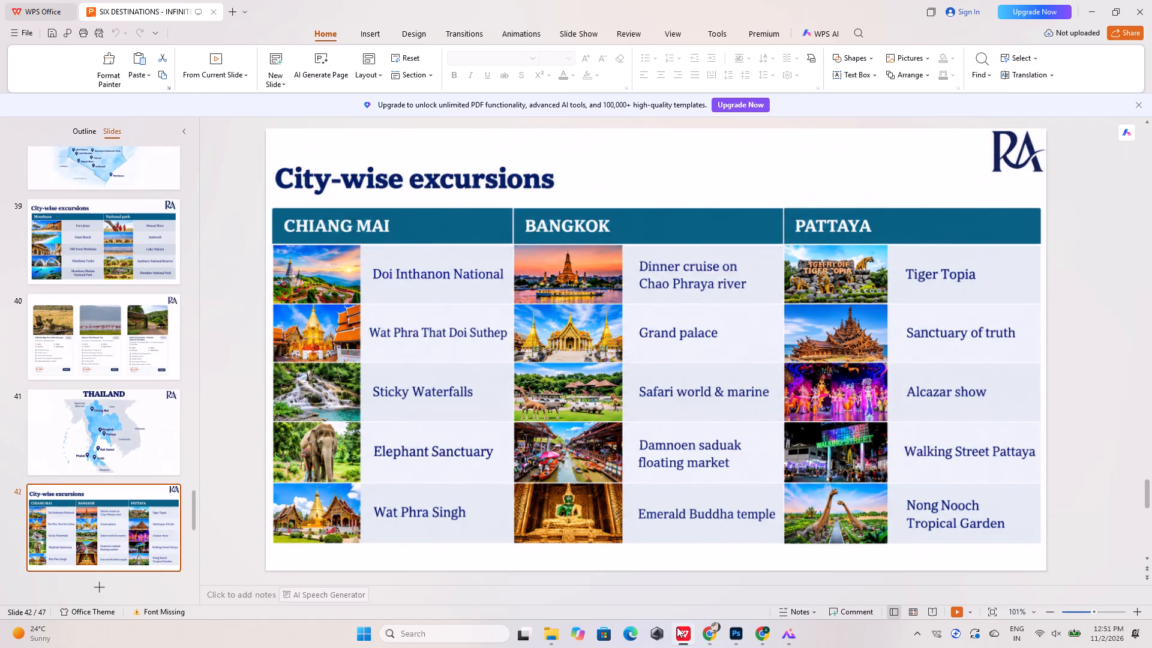
left_click(677, 627)
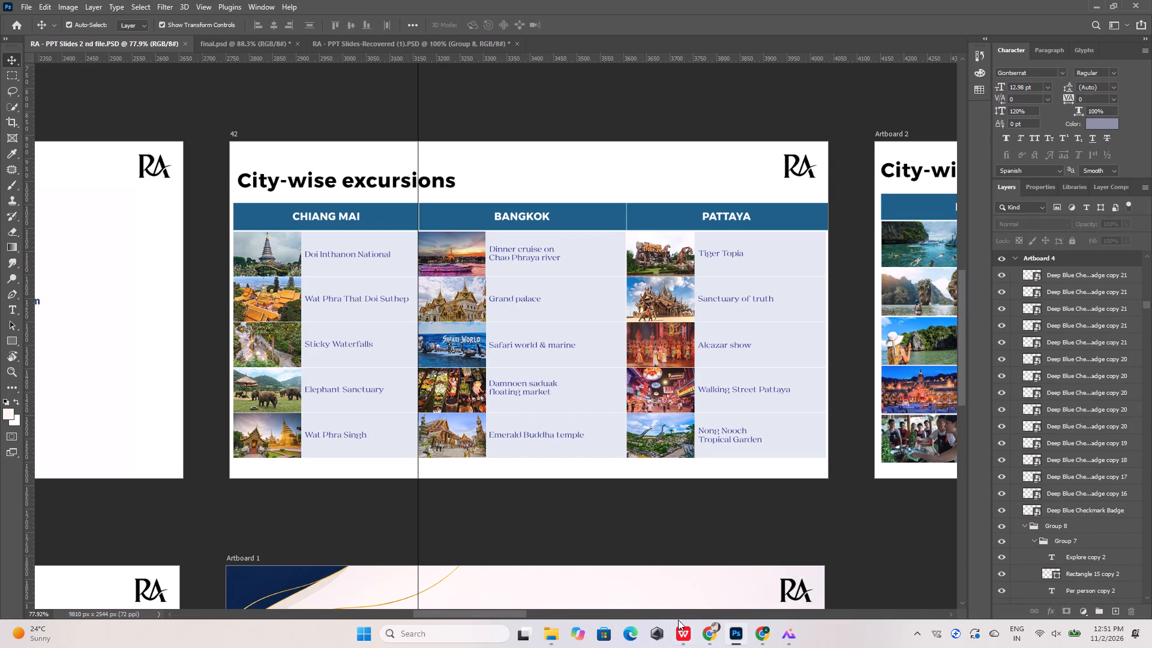
left_click_drag(516, 614, 541, 621)
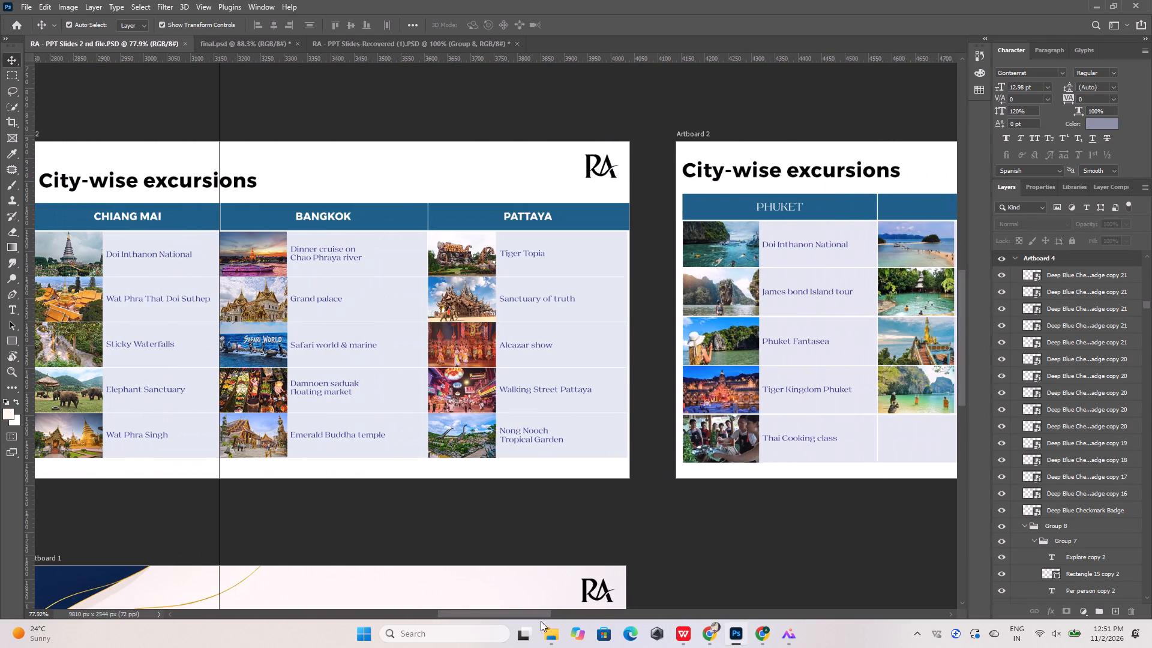
left_click_drag(541, 621, 598, 617)
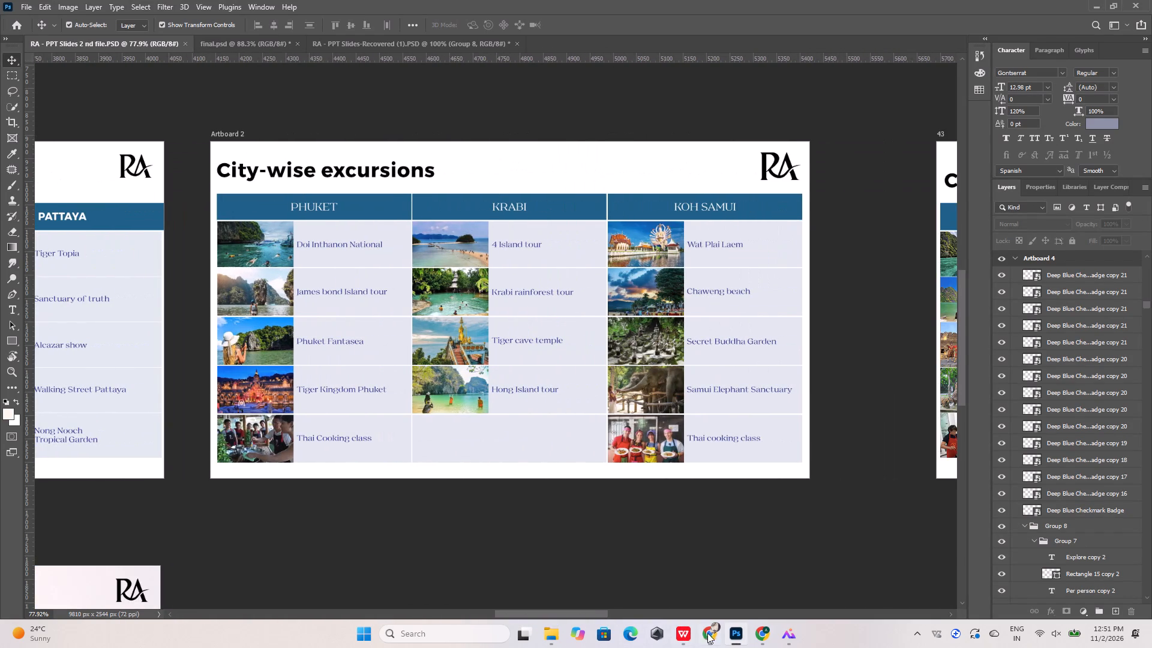
left_click(682, 638)
left_click(682, 638)
Copy the font name used by the PATTAYA column heading on artboard 42.
scroll(354, 361, "down", 5, "alt")
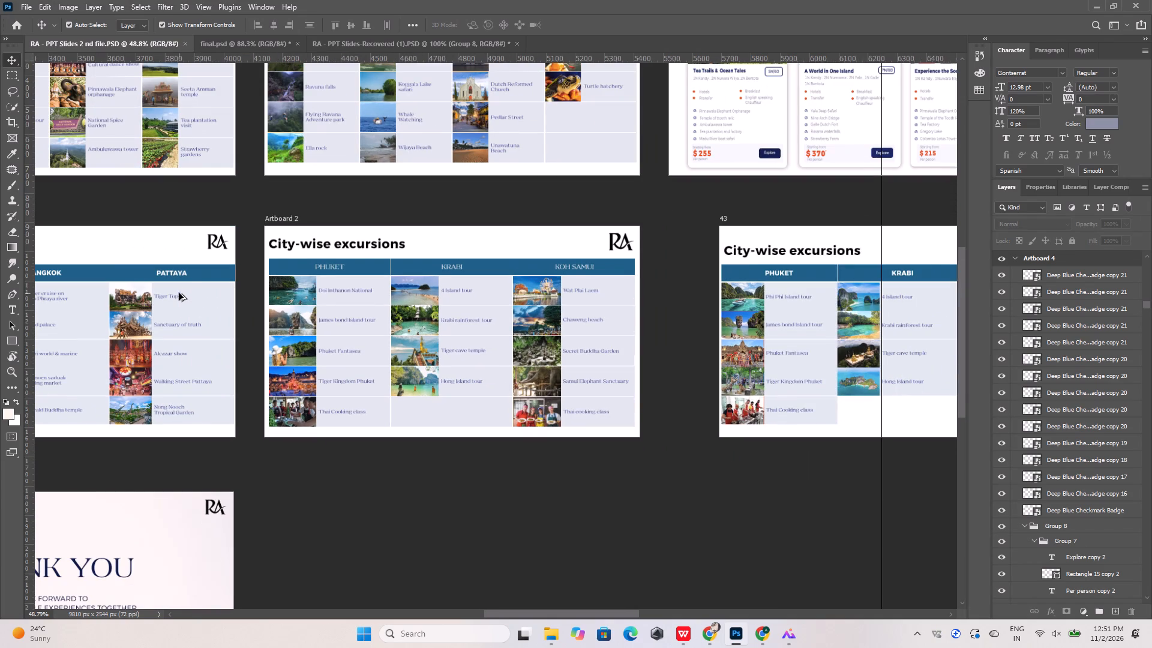
scroll(182, 281, "up", 6, "alt")
left_click(182, 271)
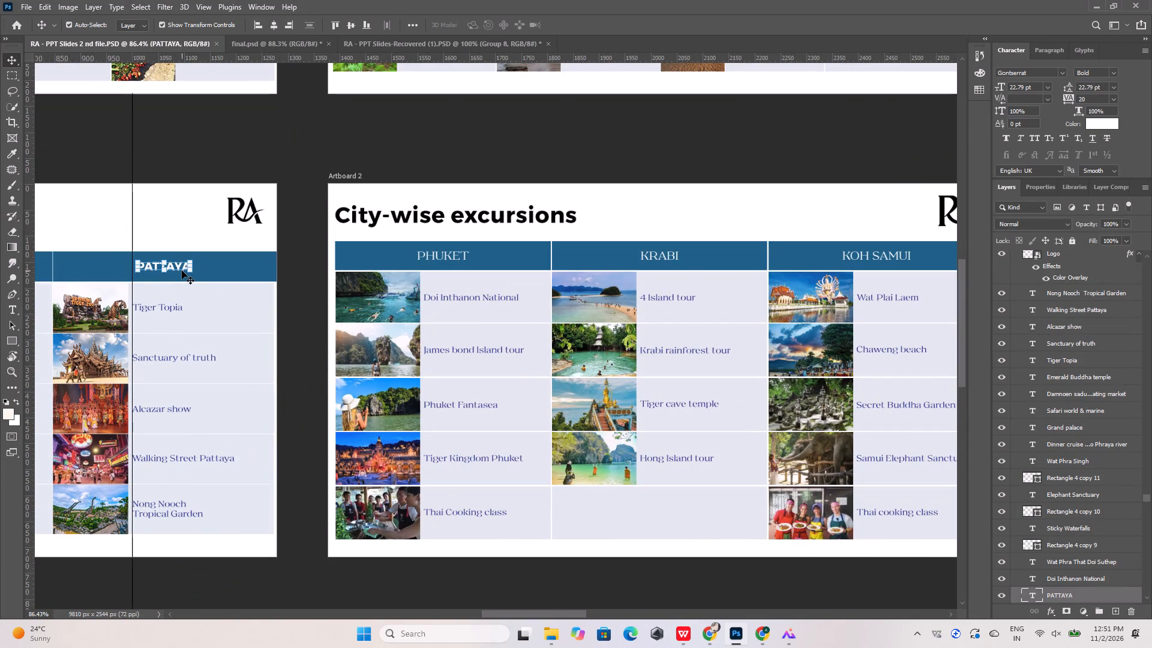
double_click(182, 271)
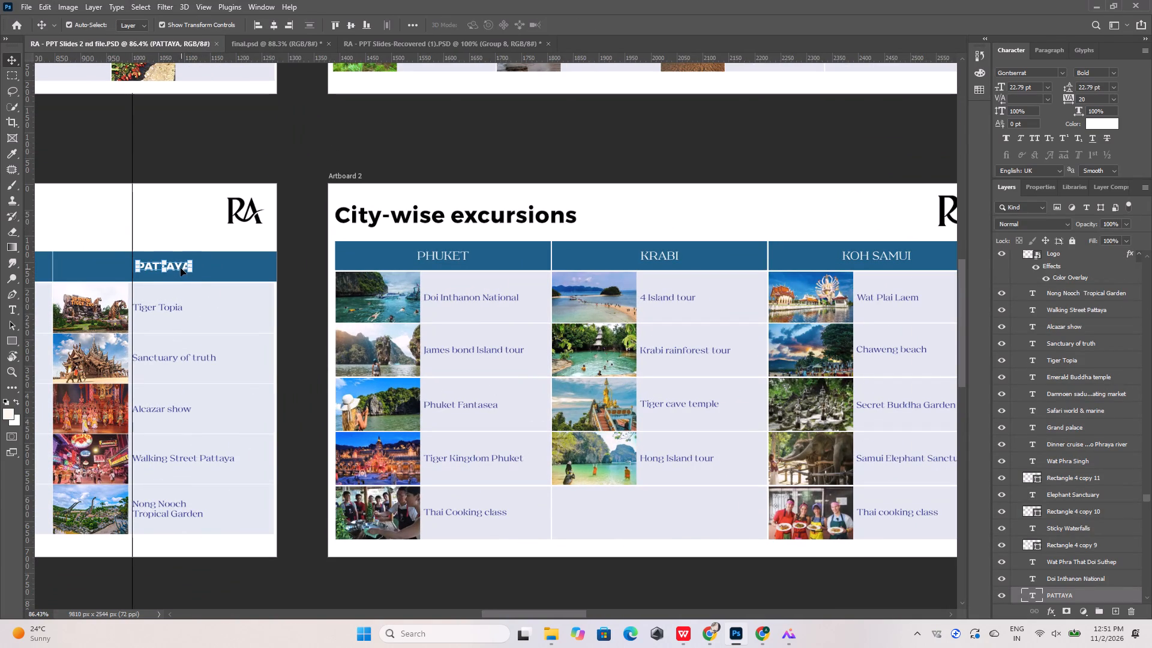
double_click(178, 263)
left_click(144, 22)
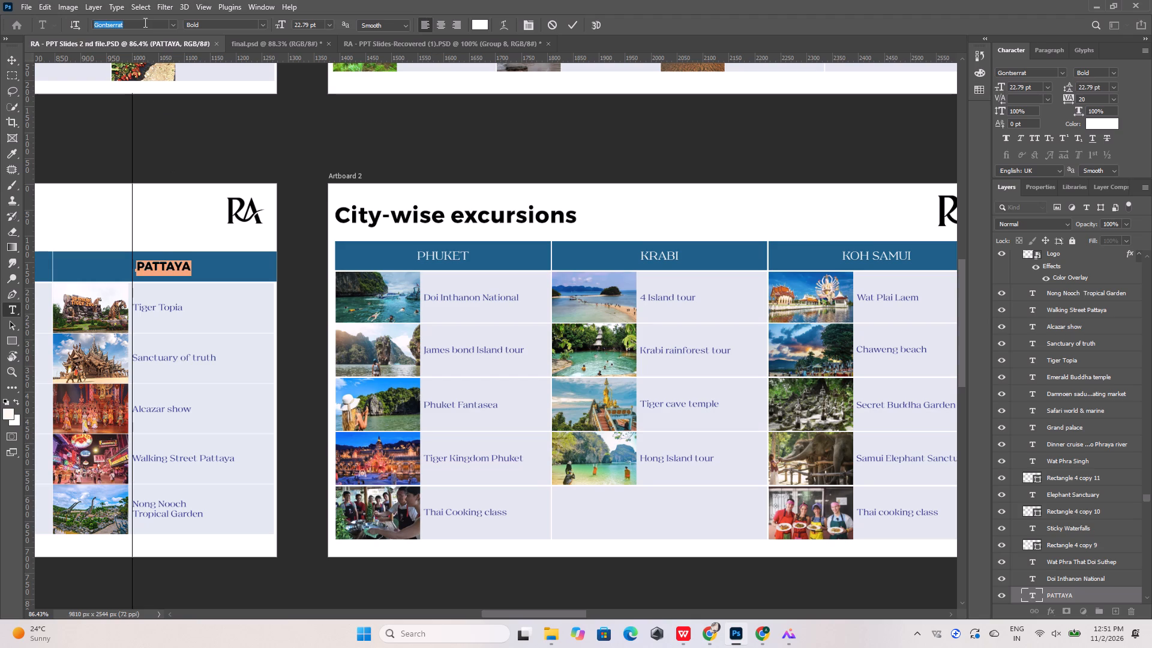
key("ctrl+c")
left_click(421, 257)
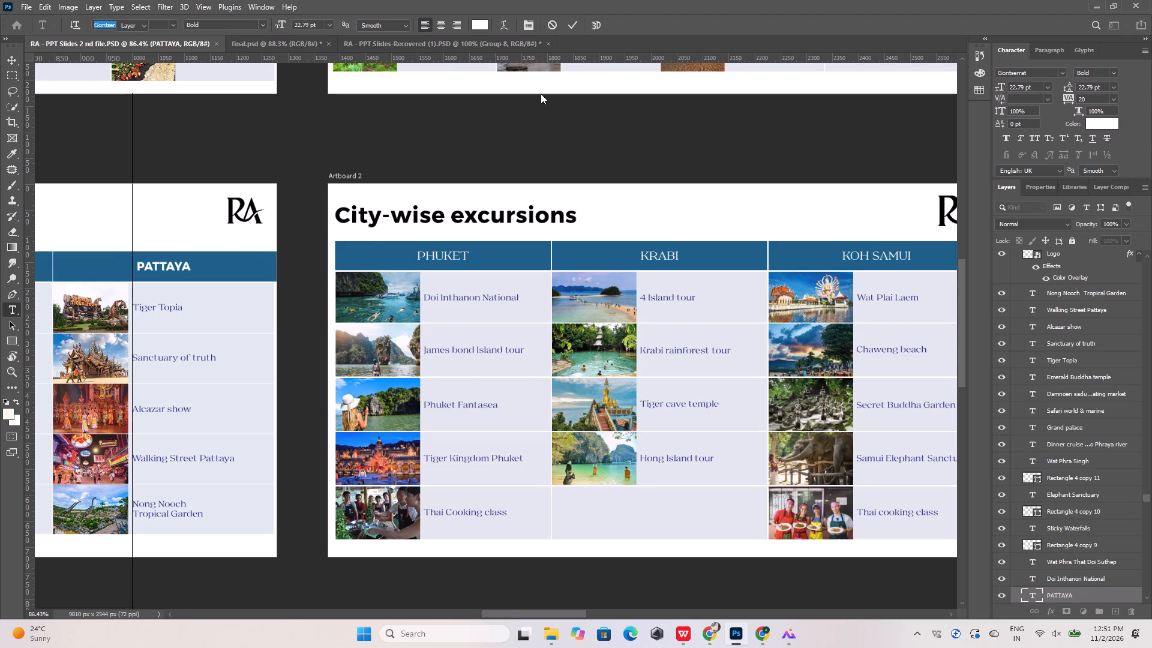
left_click(573, 19)
left_click(574, 21)
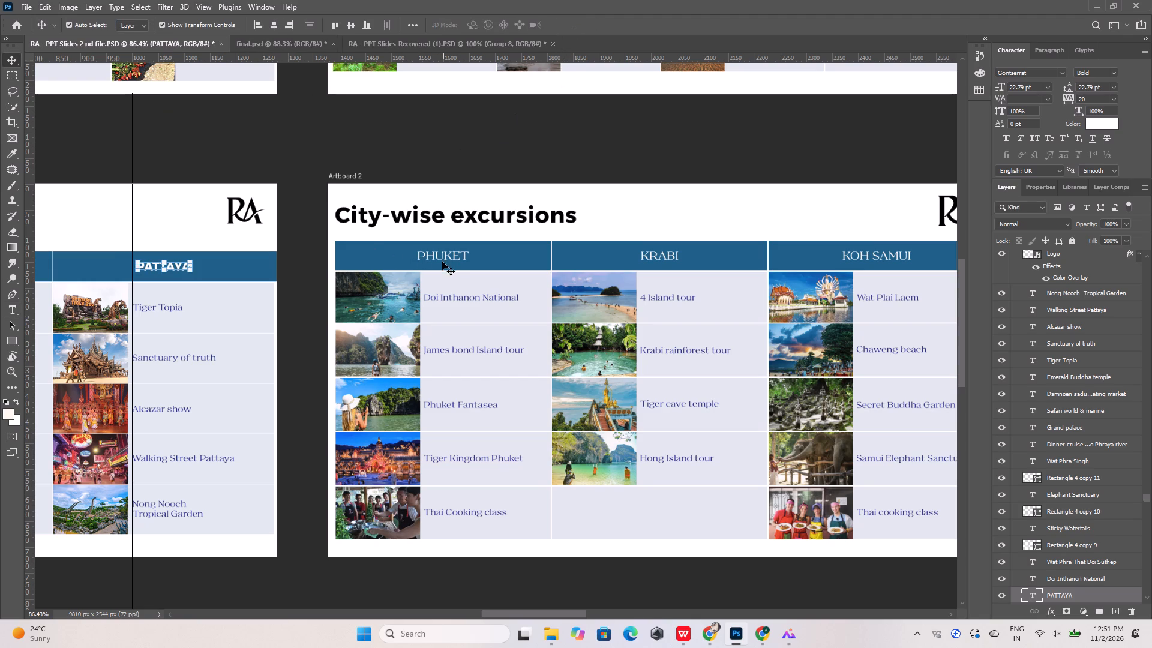
Change the PHUKET column heading on Artboard 2 to the copied Gontserrat font in Bold.
double_click(442, 259)
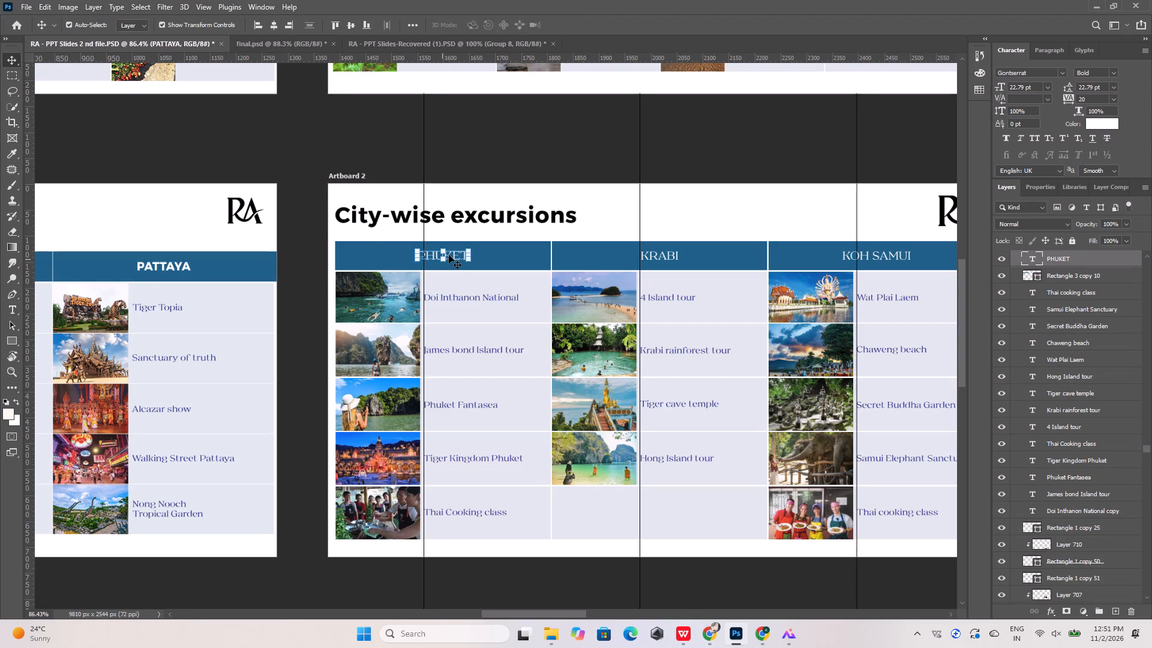
scroll(449, 255, "up", 11, "alt")
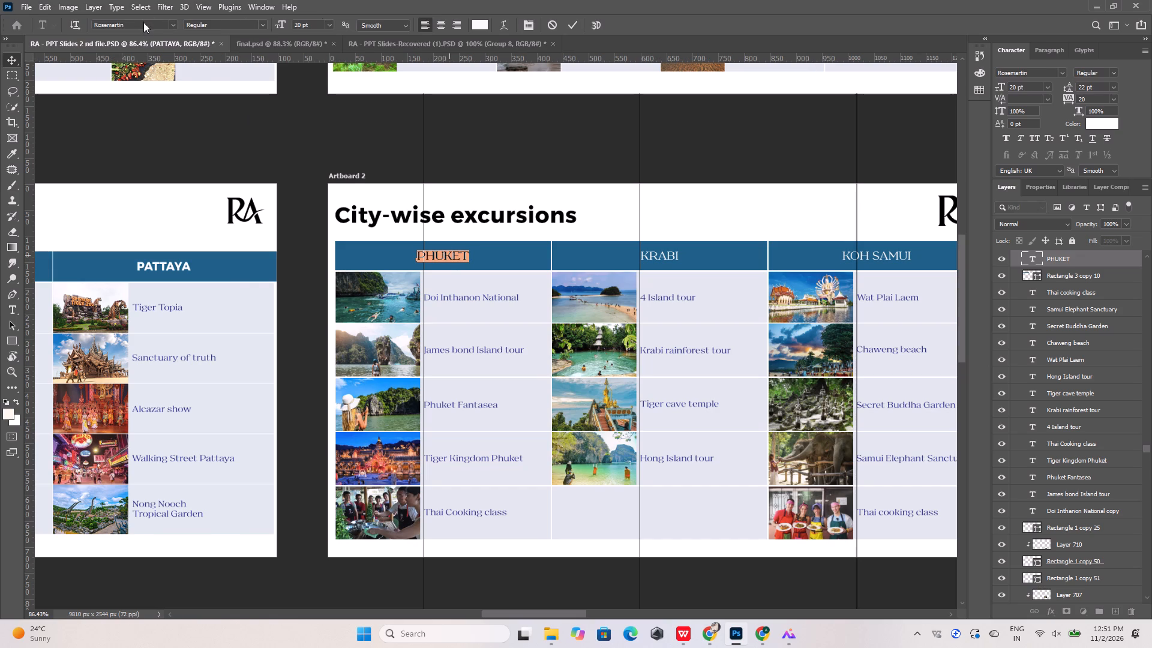
left_click(143, 20)
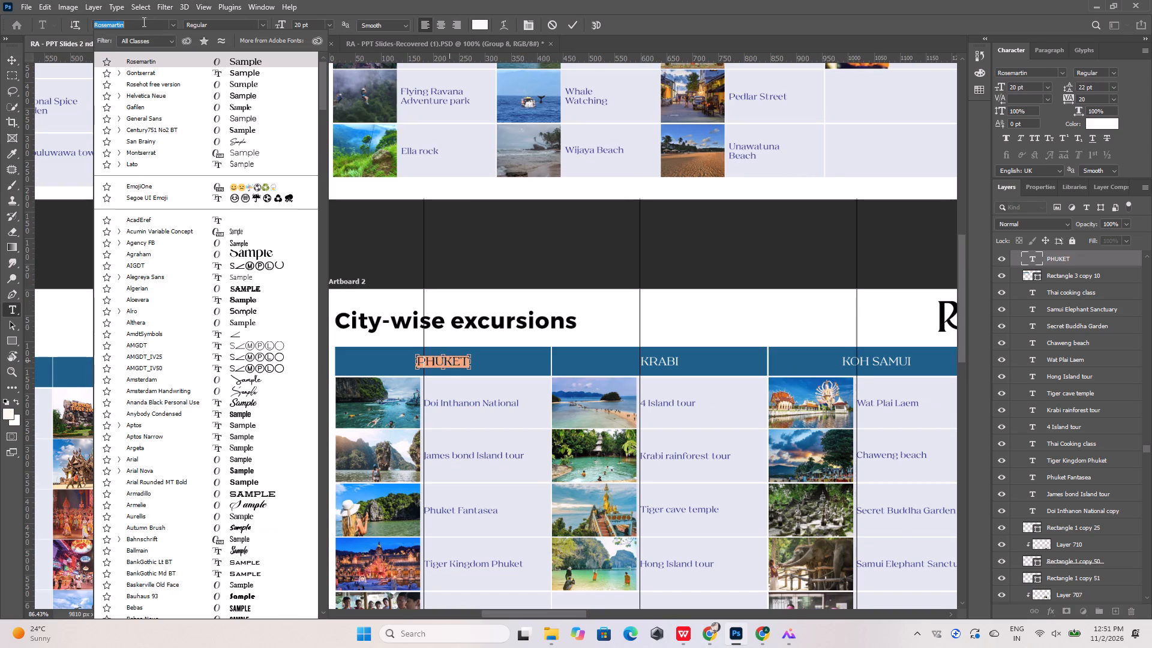
key("ctrl+v")
left_click(217, 73)
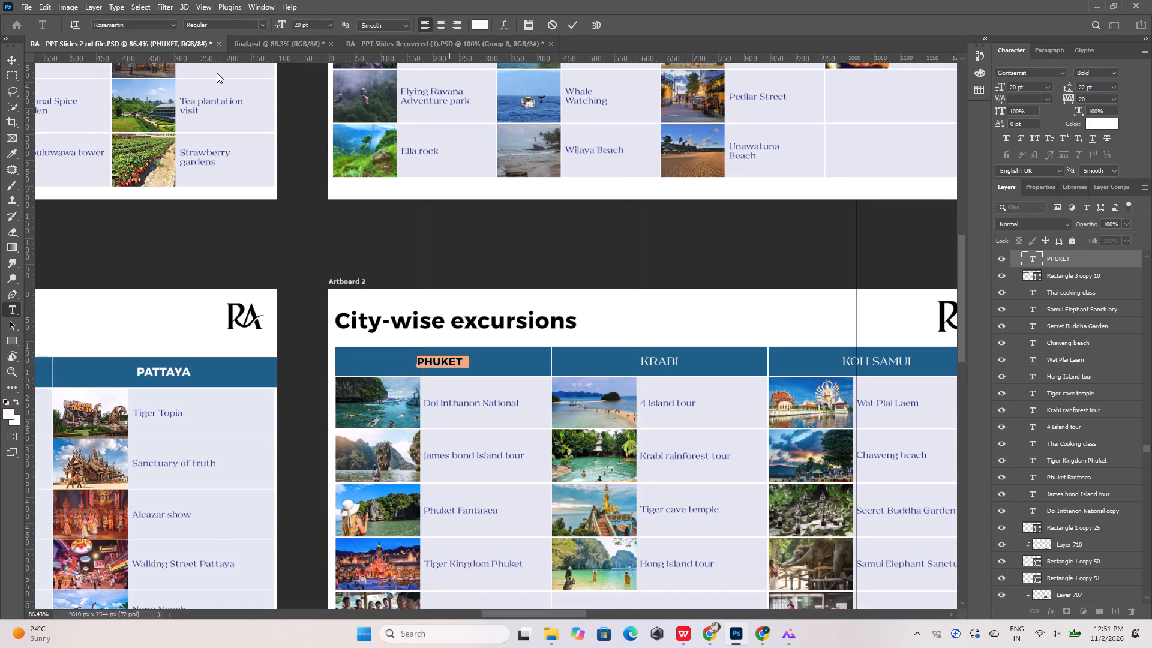
left_click(181, 374)
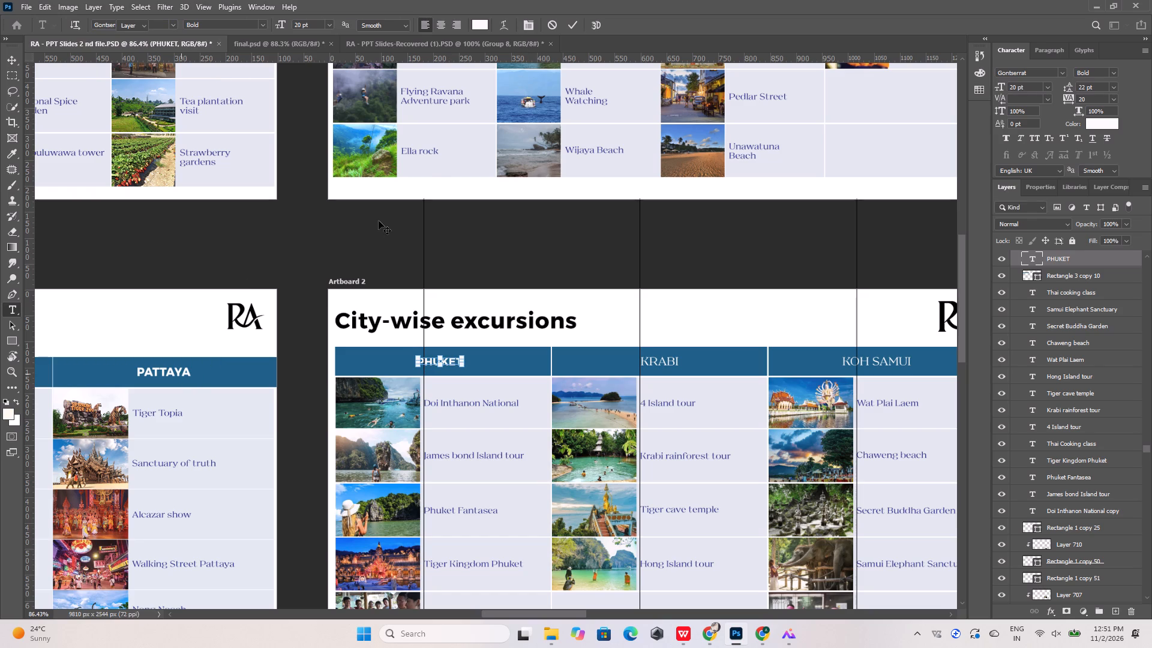
left_click(379, 221)
Set the font size of the PATTAYA heading on artboard 42 to 22 pt.
left_click(185, 374)
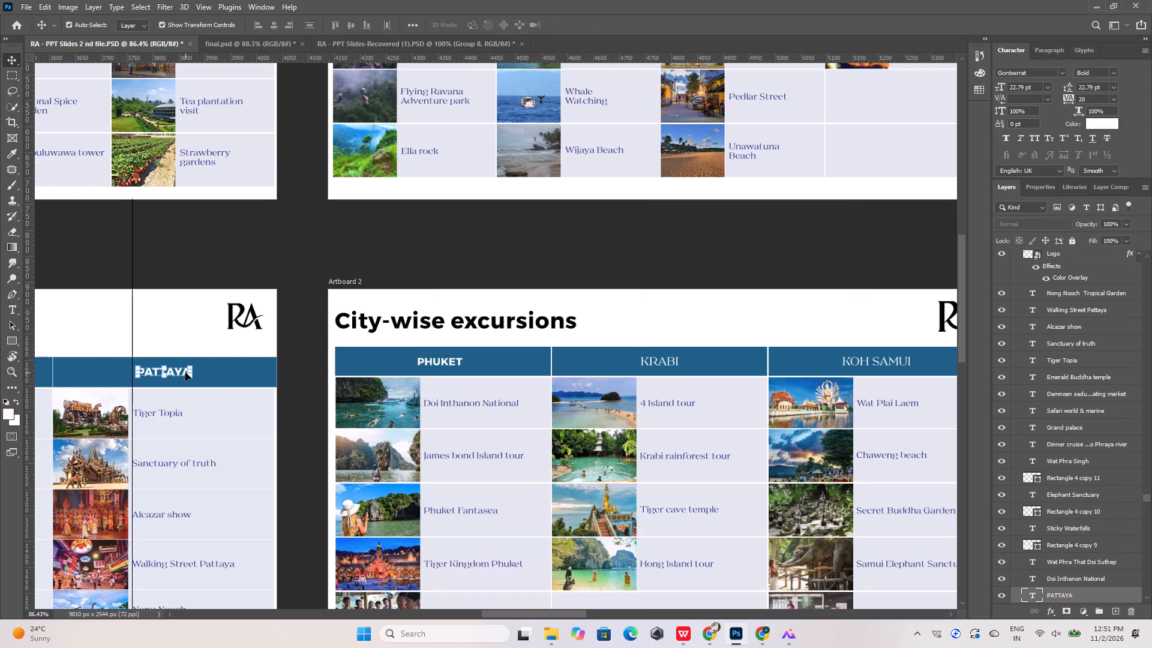
double_click(185, 373)
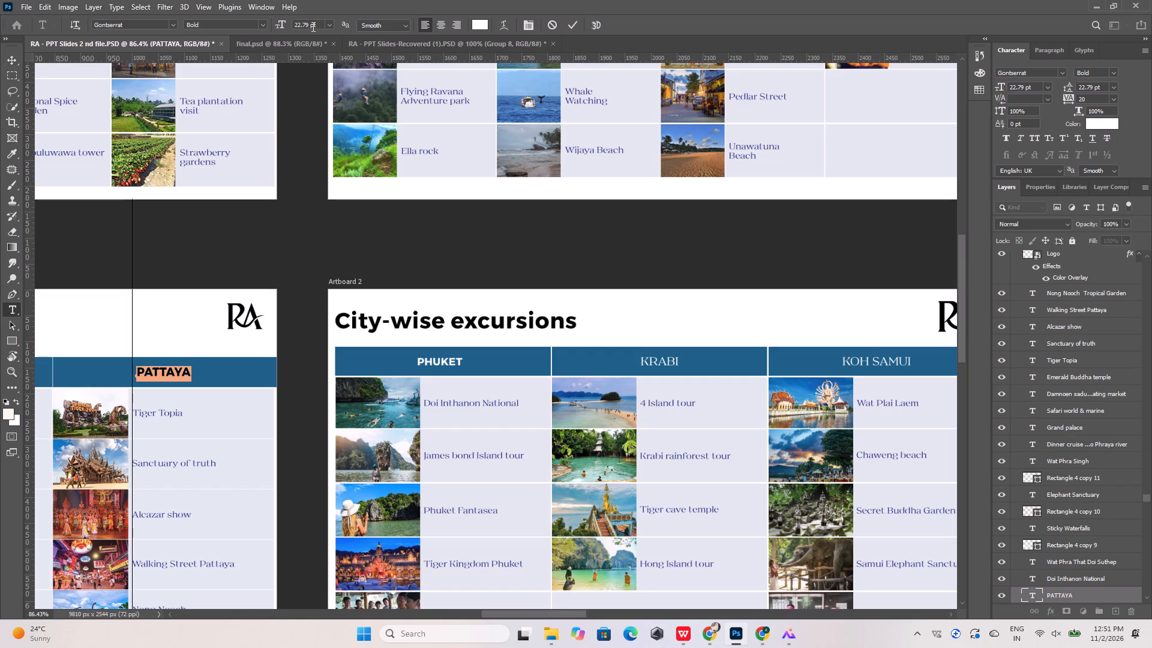
left_click_drag(316, 26, 292, 26)
type("22")
key("Return")
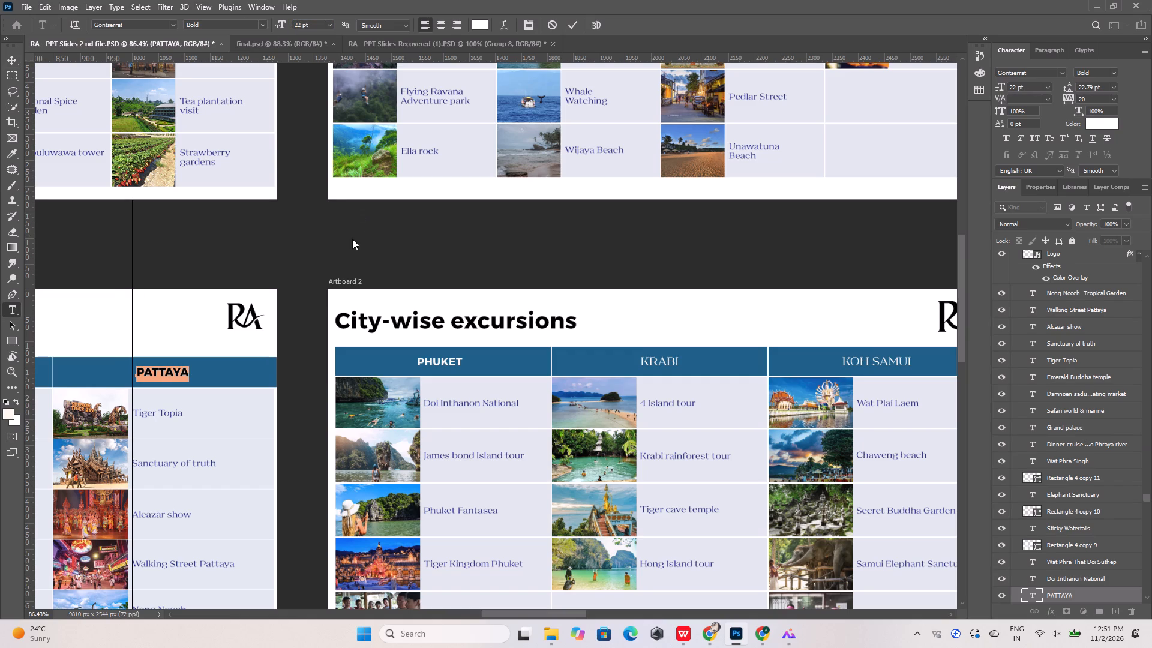
scroll(442, 242, "down", 12, "alt")
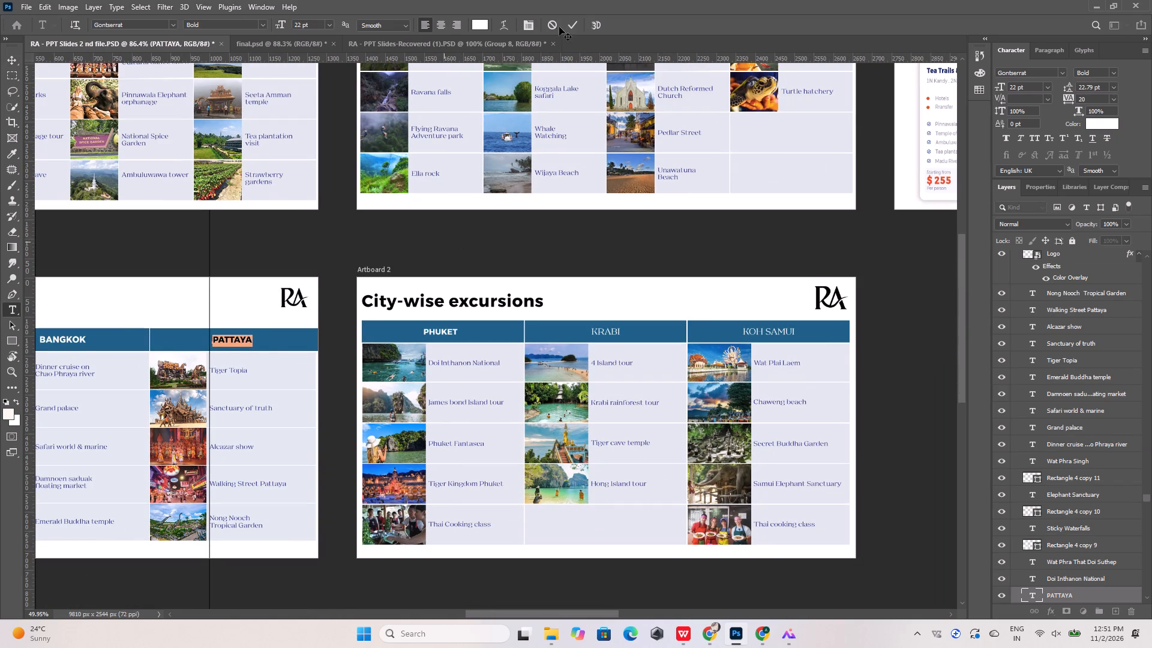
left_click(563, 26)
left_click(568, 26)
Set the font size of the BANGKOK heading on artboard 42 to 22 pt.
left_click(155, 258)
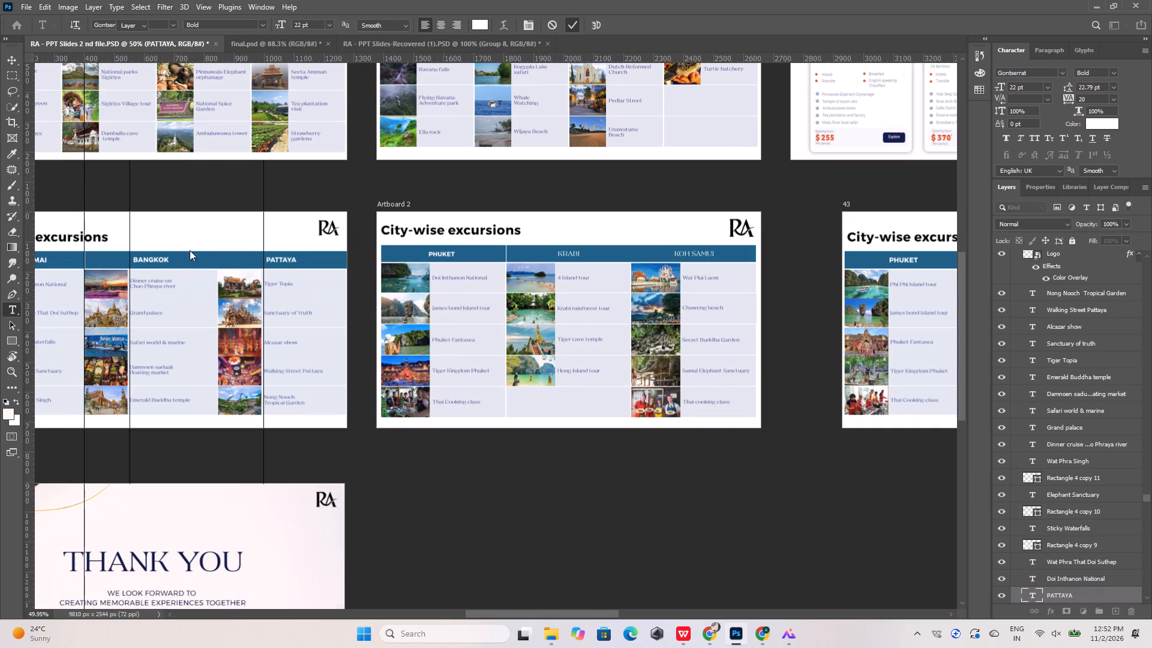
scroll(167, 257, "up", 6, "alt")
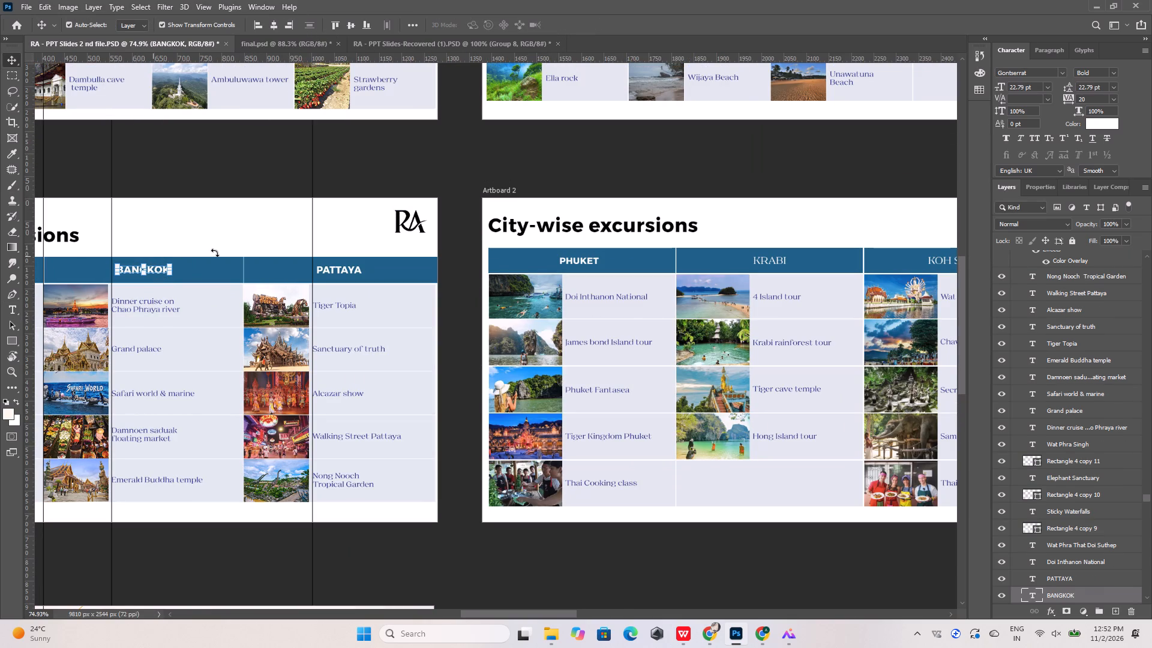
left_click_drag(1034, 86, 995, 82)
type("22")
key("Return")
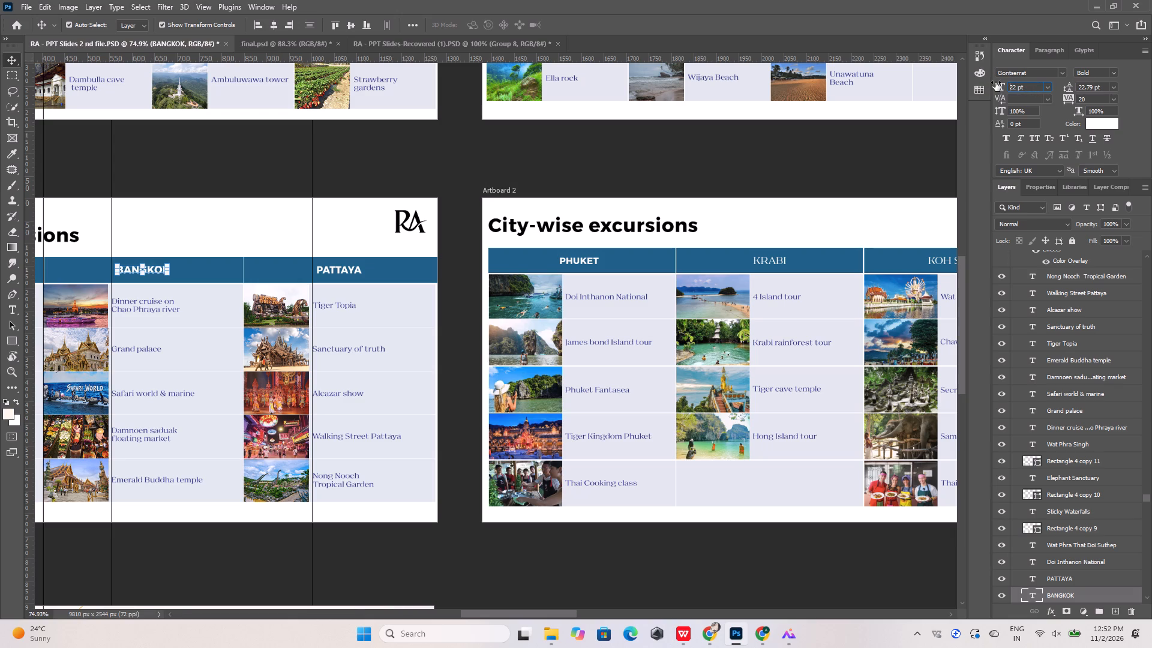
Set the font size of the CHIANG MAI heading on artboard 42 to 22 pt.
scroll(1049, 207, "down", 4, "alt")
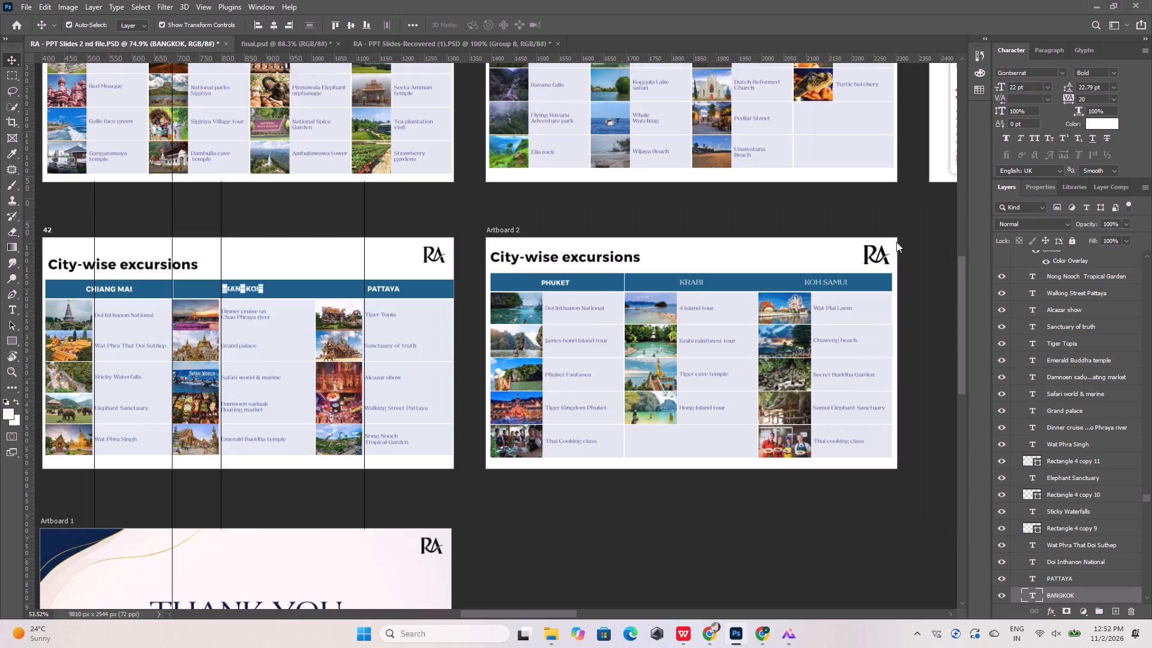
left_click(111, 290)
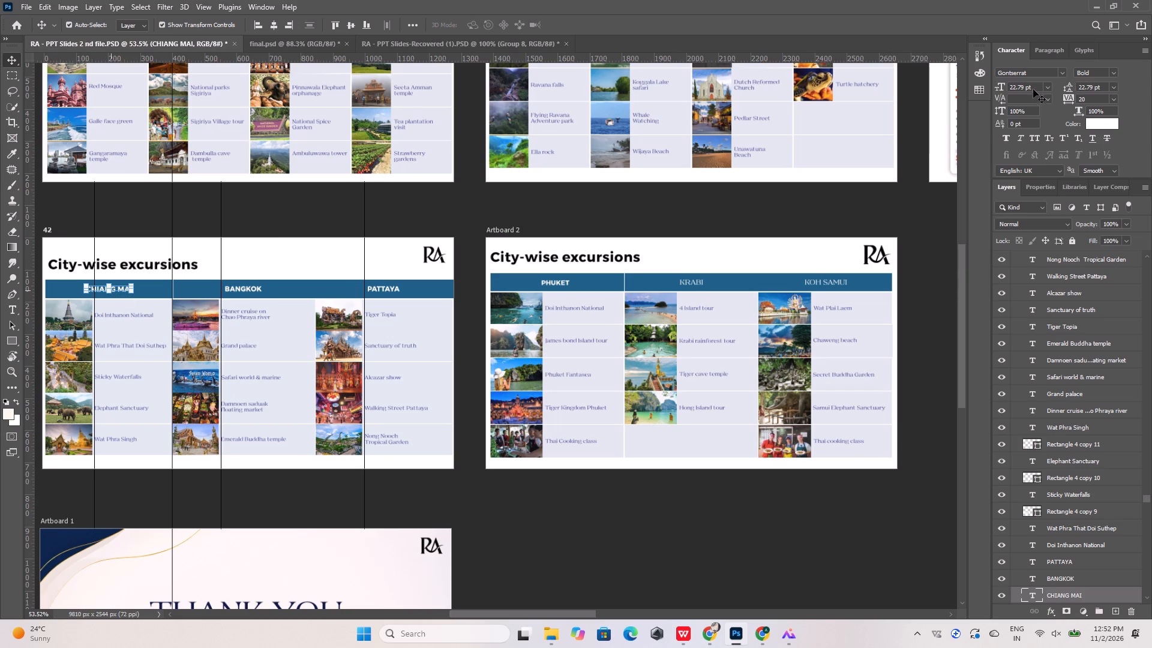
left_click_drag(1034, 86, 995, 87)
type("223")
key("Return")
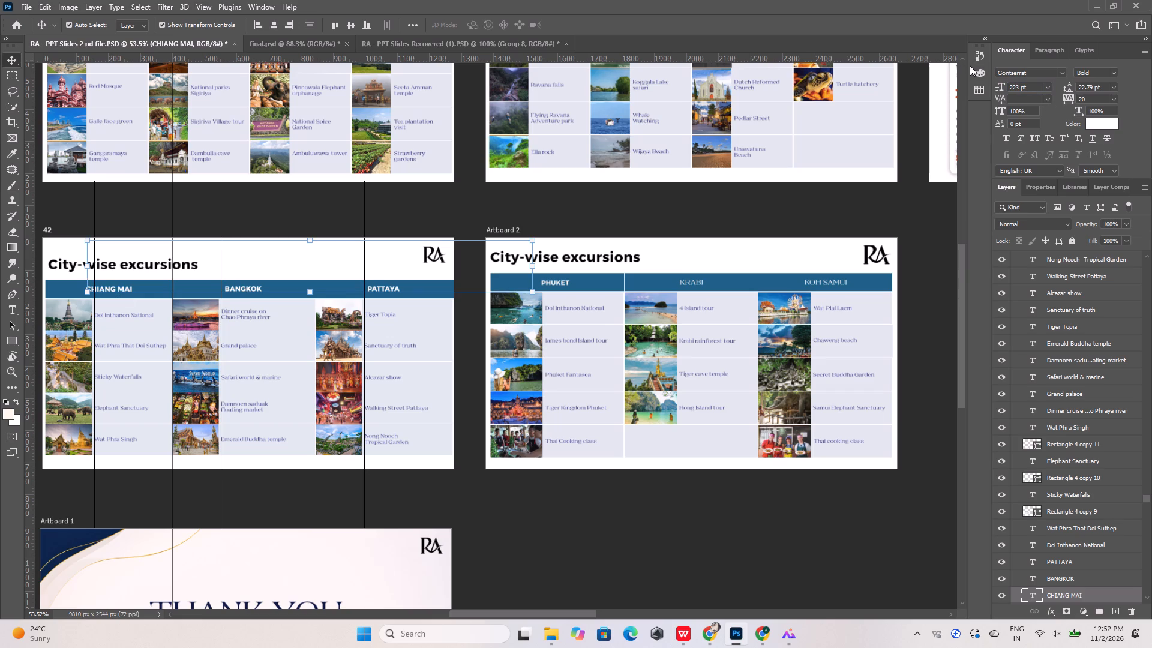
left_click(1031, 85)
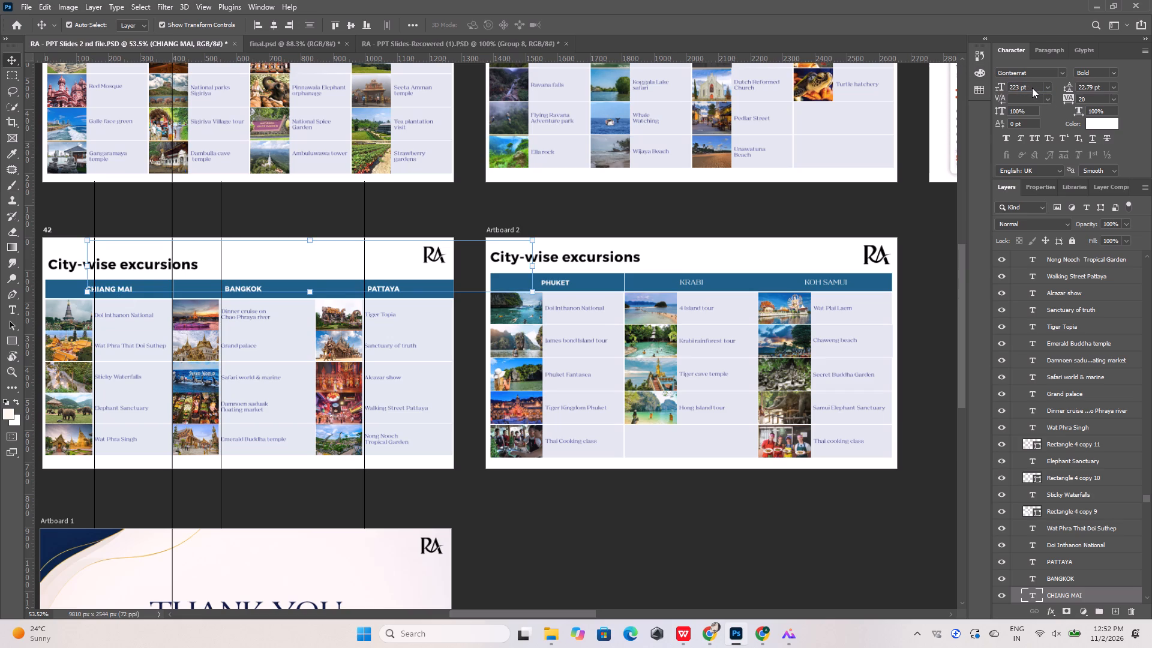
double_click(1032, 88)
left_click_drag(1027, 88, 1004, 88)
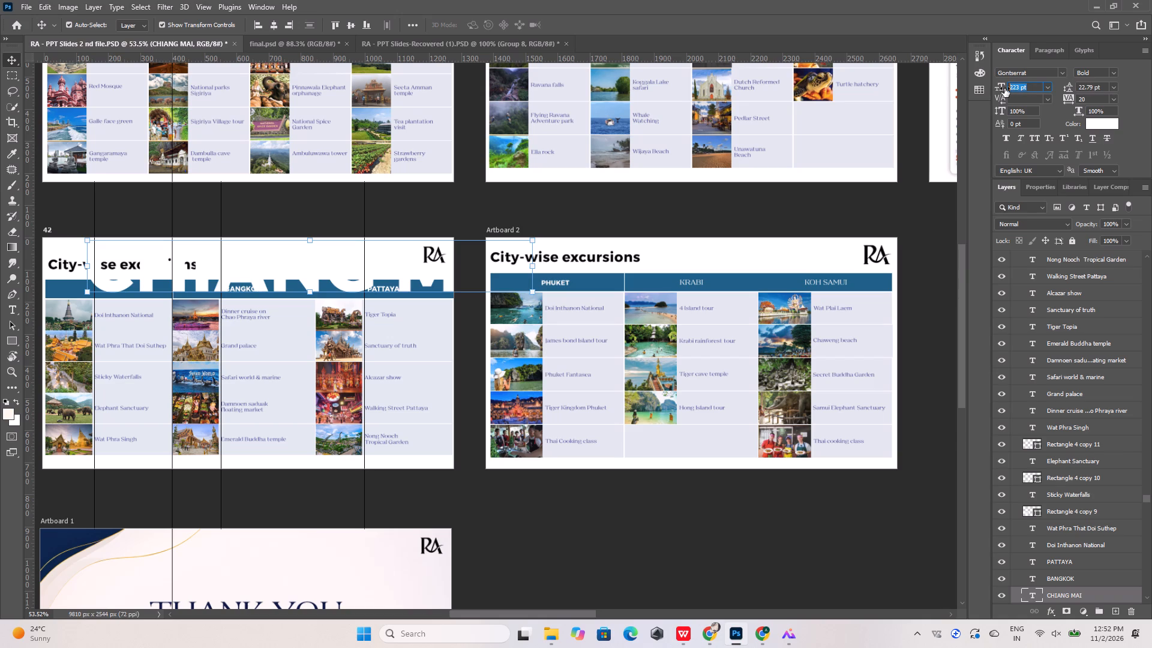
type("22")
key("Return")
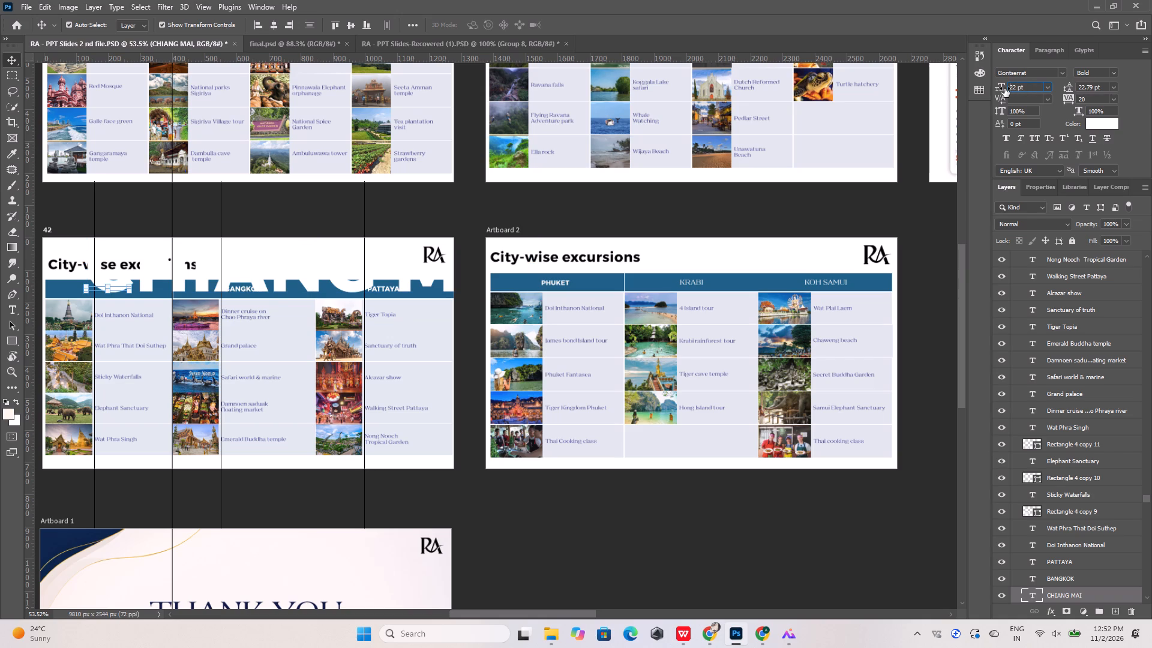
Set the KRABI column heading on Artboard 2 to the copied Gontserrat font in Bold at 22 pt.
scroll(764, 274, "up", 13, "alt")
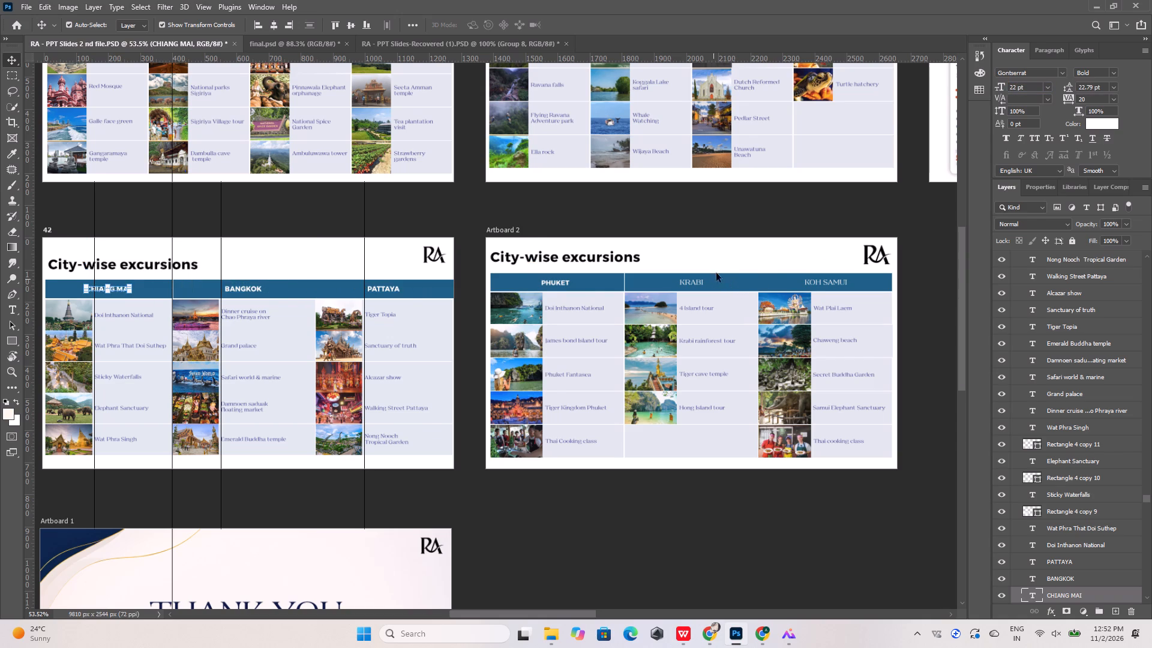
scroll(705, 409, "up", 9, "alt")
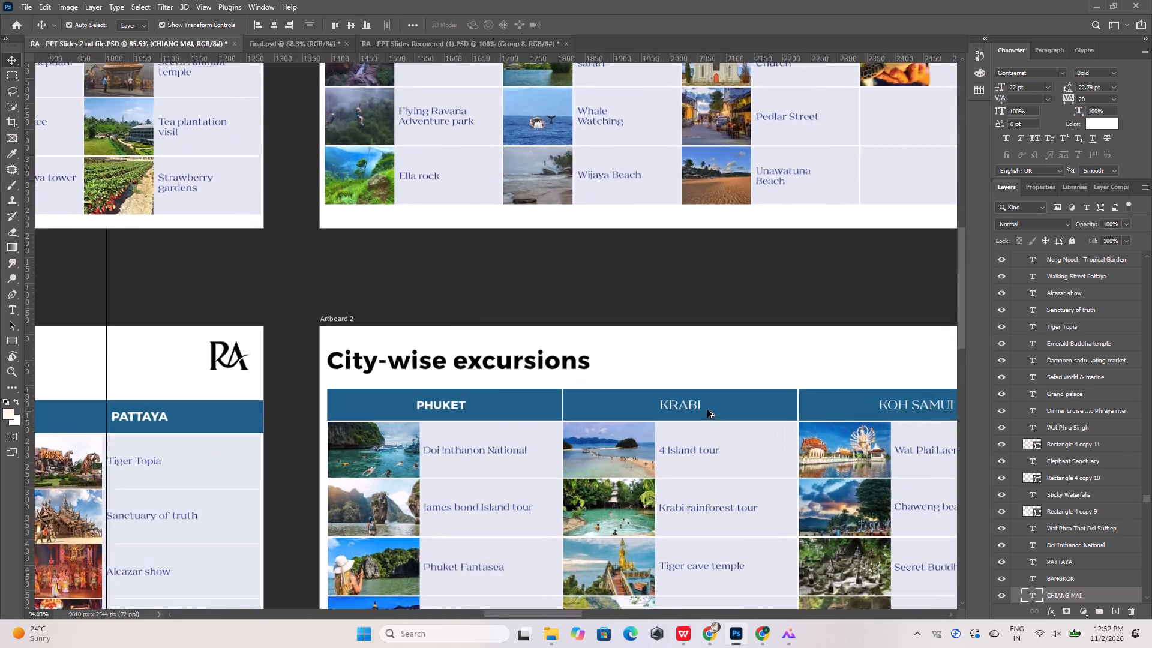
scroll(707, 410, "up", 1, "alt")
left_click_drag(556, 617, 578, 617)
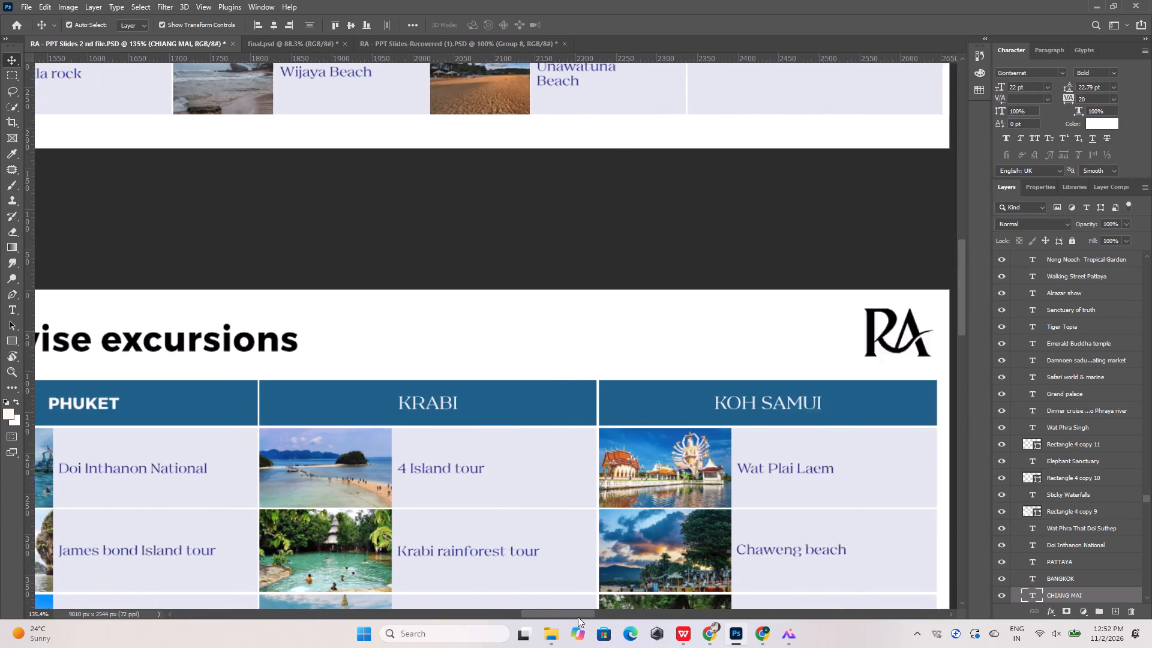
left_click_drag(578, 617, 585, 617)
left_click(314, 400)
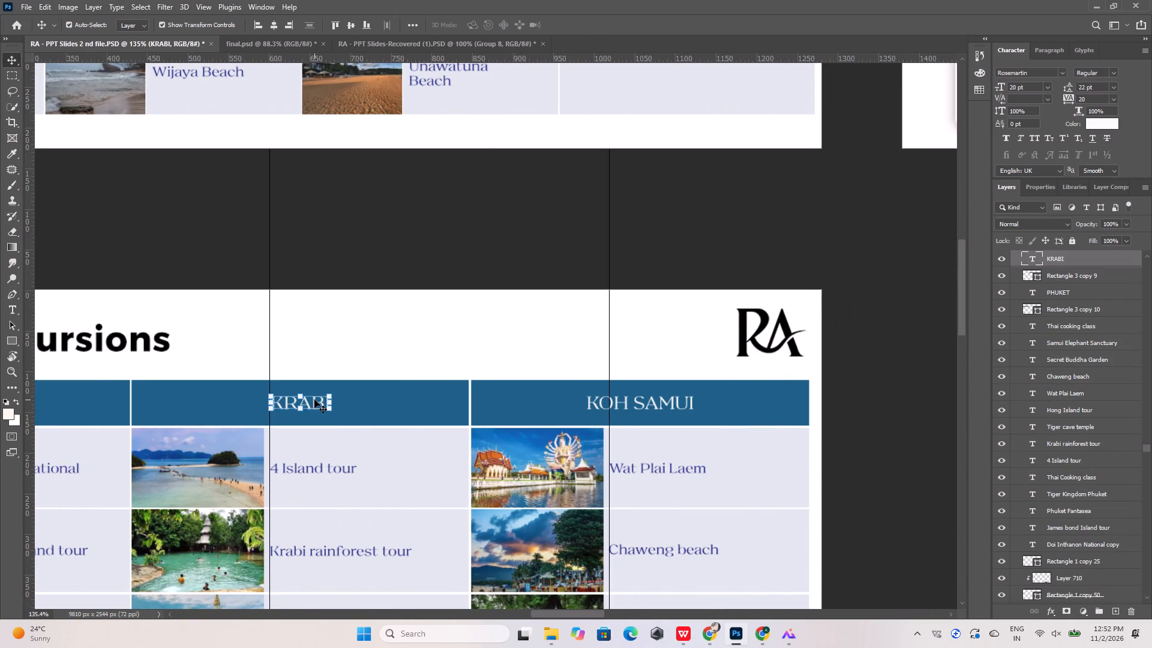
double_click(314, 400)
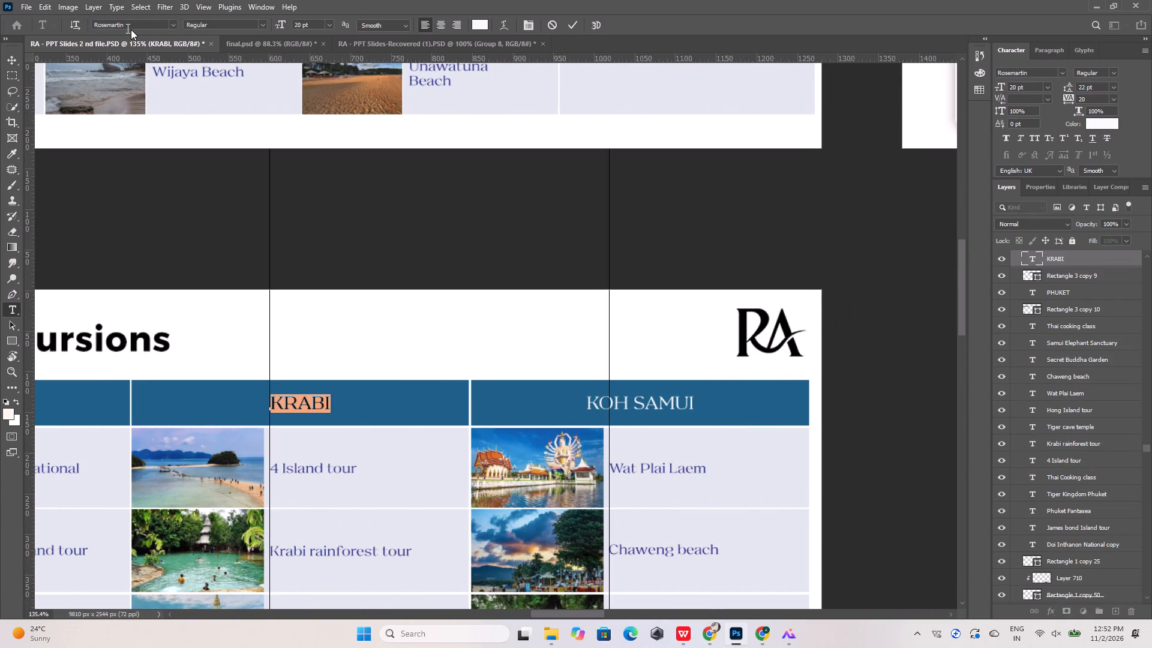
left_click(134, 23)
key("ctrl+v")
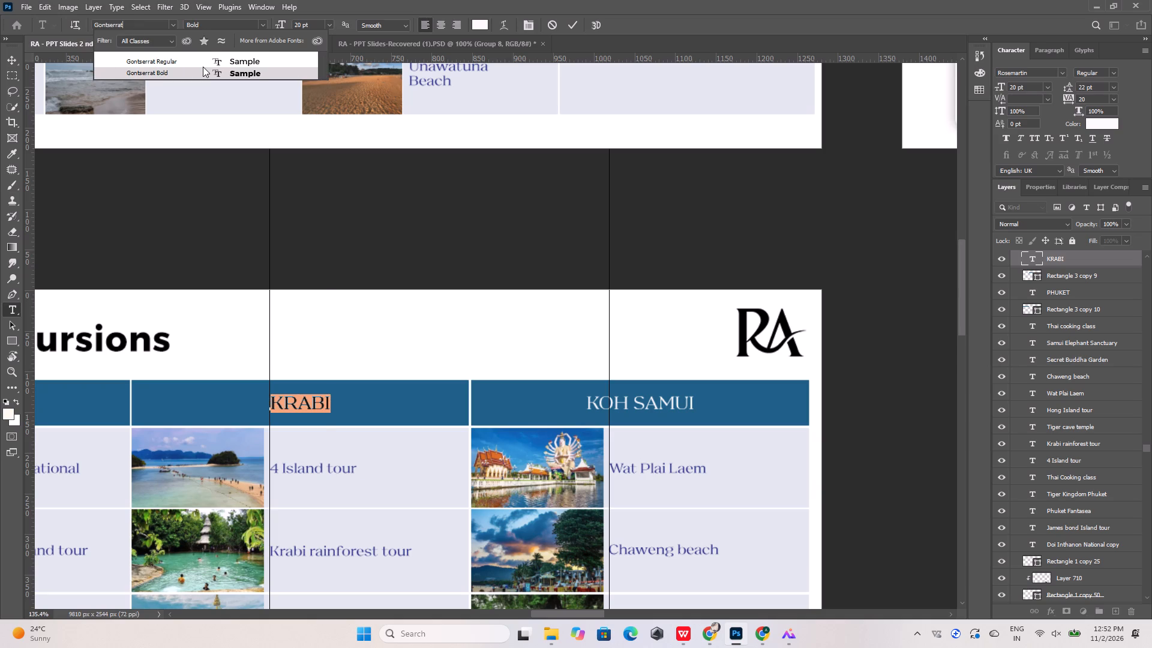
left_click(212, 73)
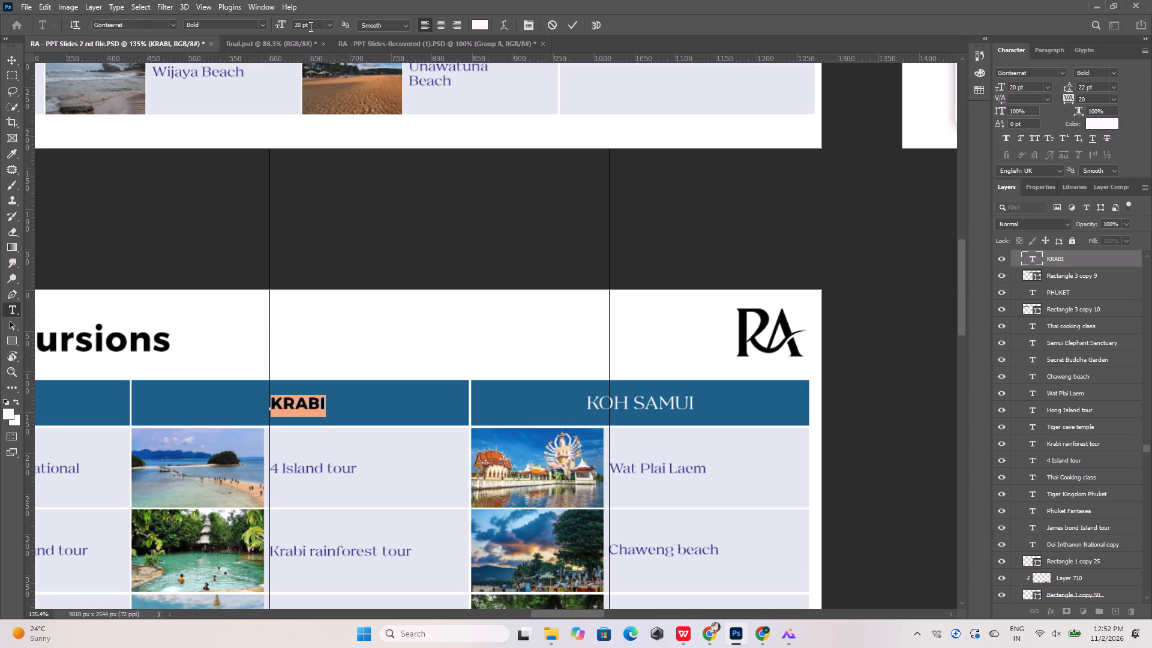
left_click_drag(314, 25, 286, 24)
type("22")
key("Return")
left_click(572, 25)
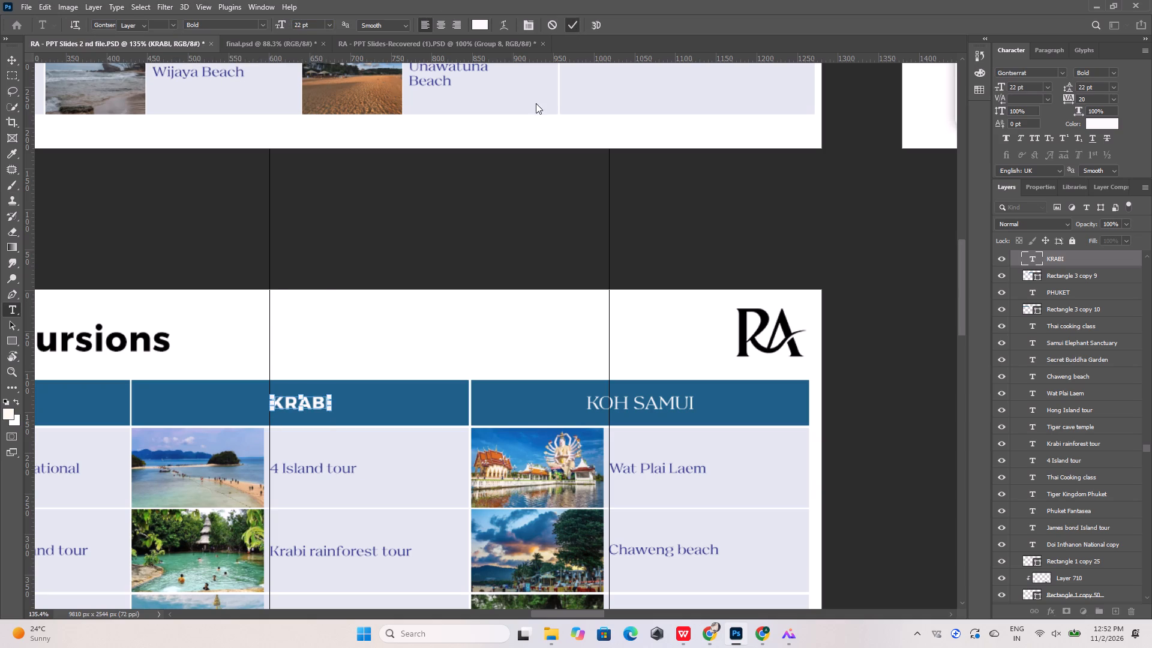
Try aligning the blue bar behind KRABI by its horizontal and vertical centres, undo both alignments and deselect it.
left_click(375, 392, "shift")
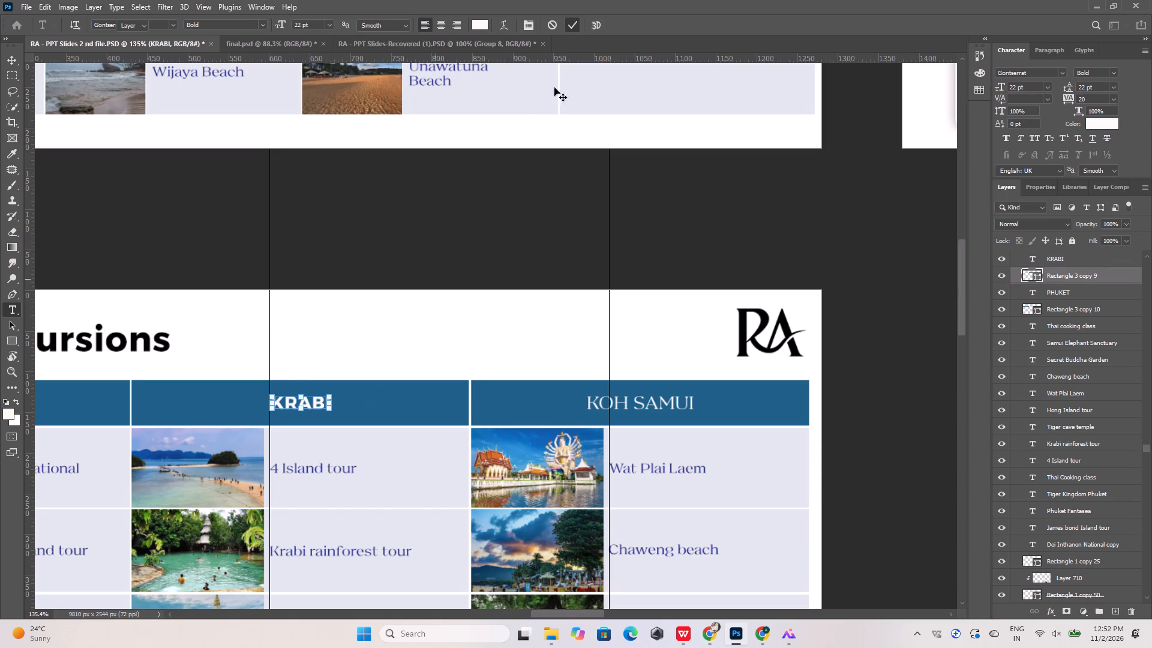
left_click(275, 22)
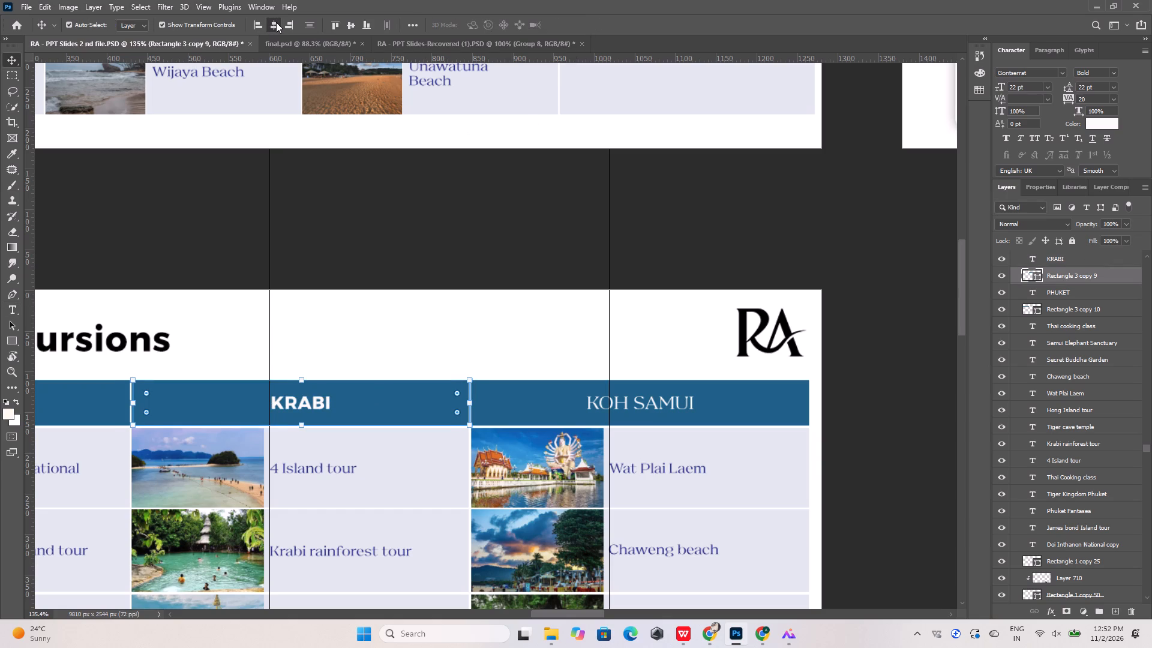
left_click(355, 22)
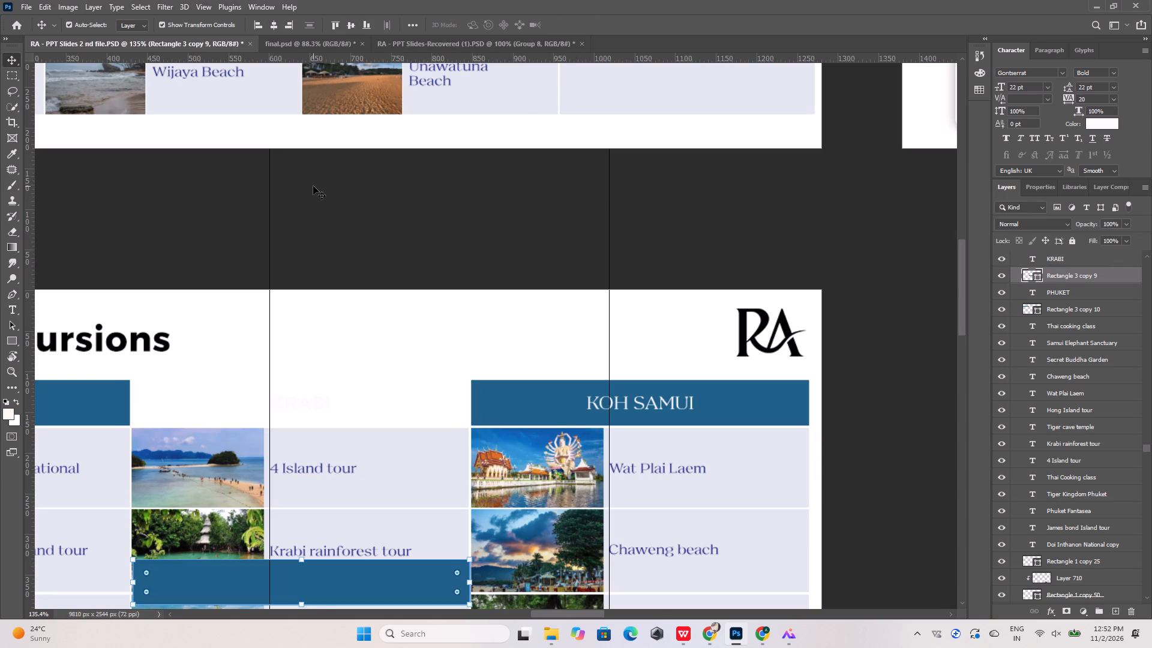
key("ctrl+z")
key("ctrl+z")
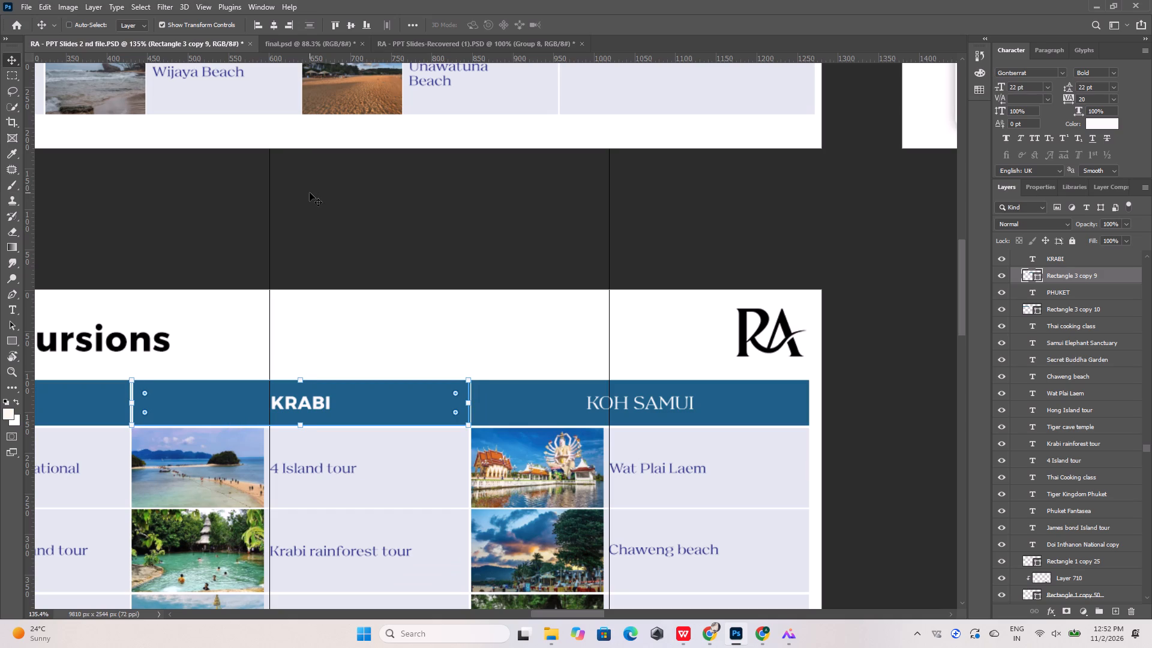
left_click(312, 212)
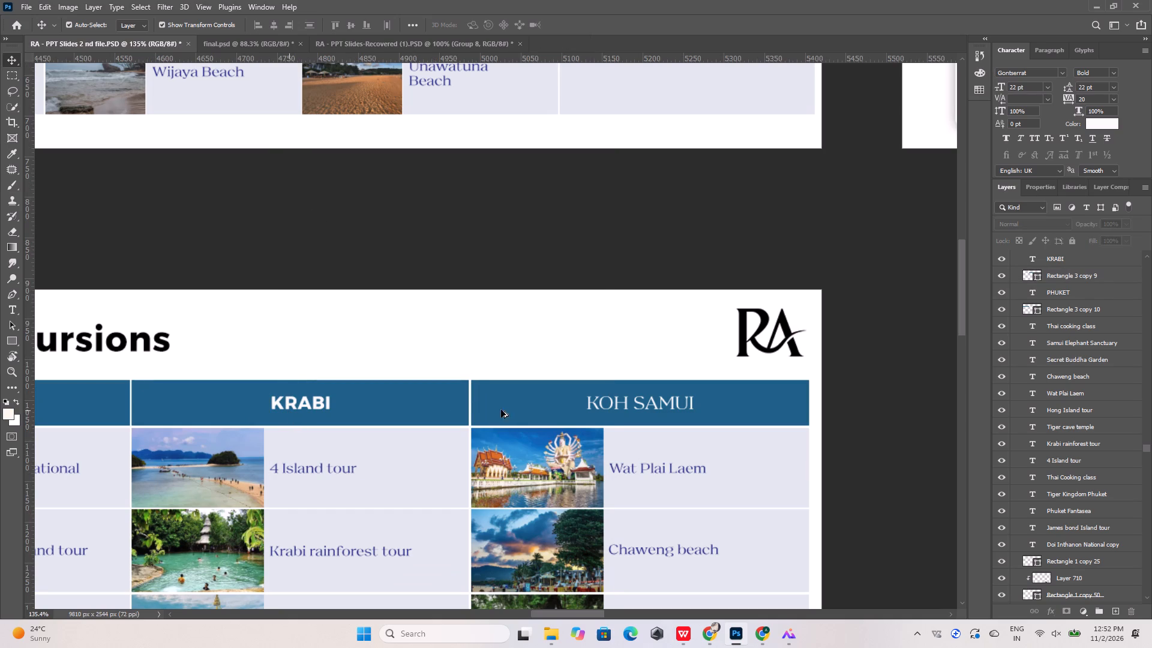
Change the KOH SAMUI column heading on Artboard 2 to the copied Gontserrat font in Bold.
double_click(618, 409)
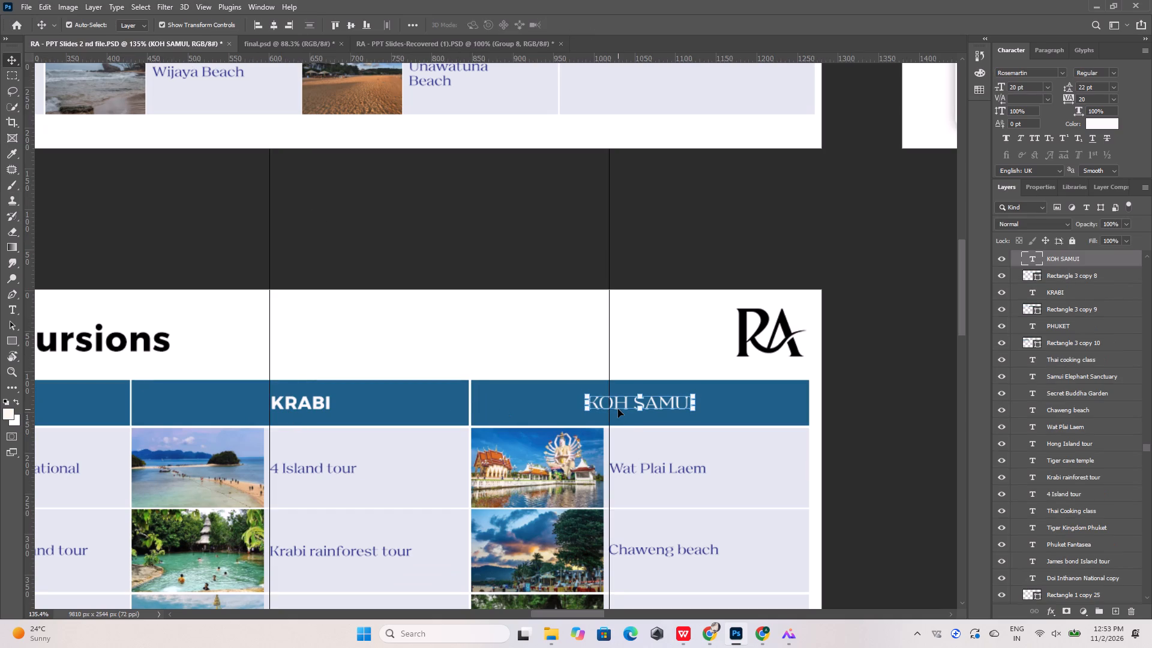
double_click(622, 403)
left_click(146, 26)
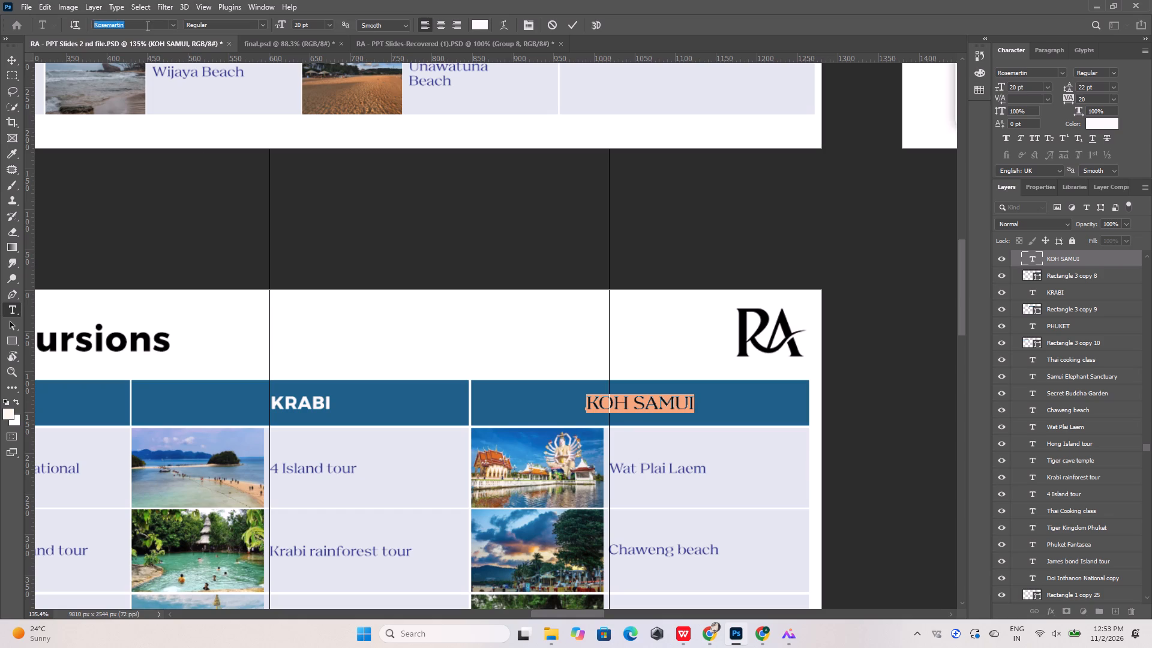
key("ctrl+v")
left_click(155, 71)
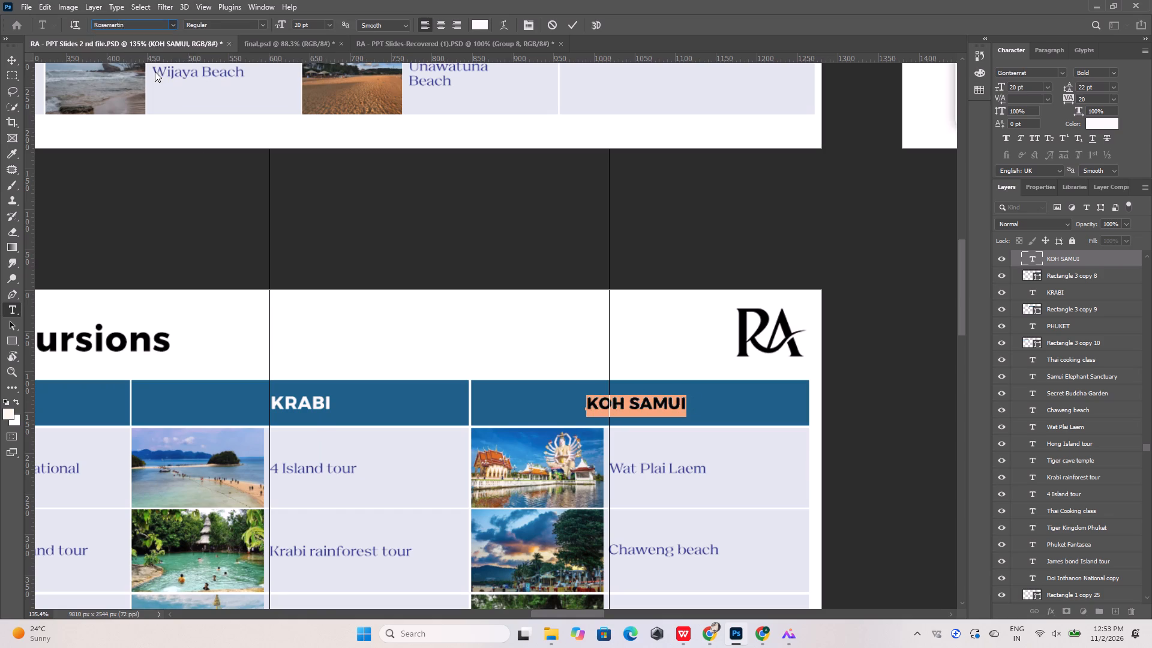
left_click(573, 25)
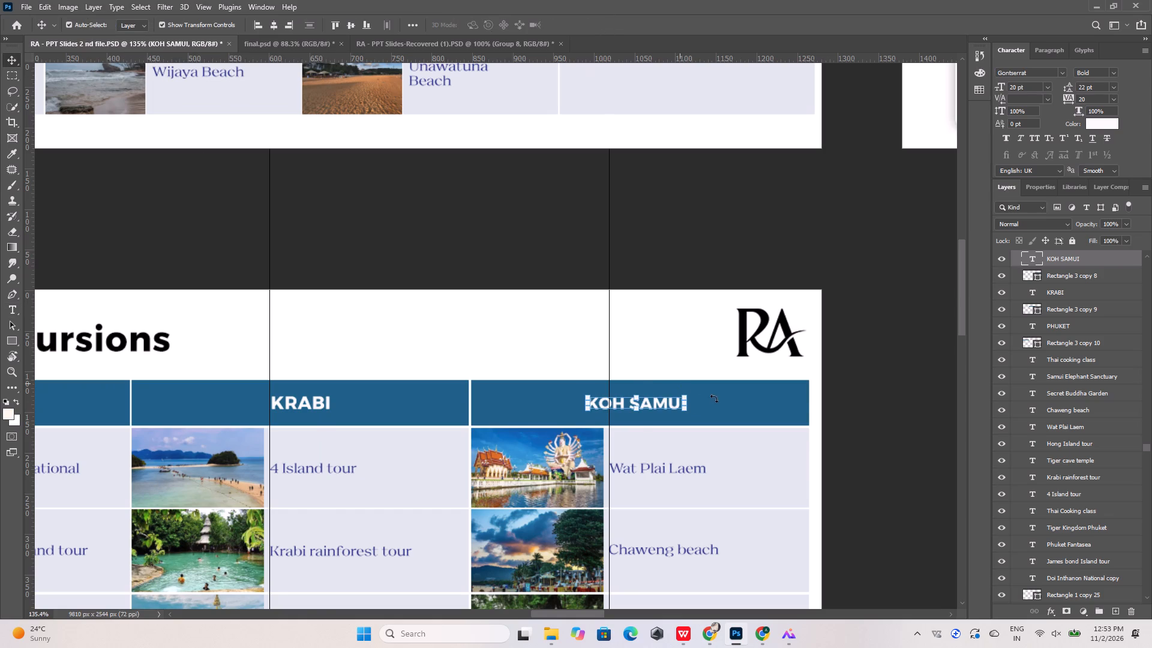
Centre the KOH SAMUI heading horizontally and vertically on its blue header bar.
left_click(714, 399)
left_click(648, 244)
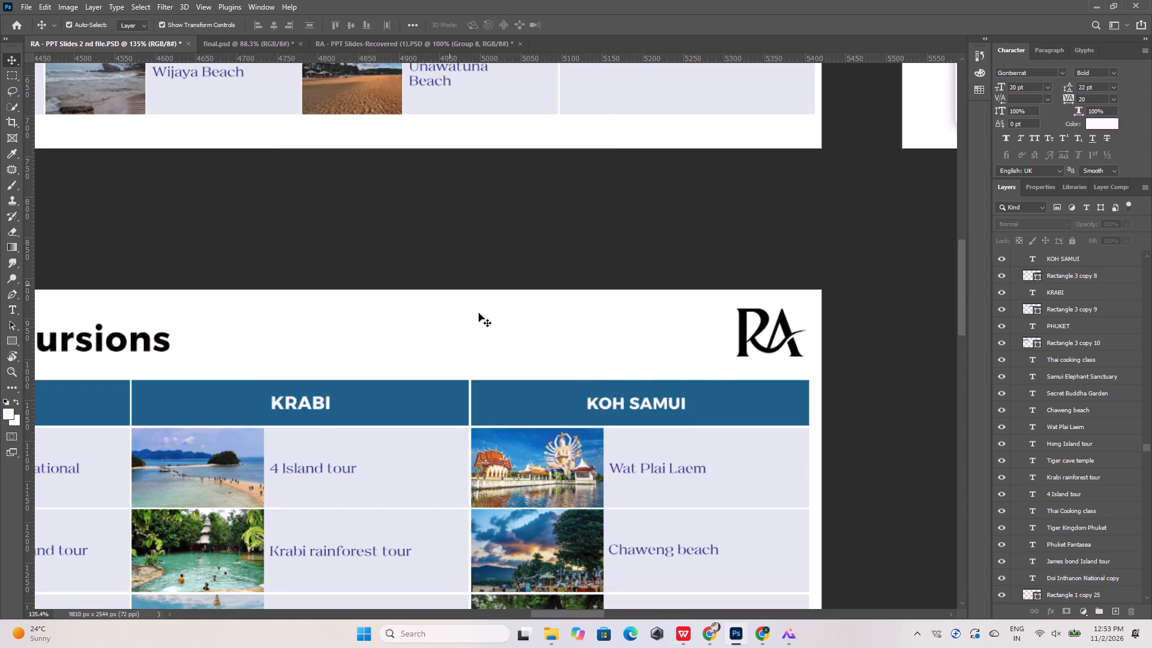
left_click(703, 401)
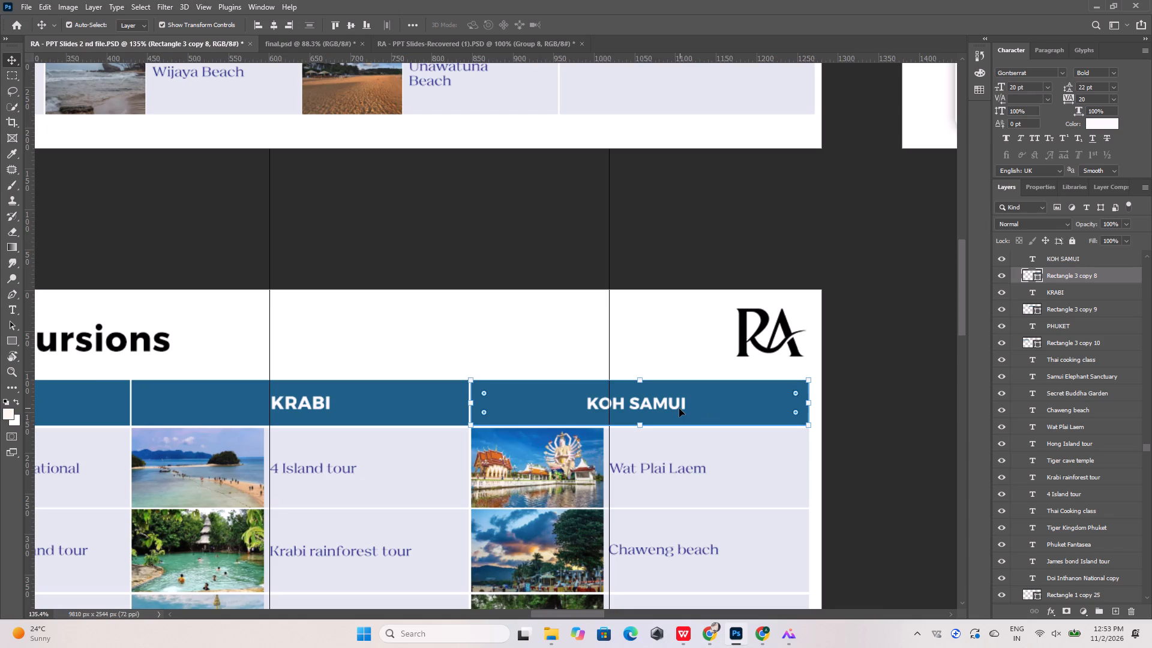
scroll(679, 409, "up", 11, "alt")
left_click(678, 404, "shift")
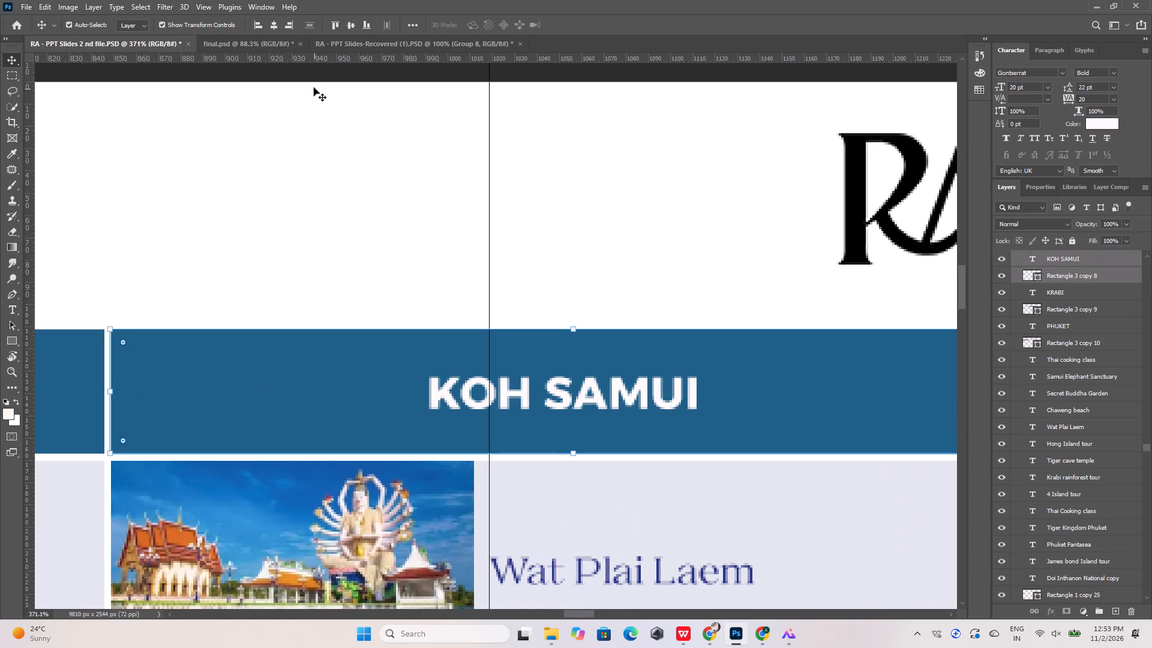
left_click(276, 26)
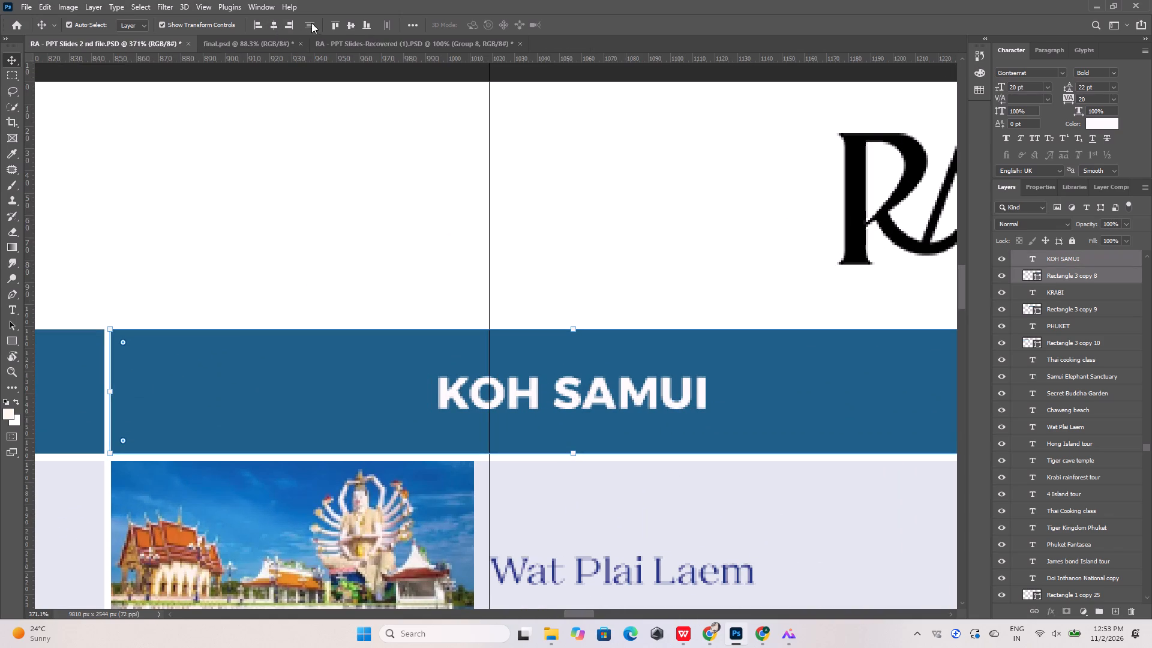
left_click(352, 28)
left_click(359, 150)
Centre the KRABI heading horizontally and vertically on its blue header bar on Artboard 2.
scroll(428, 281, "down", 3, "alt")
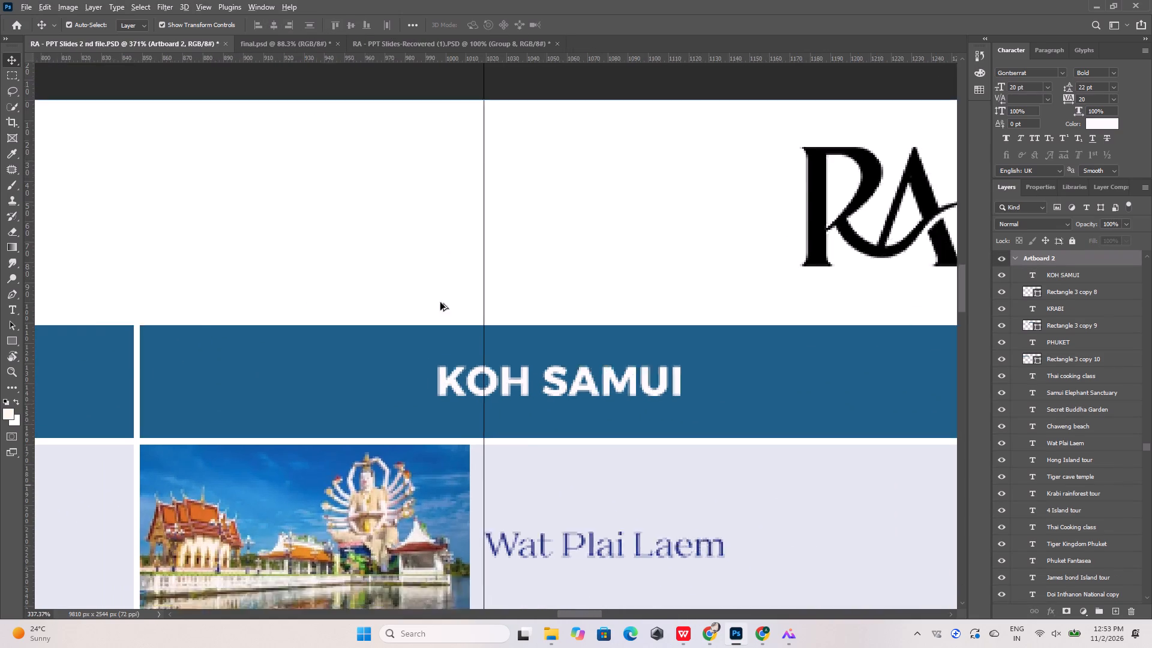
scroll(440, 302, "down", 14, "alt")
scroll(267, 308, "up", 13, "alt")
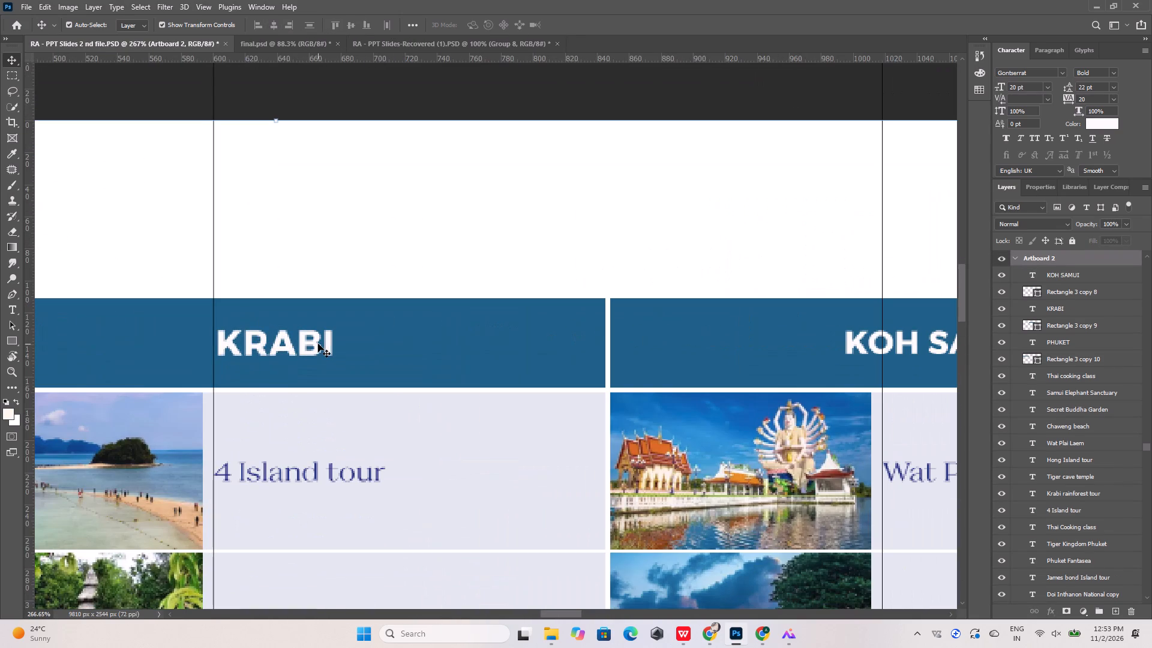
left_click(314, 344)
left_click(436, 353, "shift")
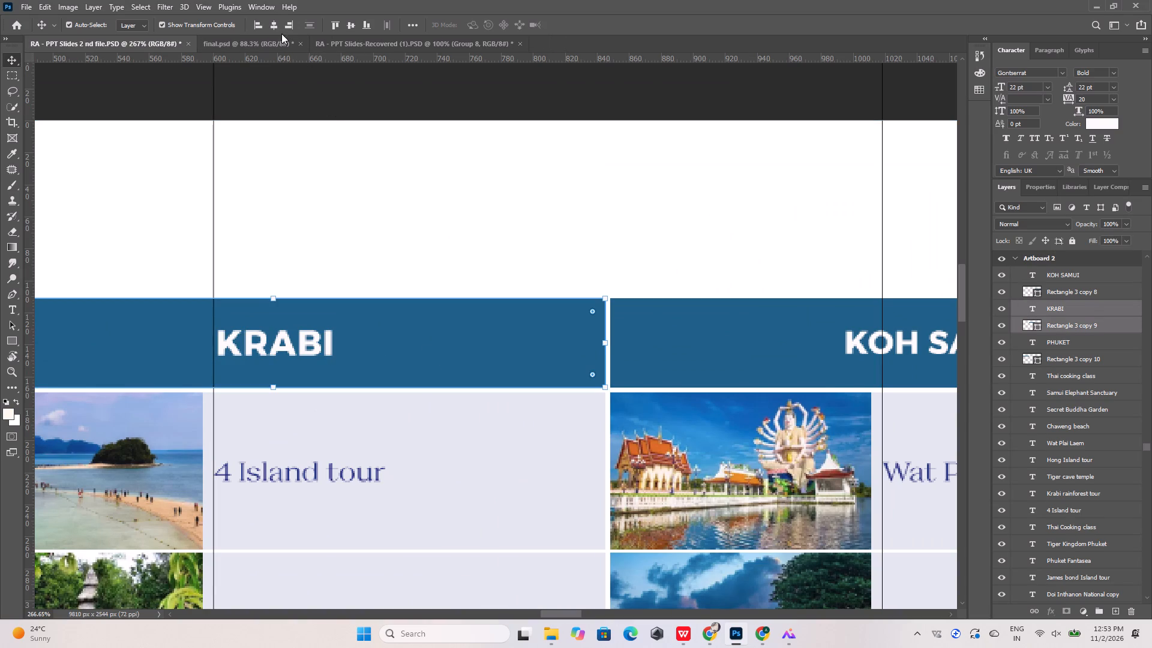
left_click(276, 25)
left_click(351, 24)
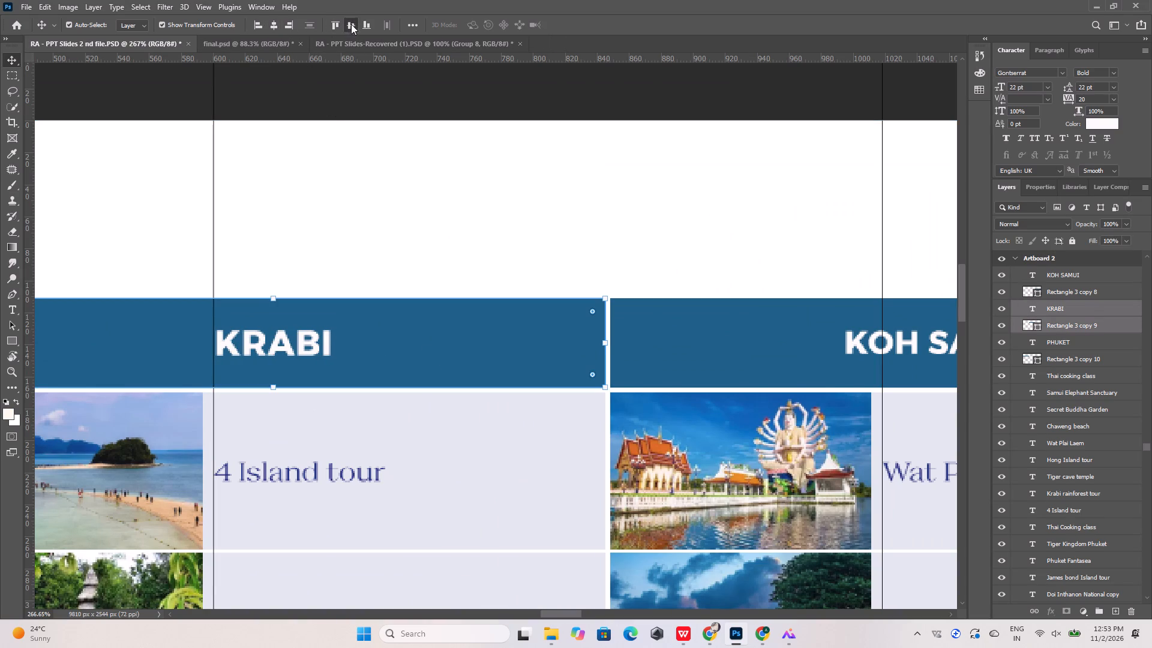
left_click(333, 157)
Compare Artboard 2 with artboard 43, delete the whole of Artboard 2, and return to the Move tool.
scroll(266, 244, "down", 19, "alt")
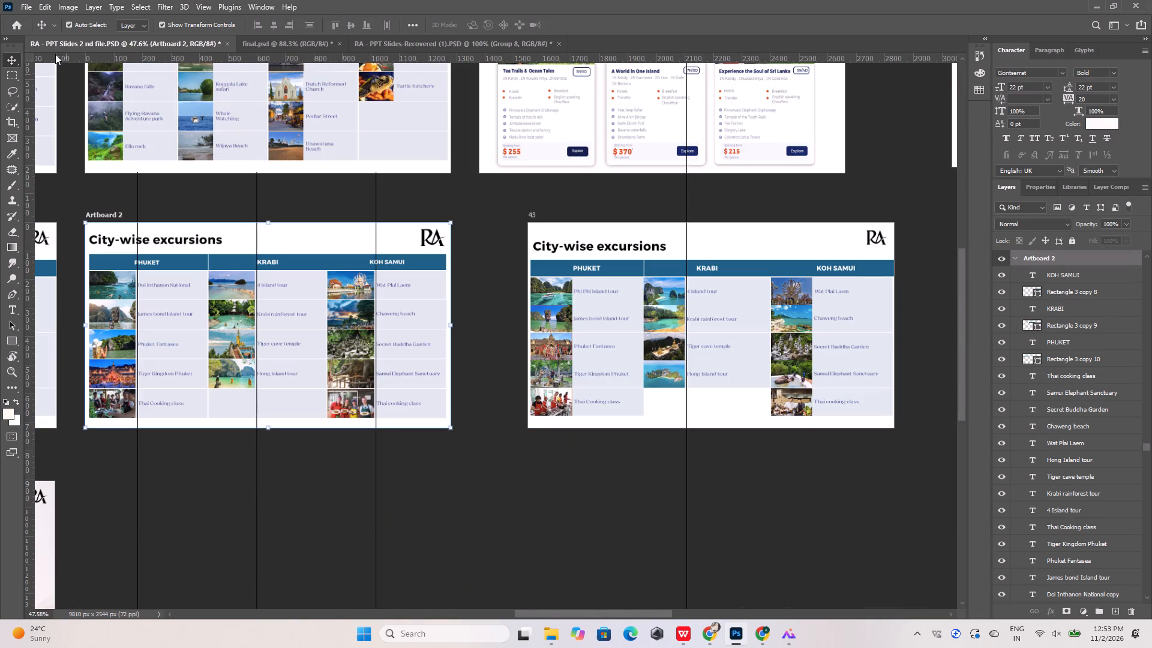
scroll(793, 274, "up", 5, "alt")
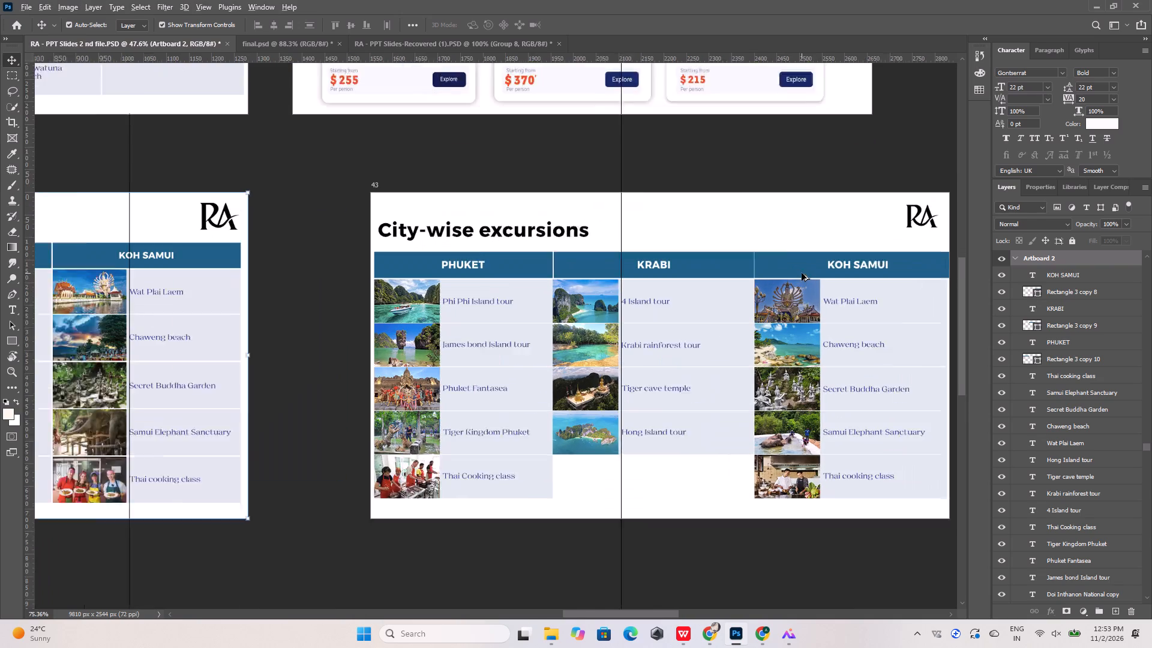
scroll(802, 273, "up", 1, "alt")
scroll(802, 274, "down", 5, "alt")
scroll(322, 241, "up", 7, "alt")
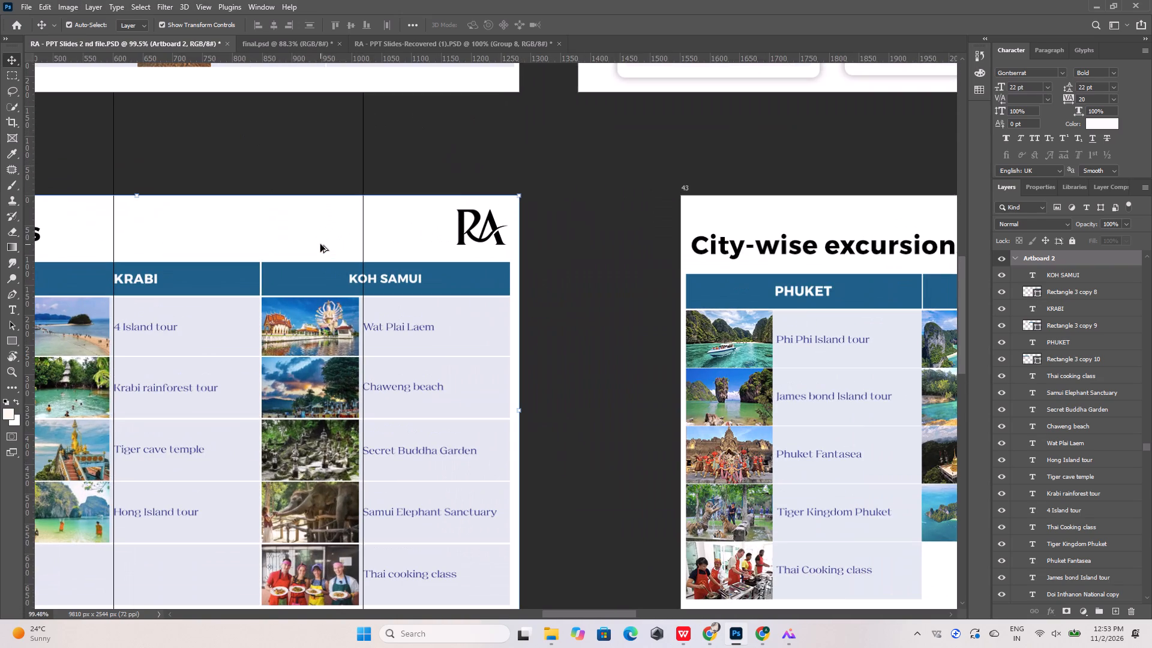
scroll(320, 244, "down", 7, "alt")
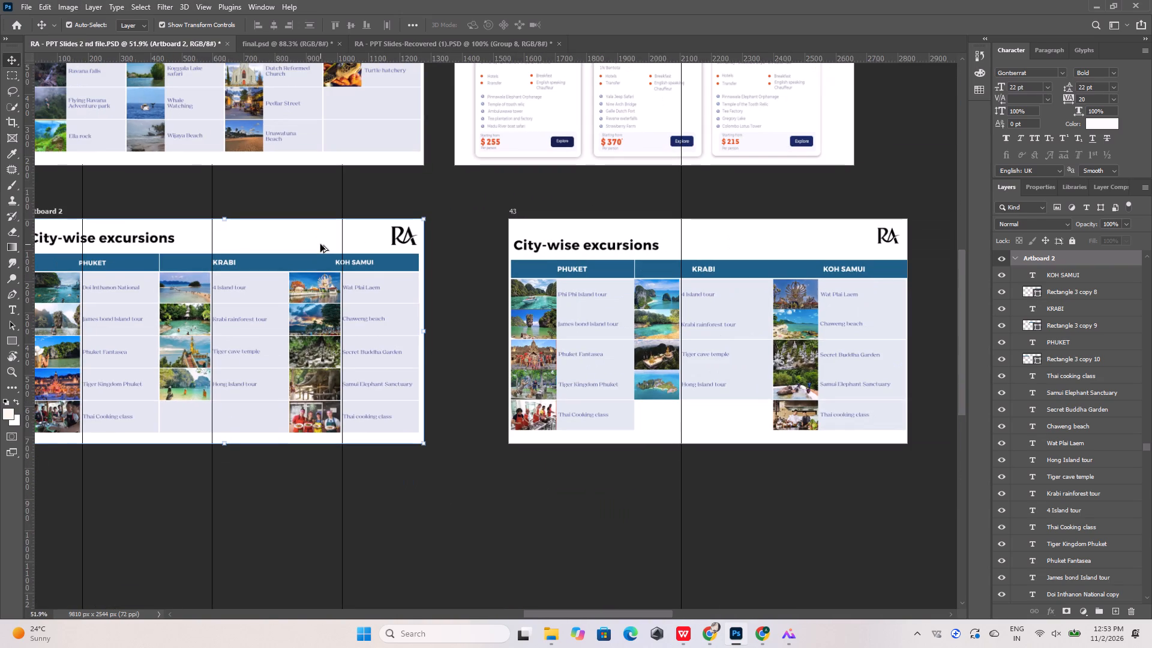
scroll(320, 244, "down", 6, "alt")
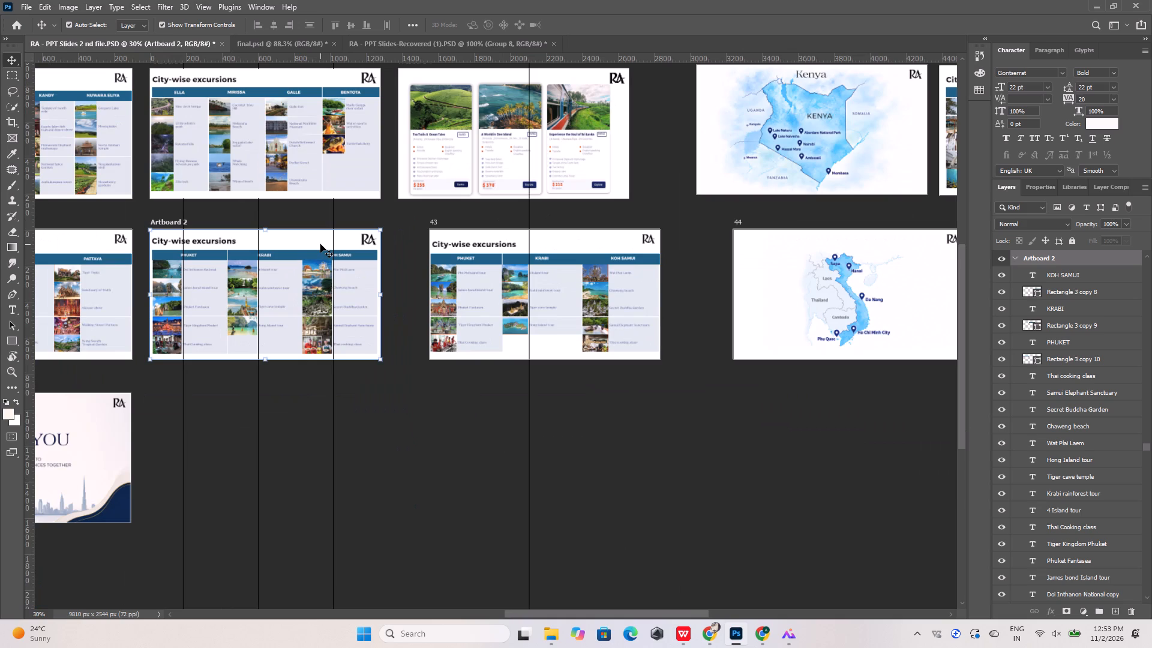
left_click(166, 221)
key("Delete")
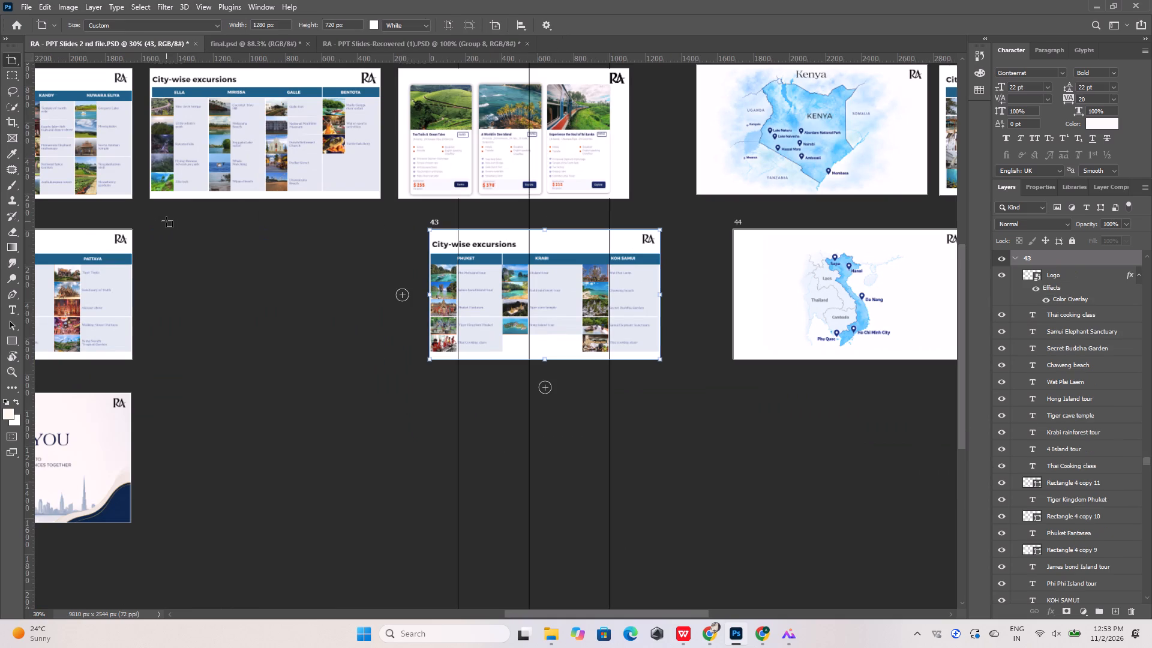
left_click_drag(11, 59, 17, 59)
left_click_drag(17, 59, 46, 62)
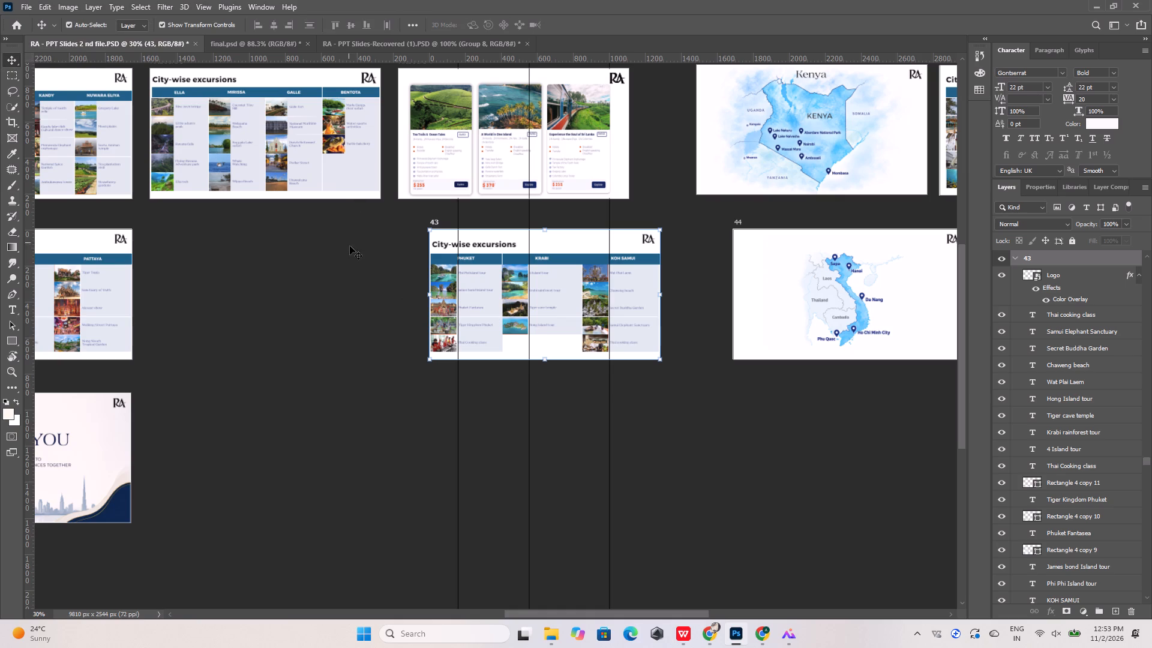
Move artboard 43 about 1490 px towards artboard 42, into the gap below Artboard 3.
left_click_drag(435, 223, 185, 229)
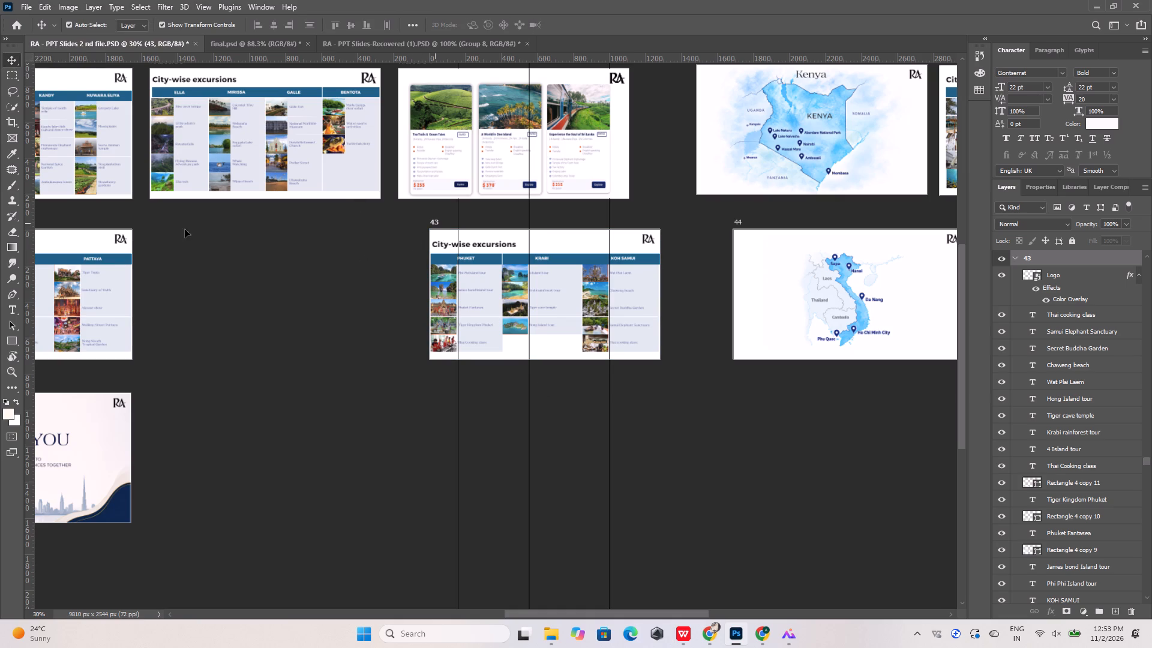
left_click_drag(185, 229, 167, 226)
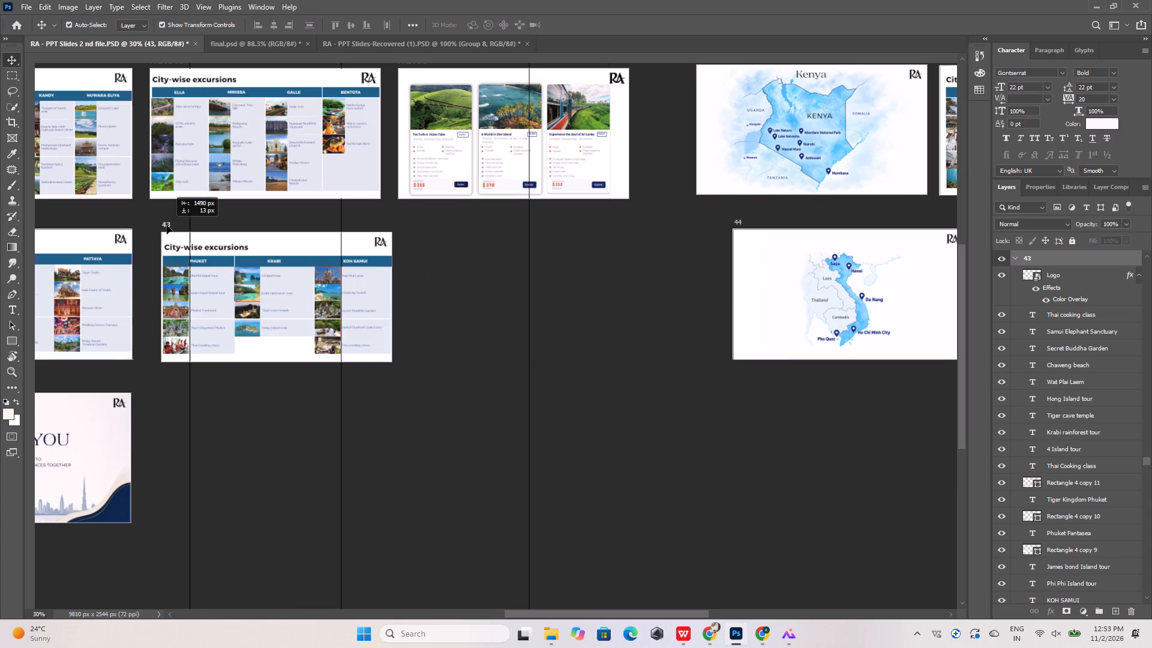
Move the Vietnam map artboard 44 about 1710 px along its row, to sit beside artboard 43 below Artboard 4.
scroll(169, 270, "up", 6, "alt")
scroll(220, 290, "up", 4, "alt")
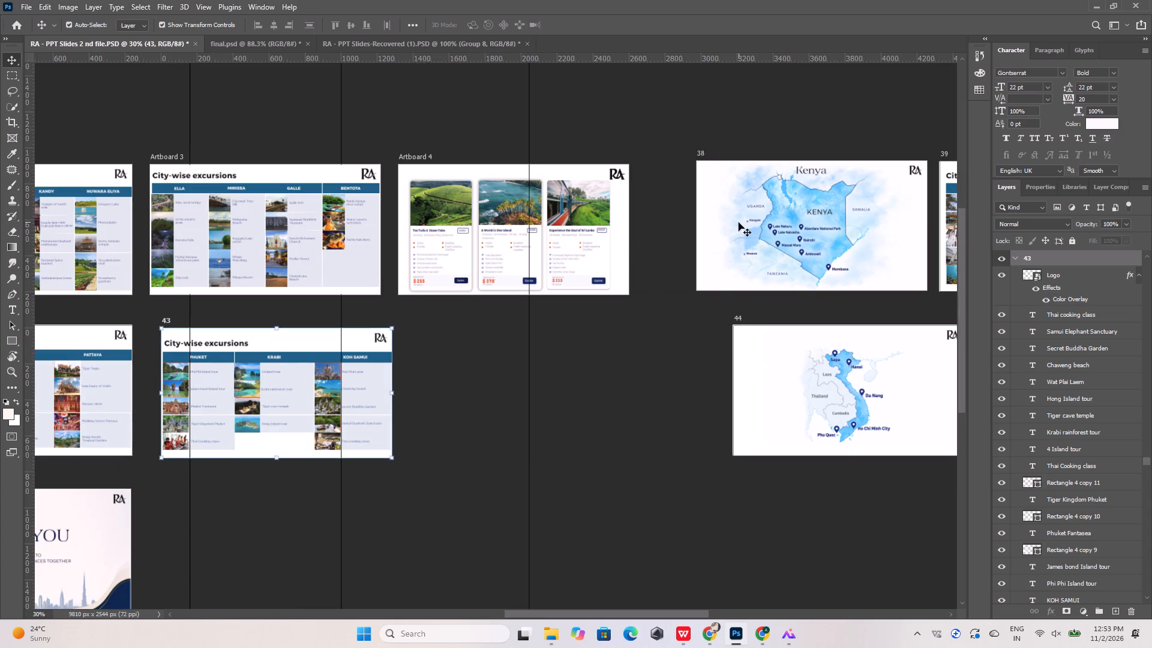
left_click(738, 319)
left_click_drag(738, 319, 584, 322)
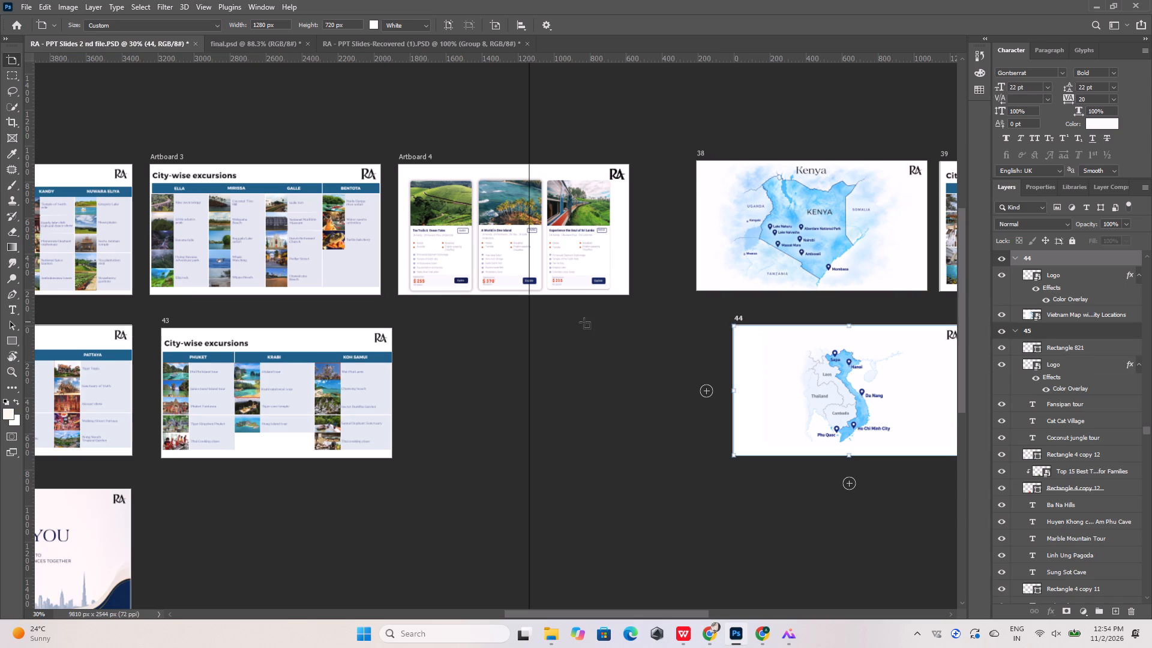
left_click_drag(584, 322, 424, 324)
left_click_drag(738, 319, 583, 324)
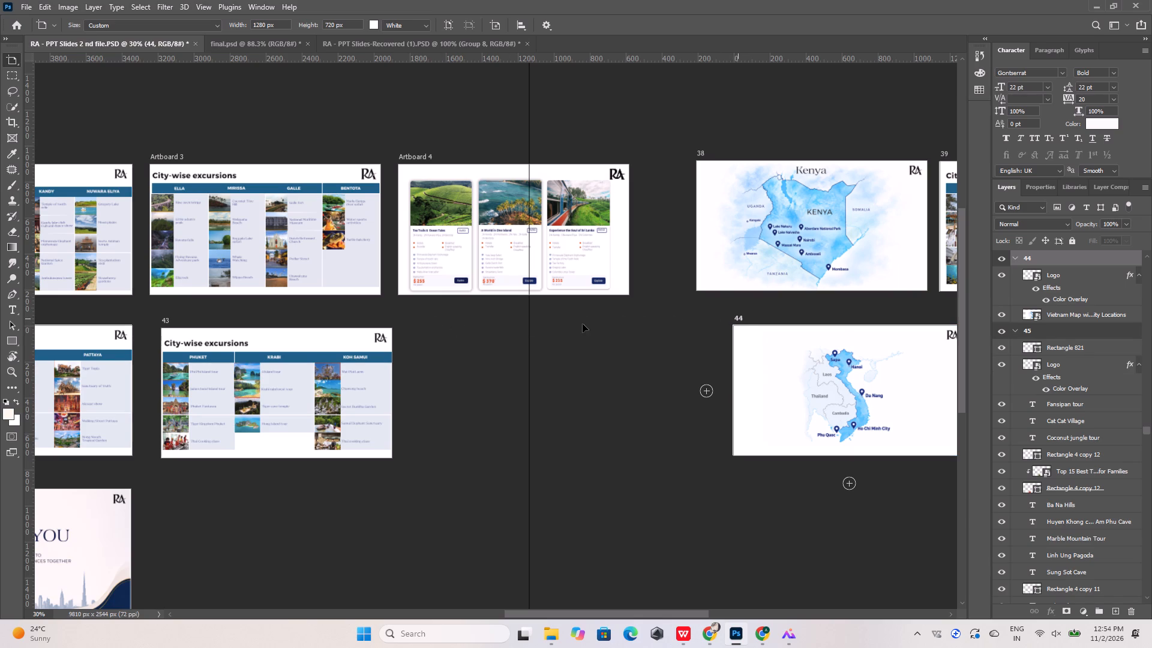
left_click_drag(583, 324, 437, 317)
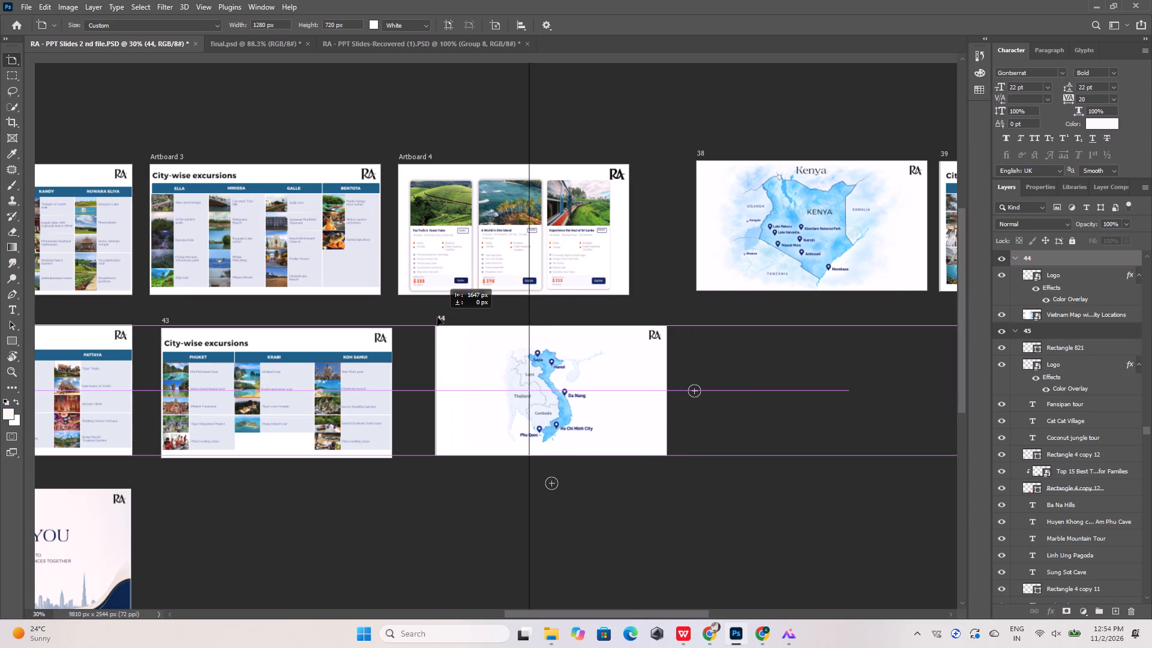
left_click_drag(437, 317, 430, 318)
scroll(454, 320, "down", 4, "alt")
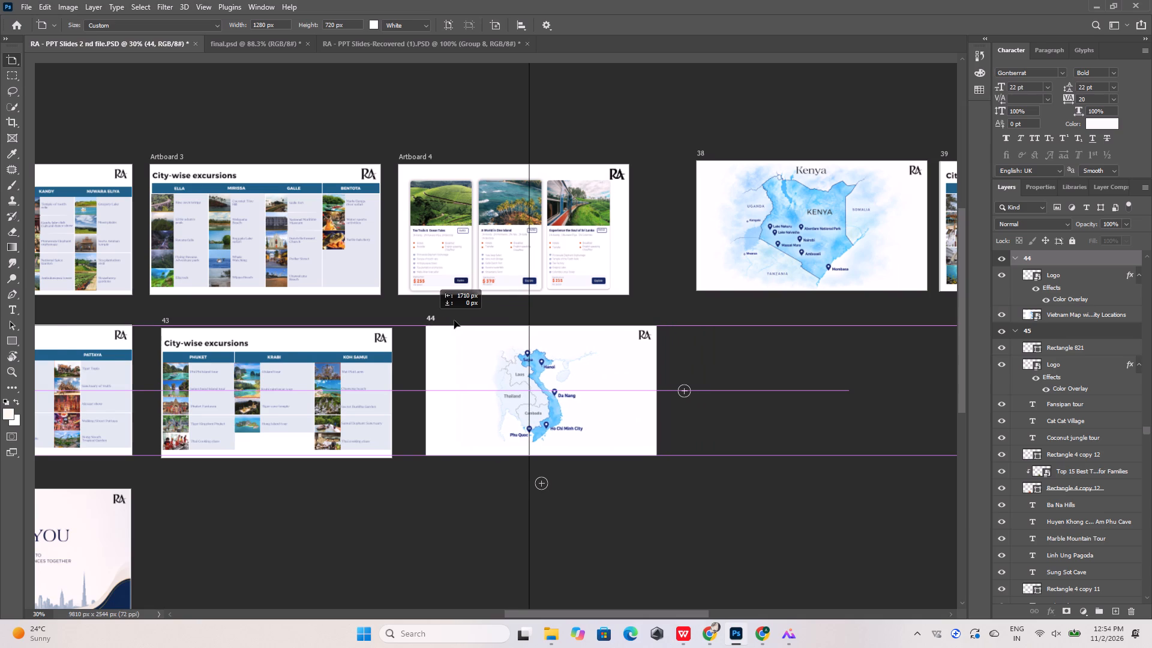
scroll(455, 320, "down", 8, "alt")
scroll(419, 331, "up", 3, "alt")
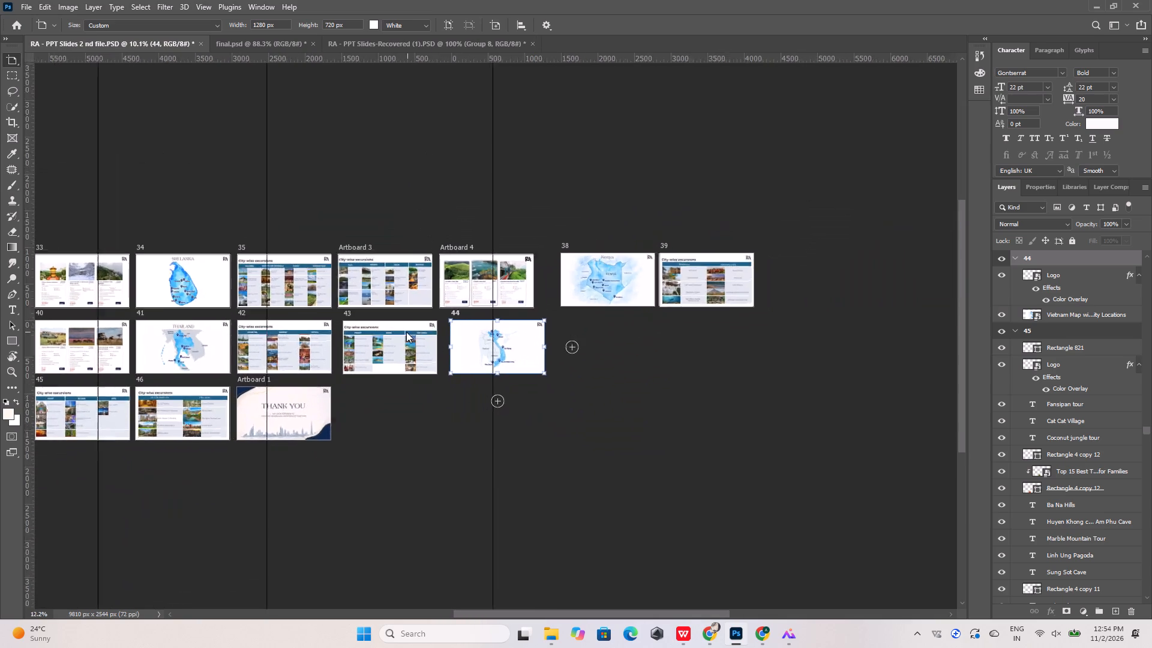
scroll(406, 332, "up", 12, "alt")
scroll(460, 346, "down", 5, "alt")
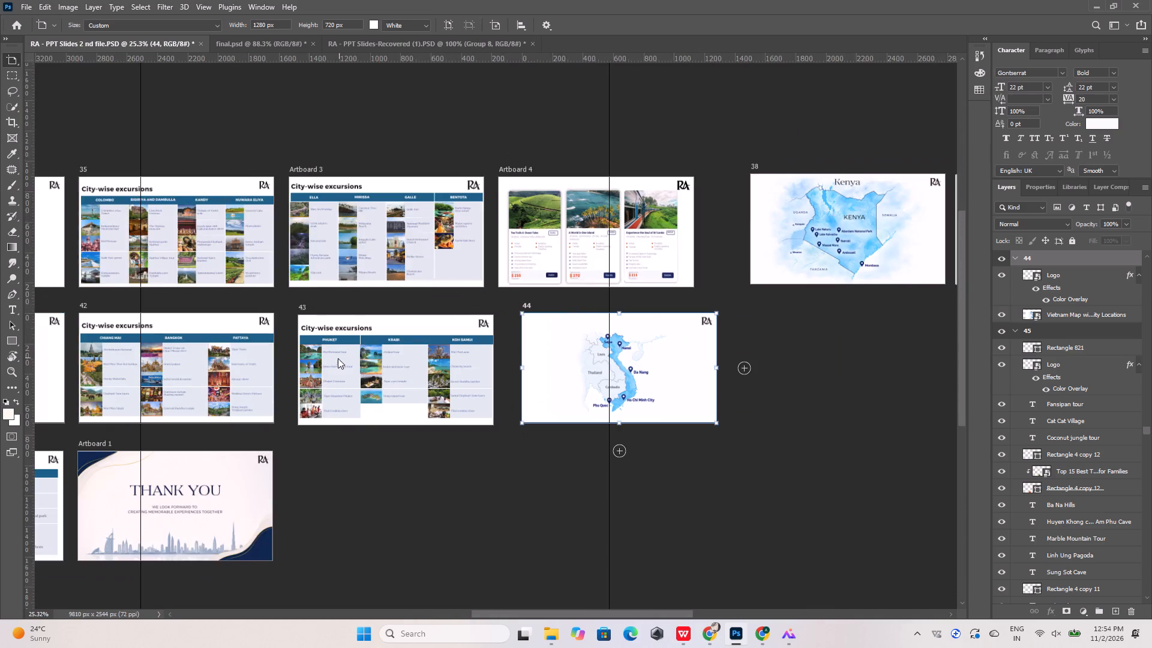
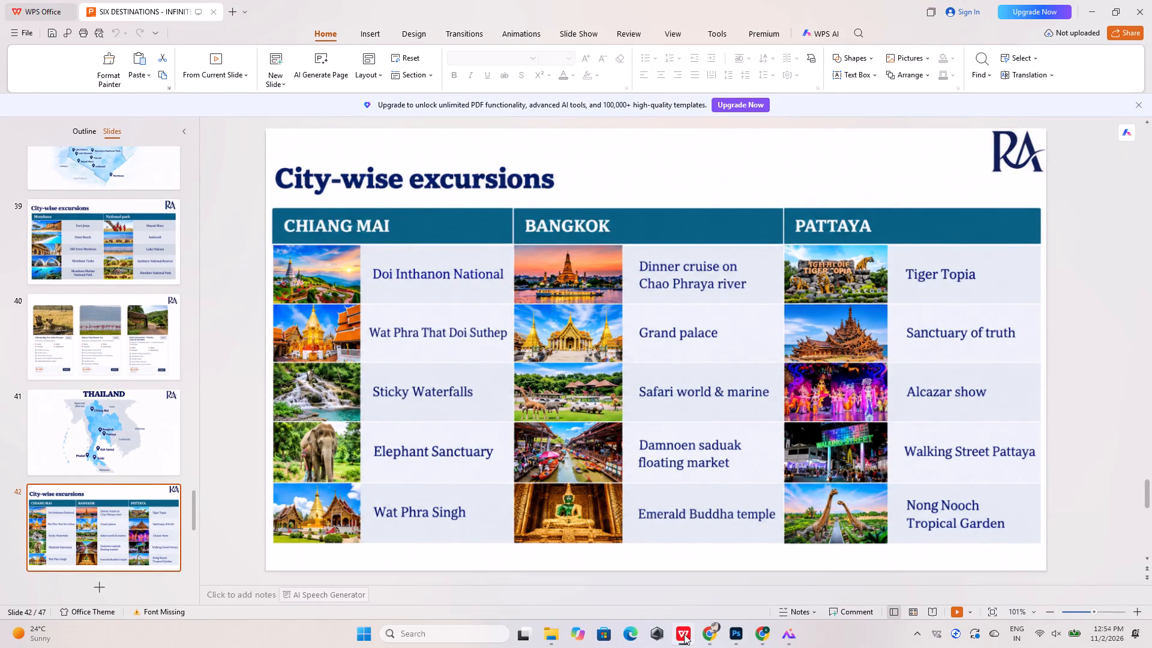
Compare slides 43 and 44 of the WPS reference presentation with artboards 43 and 44 in Photoshop, inspecting the Vietnam map's title.
key("Down")
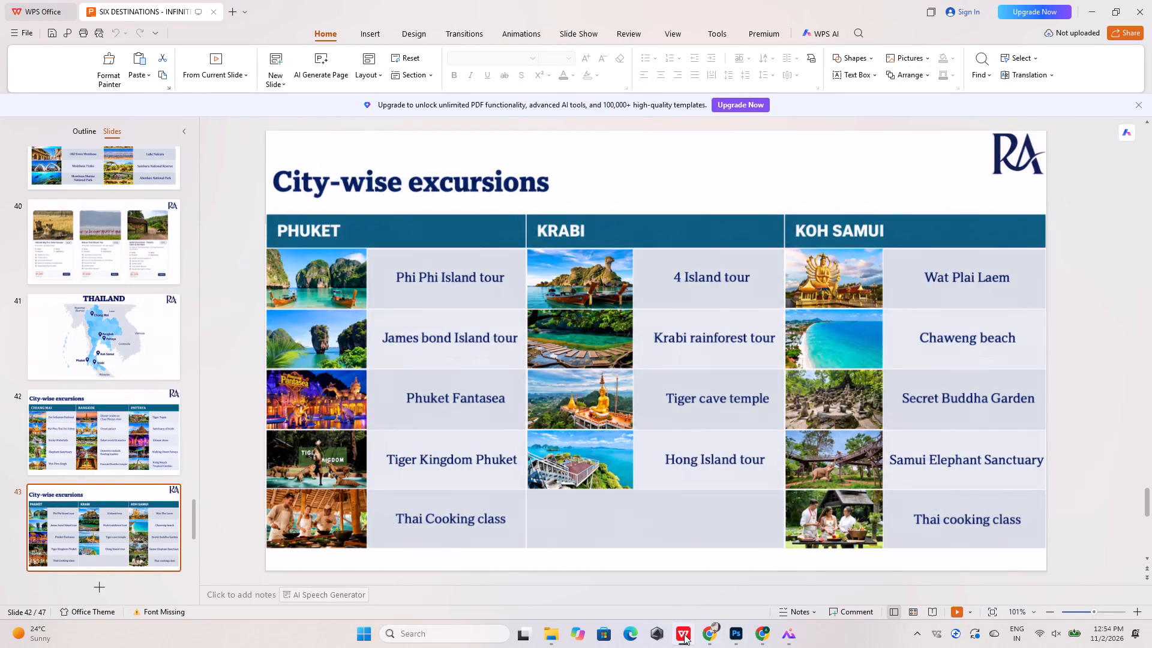
key("Down")
left_click(684, 634)
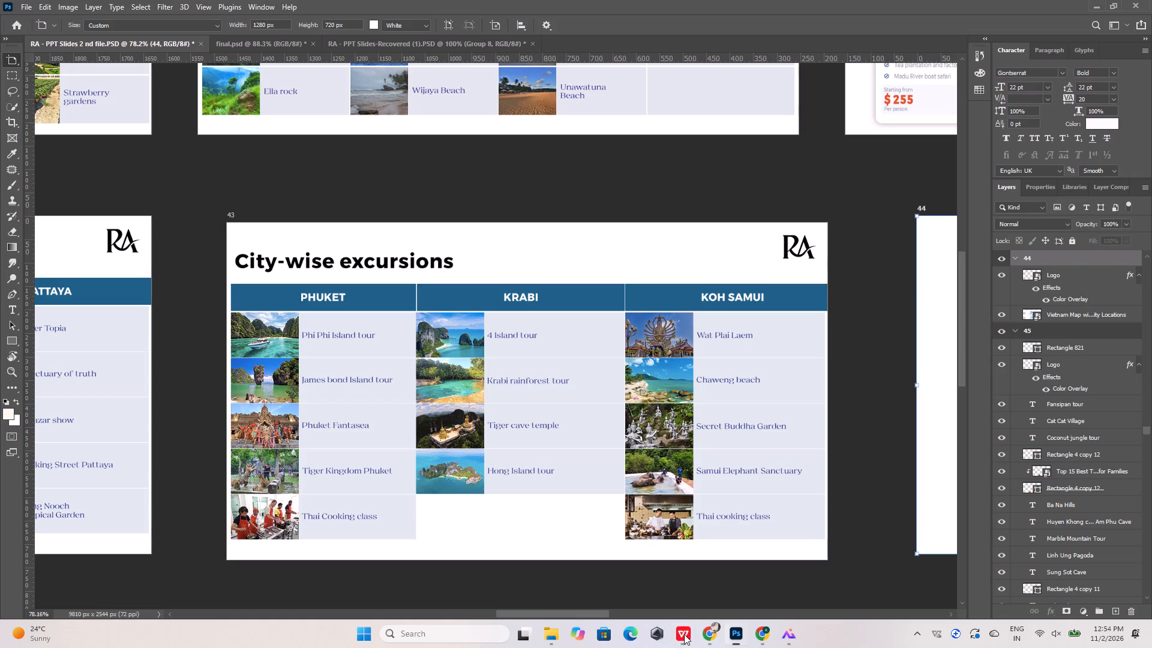
scroll(376, 335, "down", 11, "alt")
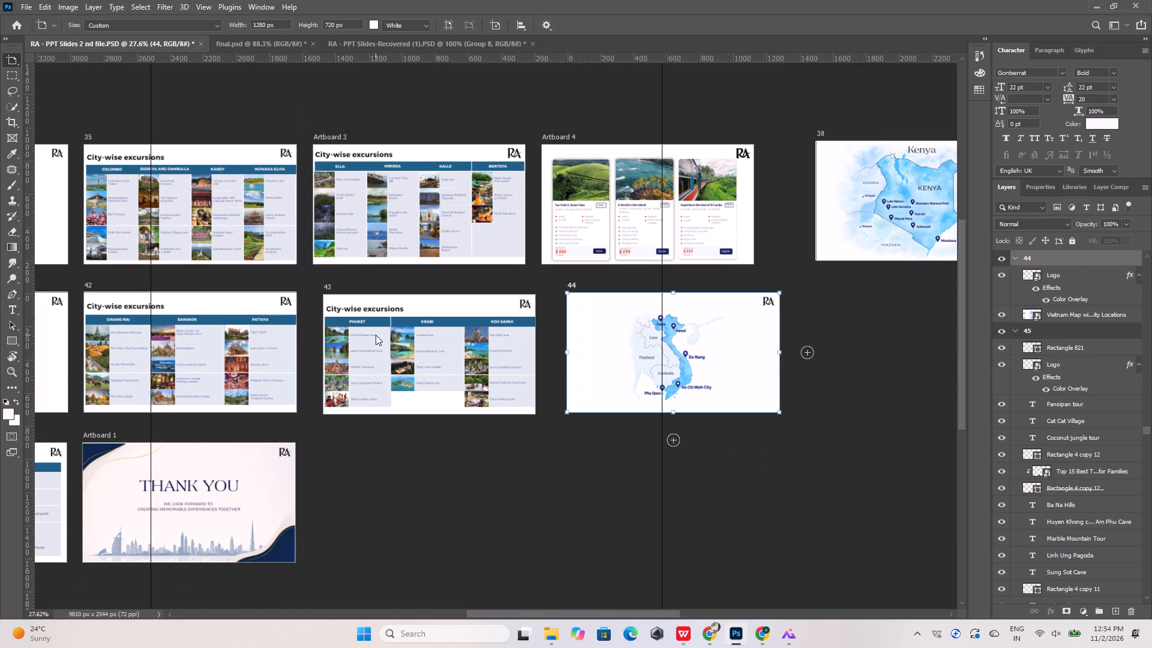
scroll(376, 335, "down", 9, "alt")
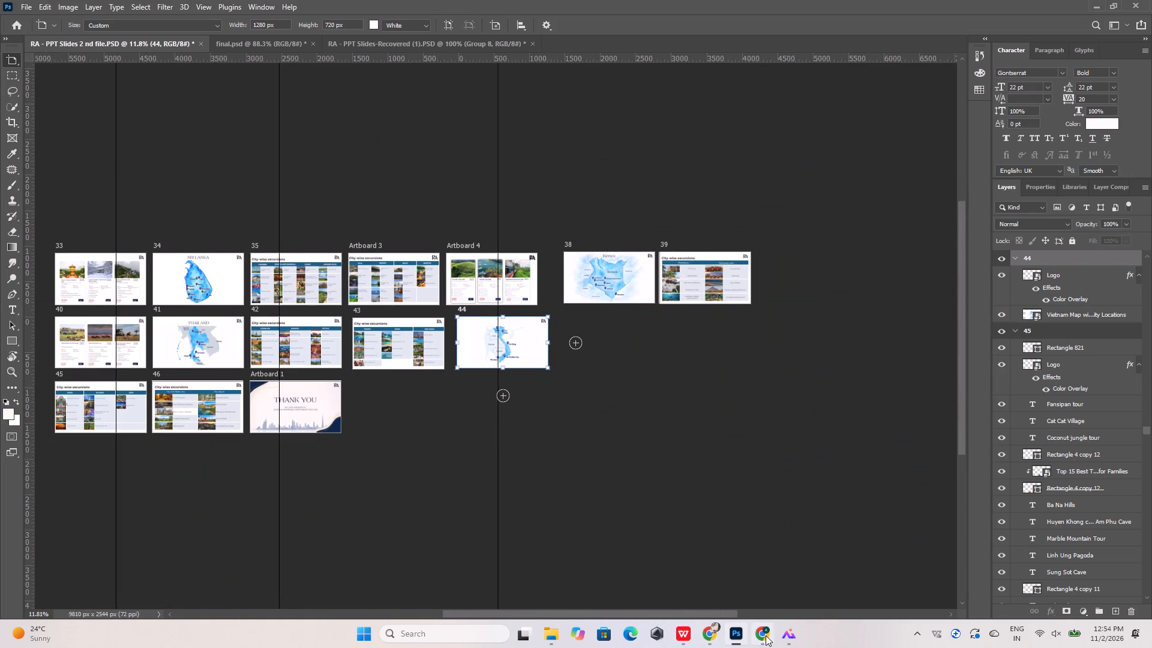
left_click(679, 629)
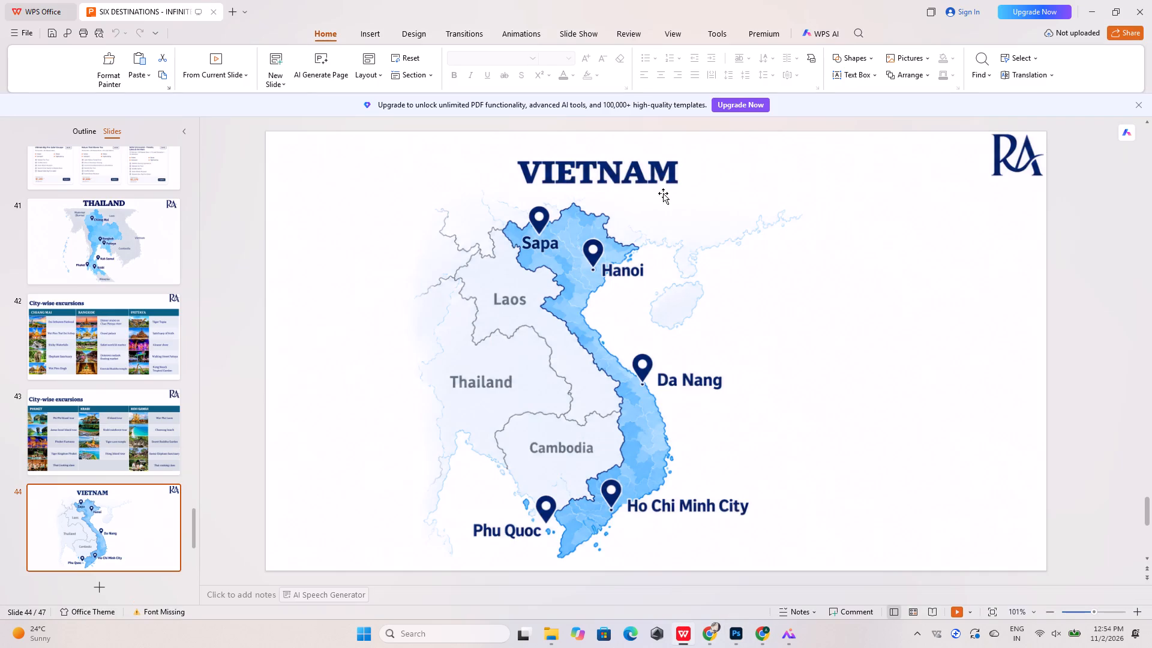
left_click(672, 176)
double_click(672, 172)
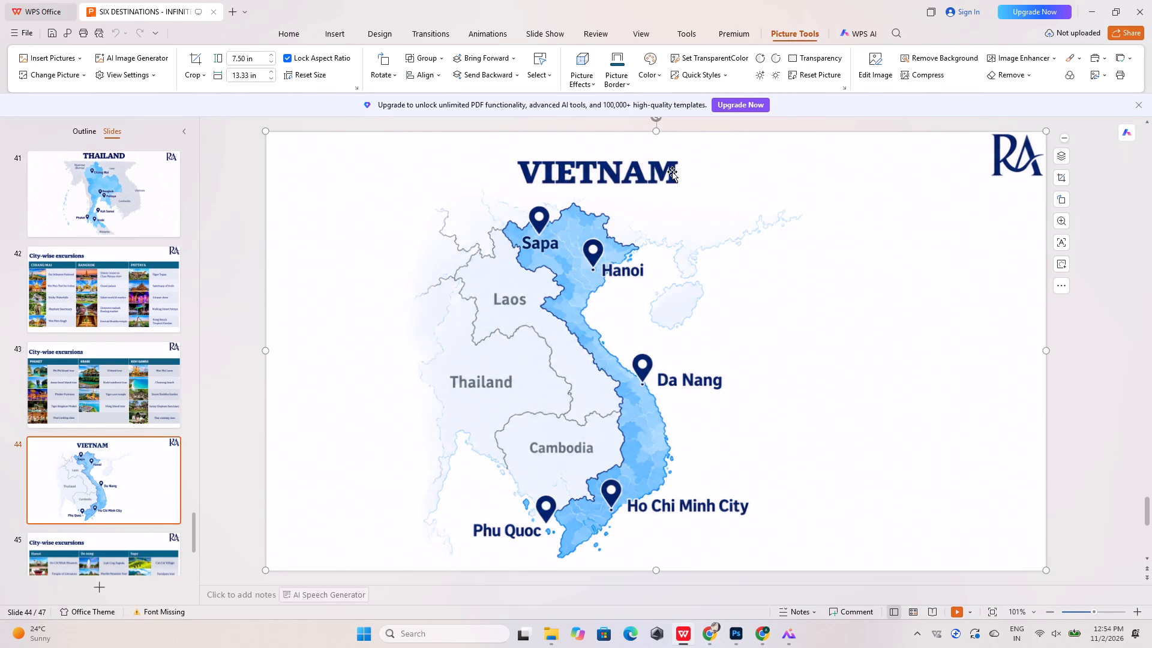
double_click(672, 172)
left_click(737, 637)
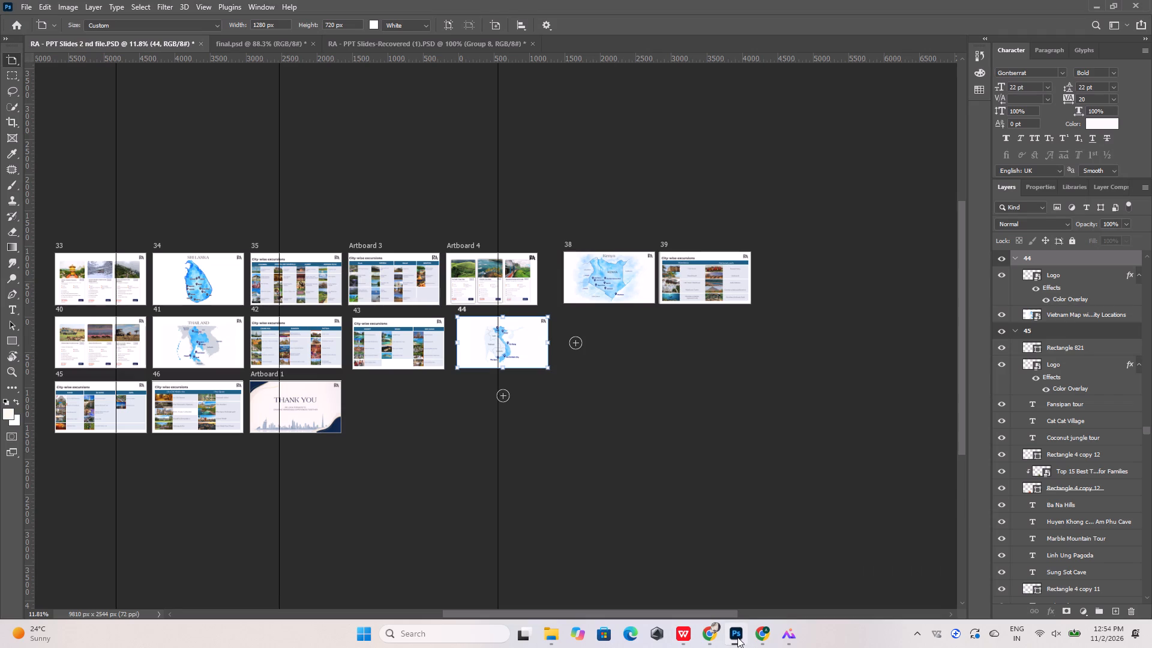
Compare the Hanoi, Da Nang and Sapa excursions on reference slide 45 with artboard 45 in Photoshop.
scroll(70, 395, "up", 18, "alt")
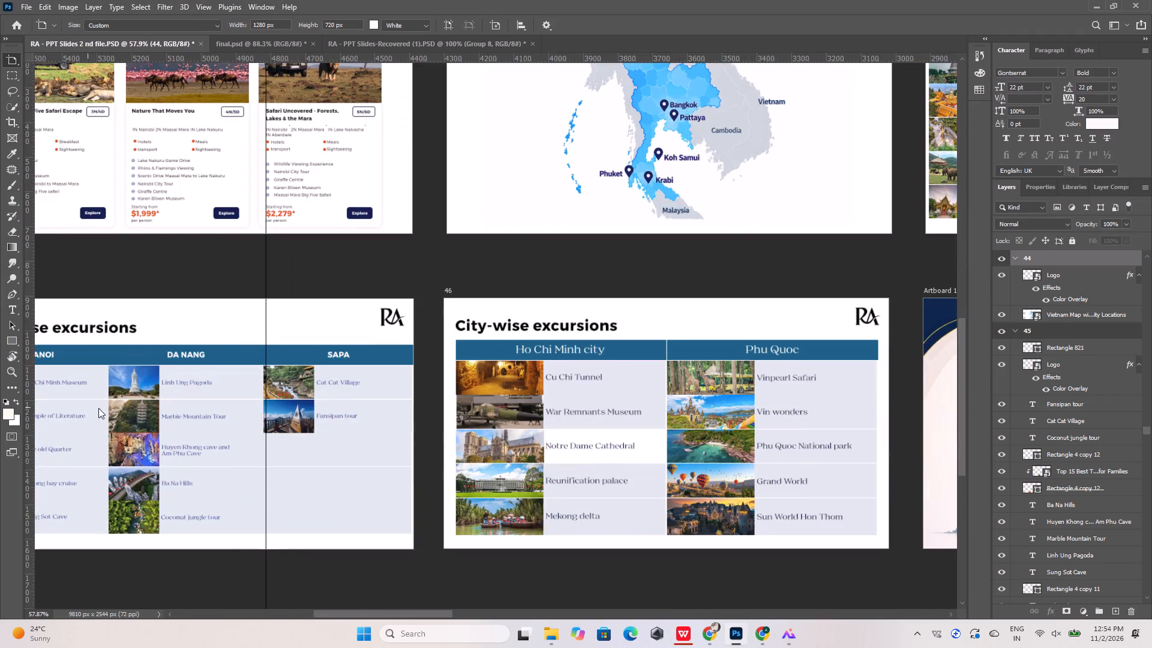
scroll(302, 420, "down", 6, "alt")
scroll(75, 391, "up", 5, "alt")
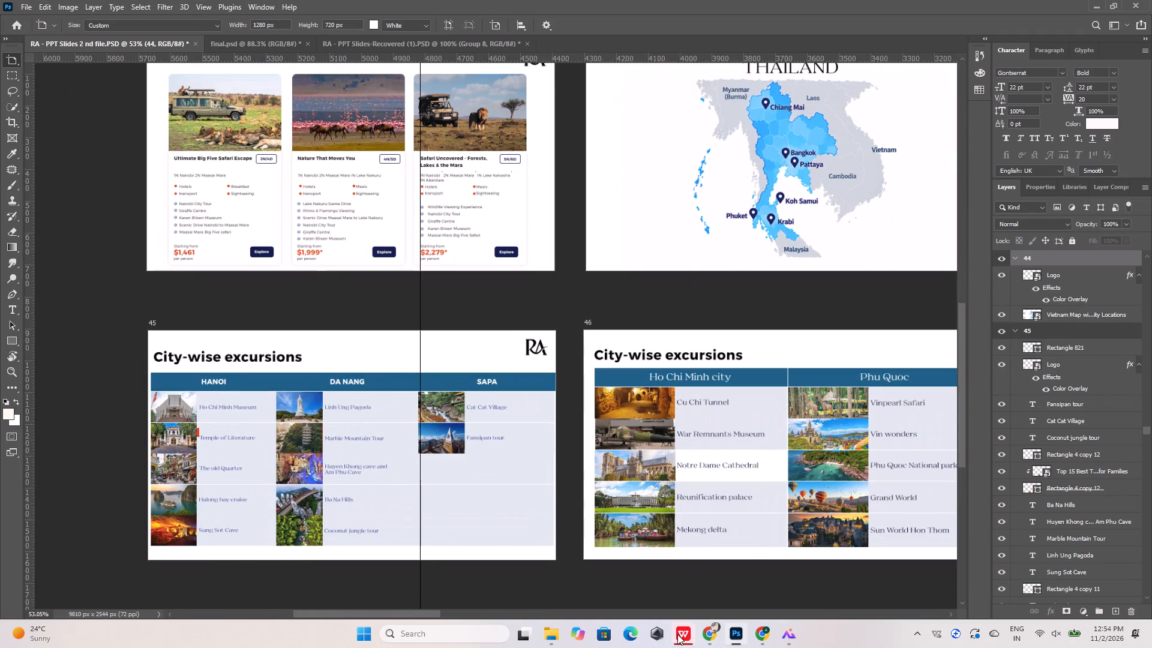
left_click(677, 634)
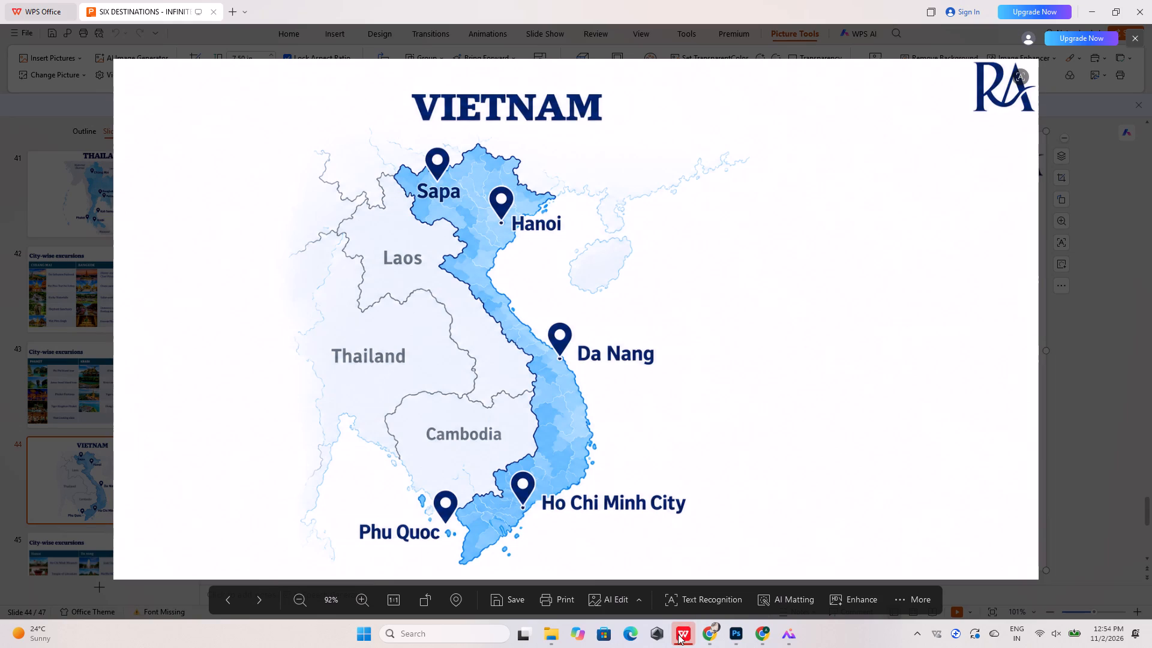
key("Down")
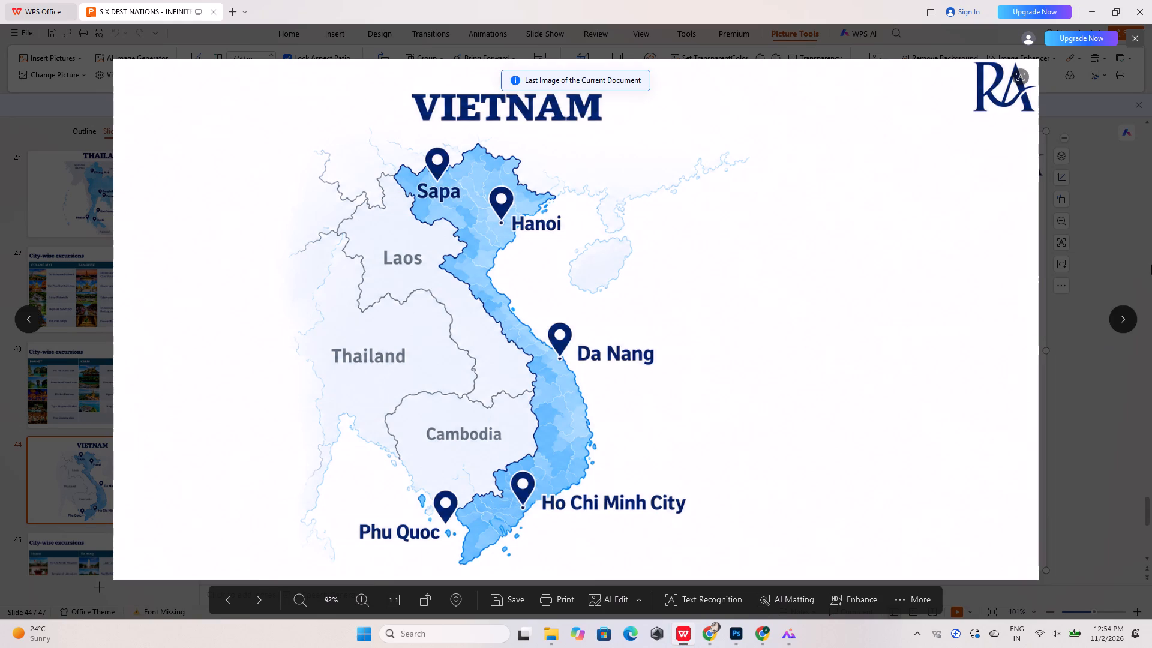
left_click(1136, 39)
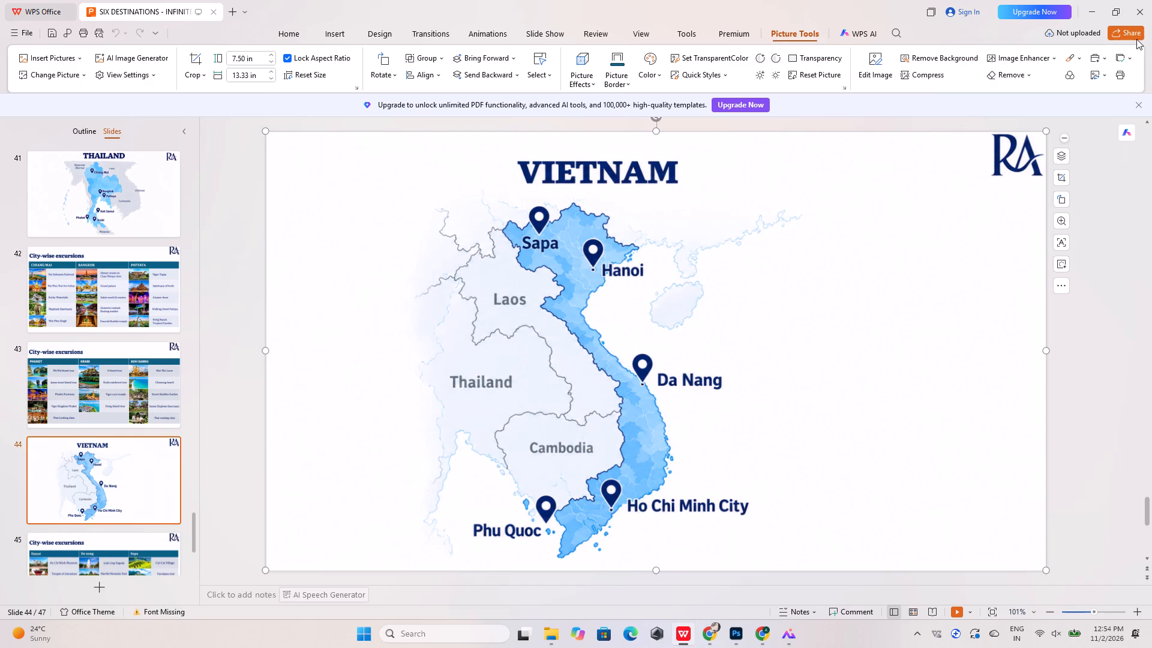
key("Down")
left_click(64, 548)
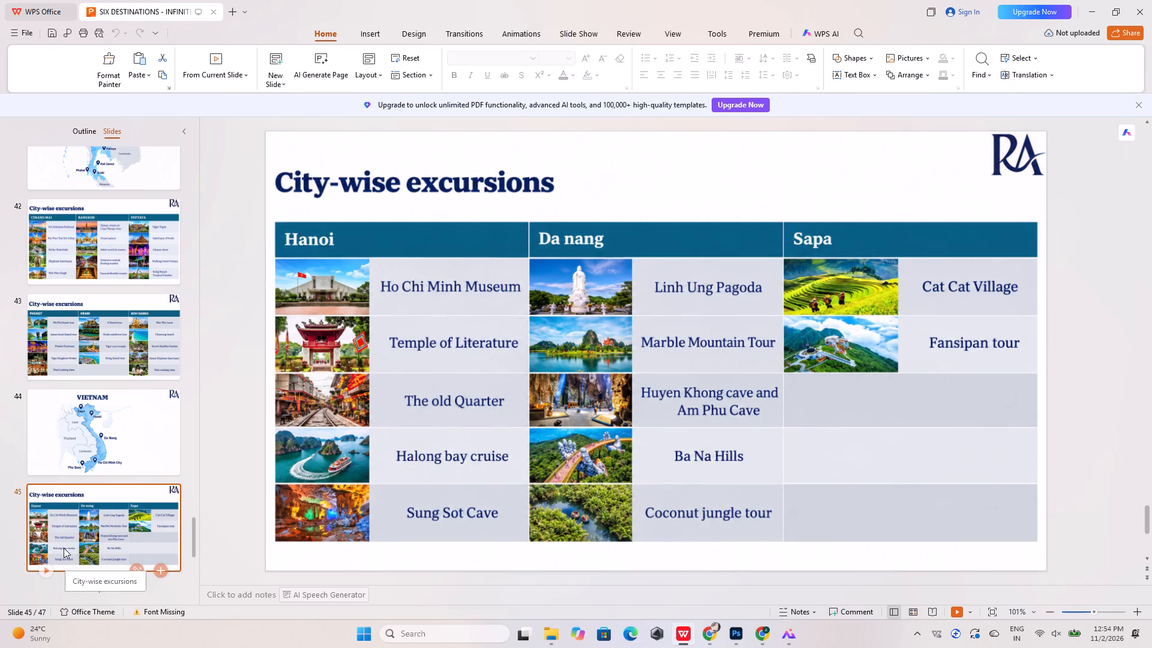
left_click(733, 631)
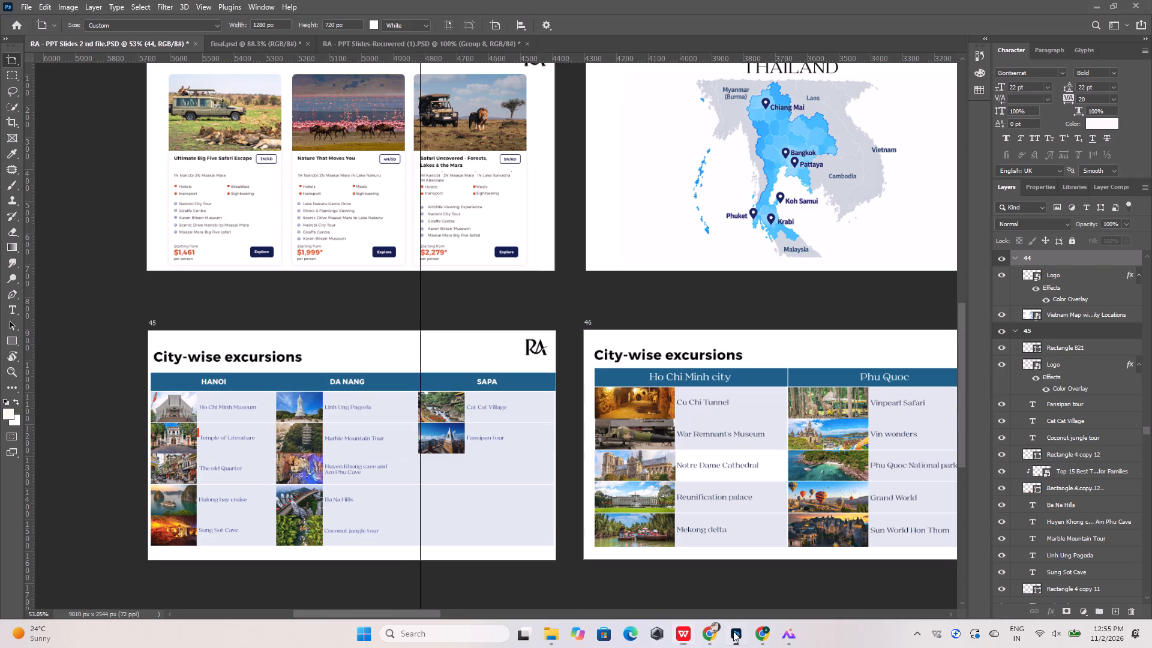
left_click(733, 631)
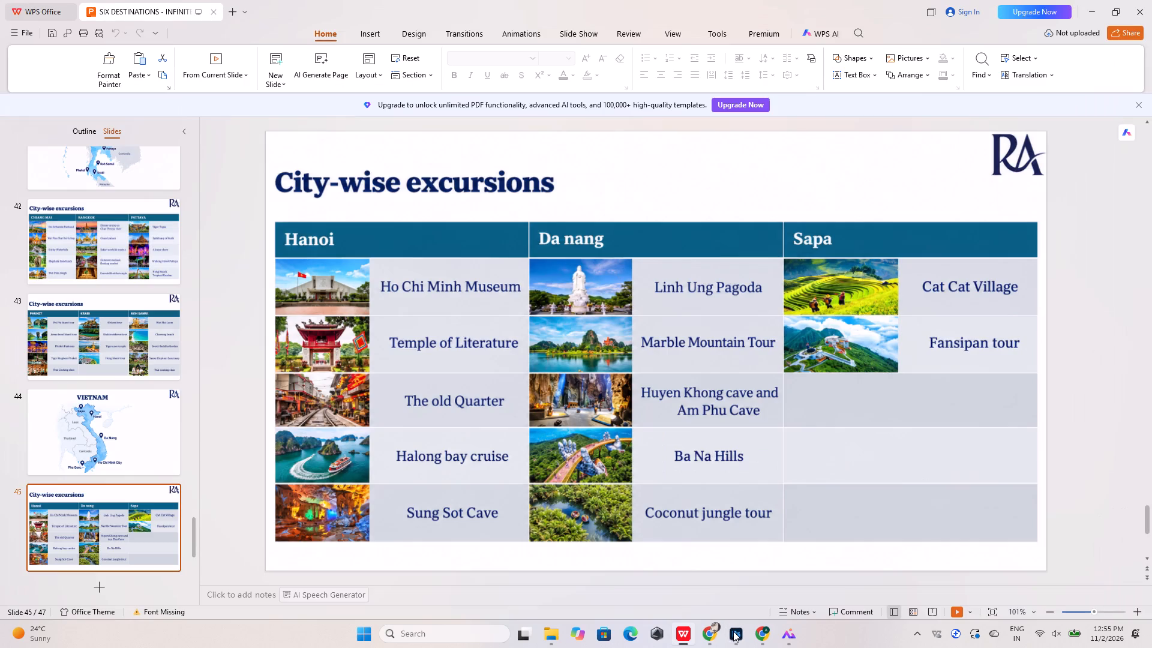
left_click(733, 631)
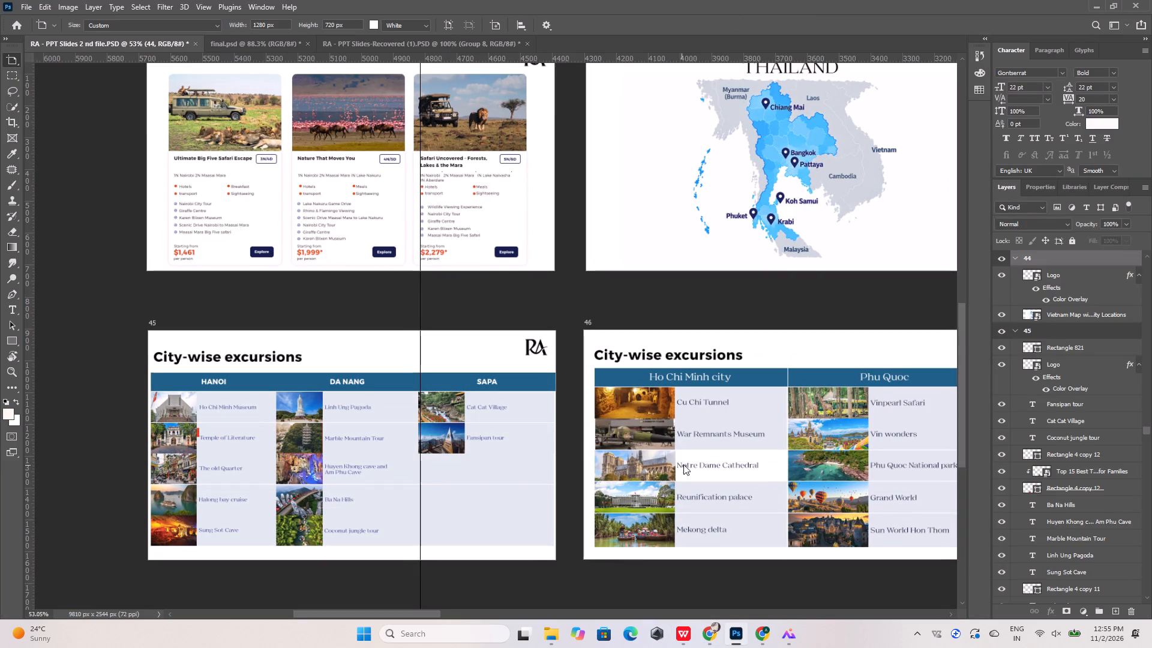
Format the Ho Chi Minh city heading on artboard 46 in Gontserrat Bold at 22 pt.
scroll(698, 456, "up", 7, "alt")
scroll(686, 326, "up", 5, "alt")
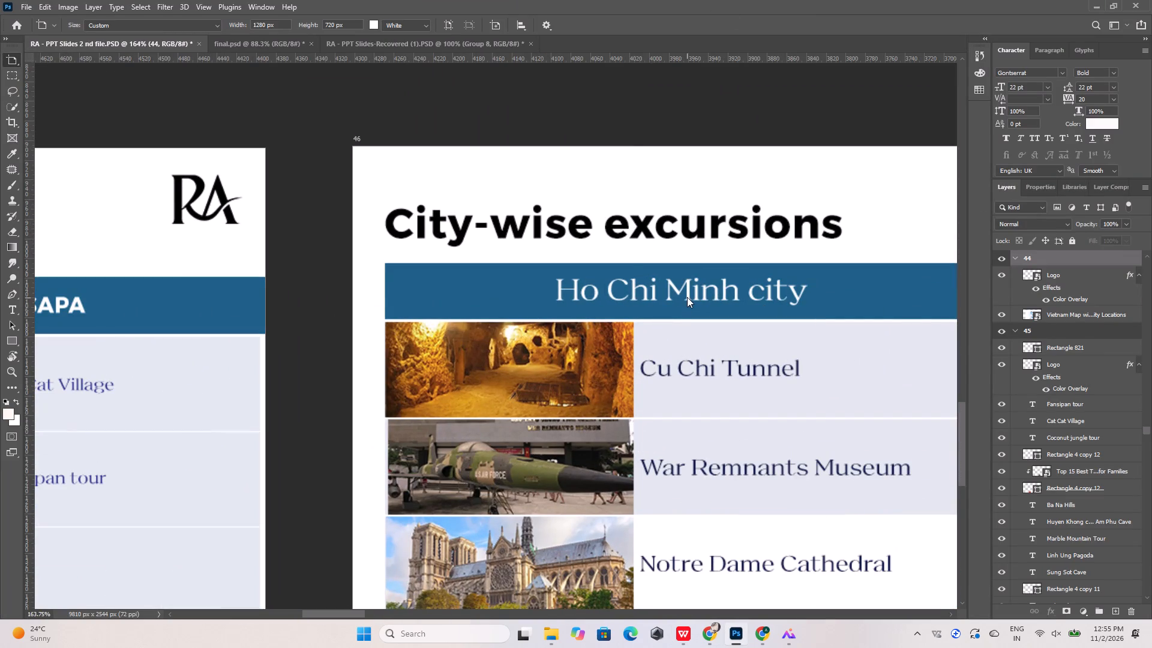
double_click(688, 294)
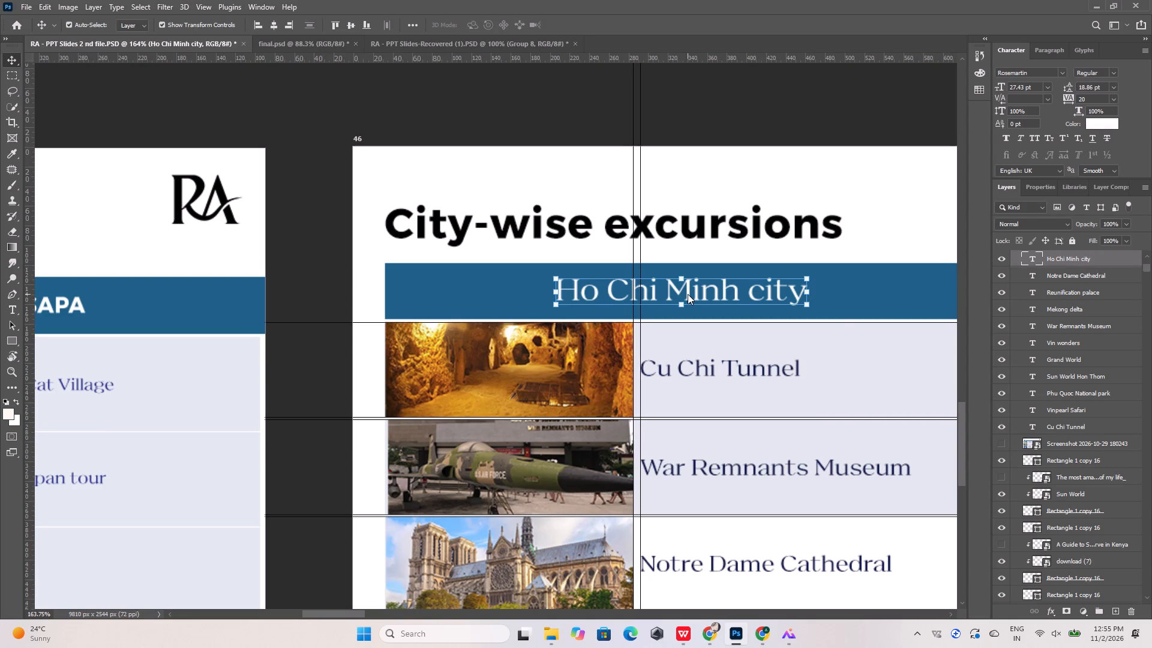
double_click(688, 294)
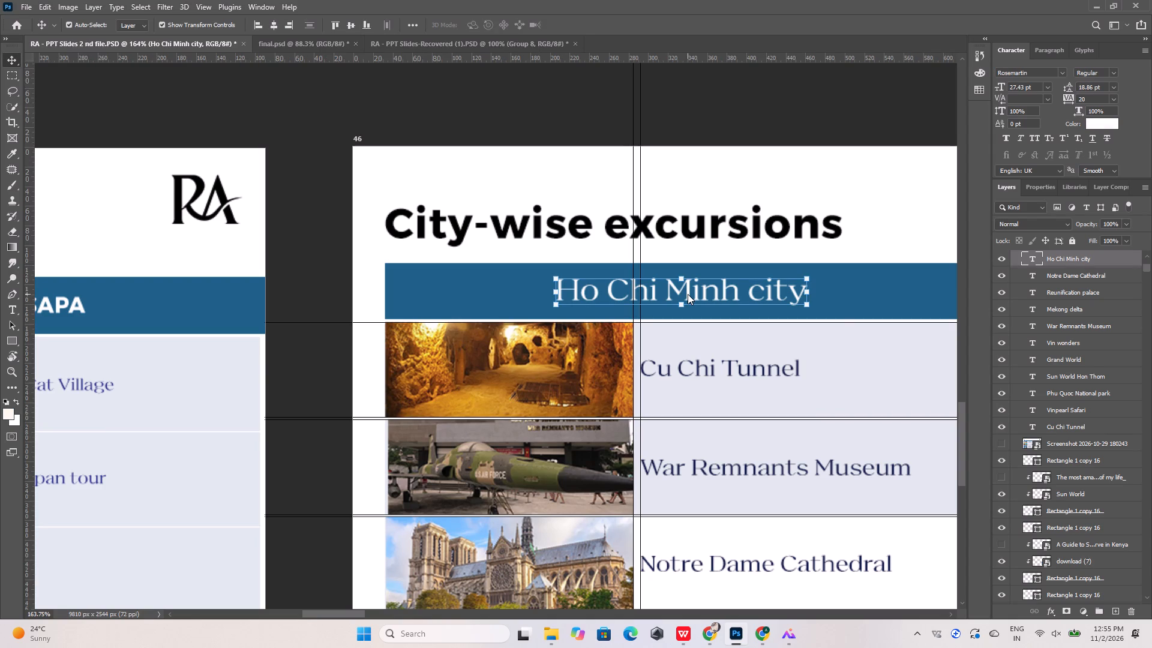
double_click(688, 286)
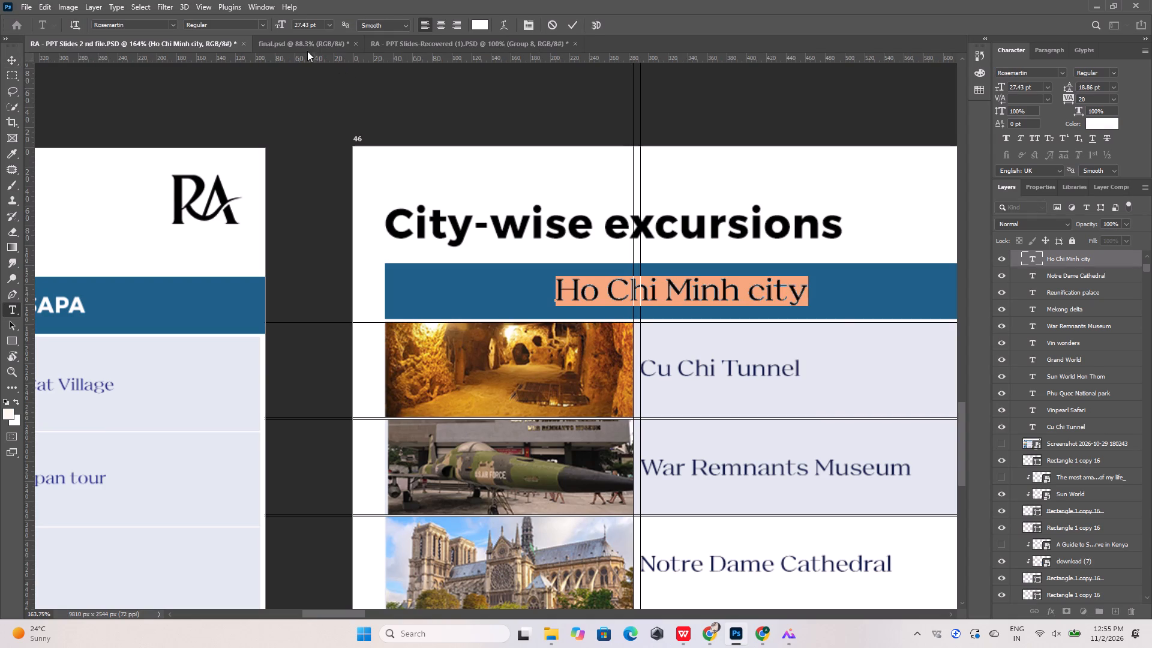
left_click_drag(321, 24, 284, 26)
left_click_drag(284, 26, 275, 25)
type("22")
left_click(152, 25)
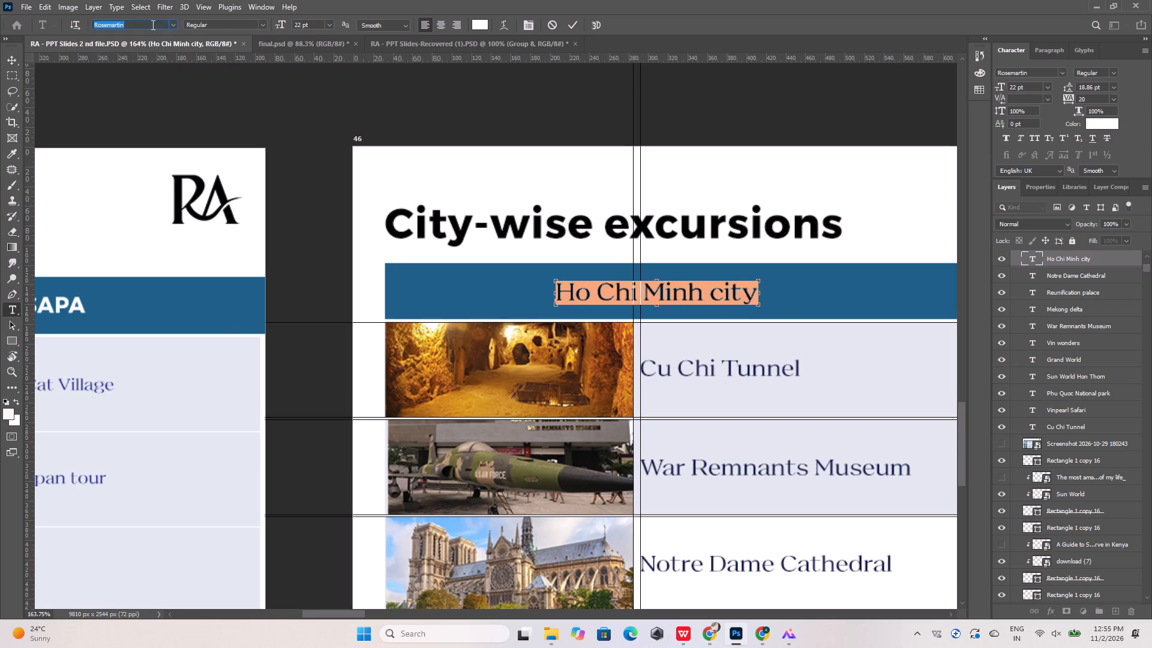
key("ctrl+v")
left_click(211, 71)
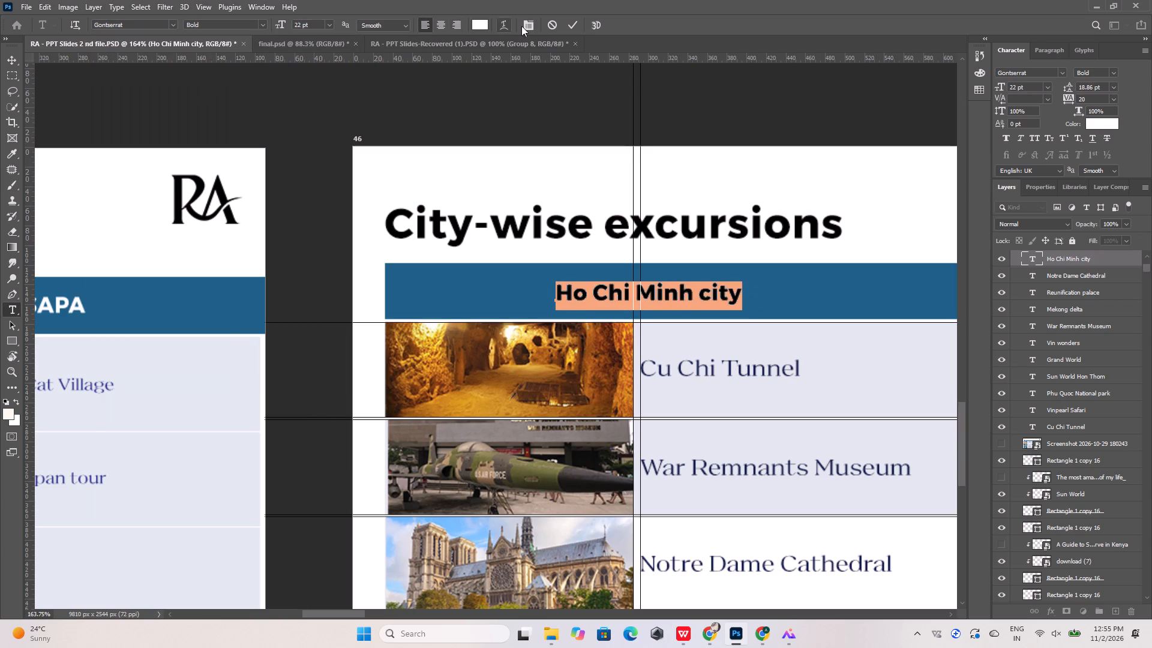
left_click(572, 22)
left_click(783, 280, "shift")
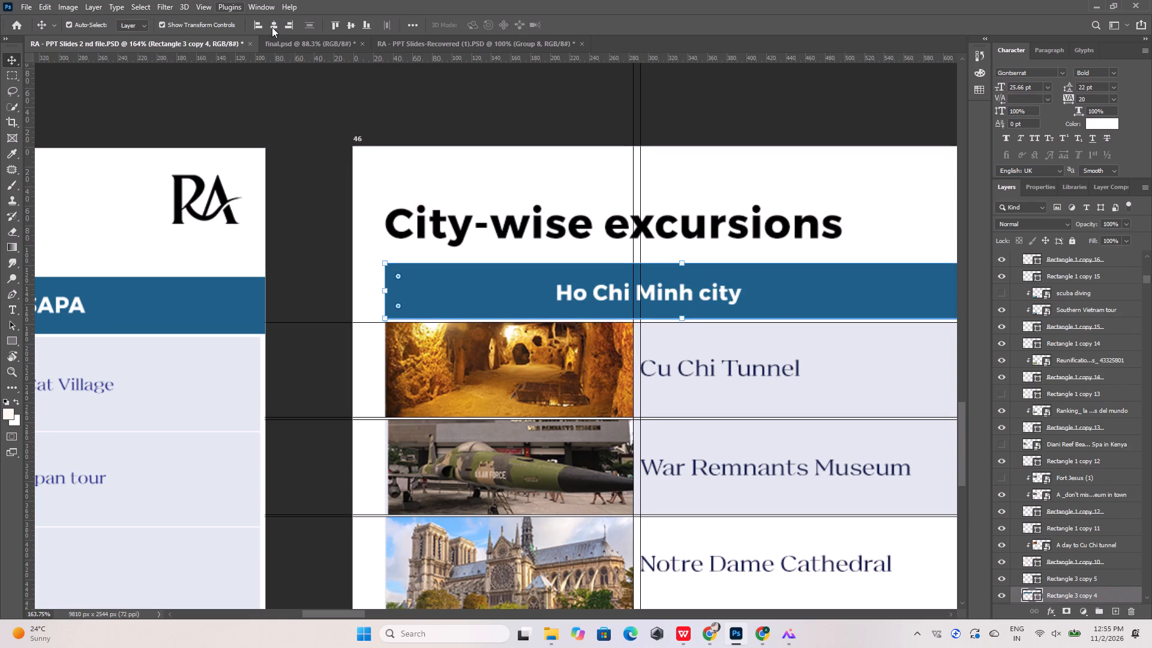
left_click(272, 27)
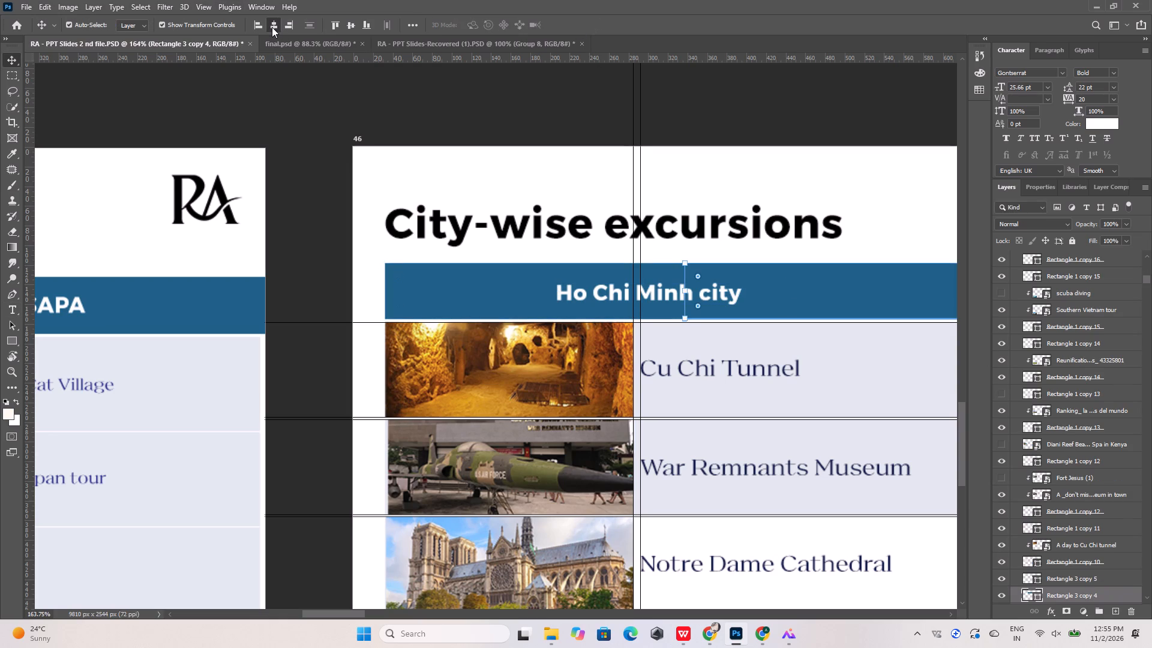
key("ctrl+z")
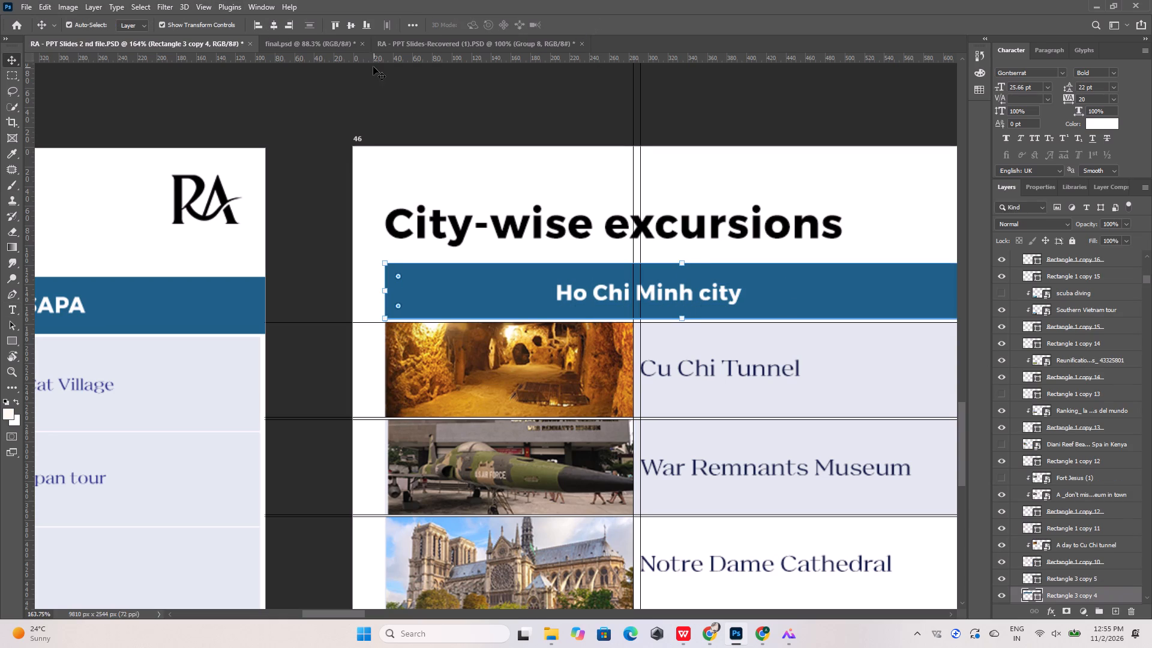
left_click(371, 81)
Centre the Ho Chi Minh city heading horizontally and vertically on its blue header bar on artboard 46.
scroll(199, 188, "down", 10, "alt")
scroll(334, 232, "up", 9, "alt")
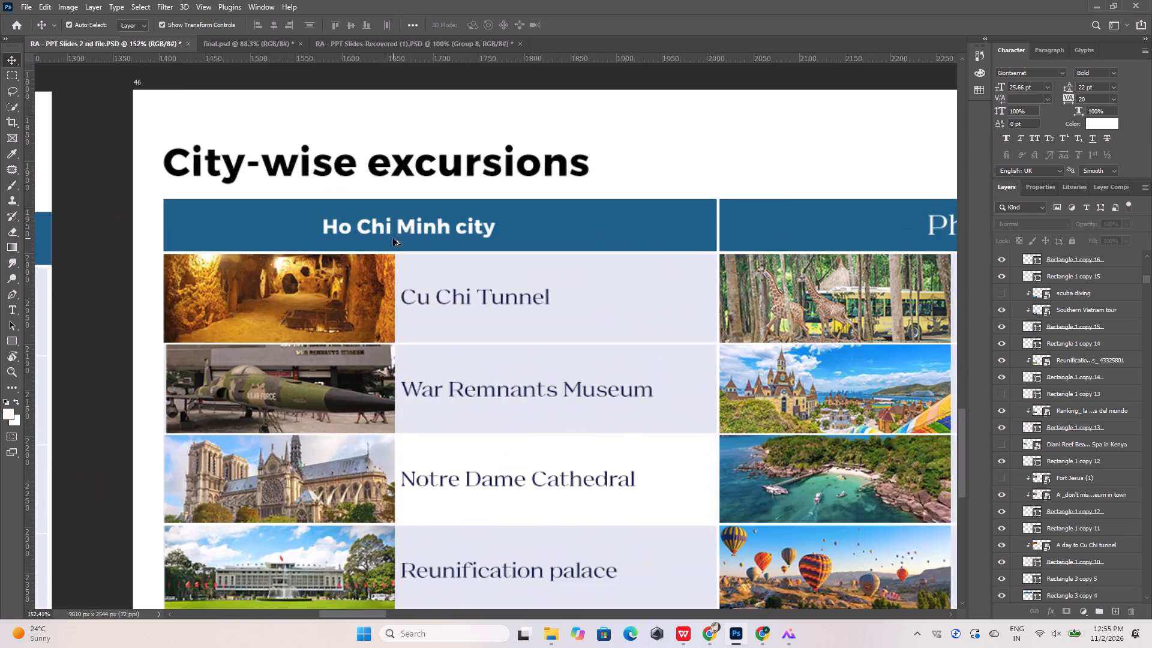
scroll(393, 238, "up", 4, "alt")
left_click(417, 225)
left_click(624, 234, "shift")
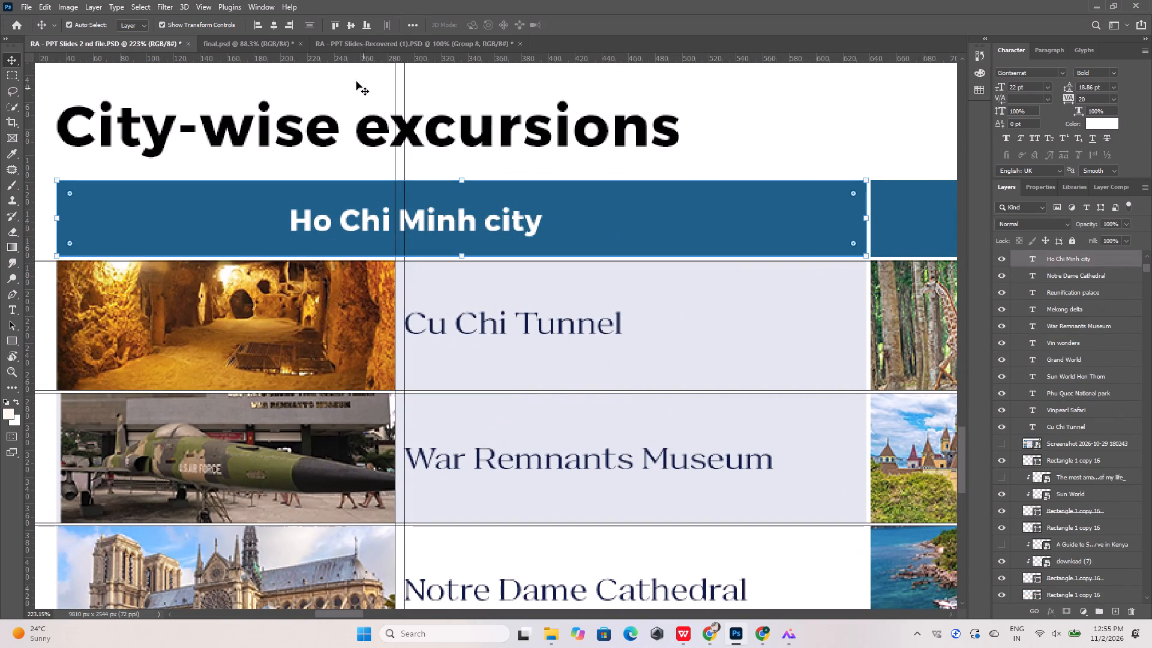
left_click(274, 25)
scroll(276, 232, "down", 5, "alt")
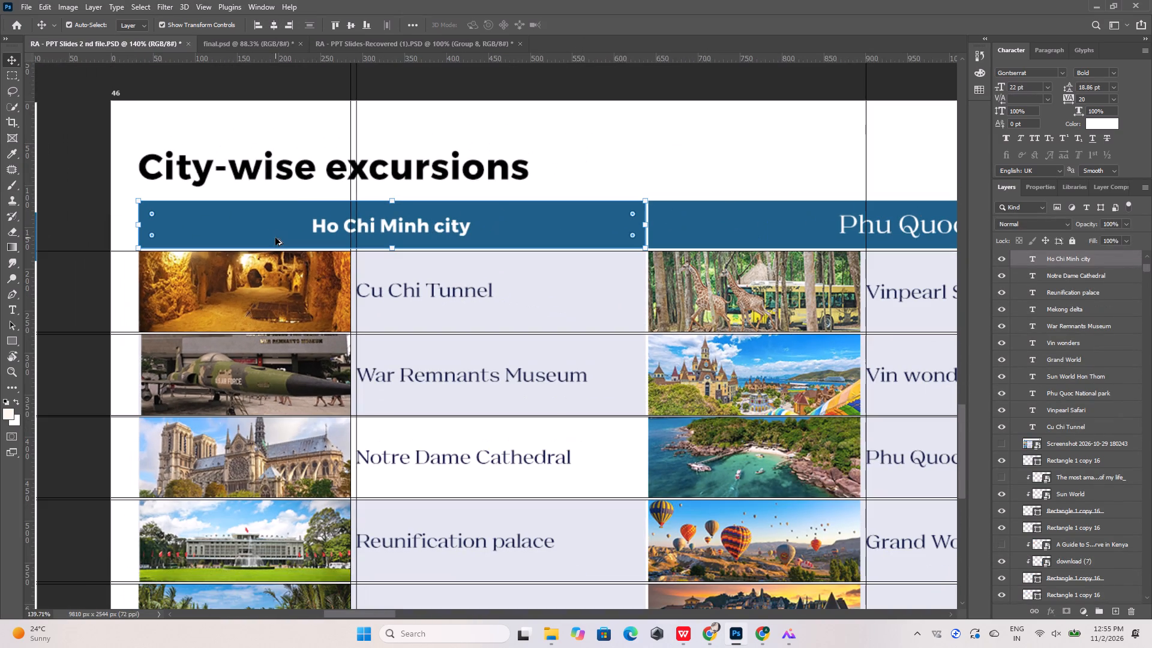
left_click(351, 23)
Format the Phu Quoc heading on artboard 46 in Gontserrat Bold at 22 pt.
scroll(235, 236, "down", 3, "alt")
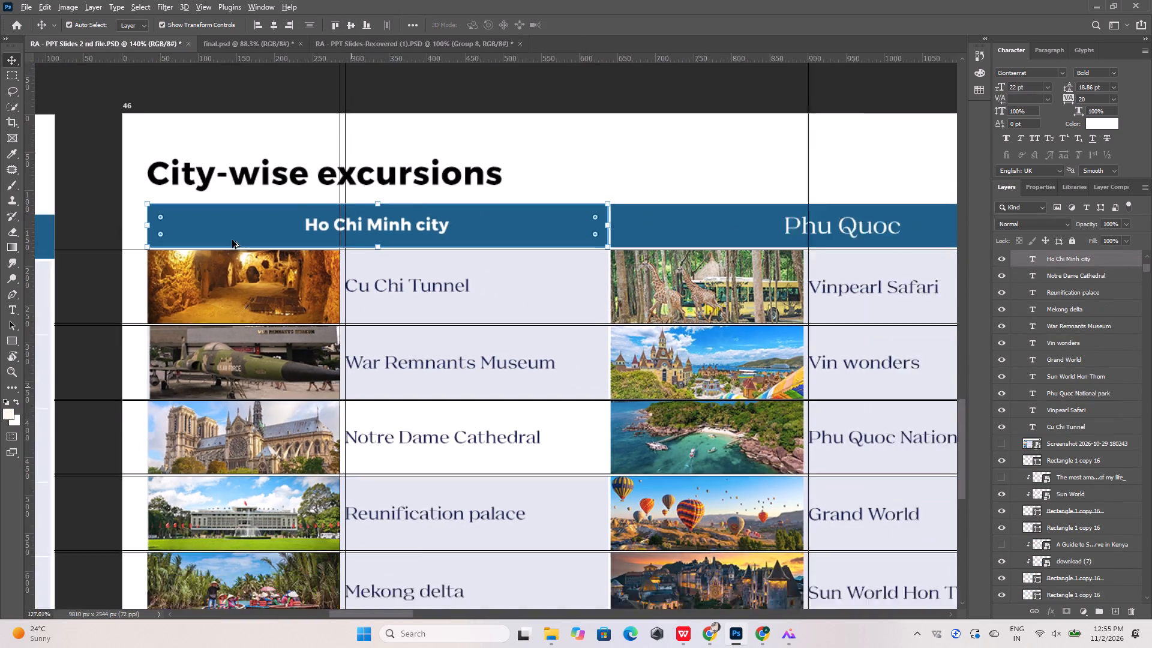
scroll(232, 240, "down", 8, "alt")
scroll(410, 215, "up", 10, "alt")
double_click(526, 260)
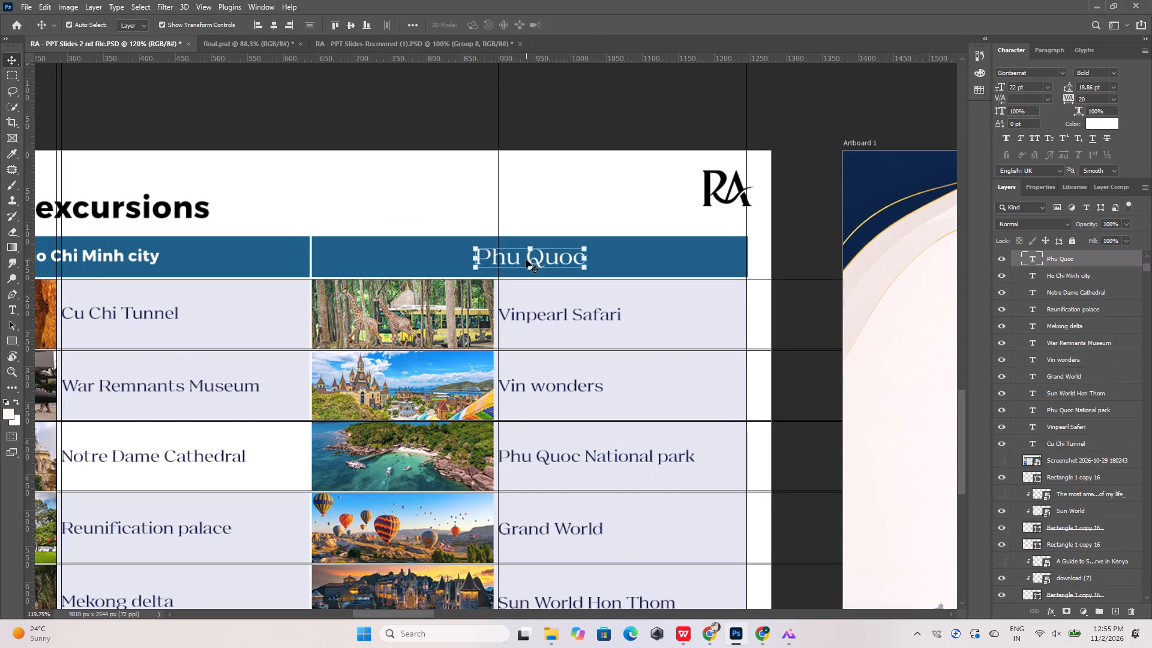
left_click(145, 24)
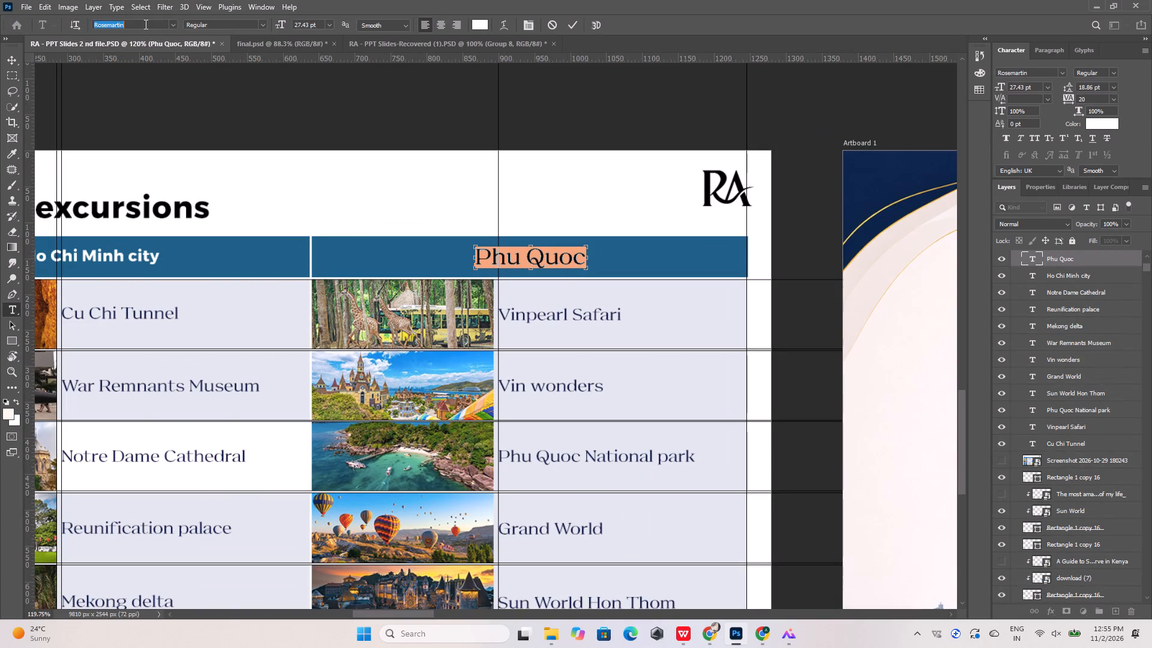
key("ctrl+v")
left_click(239, 75)
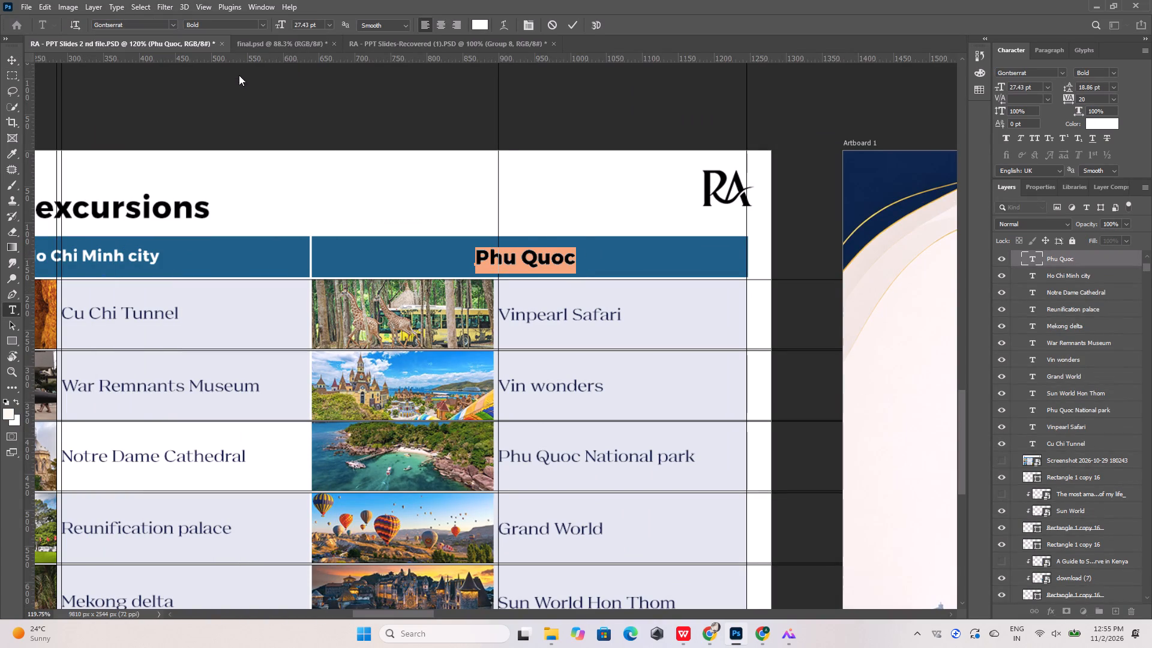
left_click_drag(317, 26, 263, 22)
type("22")
key("Return")
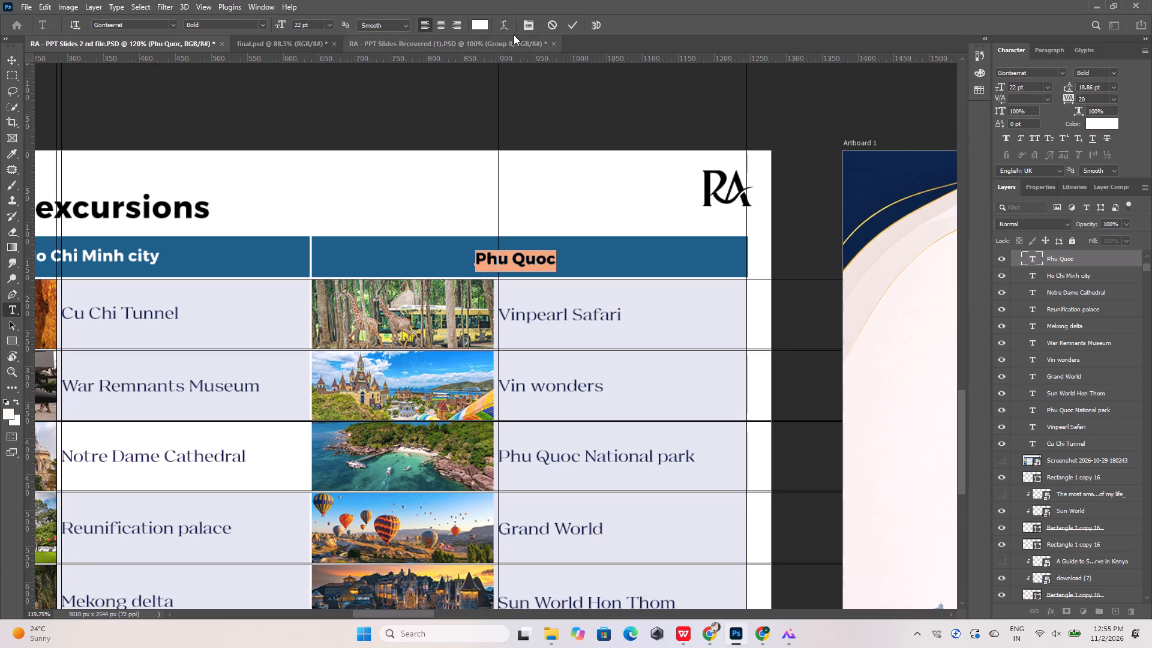
left_click(568, 26)
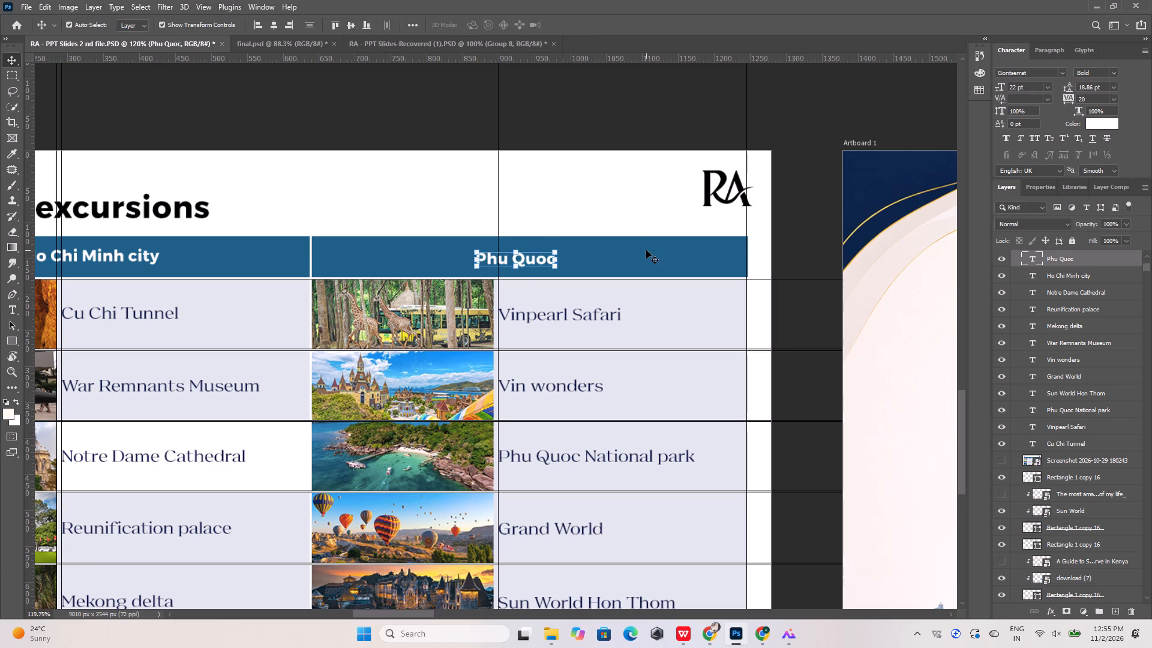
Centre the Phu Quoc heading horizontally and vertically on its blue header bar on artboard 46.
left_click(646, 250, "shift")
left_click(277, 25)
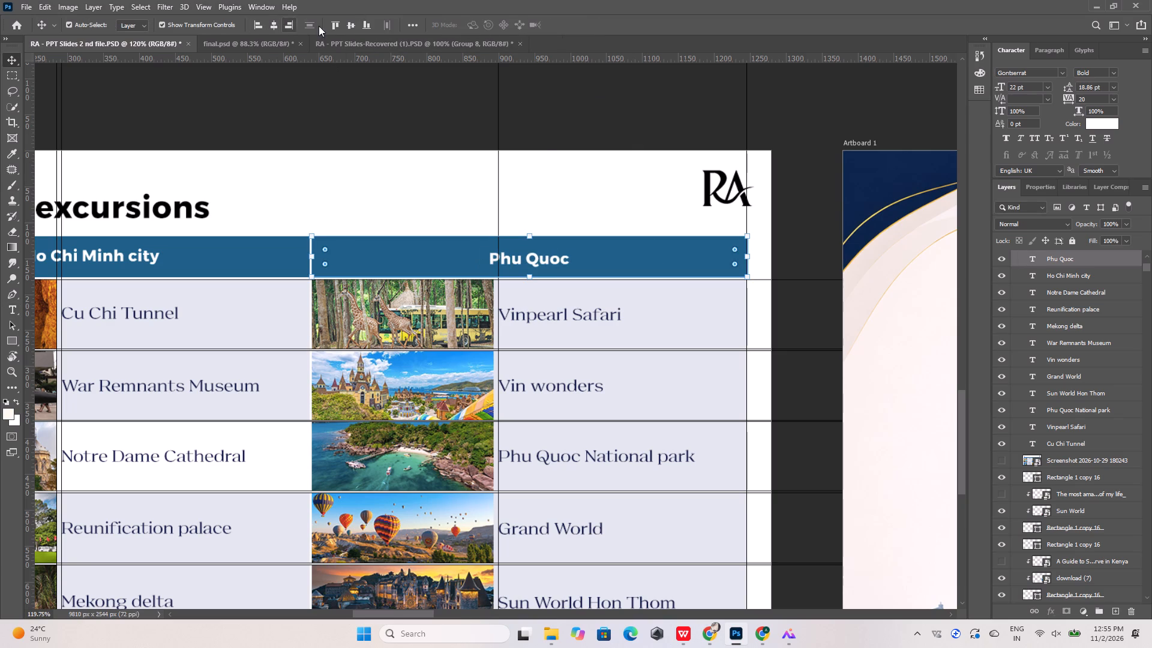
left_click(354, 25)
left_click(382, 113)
Copy the font size of the SAPA heading on artboard 45, leaving its text unchanged.
scroll(480, 274, "down", 10, "alt")
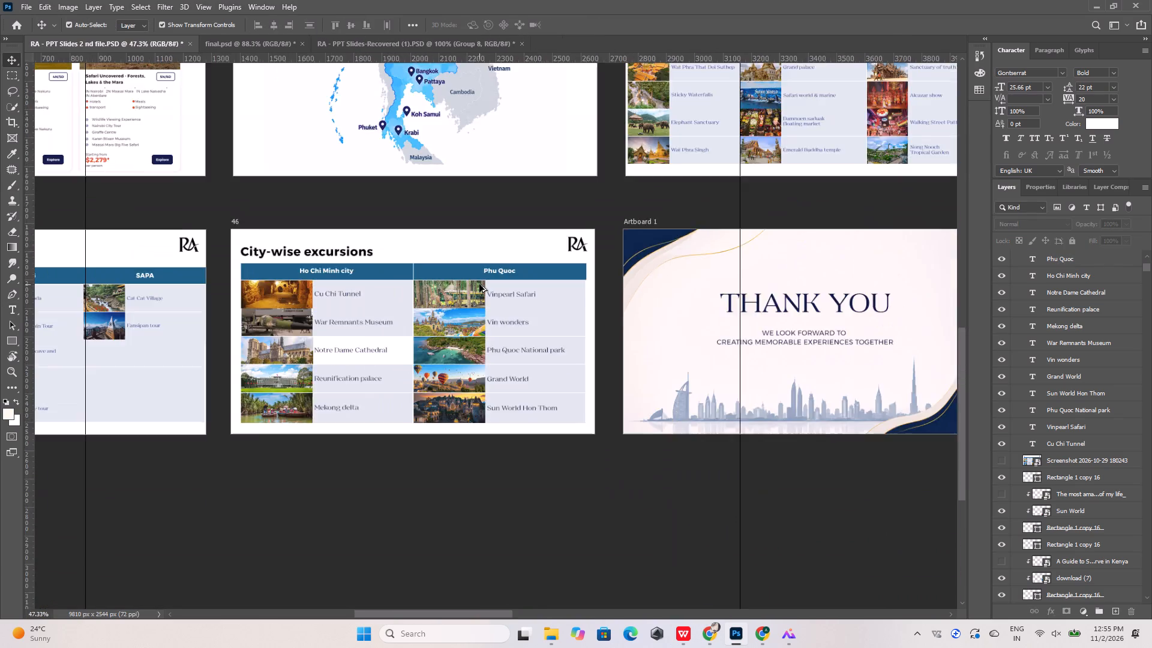
scroll(479, 284, "down", 7, "alt")
scroll(272, 293, "up", 13, "alt")
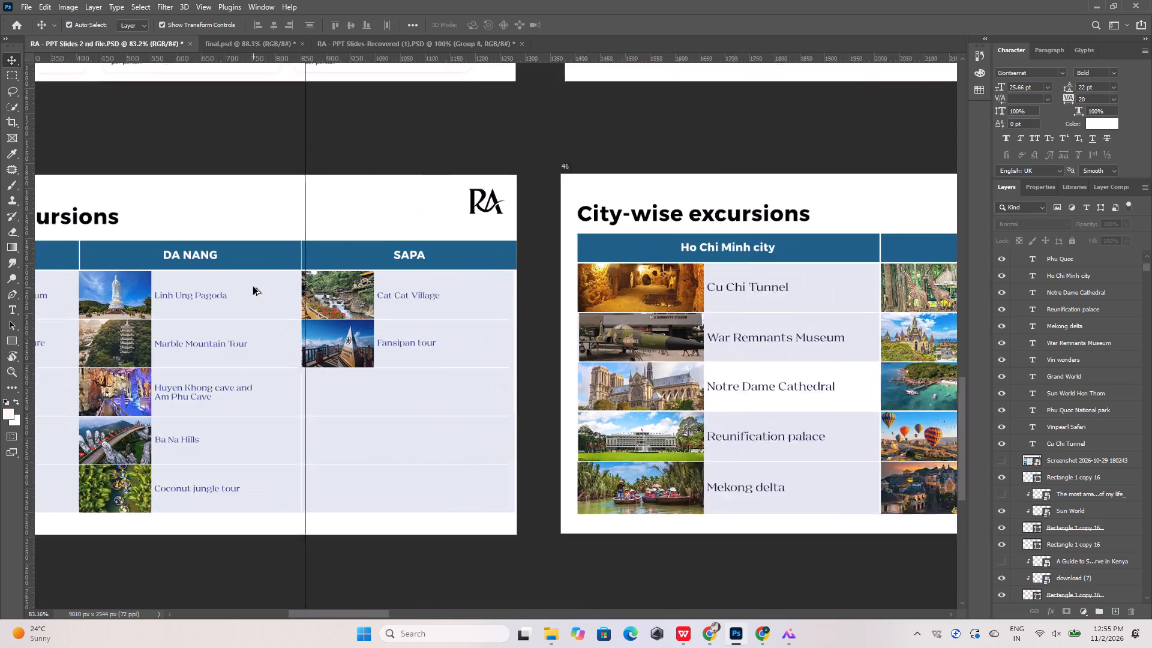
scroll(253, 287, "up", 1, "alt")
left_click(421, 253)
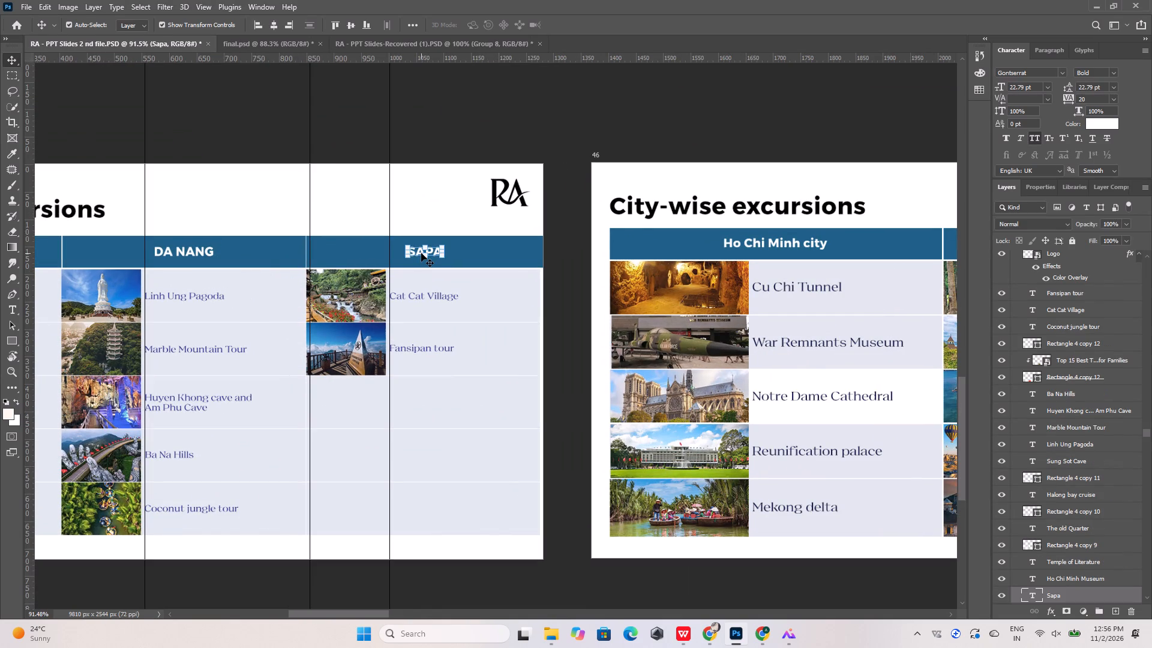
double_click(421, 253)
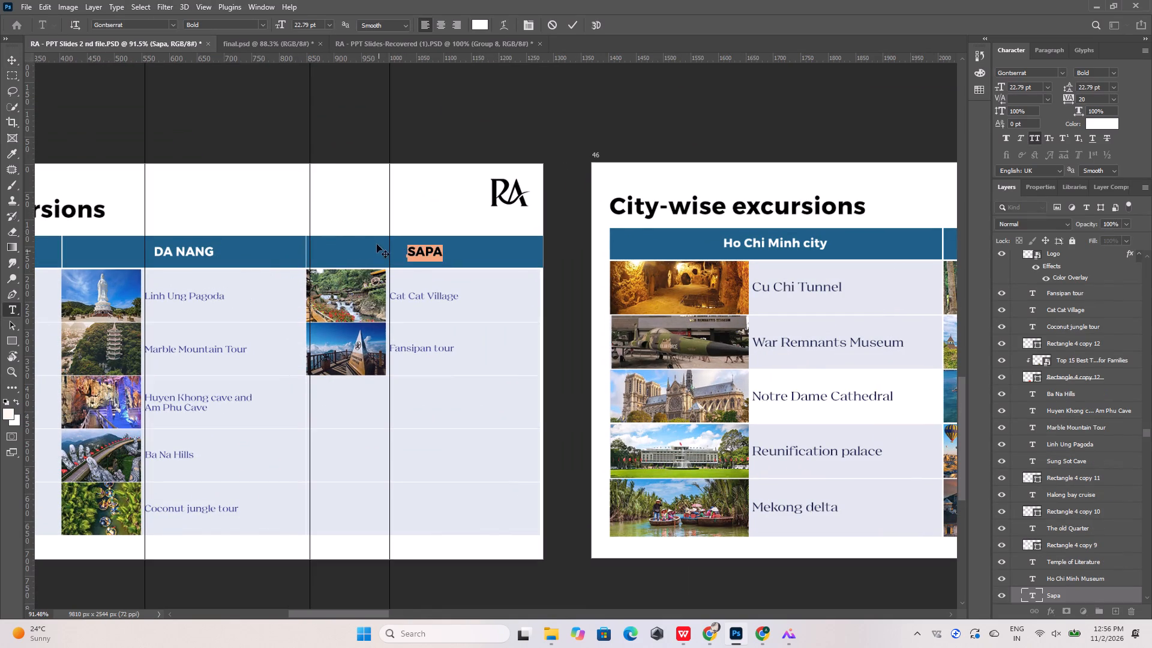
left_click_drag(321, 26, 284, 28)
key("ctrl+c")
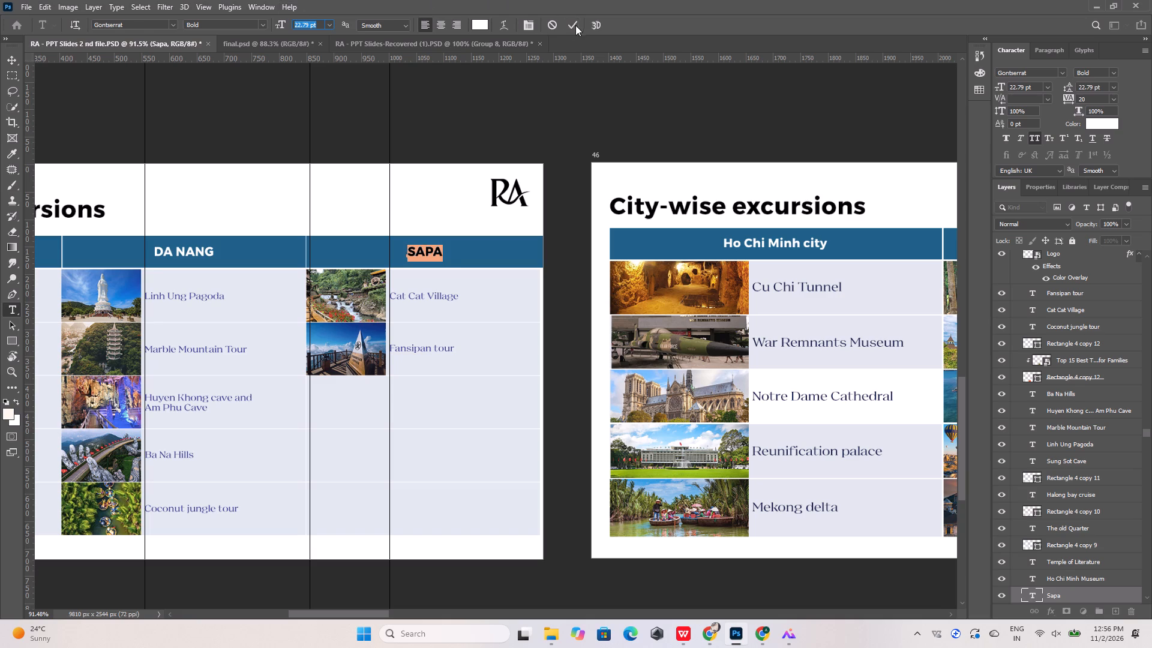
left_click(576, 25)
Set the Ho Chi Minh city heading on artboard 46 to the copied size of 22.79 pt.
double_click(803, 242)
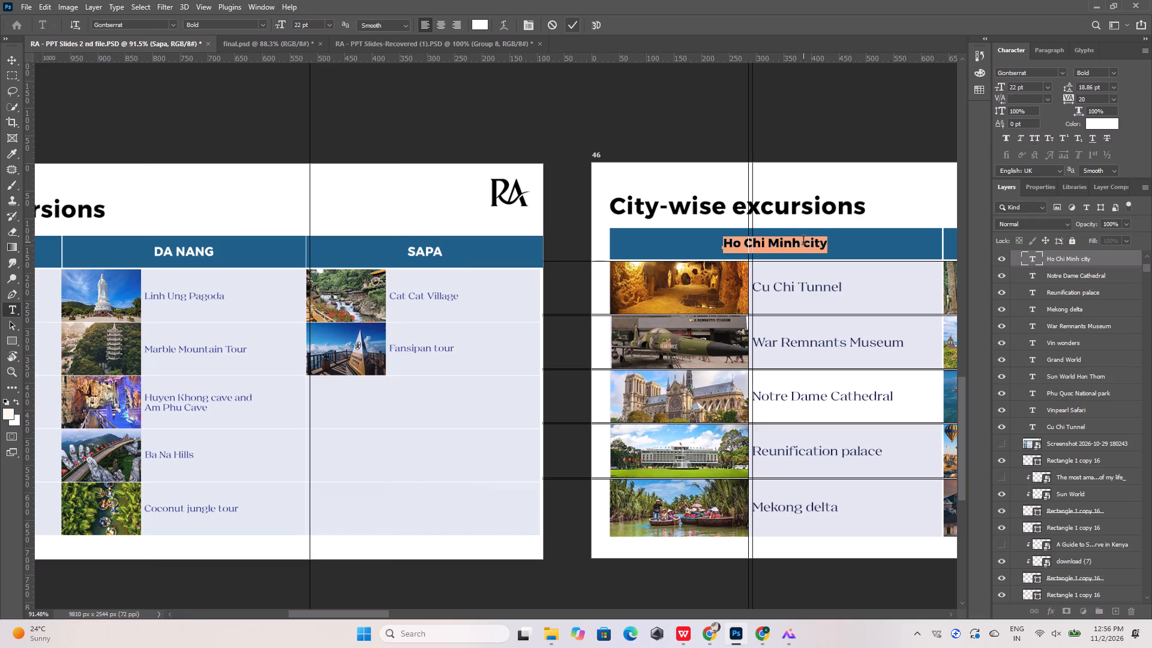
left_click(1033, 86)
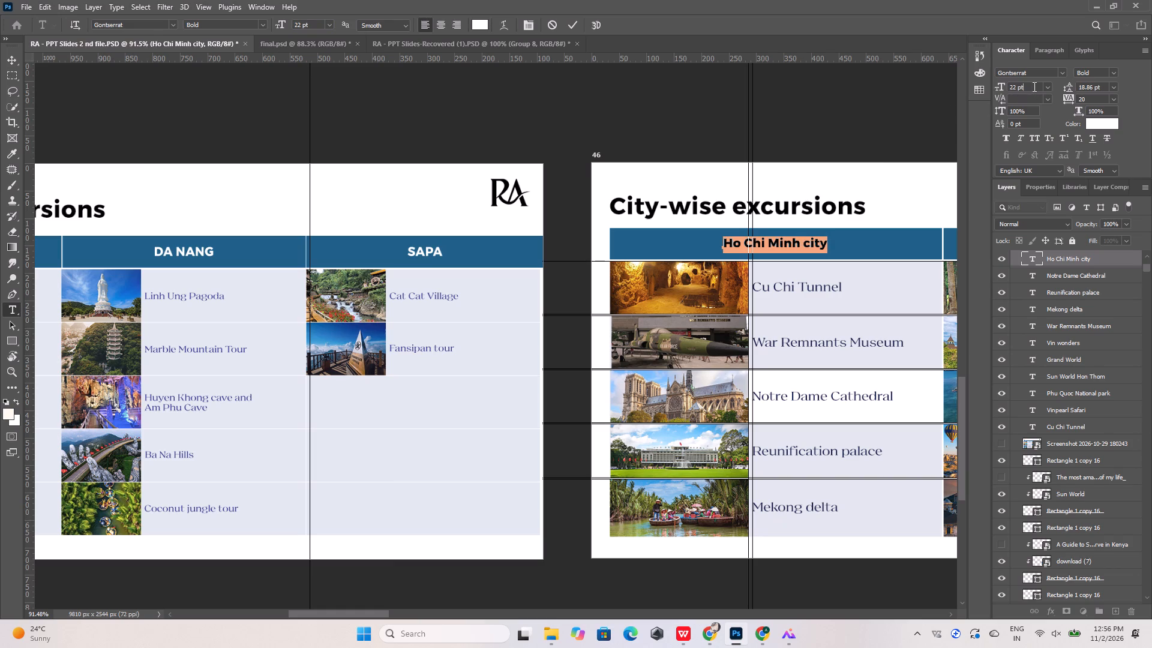
left_click_drag(1033, 86, 969, 91)
key("ctrl+v")
key("Return")
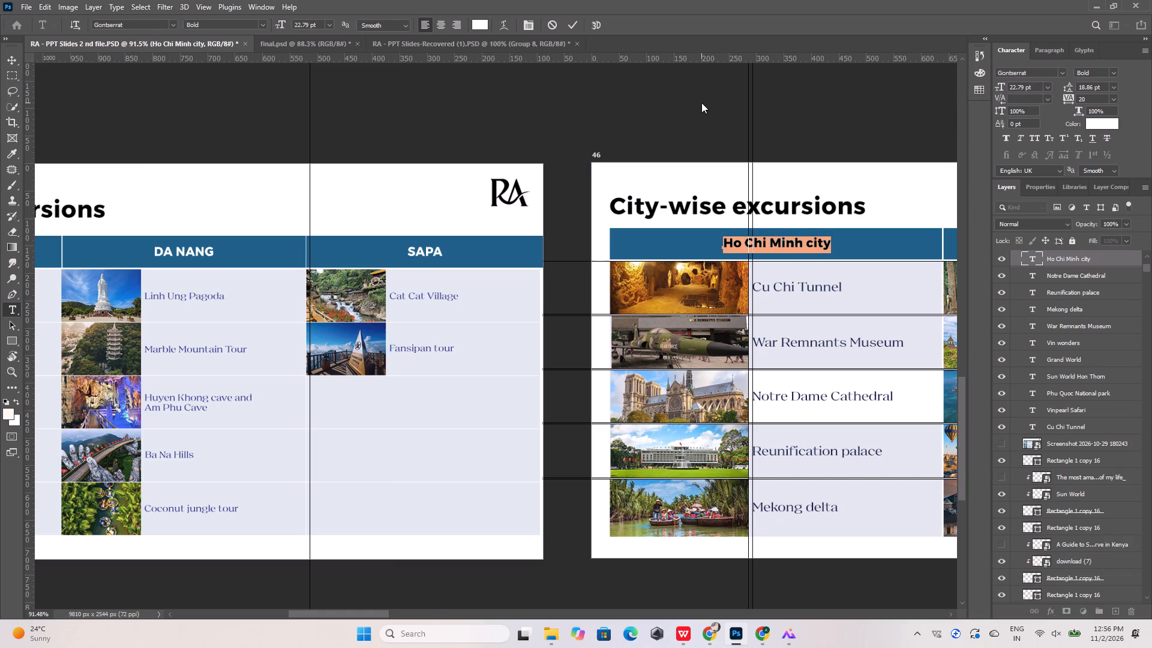
left_click(570, 28)
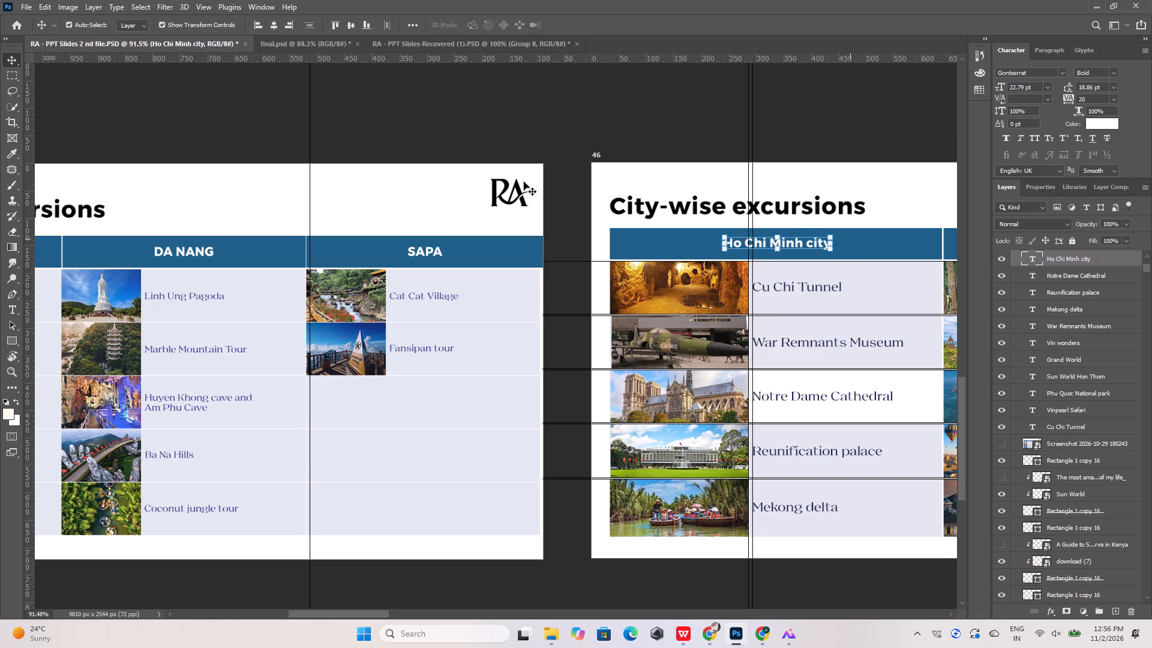
Recentre the Ho Chi Minh city heading horizontally and vertically on its blue header bar.
scroll(353, 145, "down", 6, "alt")
left_click(877, 248, "shift")
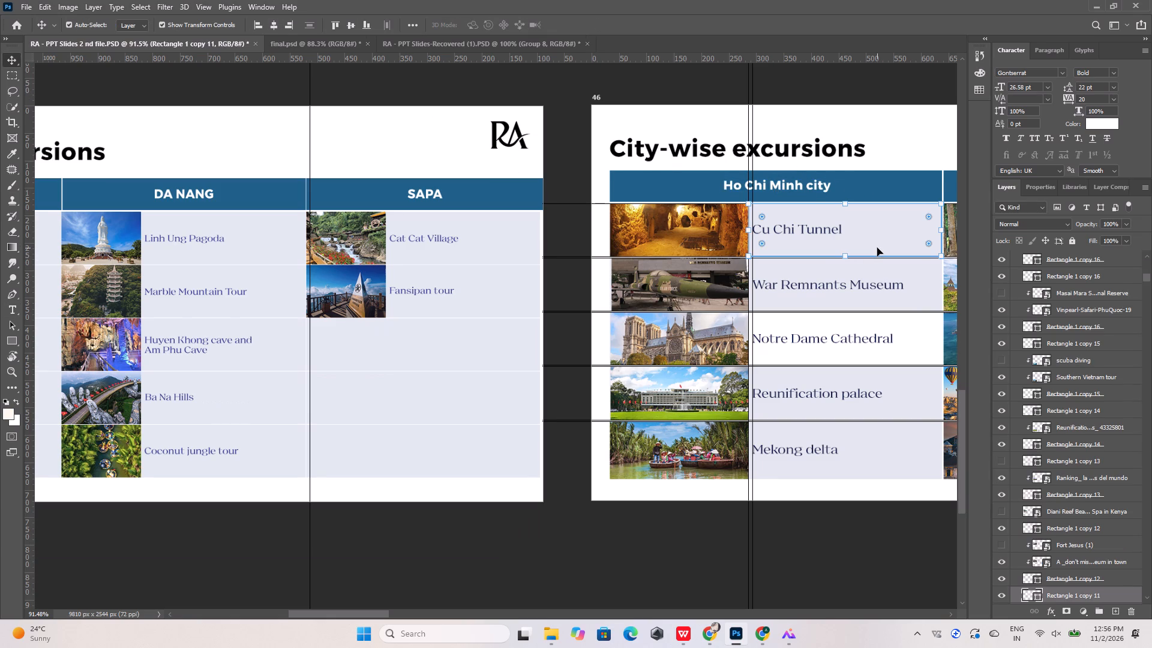
left_click(853, 178)
scroll(817, 188, "up", 10, "alt")
left_click(823, 182, "shift")
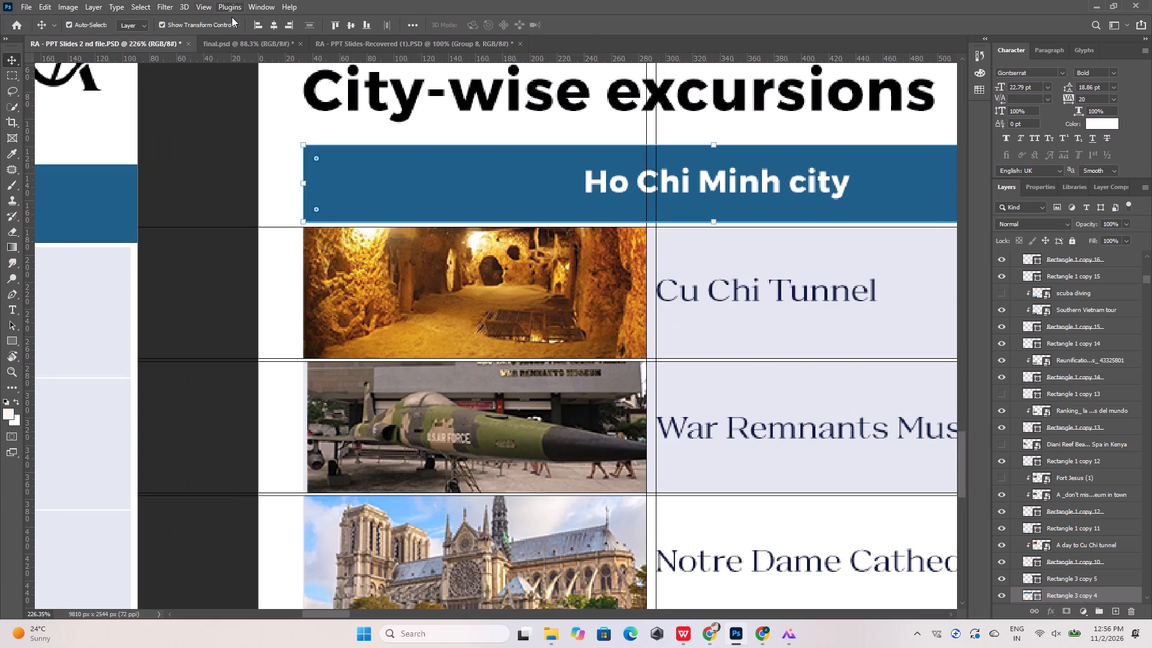
left_click(270, 23)
left_click(347, 26)
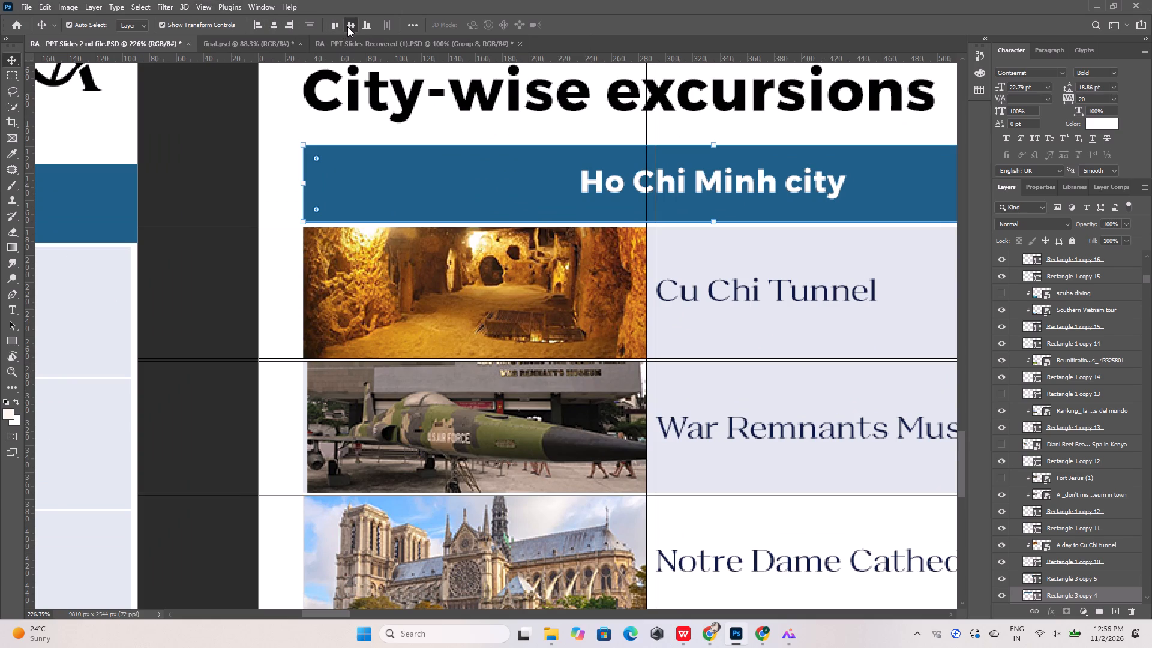
Set the Phu Quoc heading on artboard 46 to 22.79 pt.
scroll(282, 124, "down", 12, "alt")
scroll(691, 130, "up", 5, "alt")
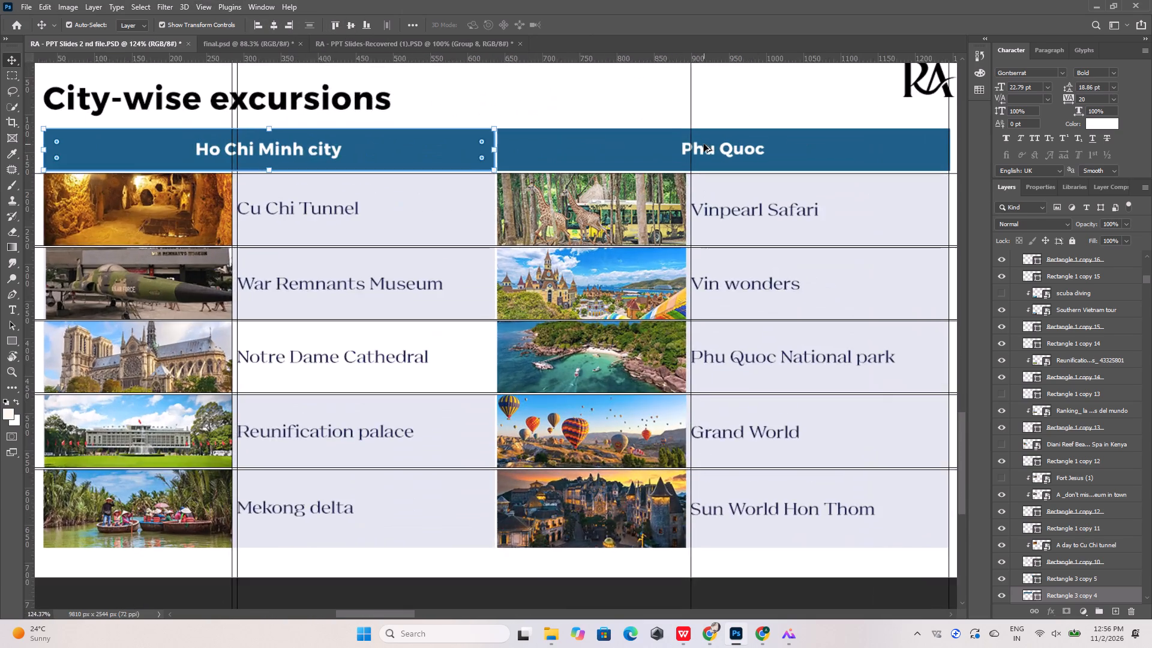
scroll(704, 144, "up", 4, "alt")
left_click(717, 153)
left_click_drag(1027, 86, 980, 89)
key("ctrl+v")
key("Return")
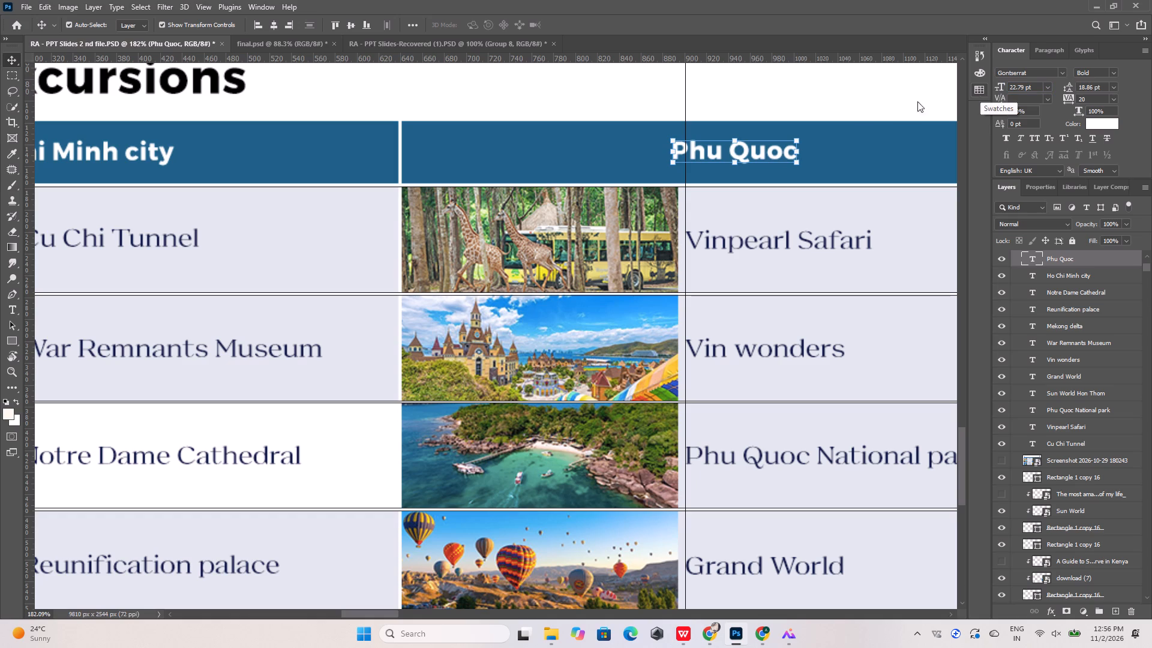
Recentre the Phu Quoc heading horizontally and vertically on its blue header bar.
left_click(591, 149, "shift")
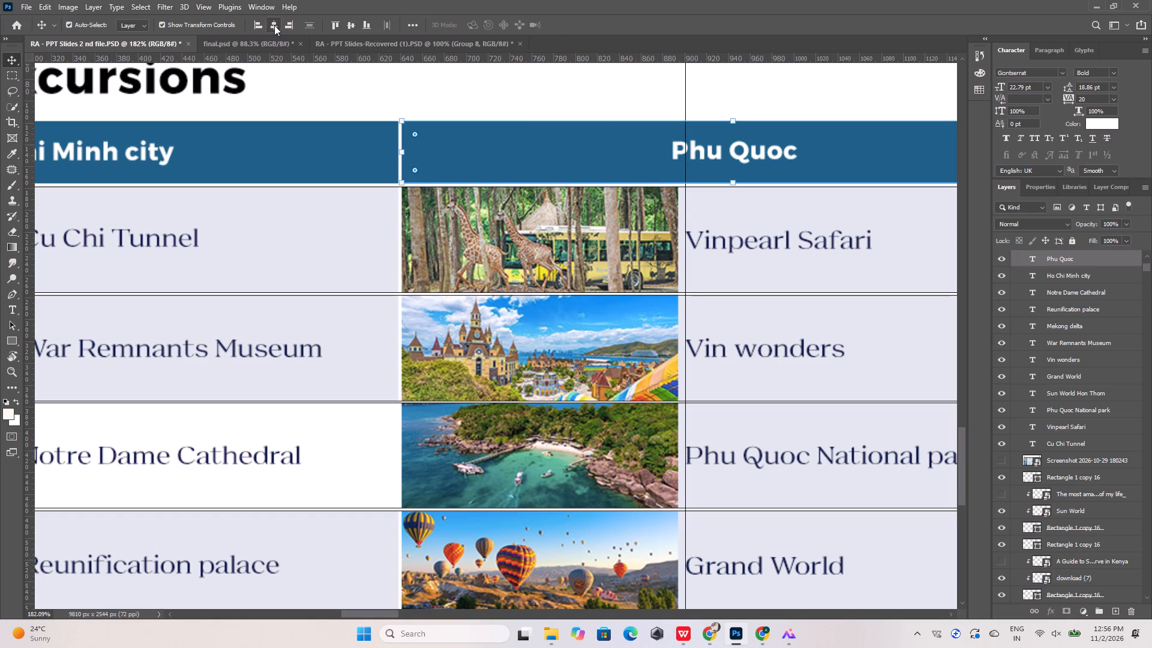
left_click(274, 25)
left_click(350, 24)
Check the font size of the KOH SAMUI heading on artboard 43.
scroll(427, 122, "down", 5, "alt")
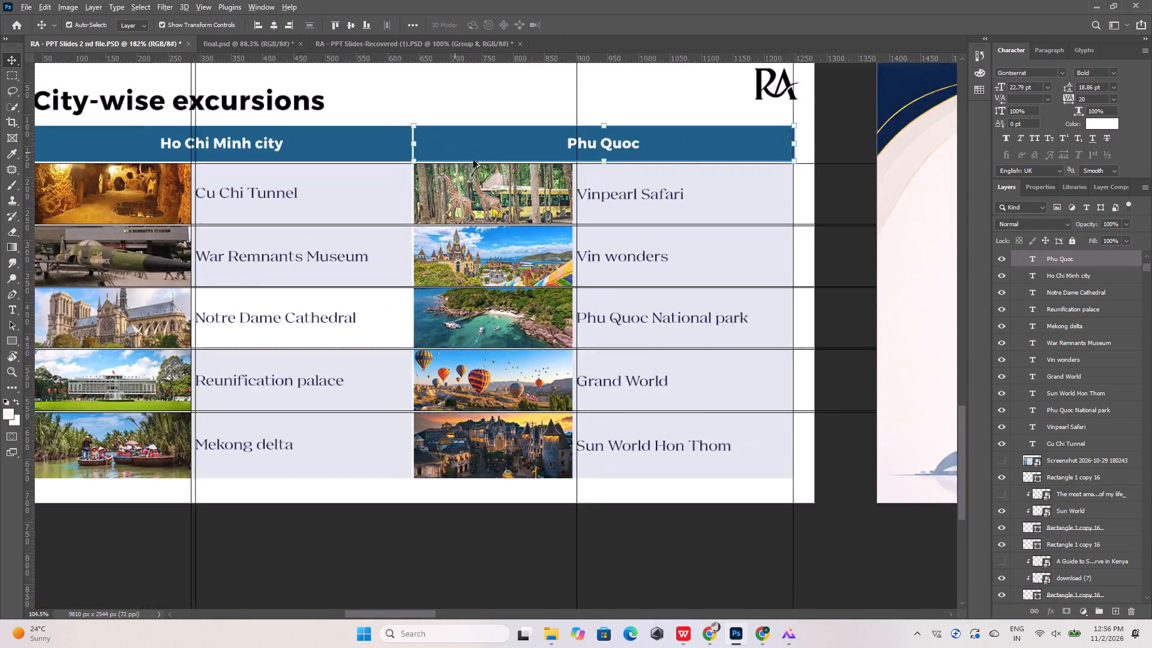
scroll(473, 160, "down", 17, "alt")
scroll(376, 214, "down", 3, "alt")
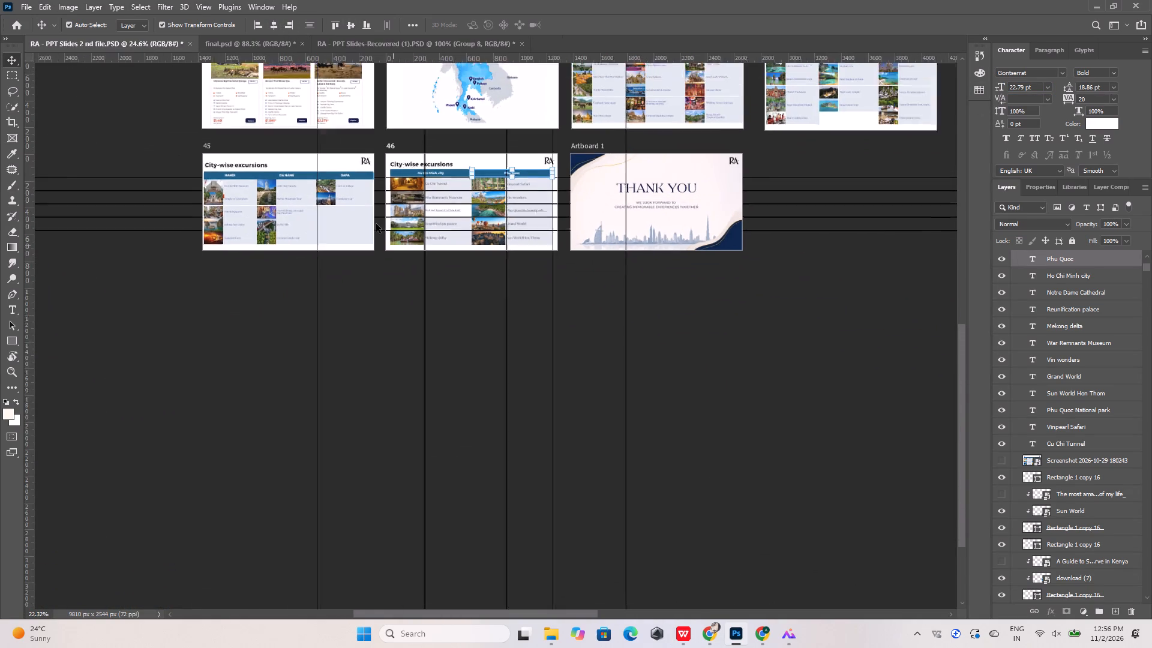
scroll(376, 224, "down", 9, "alt")
scroll(542, 179, "up", 20, "alt")
scroll(542, 179, "up", 4, "alt")
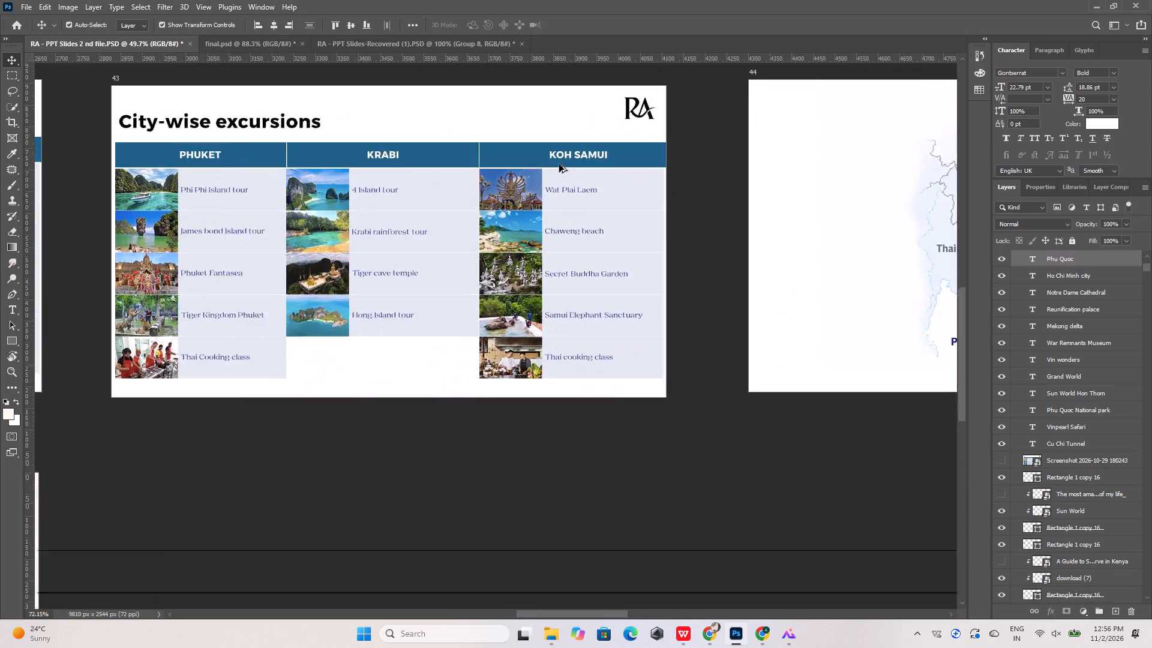
scroll(559, 164, "up", 5, "alt")
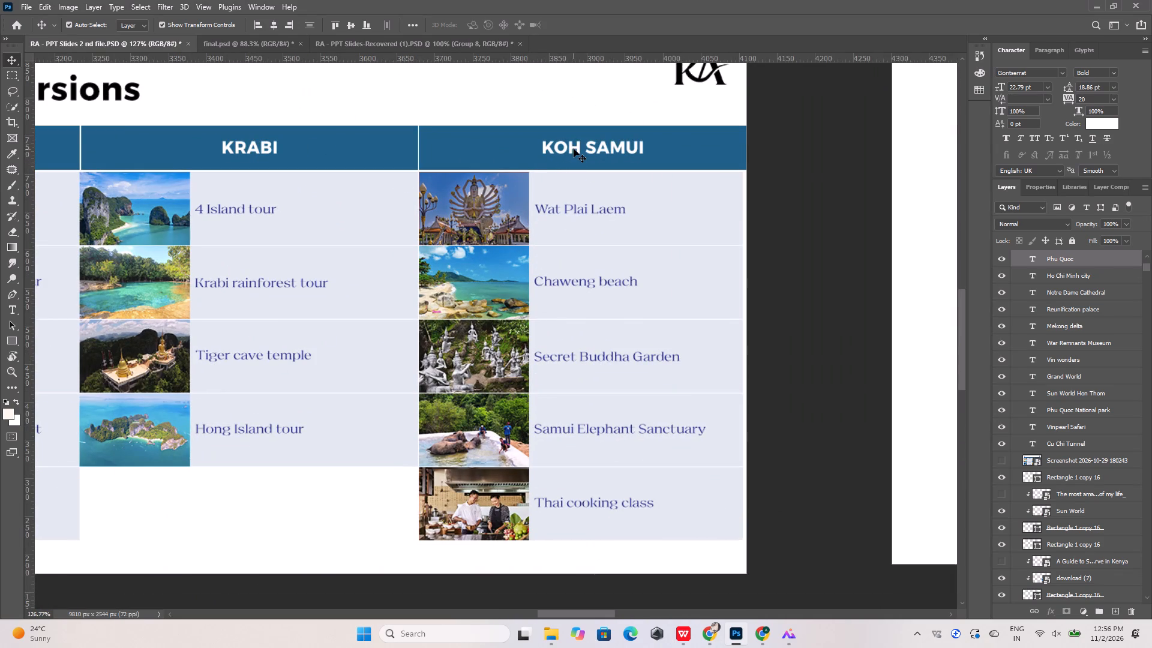
left_click(574, 149)
scroll(644, 173, "down", 6, "alt")
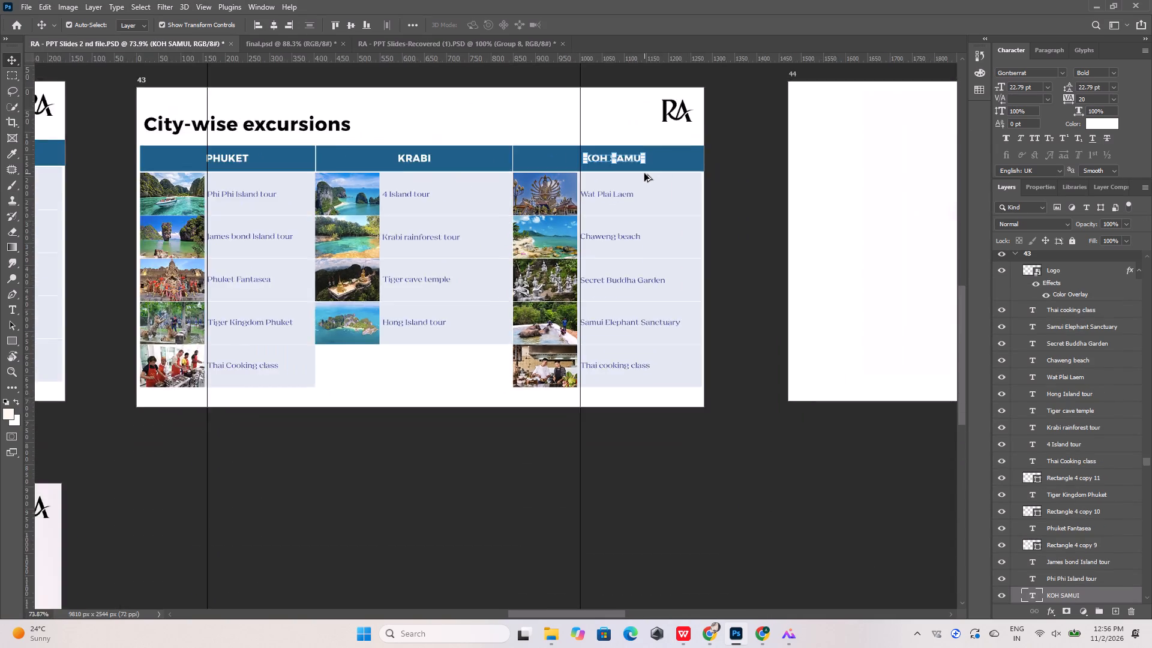
Set the PATTAYA heading on the City-wise excursions artboard before 43 to 22.79 pt.
scroll(644, 173, "down", 12, "alt")
scroll(338, 166, "up", 14, "alt")
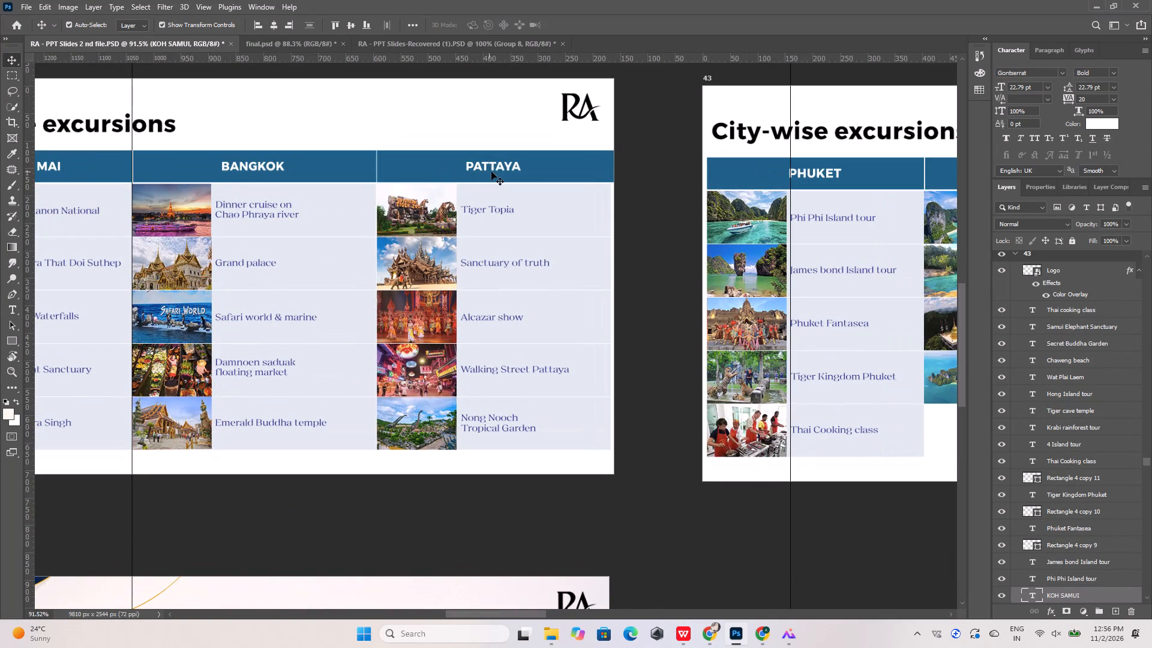
left_click(497, 164)
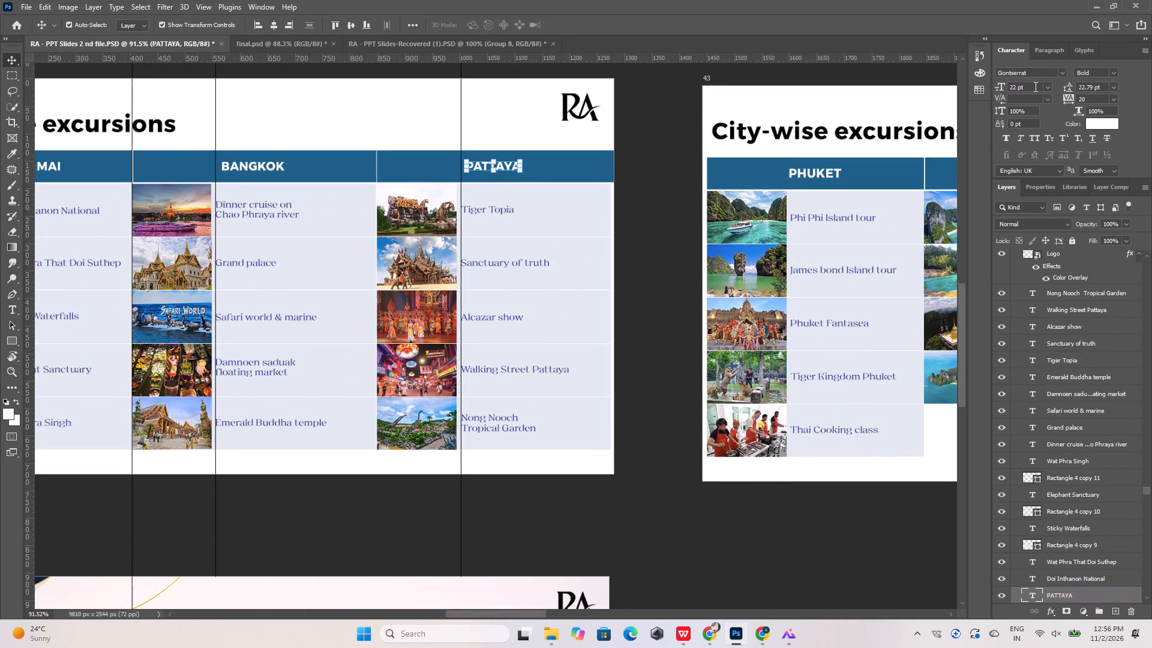
left_click(1034, 86)
left_click_drag(1034, 86, 932, 94)
key("ctrl+v")
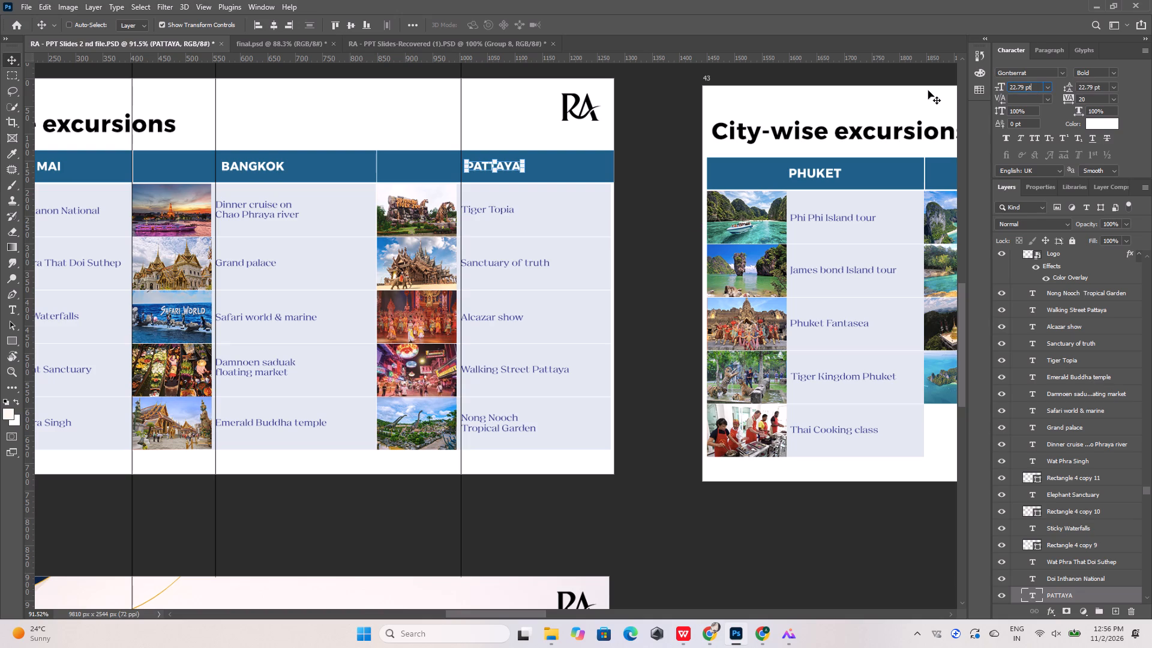
key("Return")
Centre the PATTAYA heading horizontally on its blue header bar.
left_click(575, 165, "shift")
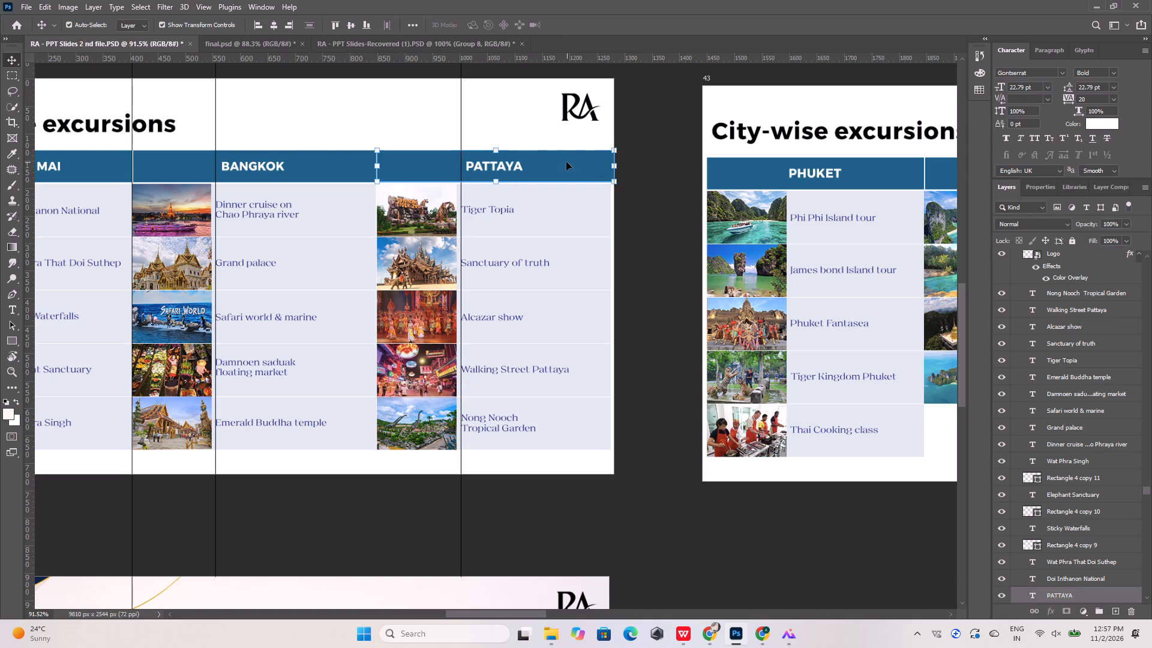
left_click(275, 26)
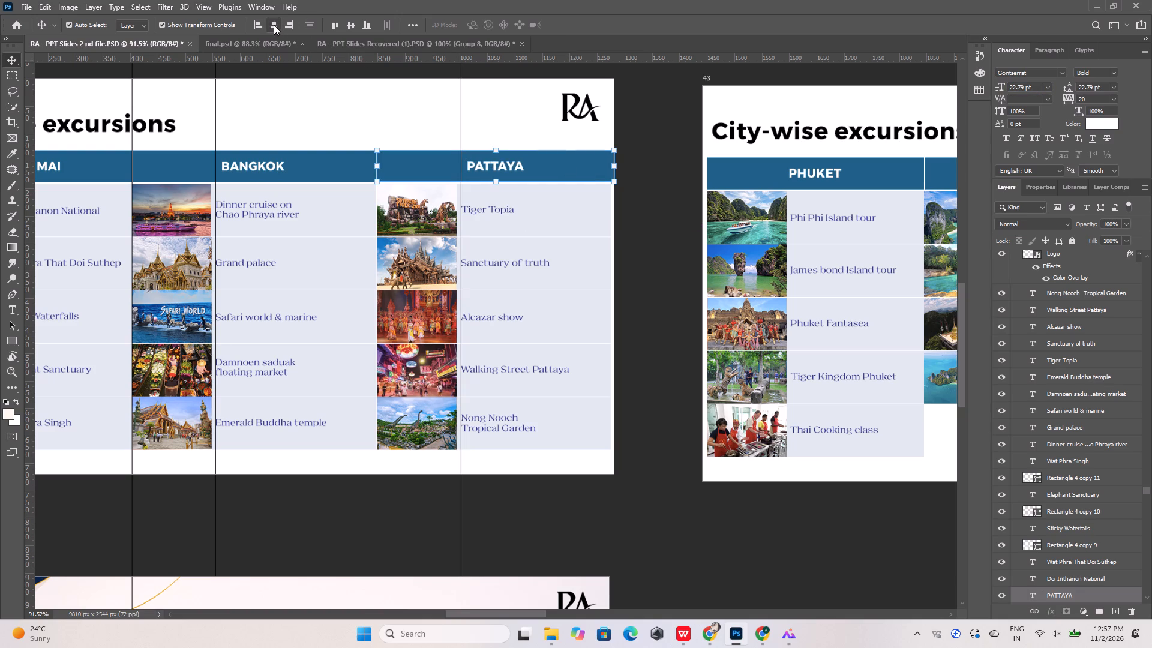
Set the BANGKOK heading on the City-wise excursions artboard to 22.79 pt and centre it horizontally on its blue header bar.
left_click(277, 166)
left_click(1030, 89)
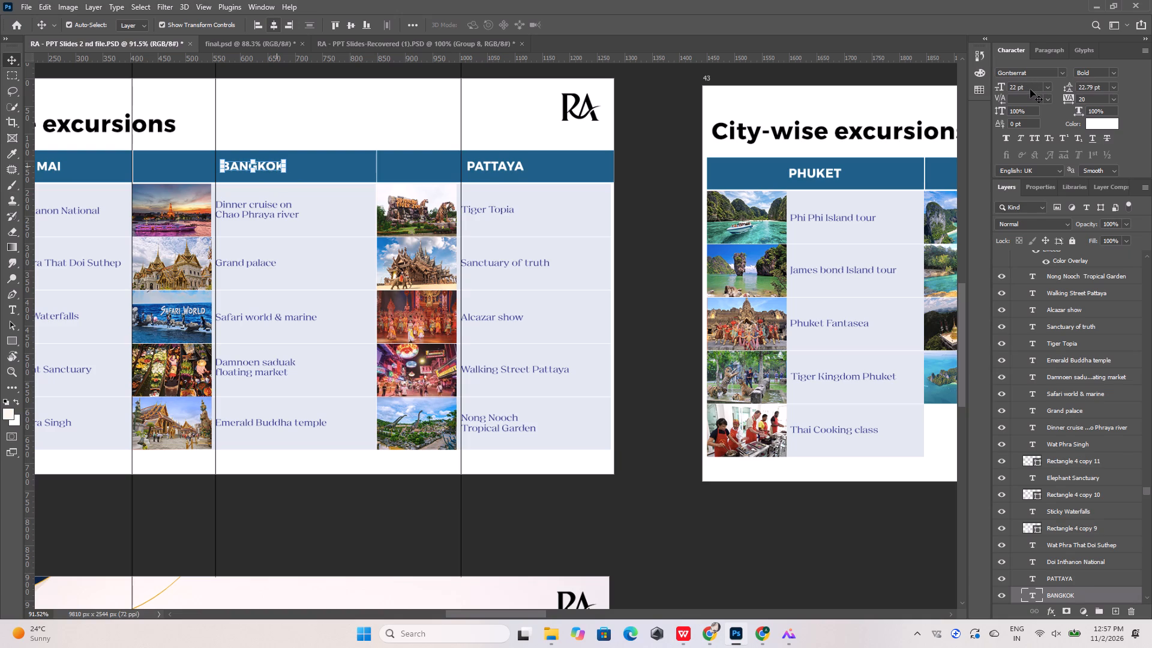
left_click_drag(1030, 89, 998, 91)
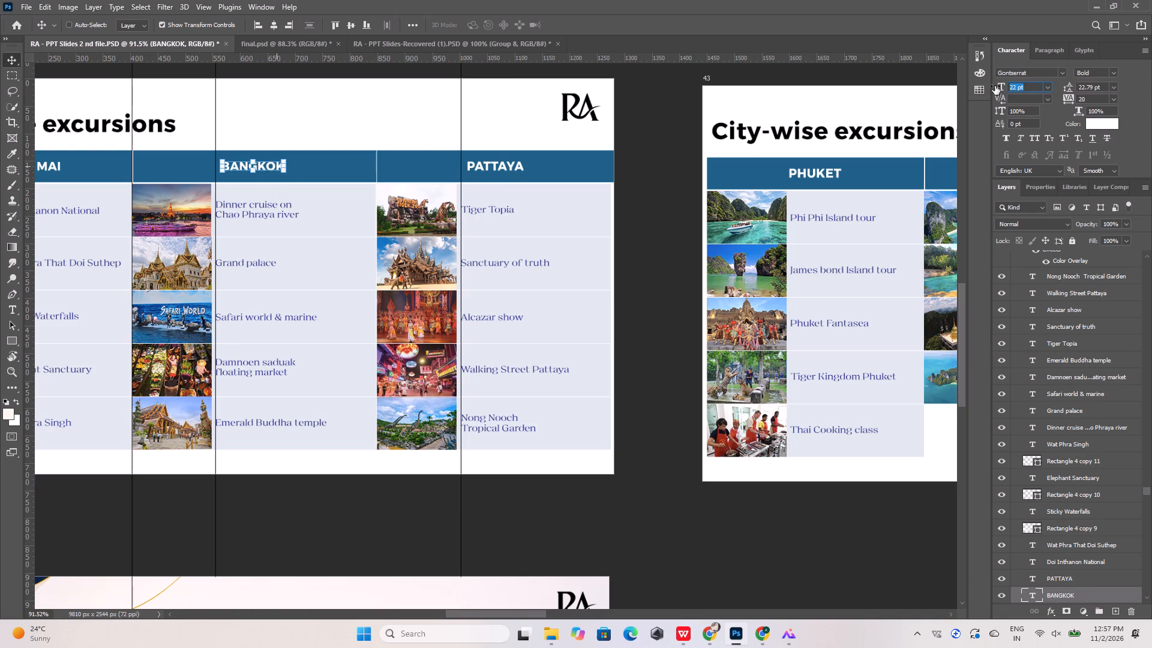
key("ctrl+v")
key("Return")
left_click(311, 172, "shift")
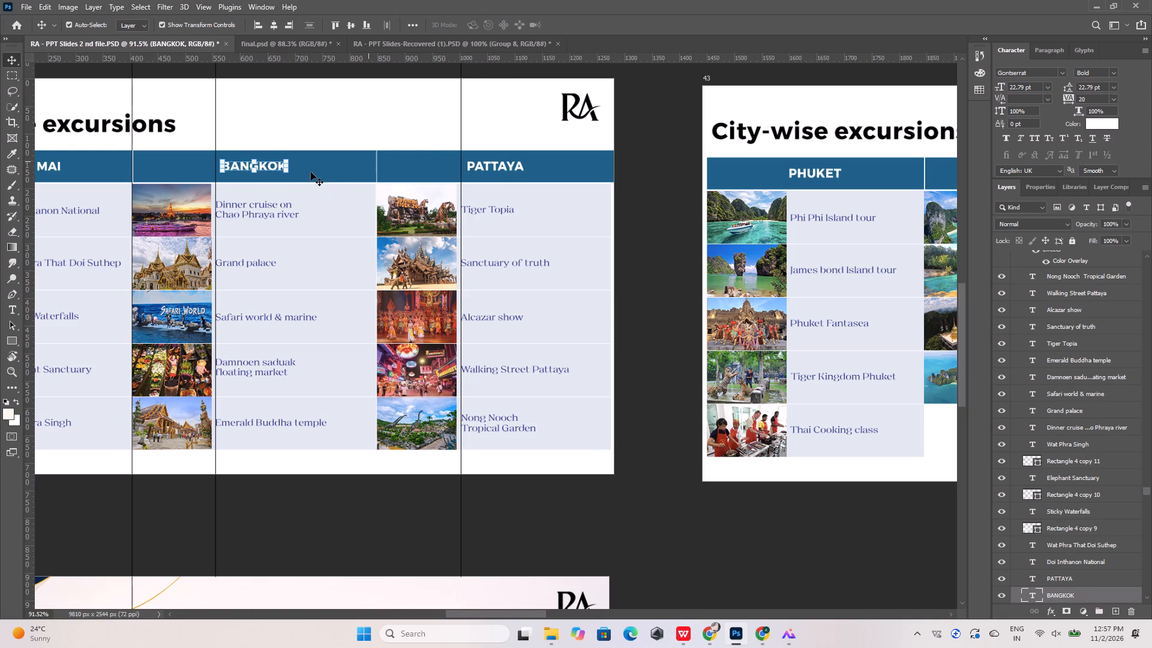
left_click(275, 25)
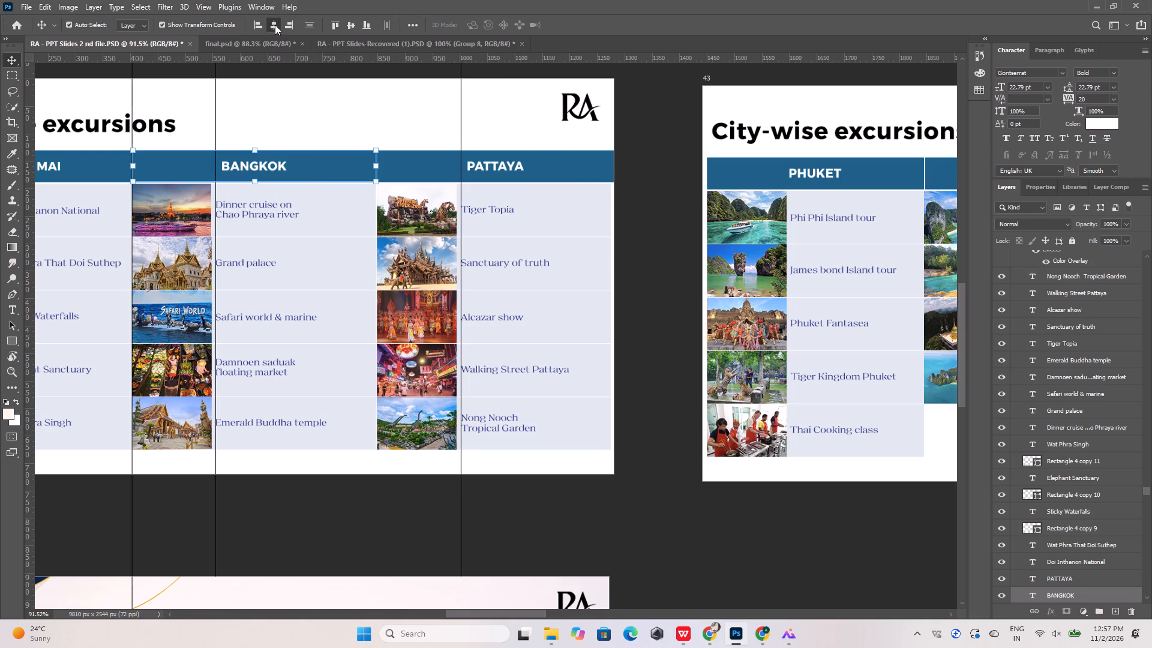
Set the CHIANG MAI heading on the same artboard to 22.79 pt and centre it horizontally on its blue header bar.
scroll(407, 201, "down", 5)
scroll(412, 232, "down", 5, "alt")
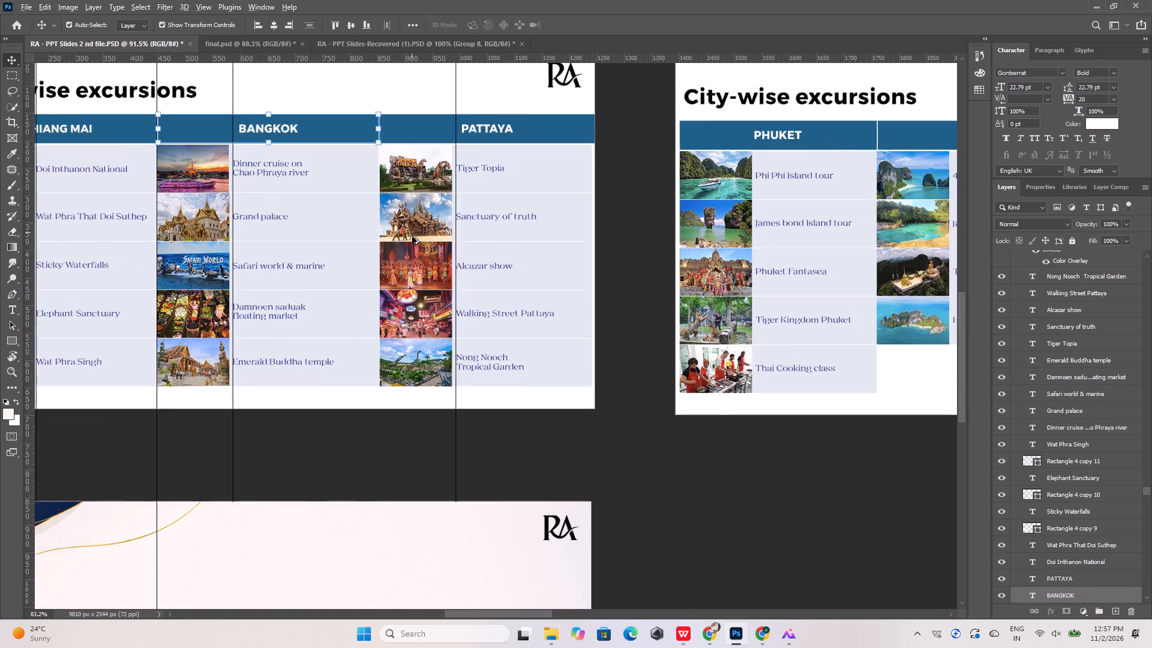
scroll(412, 236, "down", 5, "alt")
scroll(248, 180, "up", 15, "alt")
left_click(325, 202)
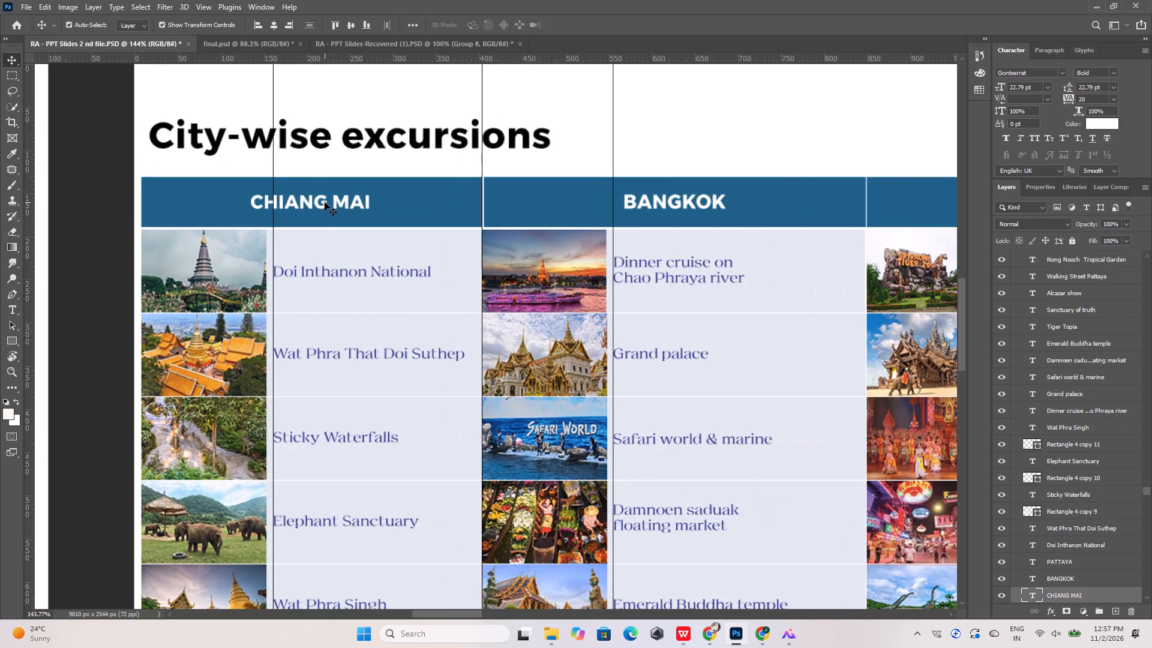
left_click_drag(1034, 87, 990, 85)
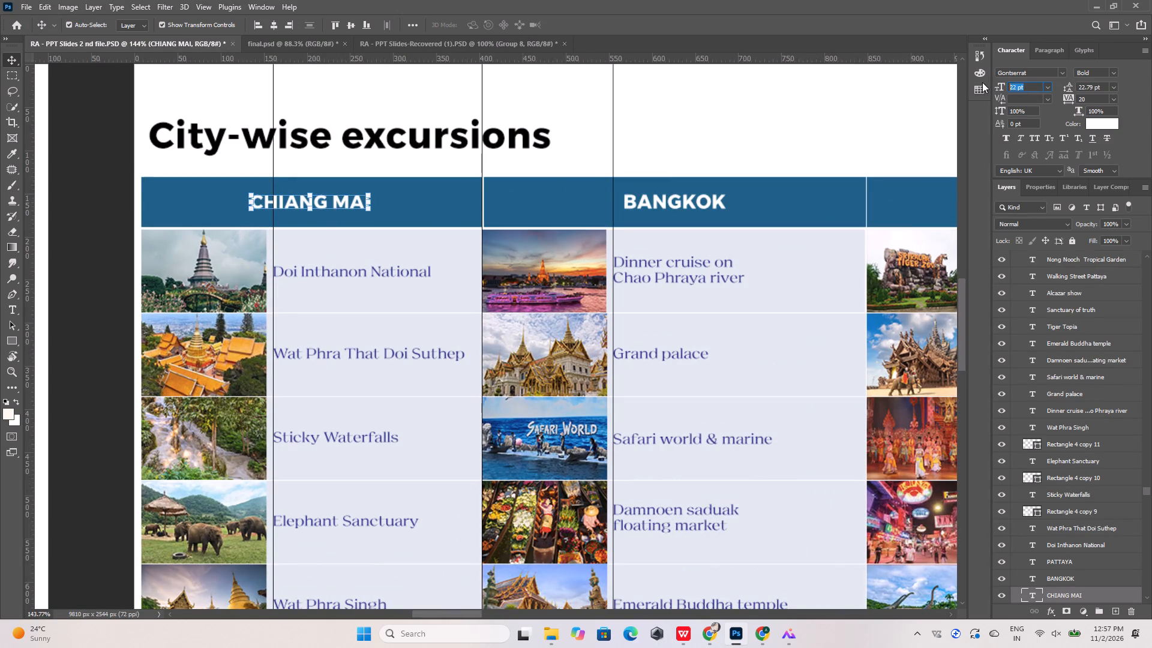
key("ctrl+v")
key("Return")
left_click(407, 211, "shift")
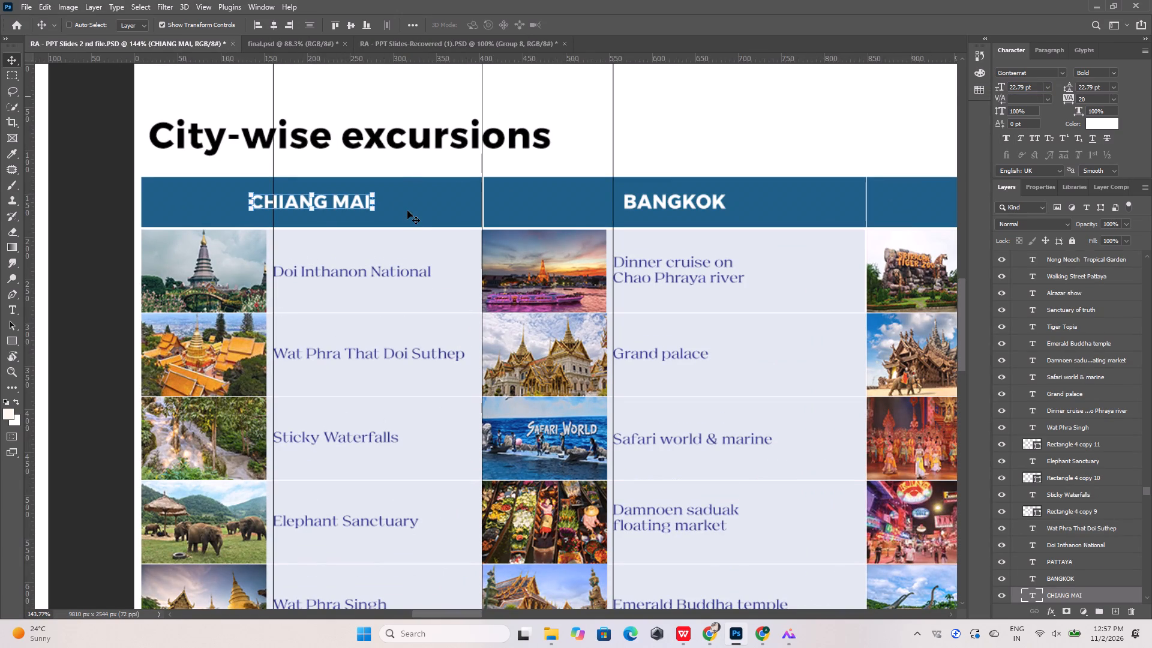
left_click(277, 25)
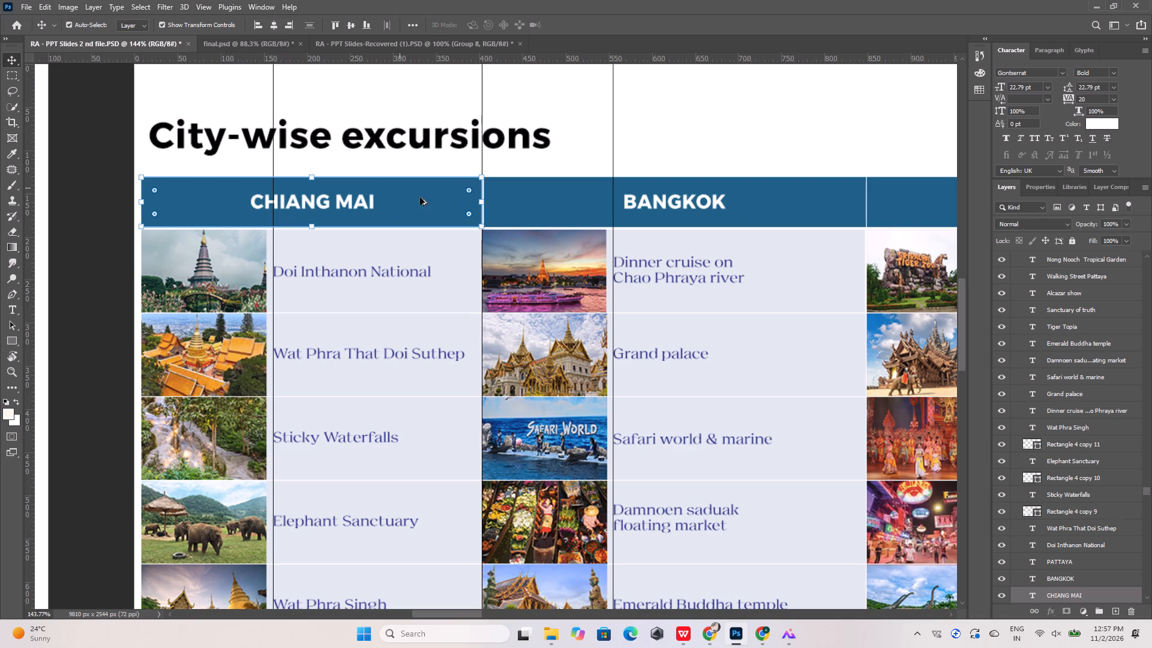
scroll(449, 238, "down", 14, "alt")
scroll(448, 238, "down", 12, "alt")
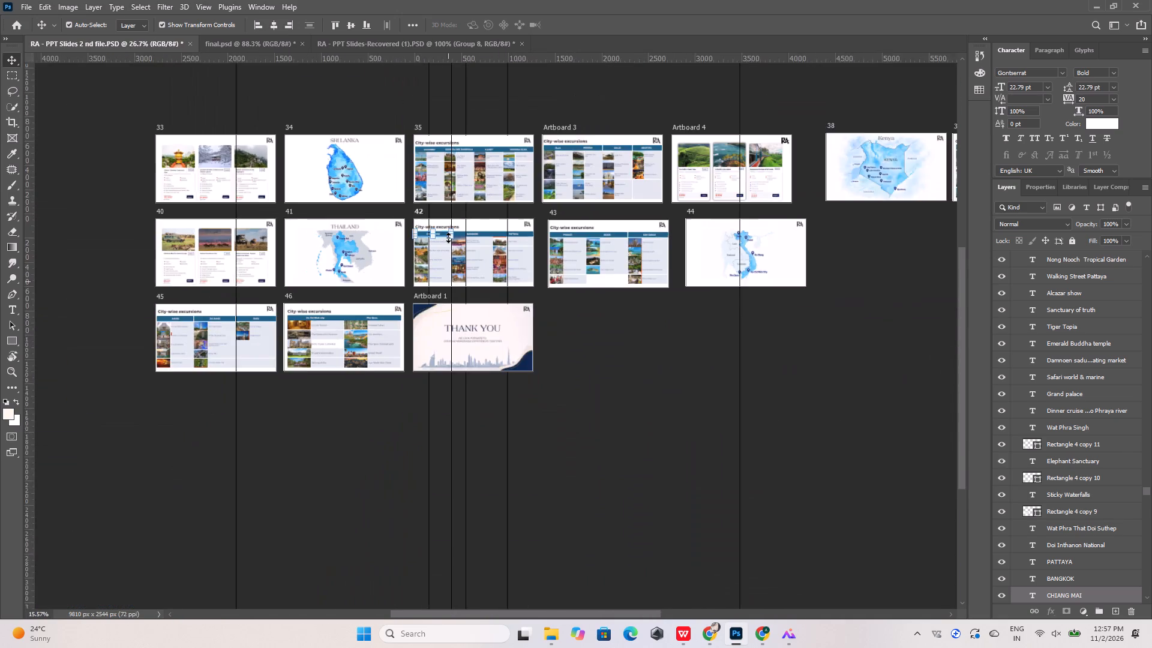
scroll(448, 237, "down", 5, "alt")
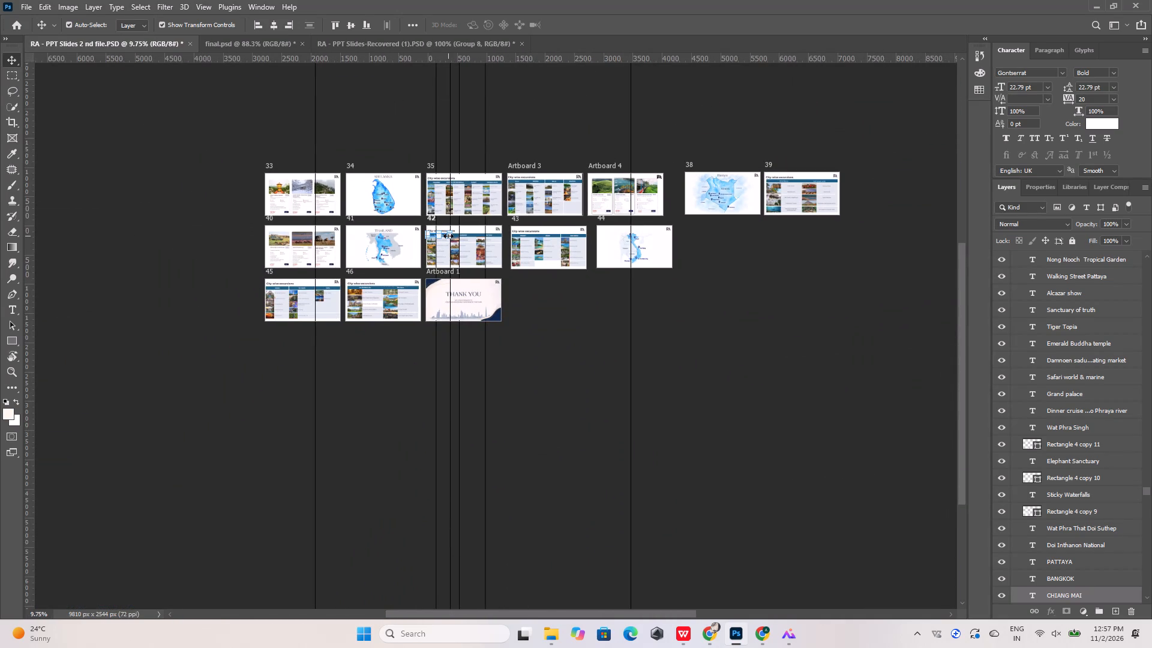